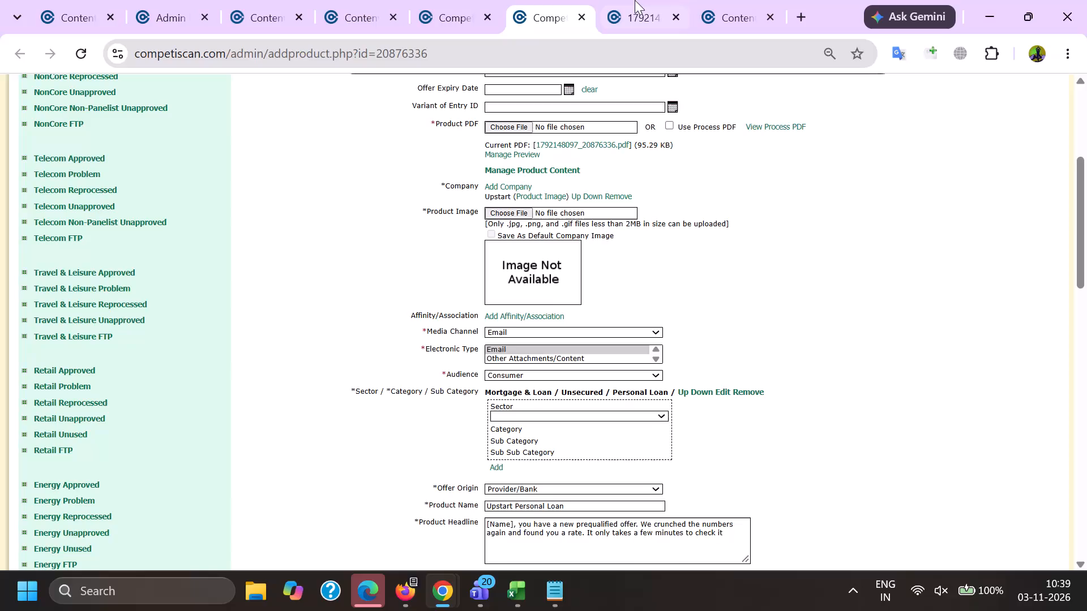
Select the entire Product Headline text in the Upstart Personal Loan product entry.
{"action": "scroll", "coordinate": [662, 335], "scroll_direction": "up", "scroll_amount": 2}
{"action": "scroll", "coordinate": [654, 329], "scroll_direction": "down", "scroll_amount": 4}
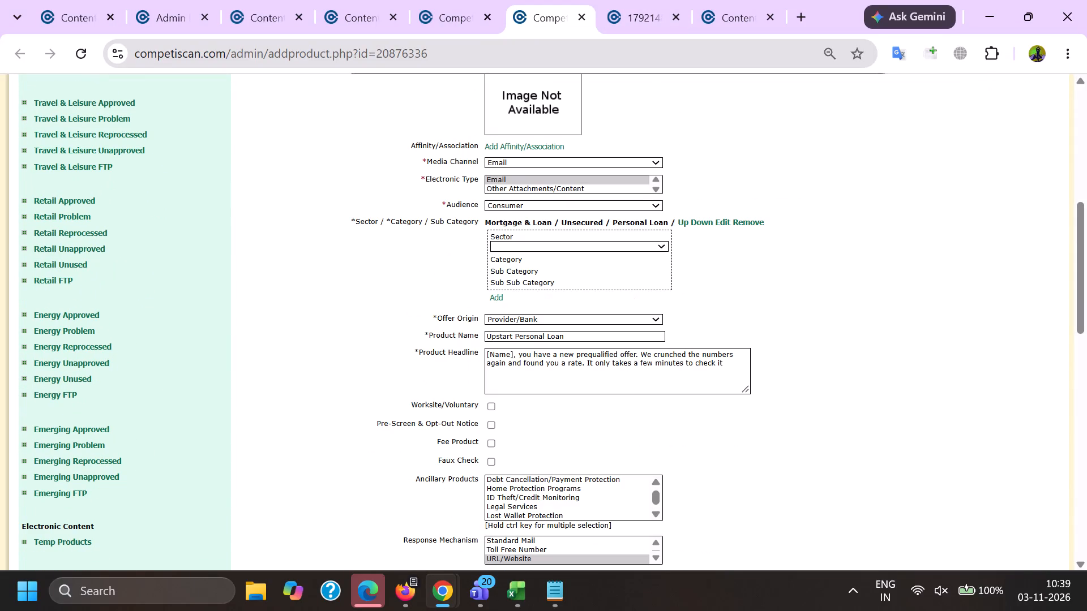
{"action": "left_click_drag", "start_coordinate": [737, 362], "coordinate": [374, 280]}
{"action": "key", "text": "ctrl+a"}
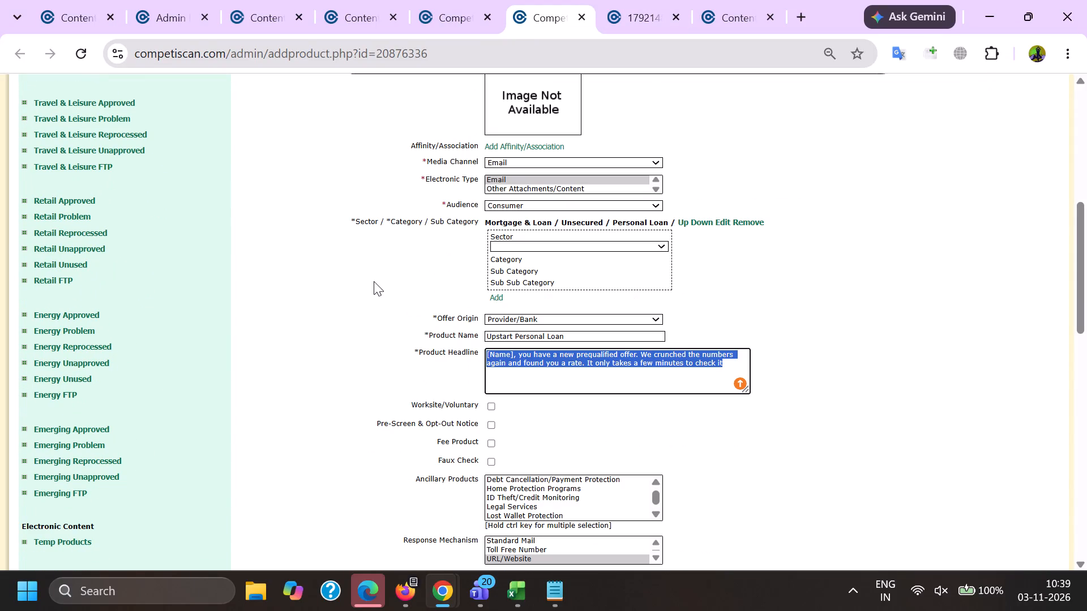
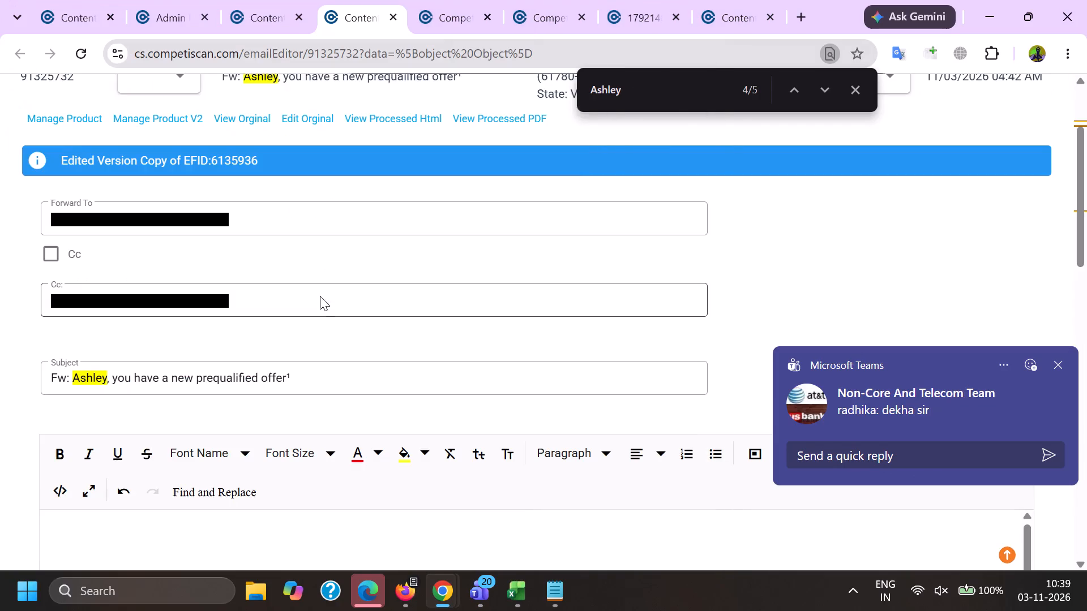
In the Upstart email's product form, set the Sector to Mortgage & Loan.
{"action": "scroll", "coordinate": [290, 364], "scroll_direction": "down", "scroll_amount": 6}
{"action": "scroll", "coordinate": [267, 367], "scroll_direction": "up", "scroll_amount": 2}
{"action": "scroll", "coordinate": [266, 365], "scroll_direction": "down", "scroll_amount": 4}
{"action": "key", "text": "alt+Tab"}
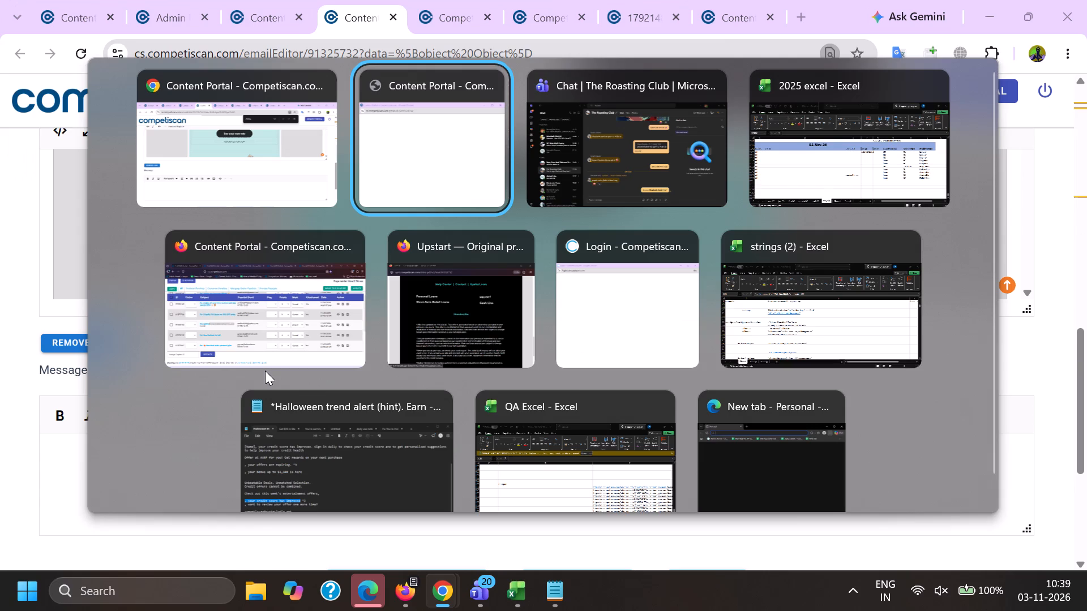
{"action": "scroll", "coordinate": [300, 231], "scroll_direction": "down", "scroll_amount": 4}
{"action": "scroll", "coordinate": [290, 321], "scroll_direction": "up", "scroll_amount": 2}
{"action": "scroll", "coordinate": [310, 272], "scroll_direction": "down", "scroll_amount": 4}
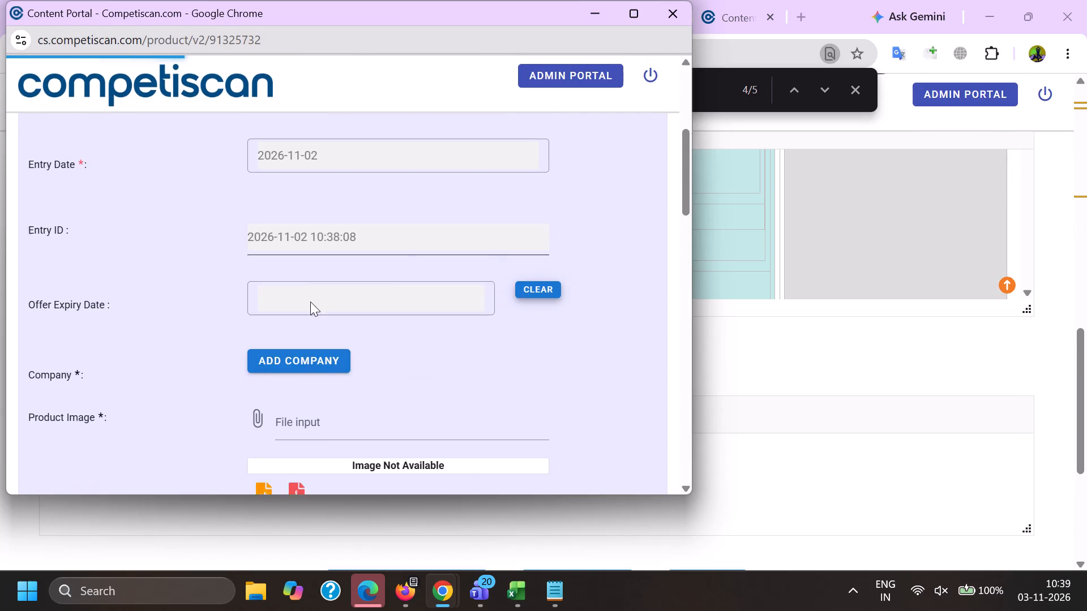
{"action": "scroll", "coordinate": [285, 355], "scroll_direction": "up", "scroll_amount": 2}
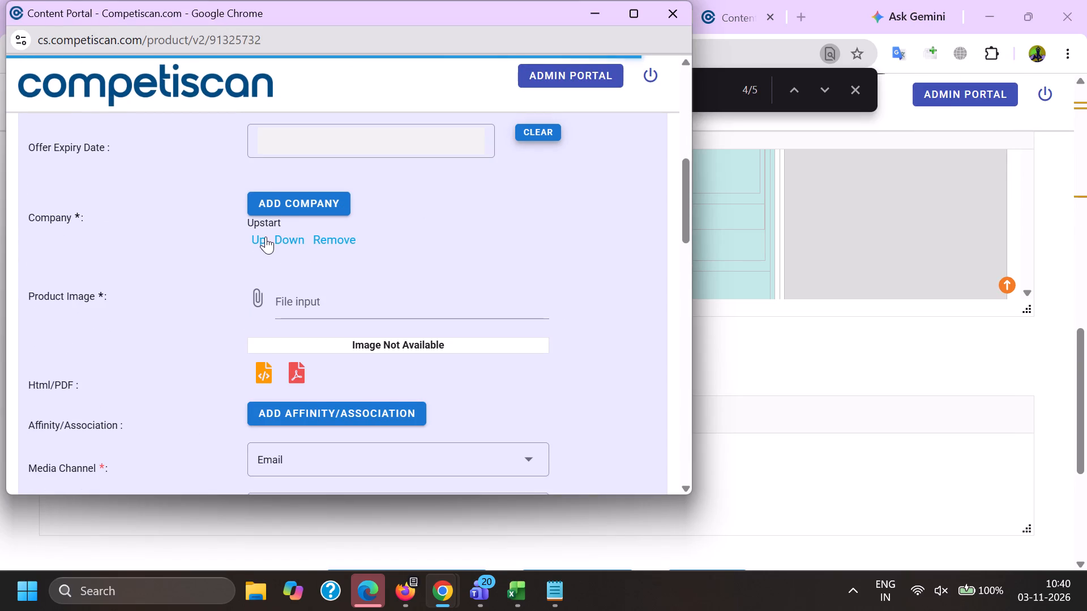
{"action": "double_click", "coordinate": [266, 236]}
{"action": "scroll", "coordinate": [266, 235], "scroll_direction": "down", "scroll_amount": 5}
{"action": "left_click", "coordinate": [288, 285]}
{"action": "scroll", "coordinate": [288, 308], "scroll_direction": "down", "scroll_amount": 2}
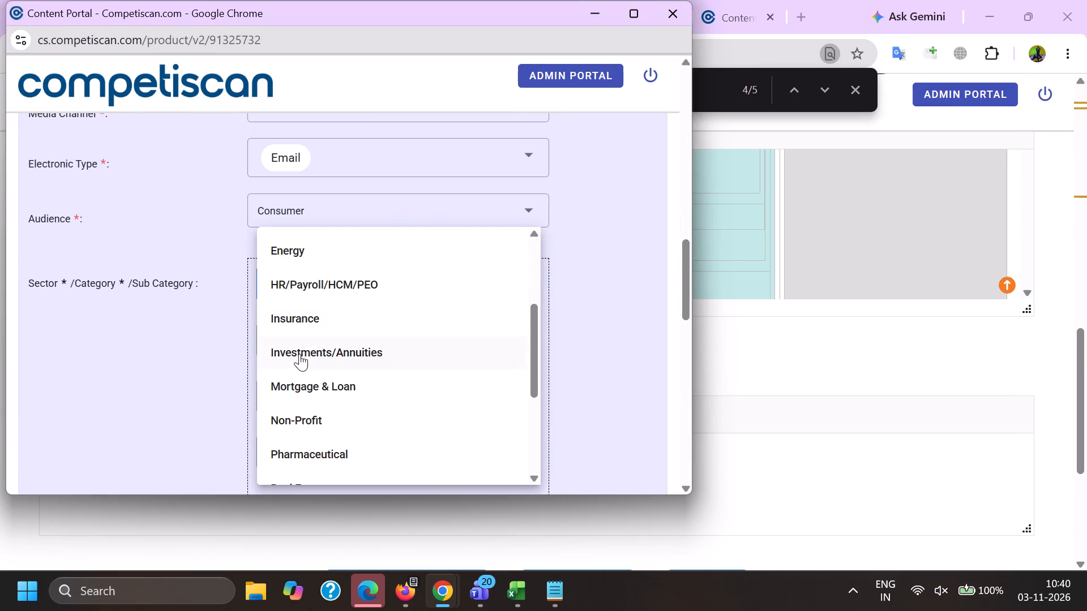
{"action": "left_click", "coordinate": [333, 390]}
{"action": "left_click", "coordinate": [231, 357]}
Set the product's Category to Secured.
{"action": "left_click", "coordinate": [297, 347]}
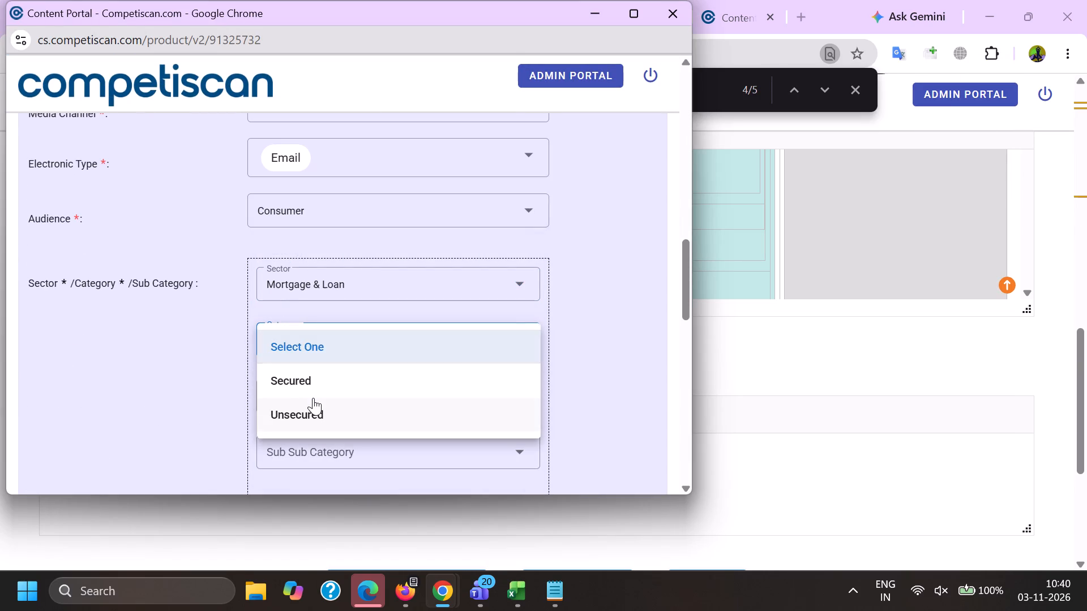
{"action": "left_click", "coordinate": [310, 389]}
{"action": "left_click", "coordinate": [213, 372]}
Following the existing Upstart Personal Loan entry, set Category to Unsecured and Sub Category to Personal Loan, and add the classification to the form.
{"action": "key", "text": "alt+Tab"}
{"action": "left_click", "coordinate": [567, 0]}
{"action": "scroll", "coordinate": [335, 348], "scroll_direction": "down", "scroll_amount": 2}
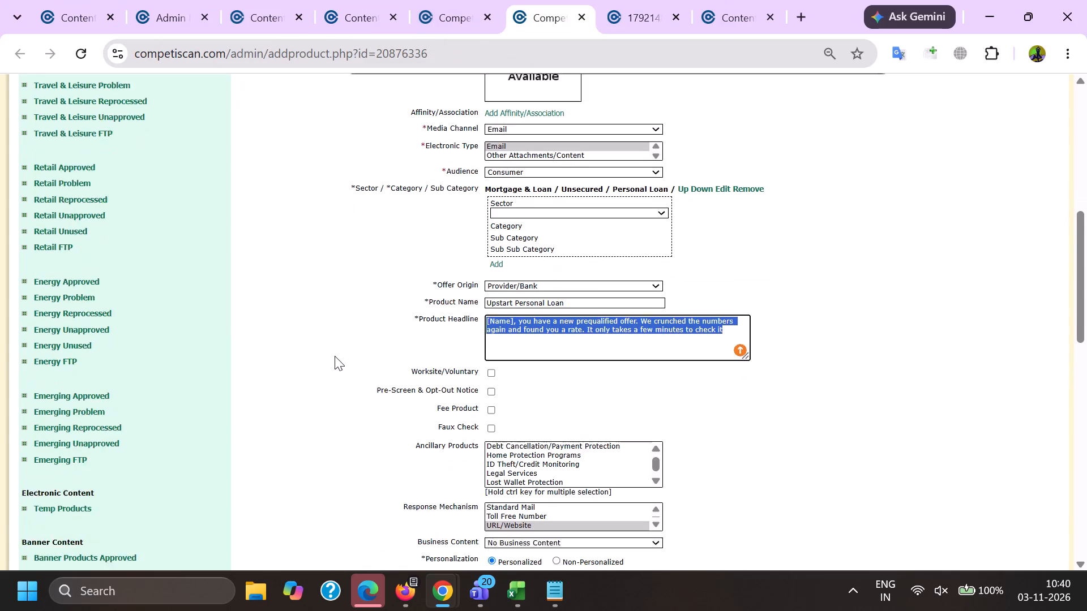
{"action": "scroll", "coordinate": [335, 356], "scroll_direction": "down", "scroll_amount": 1}
{"action": "scroll", "coordinate": [334, 353], "scroll_direction": "up", "scroll_amount": 4}
{"action": "key", "text": "alt+Tab"}
{"action": "left_click", "coordinate": [306, 339]}
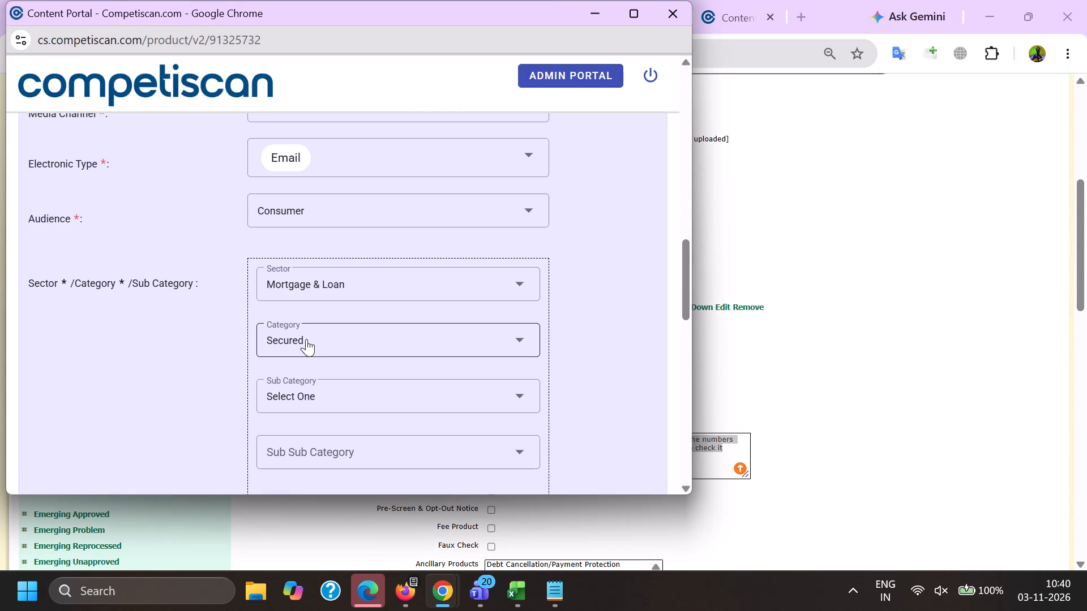
{"action": "scroll", "coordinate": [303, 416], "scroll_direction": "down", "scroll_amount": 5}
{"action": "scroll", "coordinate": [319, 428], "scroll_direction": "up", "scroll_amount": 4}
{"action": "left_click", "coordinate": [325, 323]}
{"action": "left_click_drag", "start_coordinate": [163, 330], "coordinate": [173, 333]}
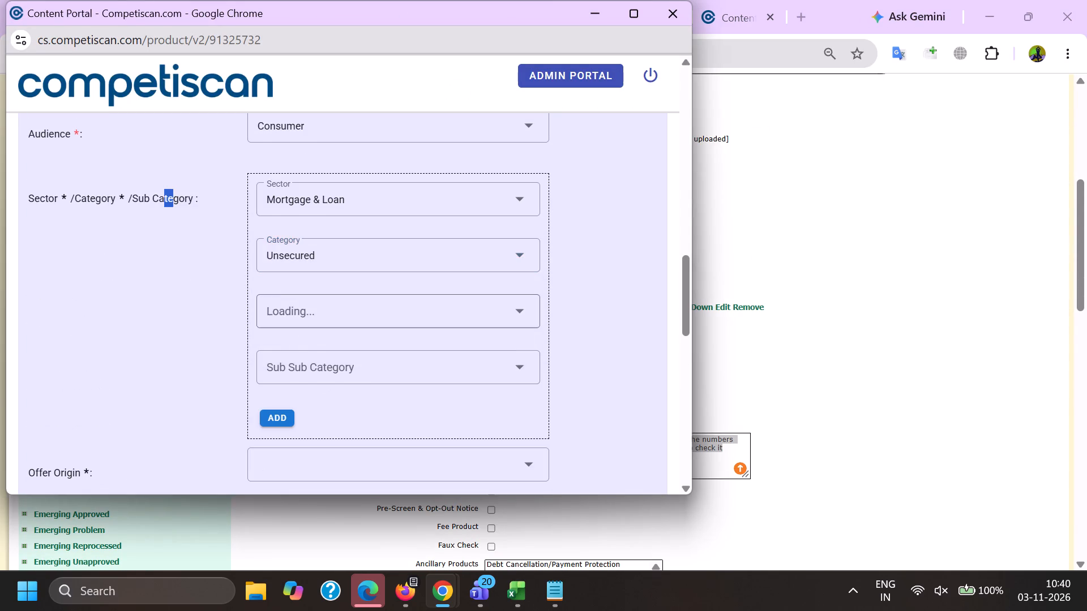
{"action": "left_click", "coordinate": [291, 312]}
{"action": "scroll", "coordinate": [293, 406], "scroll_direction": "down", "scroll_amount": 5}
{"action": "left_click", "coordinate": [318, 436]}
{"action": "left_click", "coordinate": [222, 400]}
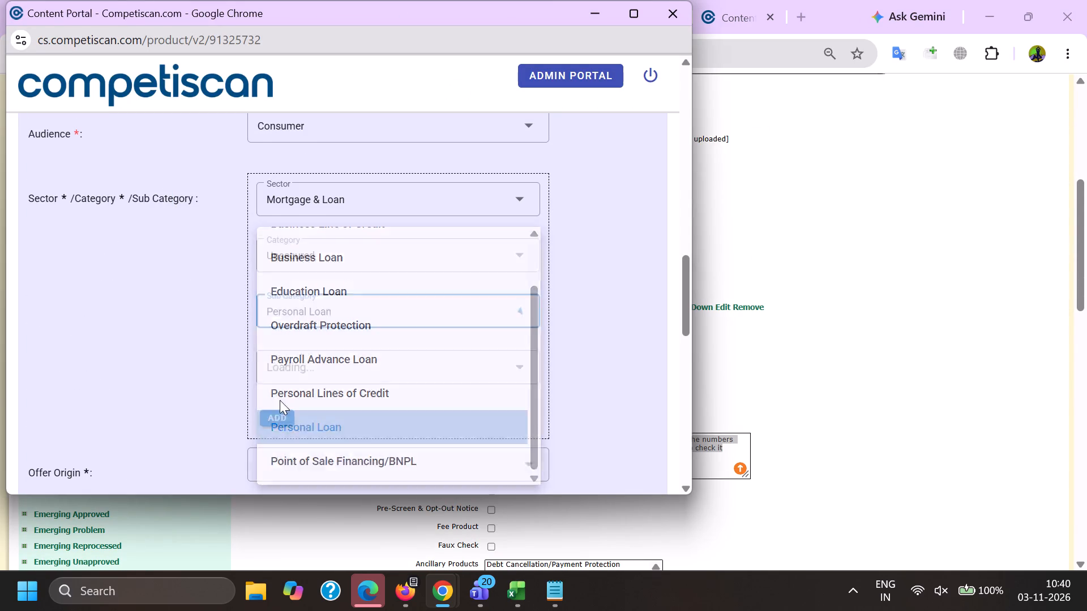
{"action": "left_click", "coordinate": [281, 417]}
Set the Offer Origin to Provider/Bank.
{"action": "scroll", "coordinate": [309, 284], "scroll_direction": "down", "scroll_amount": 3}
{"action": "left_click", "coordinate": [285, 240]}
{"action": "left_click", "coordinate": [298, 315]}
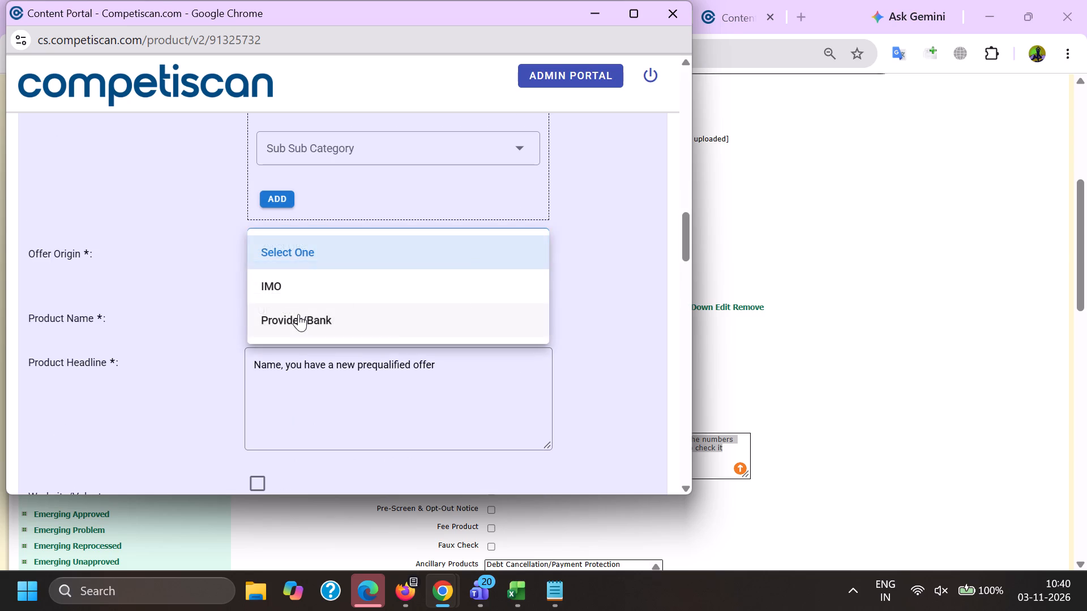
Copy the name Upstart Personal Loan from the existing entry and use it to replace the new form's Product Name.
{"action": "key", "text": "alt+Tab"}
{"action": "left_click_drag", "start_coordinate": [620, 418], "coordinate": [405, 410]}
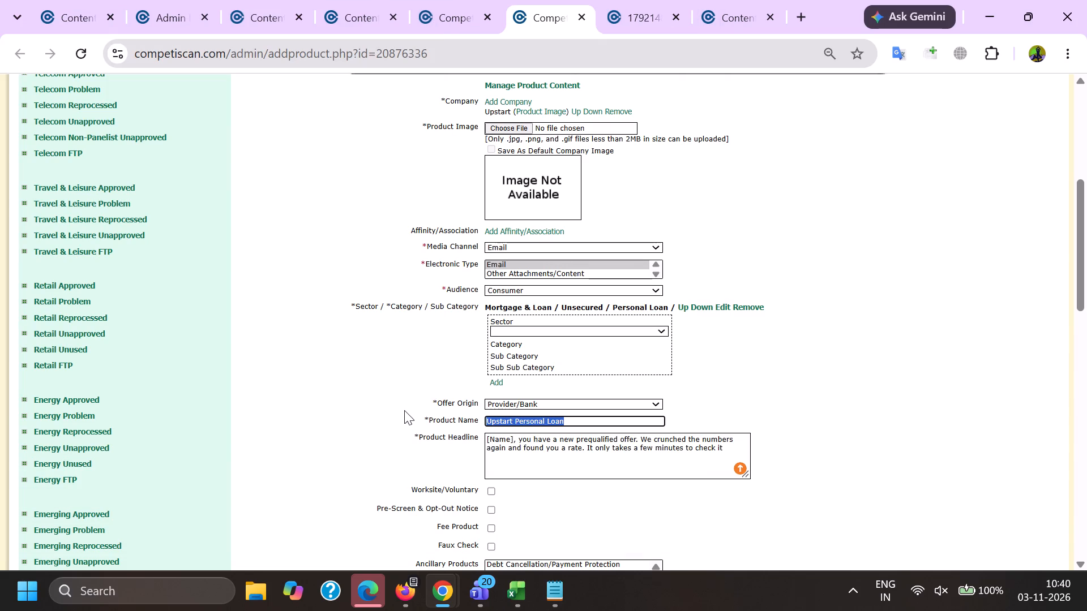
{"action": "key", "text": "ctrl+shift+c"}
{"action": "key", "text": "ctrl+c"}
{"action": "key", "text": "Tab"}
{"action": "key", "text": "1"}
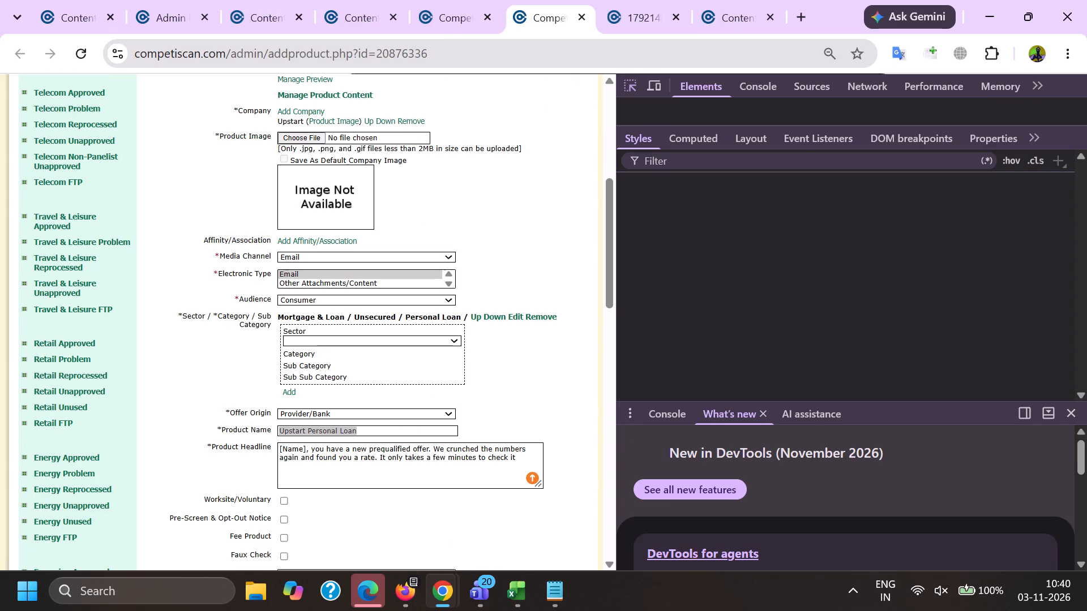
{"action": "key", "text": "alt+Tab"}
{"action": "left_click_drag", "start_coordinate": [377, 318], "coordinate": [217, 300]}
{"action": "key", "text": "ctrl+v"}
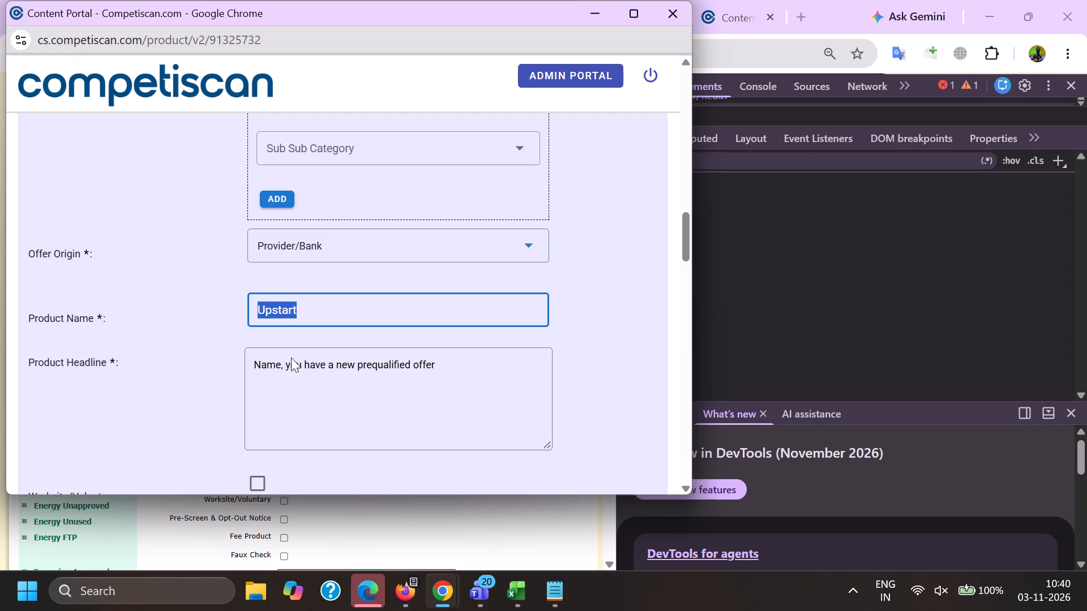
Replace the new form's Product Headline with the existing entry's full headline, starting "[Name], you have a new prequalified offer. We crunched the numbers again".
{"action": "left_click_drag", "start_coordinate": [476, 383], "coordinate": [119, 311]}
{"action": "key", "text": "BackSpace"}
{"action": "left_click", "coordinate": [1071, 80]}
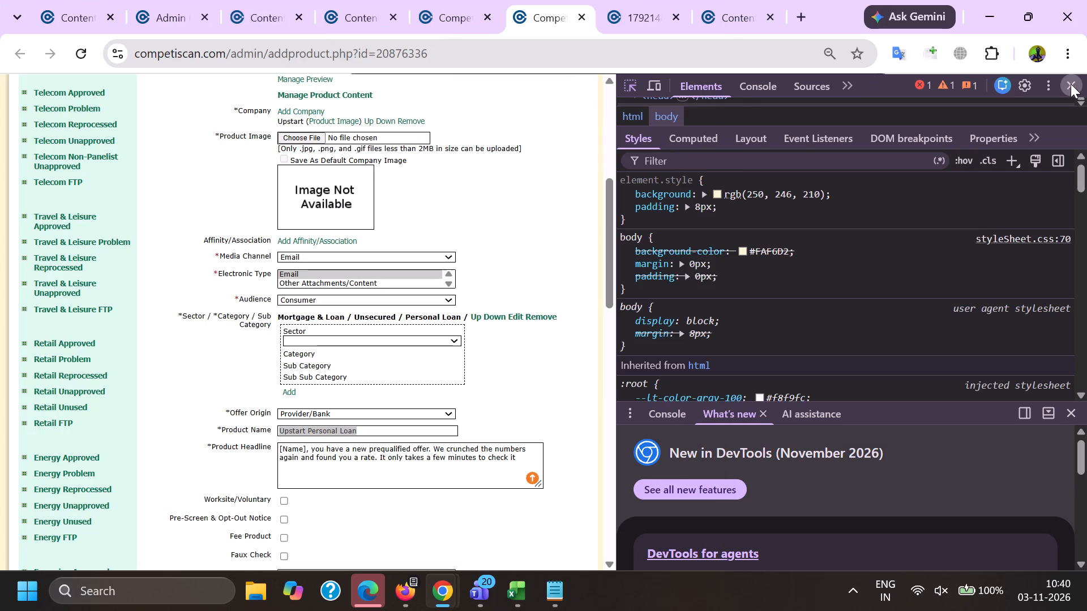
{"action": "left_click", "coordinate": [1069, 82]}
{"action": "triple_click", "coordinate": [592, 442]}
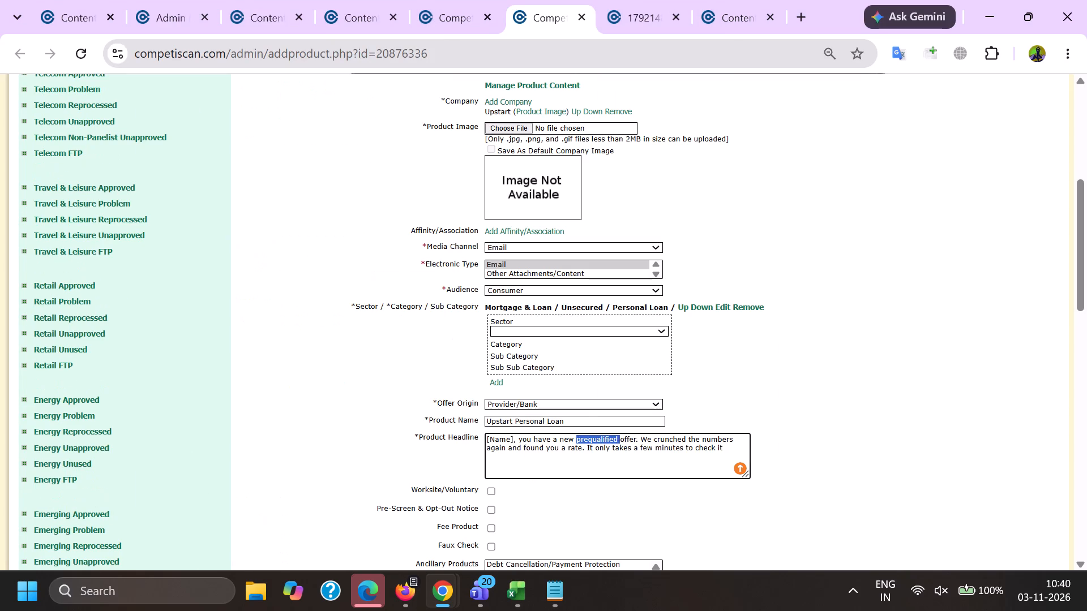
{"action": "left_click_drag", "start_coordinate": [592, 440], "coordinate": [592, 446]}
{"action": "triple_click", "coordinate": [593, 451]}
{"action": "double_click", "coordinate": [593, 449]}
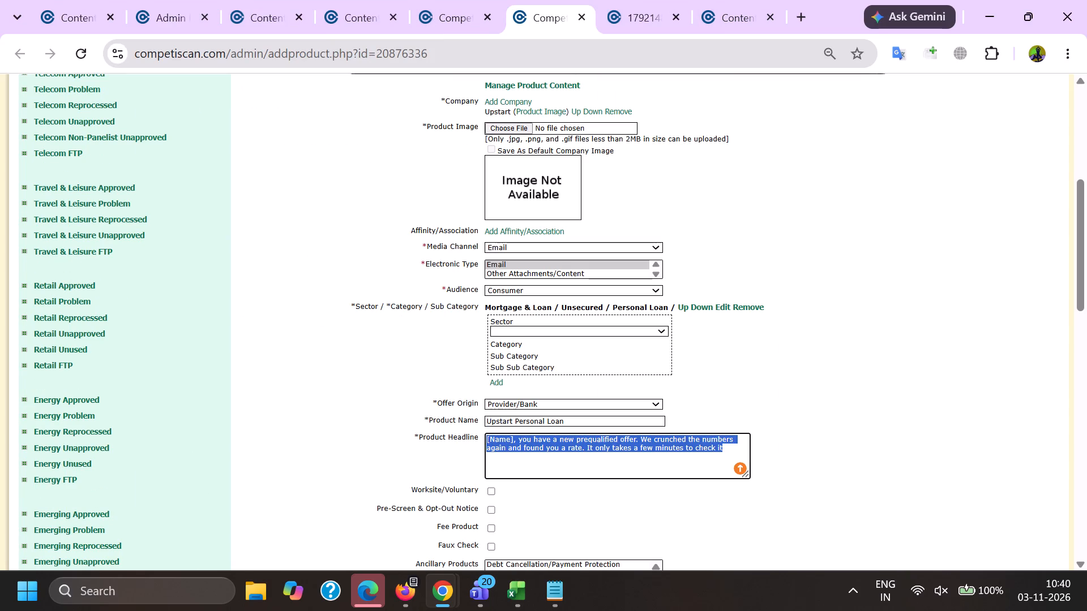
{"action": "key", "text": "ctrl+c"}
{"action": "key", "text": "alt+Tab"}
{"action": "left_click", "coordinate": [470, 410]}
{"action": "key", "text": "ctrl+v"}
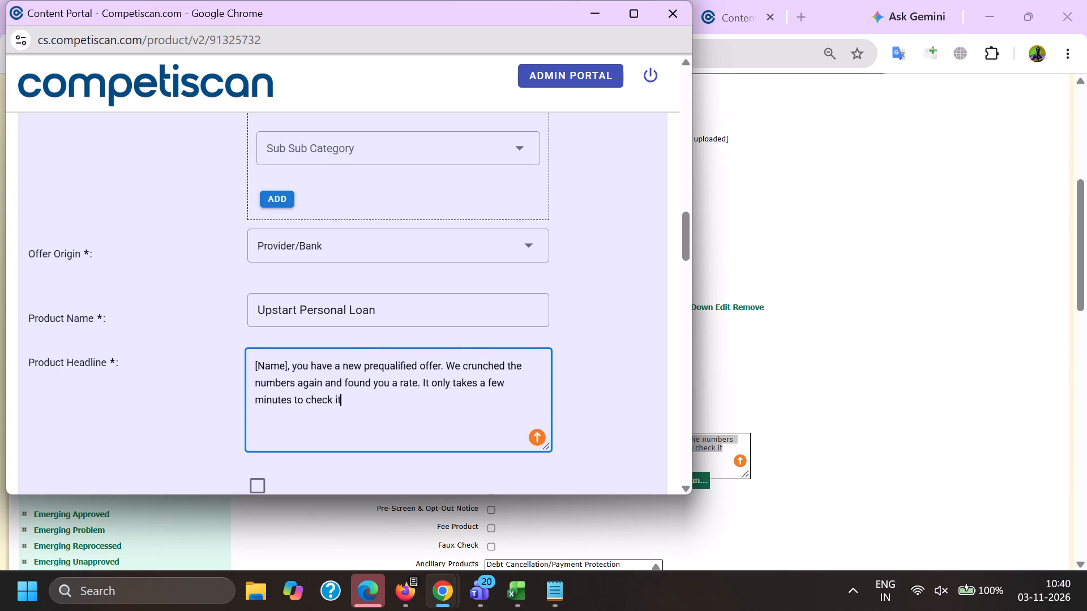
Set the Response Mechanism to URL/Website.
{"action": "scroll", "coordinate": [354, 367], "scroll_direction": "down", "scroll_amount": 4}
{"action": "left_click", "coordinate": [301, 401]}
{"action": "scroll", "coordinate": [310, 233], "scroll_direction": "down", "scroll_amount": 8}
{"action": "left_click", "coordinate": [306, 443]}
{"action": "left_click", "coordinate": [182, 420]}
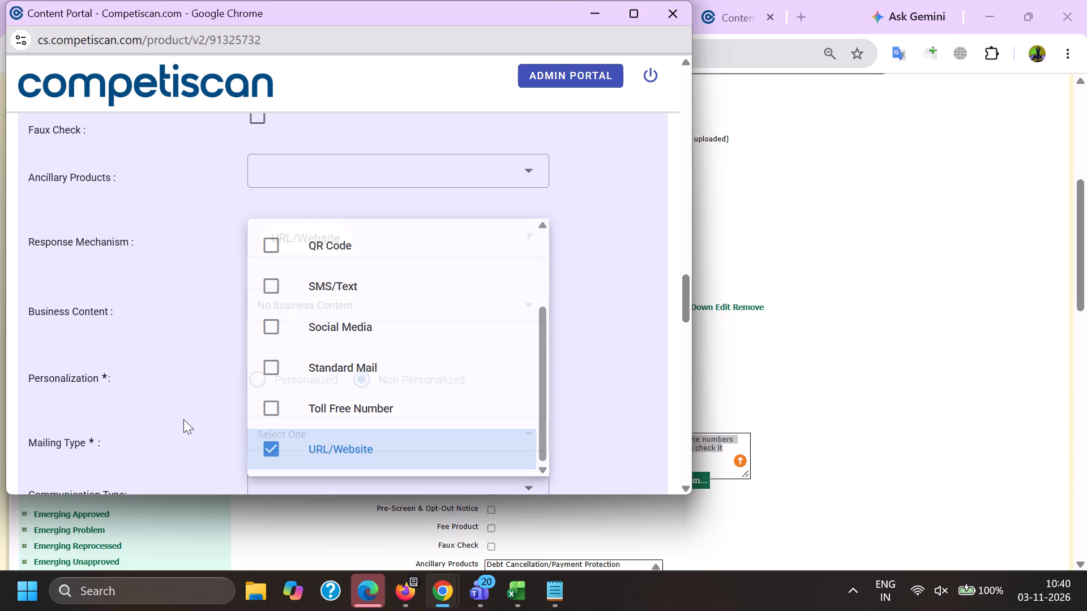
Matching the existing entry, set Personalization to Personalized and Mailing Type to Follow-Up.
{"action": "key", "text": "alt+Tab"}
{"action": "scroll", "coordinate": [743, 360], "scroll_direction": "down", "scroll_amount": 4}
{"action": "key", "text": "alt+Tab"}
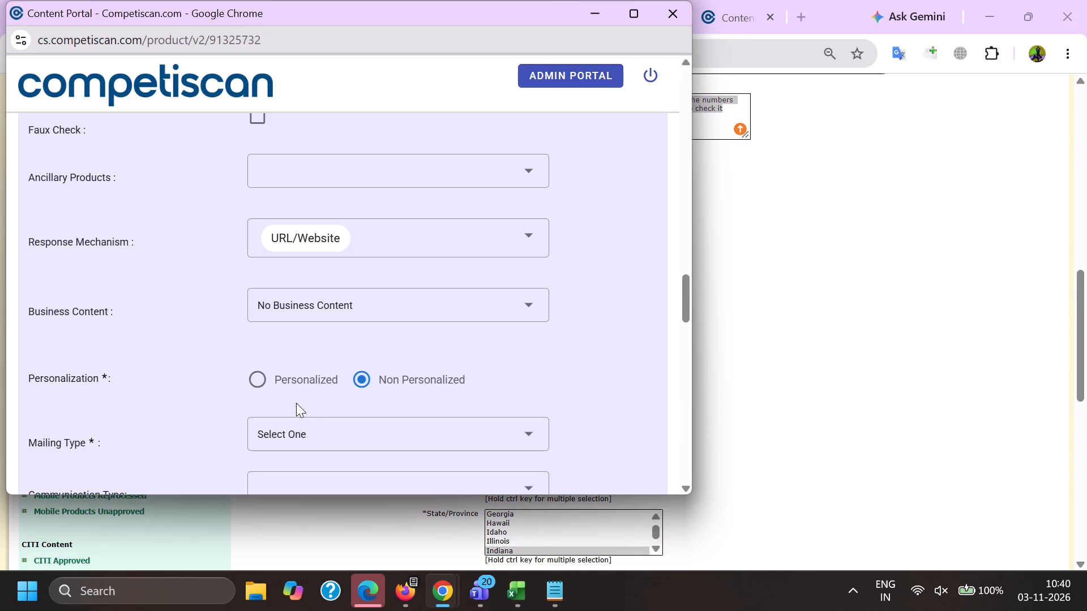
{"action": "left_click", "coordinate": [271, 384]}
{"action": "left_click", "coordinate": [301, 437]}
{"action": "left_click", "coordinate": [293, 325]}
{"action": "left_click", "coordinate": [151, 343]}
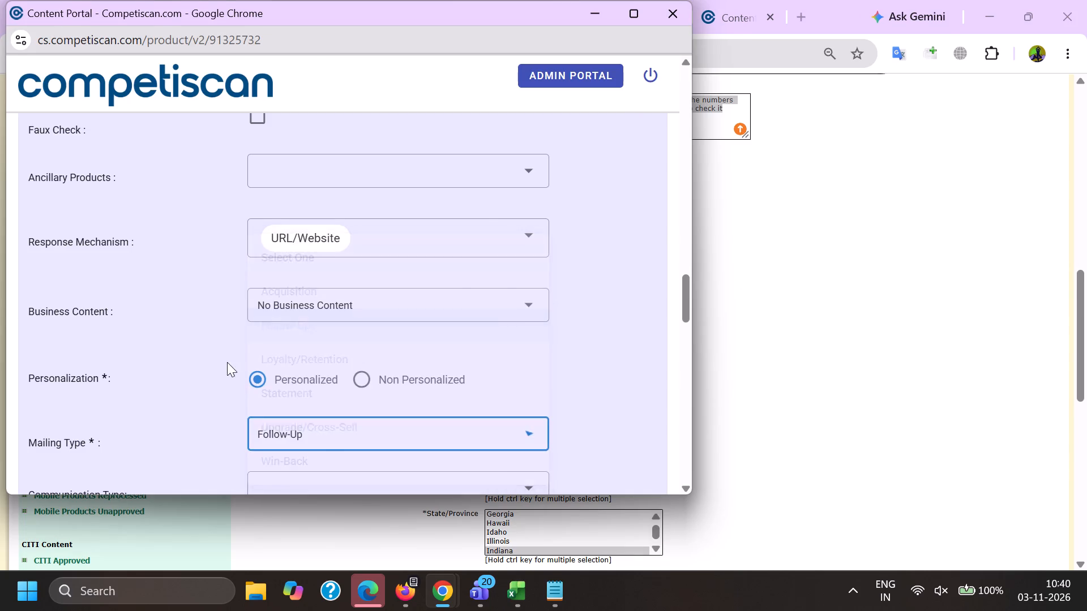
Check the existing entry's loan details and set the new form's Application Type to Pre-Qualified.
{"action": "key", "text": "alt+Tab"}
{"action": "scroll", "coordinate": [287, 362], "scroll_direction": "down", "scroll_amount": 4}
{"action": "key", "text": "alt+Tab"}
{"action": "scroll", "coordinate": [341, 360], "scroll_direction": "down", "scroll_amount": 8}
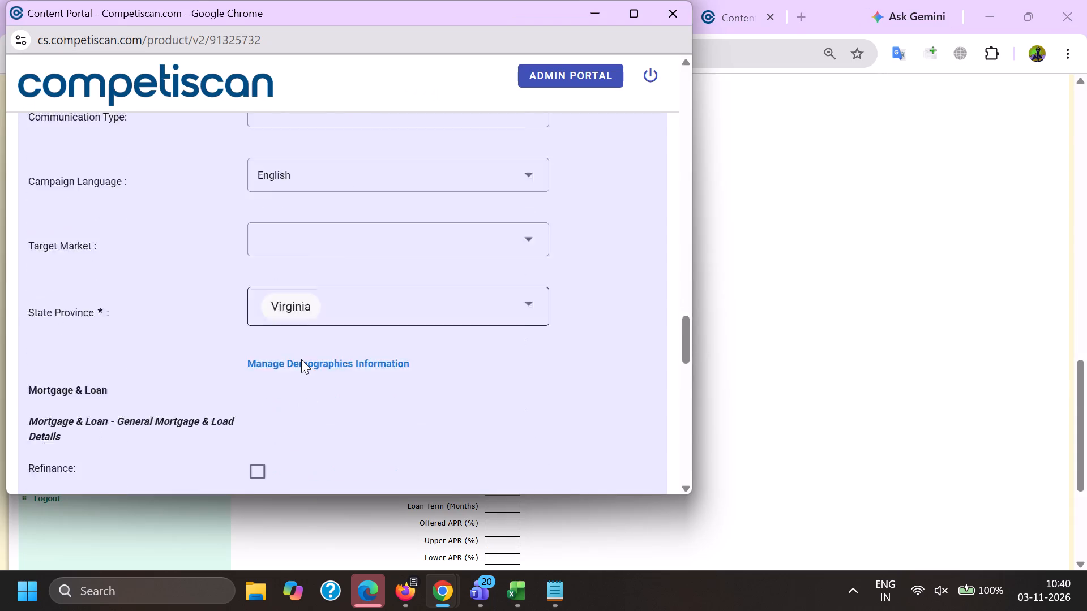
{"action": "scroll", "coordinate": [294, 393], "scroll_direction": "down", "scroll_amount": 3}
{"action": "left_click", "coordinate": [293, 298]}
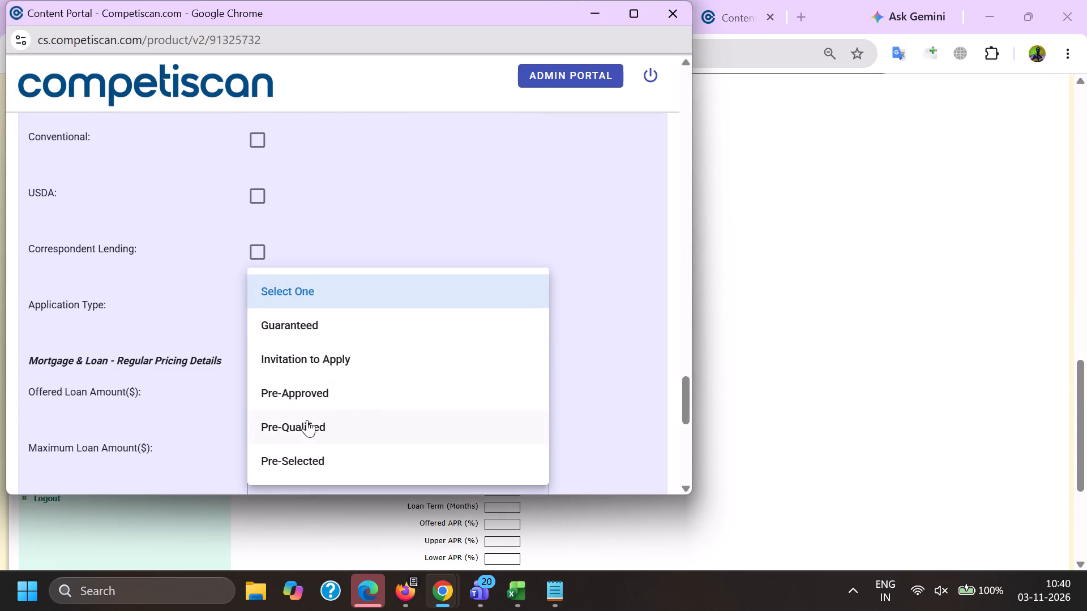
{"action": "left_click", "coordinate": [307, 419]}
{"action": "left_click", "coordinate": [220, 413]}
Check the remaining fields of the existing entry and submit the completed product form.
{"action": "key", "text": "alt+Tab"}
{"action": "left_click", "coordinate": [442, 163]}
{"action": "scroll", "coordinate": [333, 388], "scroll_direction": "up", "scroll_amount": 3}
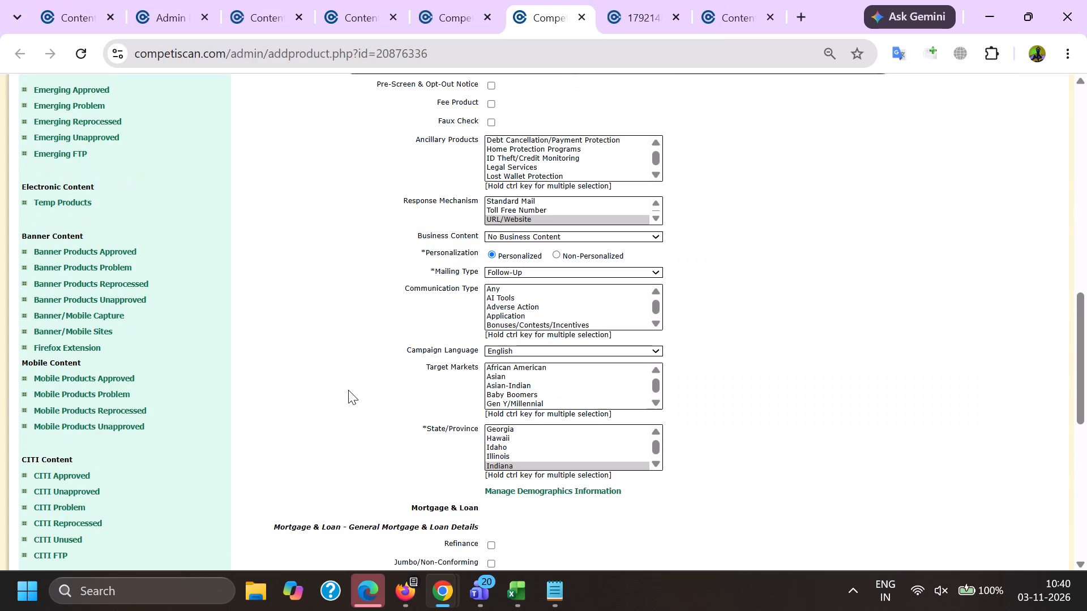
{"action": "scroll", "coordinate": [348, 387], "scroll_direction": "down", "scroll_amount": 12}
{"action": "key", "text": "alt+Tab"}
{"action": "scroll", "coordinate": [312, 434], "scroll_direction": "down", "scroll_amount": 8}
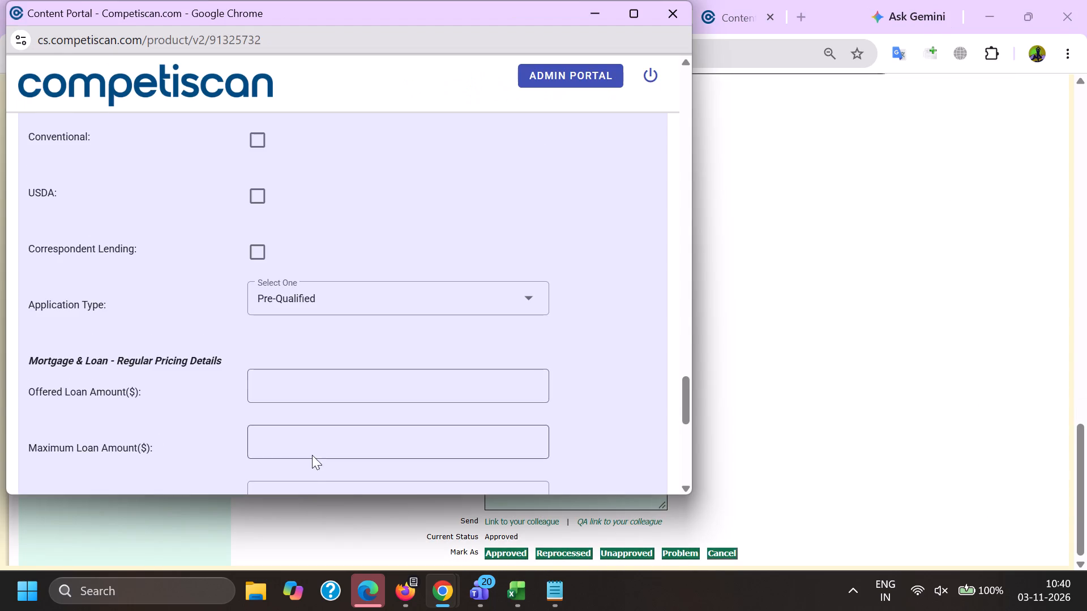
{"action": "scroll", "coordinate": [312, 455], "scroll_direction": "down", "scroll_amount": 5}
{"action": "left_click", "coordinate": [305, 471]}
Switch to Firefox.
{"action": "left_click", "coordinate": [410, 602]}
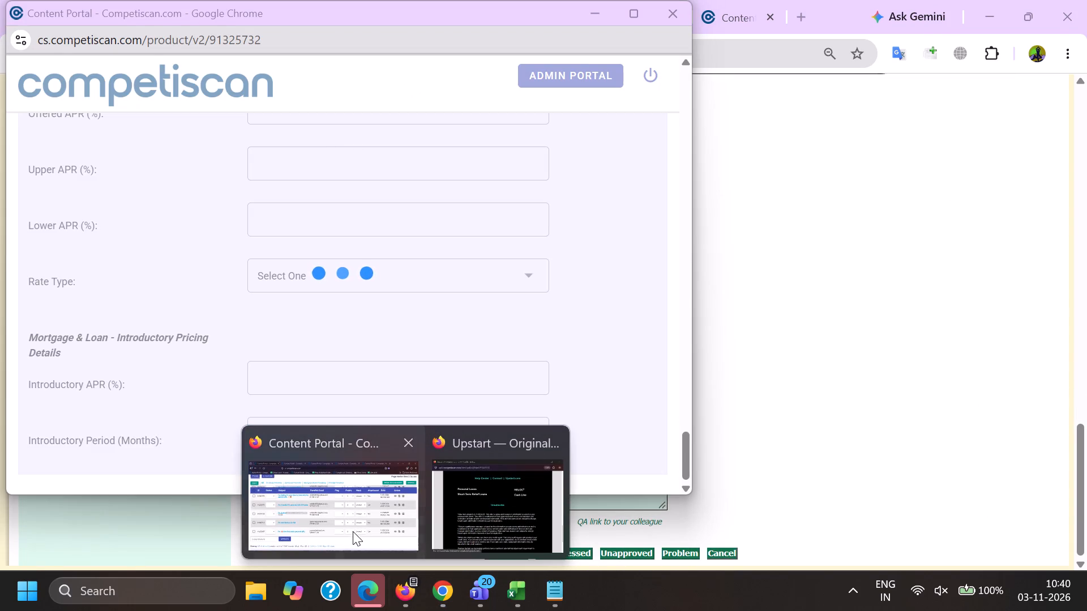
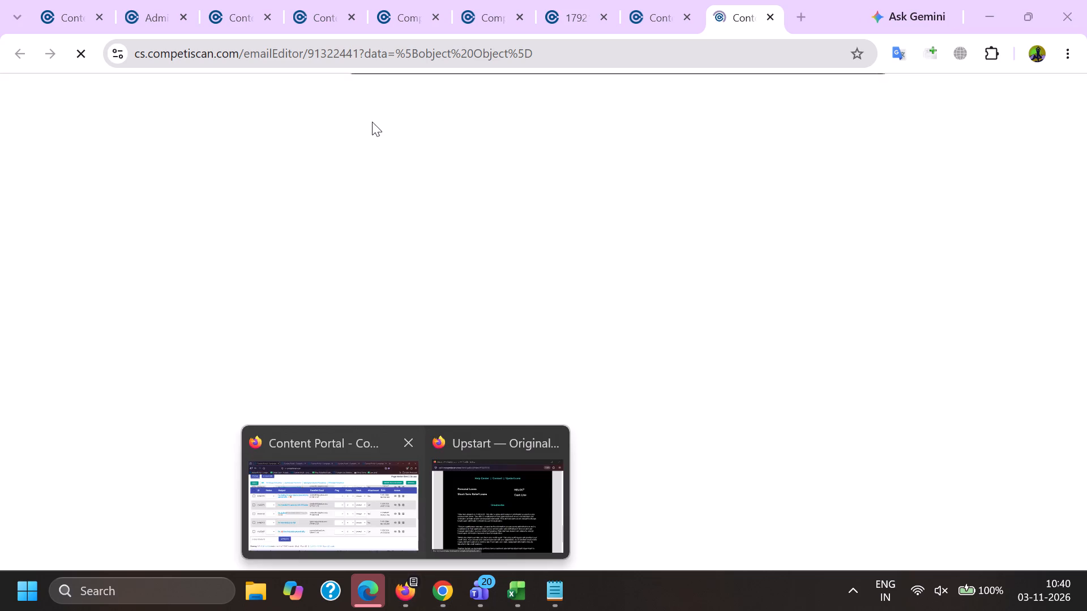
Open the Focus email list again in the Content Portal tabs in Firefox.
{"action": "left_click", "coordinate": [320, 0]}
{"action": "left_click", "coordinate": [456, 0]}
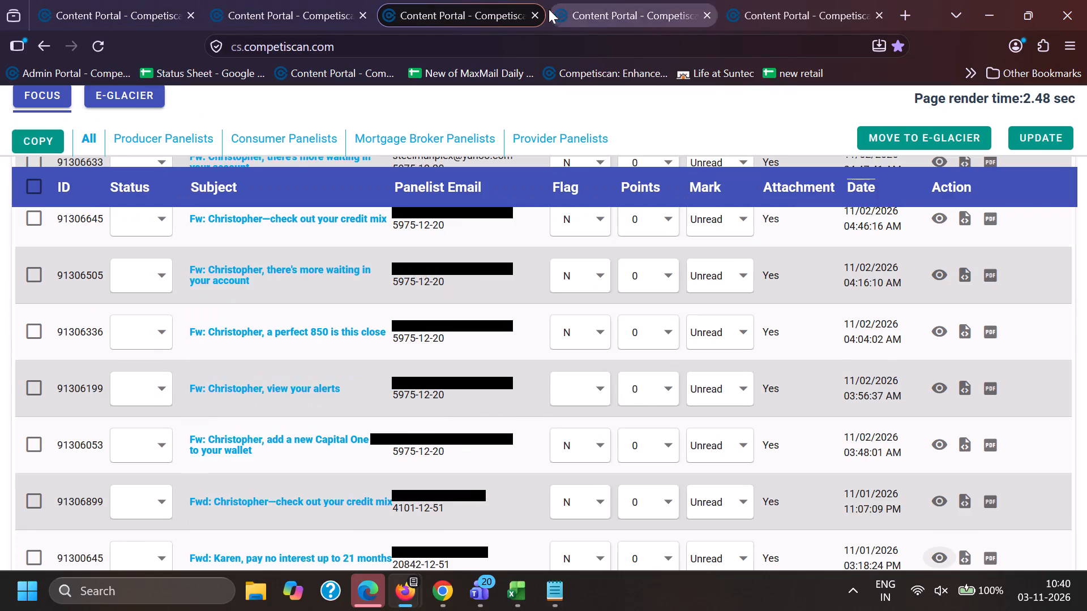
{"action": "left_click", "coordinate": [63, 98]}
{"action": "left_click", "coordinate": [102, 0]}
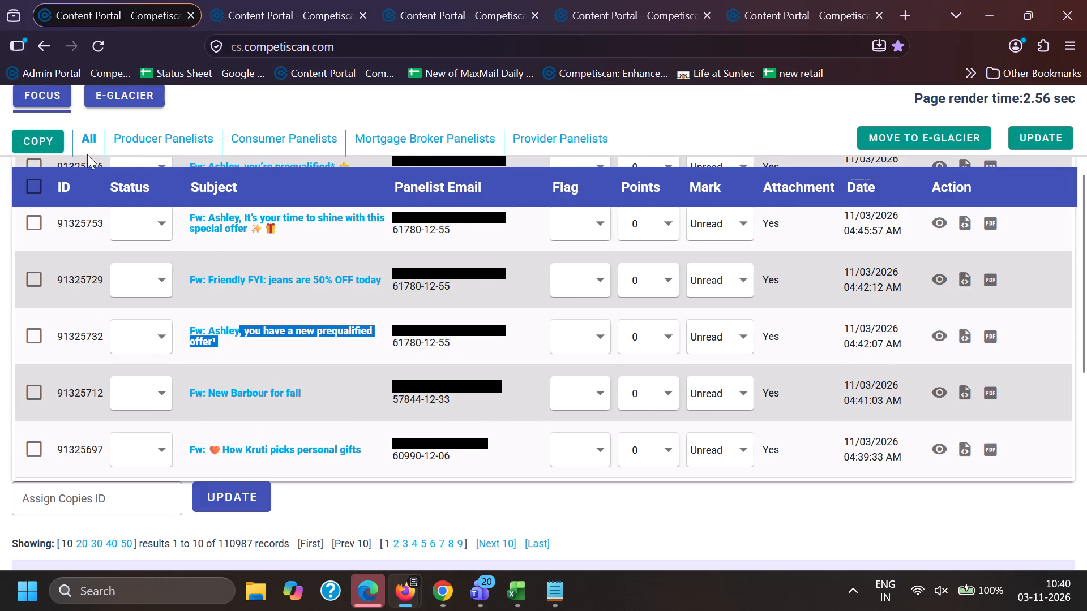
{"action": "left_click", "coordinate": [38, 109]}
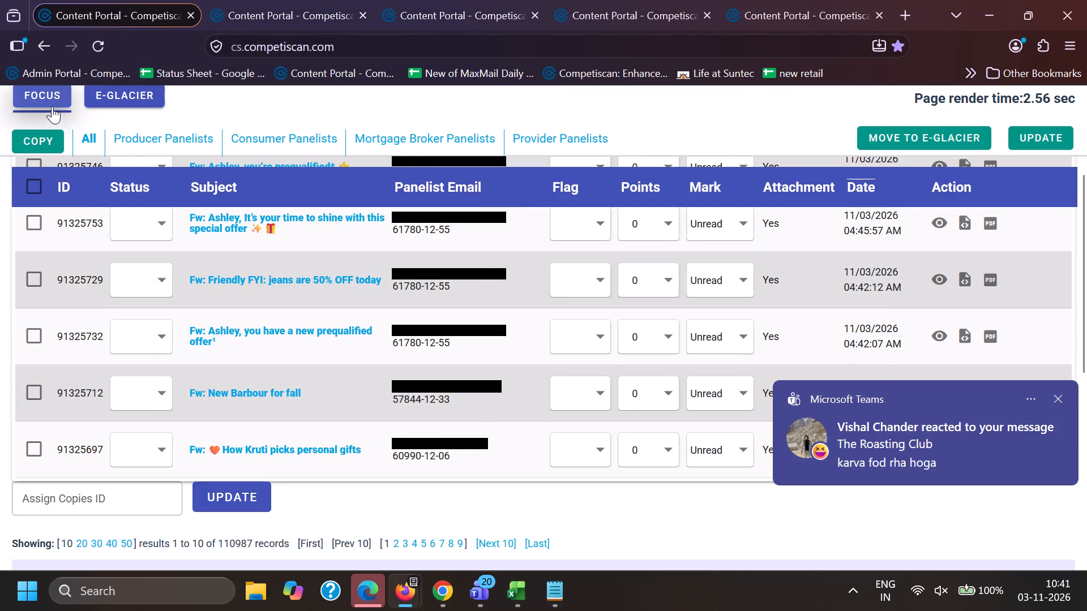
{"action": "left_click", "coordinate": [49, 102]}
Switch back to Chrome, to the email editor for the Pre-Selected $2,500 e-transfer email.
{"action": "key", "text": "alt+Tab"}
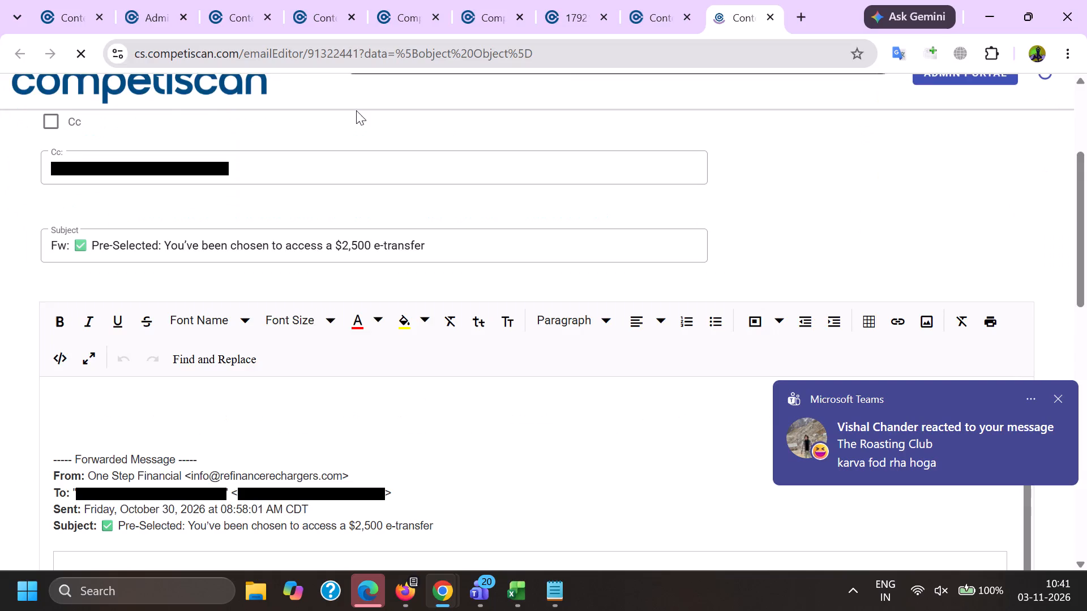
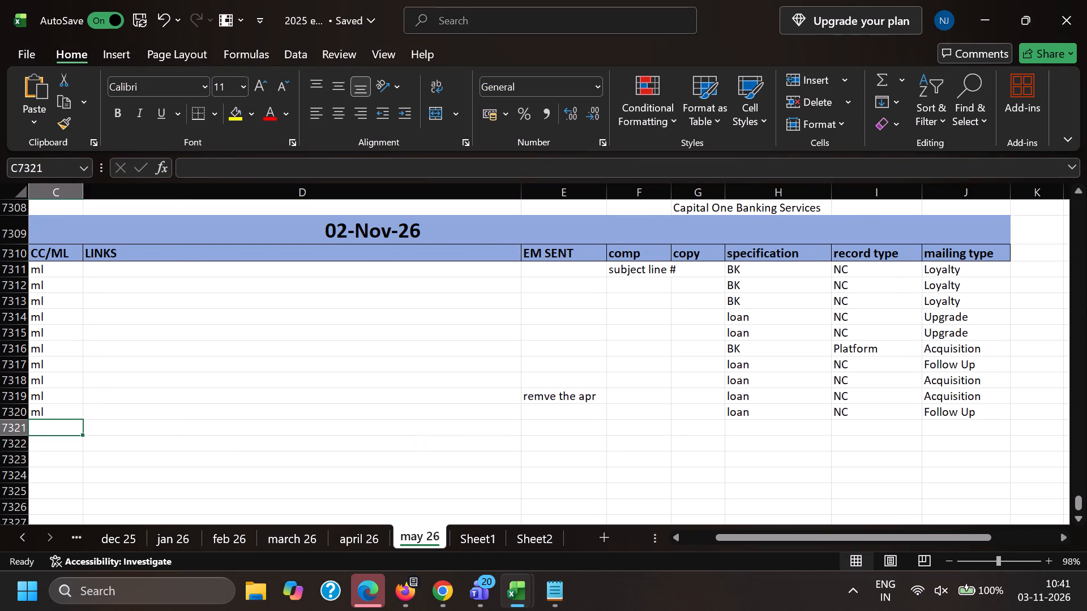
Log Temp ID 91322441 in the next row of the 02-Nov-26 block with ml, specification BK, record type Platform and mailing type Acquisition.
{"action": "key", "text": "Left"}
{"action": "key", "text": "ctrl+v"}
{"action": "key", "text": "Right"}
{"action": "key", "text": "m"}
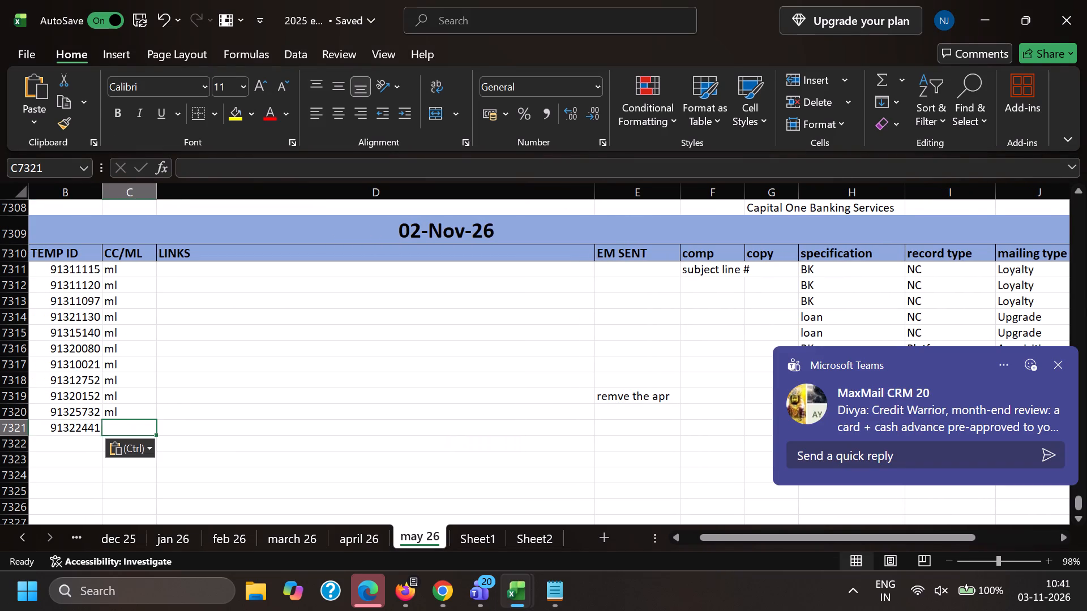
{"action": "key", "text": "Right"}
{"action": "key", "text": "Right"}
{"action": "key", "text": "Right"}
{"action": "key", "text": "Right"}
{"action": "key", "text": "Right"}
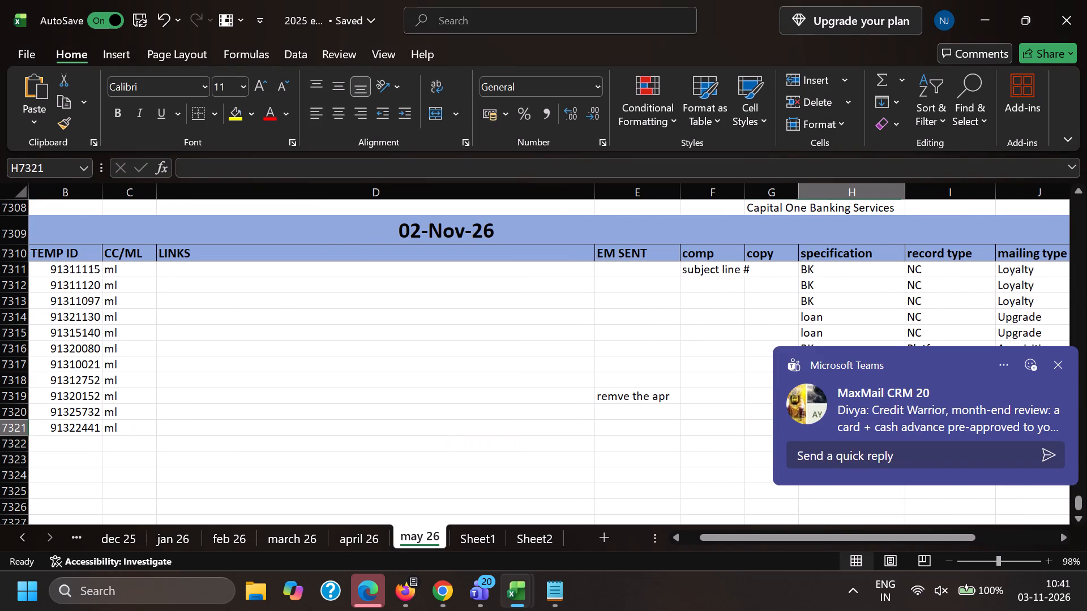
{"action": "key", "text": "b"}
{"action": "key", "text": "Right"}
{"action": "key", "text": "o"}
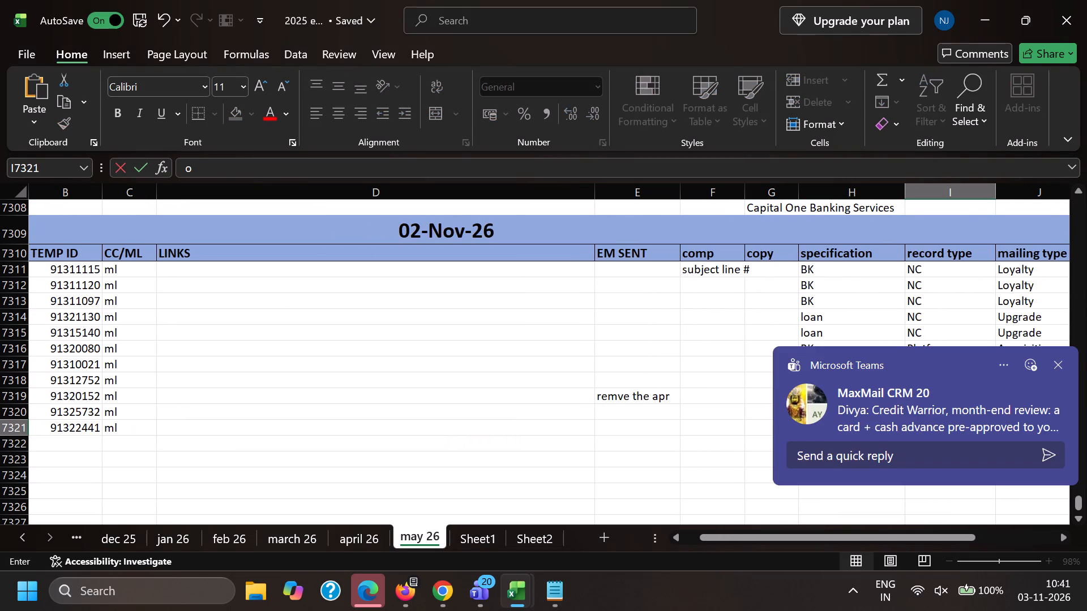
{"action": "key", "text": "BackSpace"}
{"action": "key", "text": "p"}
{"action": "key", "text": "Right"}
{"action": "key", "text": "a"}
{"action": "key", "text": "Down"}
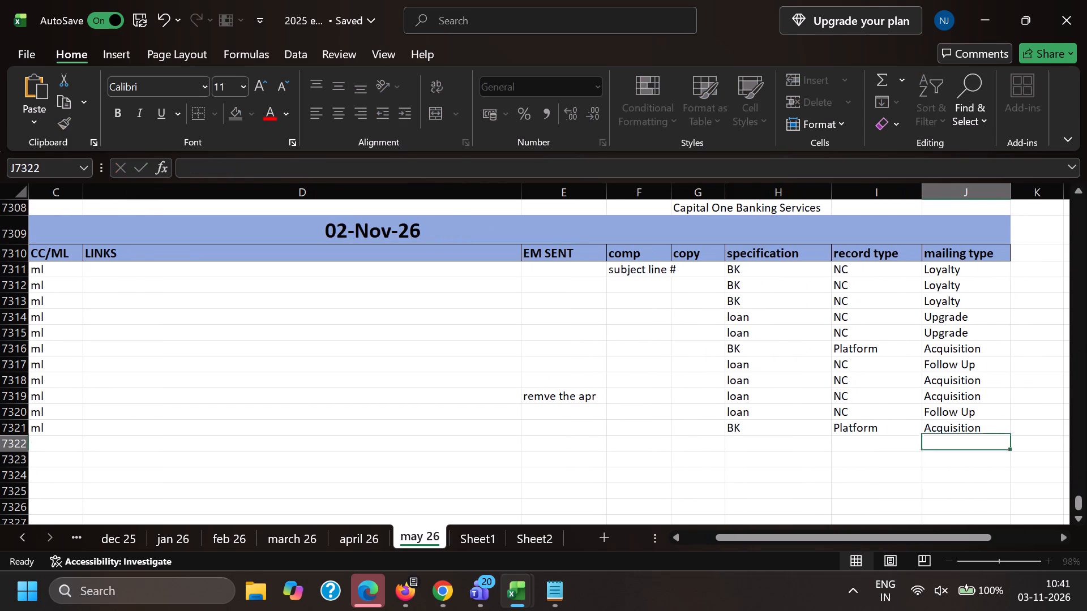
{"action": "key", "text": "Down"}
{"action": "key", "text": "Left"}
Copy the subject "Pre-Selected: You've been chosen to access a $2,500 e-transfer" from the email and search the Content Portal for it in quotation marks.
{"action": "key", "text": "alt+Tab"}
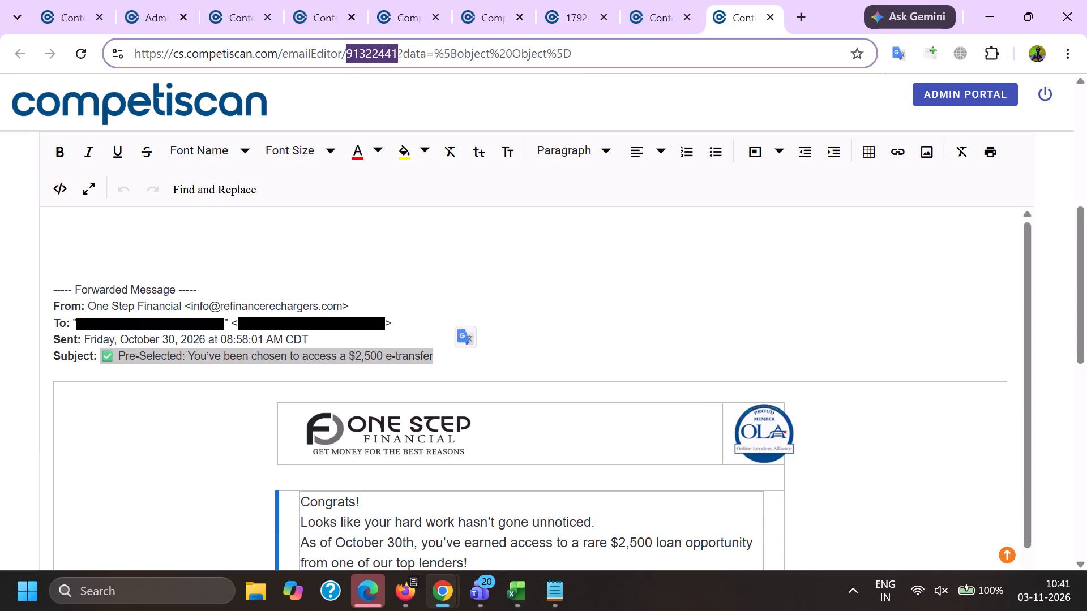
{"action": "key", "text": "ctrl+c"}
{"action": "left_click", "coordinate": [122, 362]}
{"action": "left_click_drag", "start_coordinate": [101, 355], "coordinate": [427, 363]}
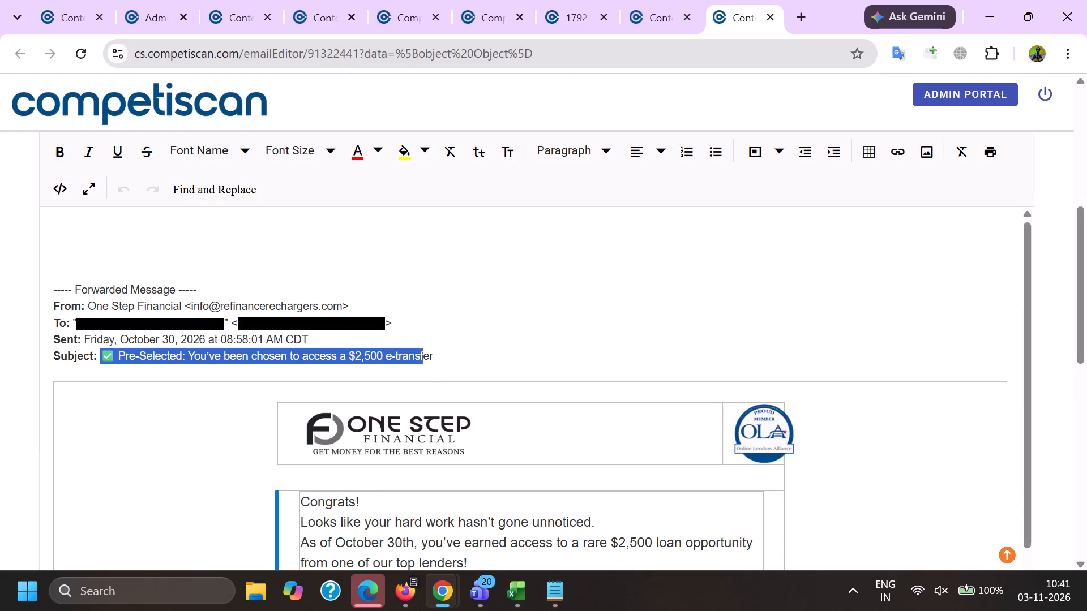
{"action": "left_click_drag", "start_coordinate": [427, 363], "coordinate": [448, 360]}
{"action": "key", "text": "ctrl+c"}
{"action": "left_click", "coordinate": [243, 0]}
{"action": "left_click_drag", "start_coordinate": [275, 406], "coordinate": [0, 363]}
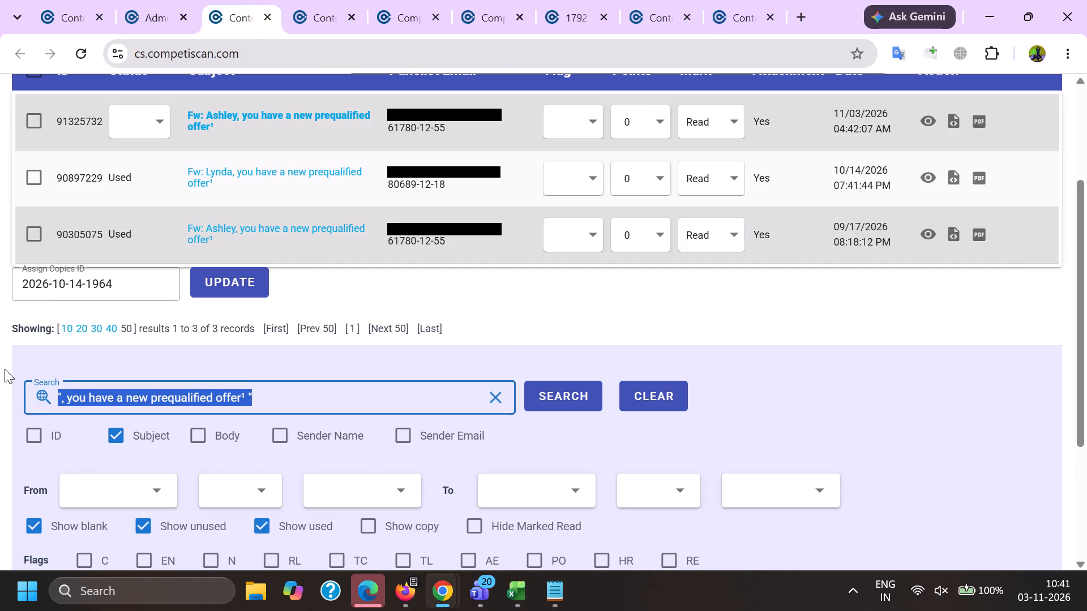
{"action": "key", "text": "BackSpace"}
{"action": "key", "text": "shift+quotedbl"}
{"action": "key", "text": "ctrl+v"}
{"action": "key", "text": "shift+quotedbl"}
{"action": "key", "text": "Return"}
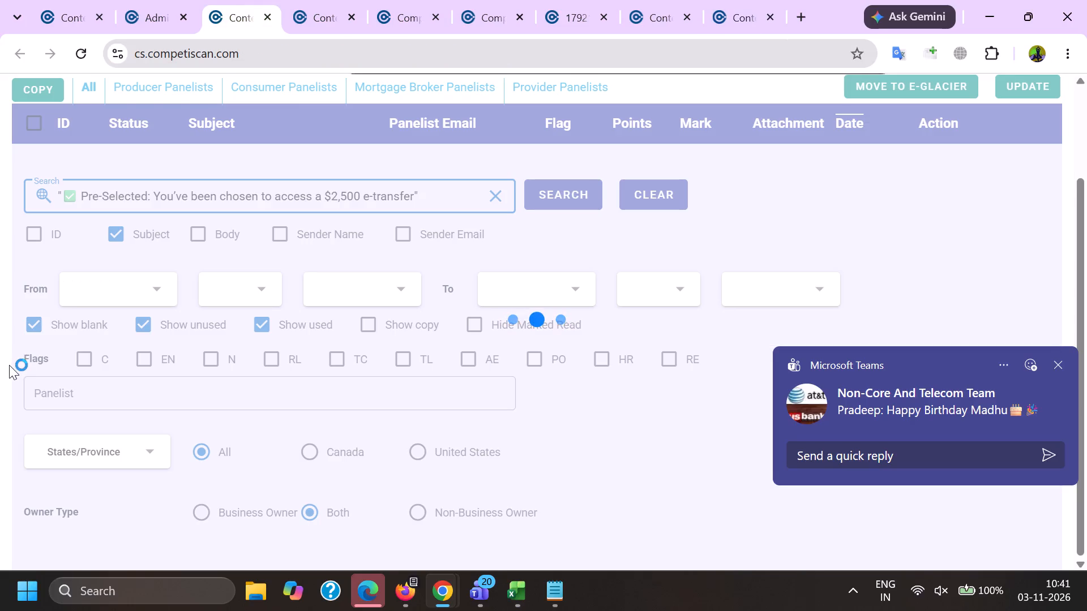
Close two leftover tabs and open the Electronic Content Temp Products list from the Upstart Personal Loan product page.
{"action": "left_click", "coordinate": [327, 0]}
{"action": "left_click", "coordinate": [348, 19]}
{"action": "left_click", "coordinate": [349, 18]}
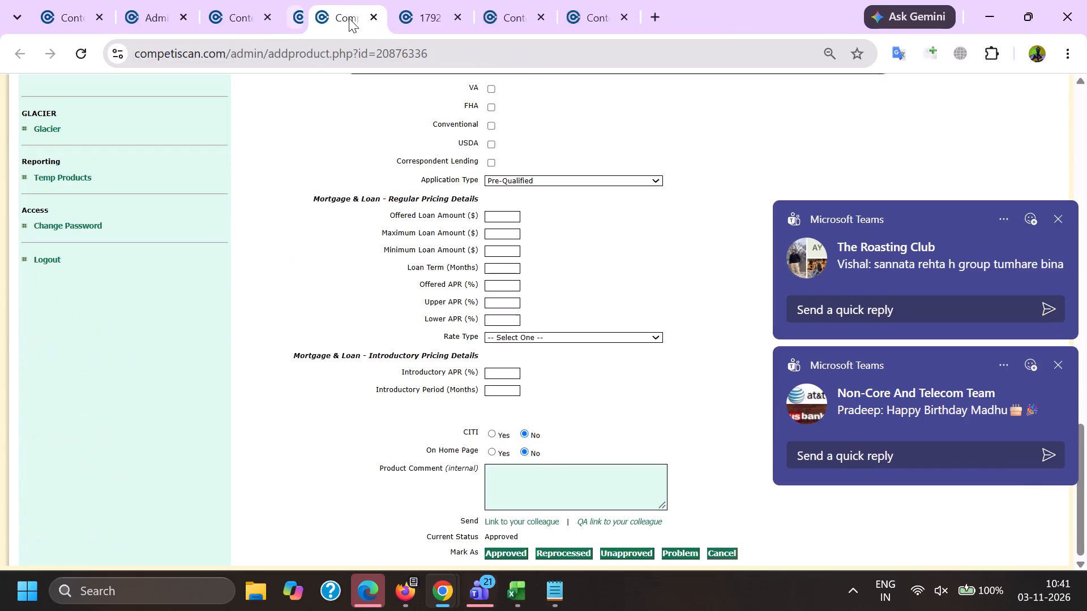
{"action": "scroll", "coordinate": [132, 299], "scroll_direction": "up", "scroll_amount": 10}
{"action": "scroll", "coordinate": [95, 339], "scroll_direction": "down", "scroll_amount": 2}
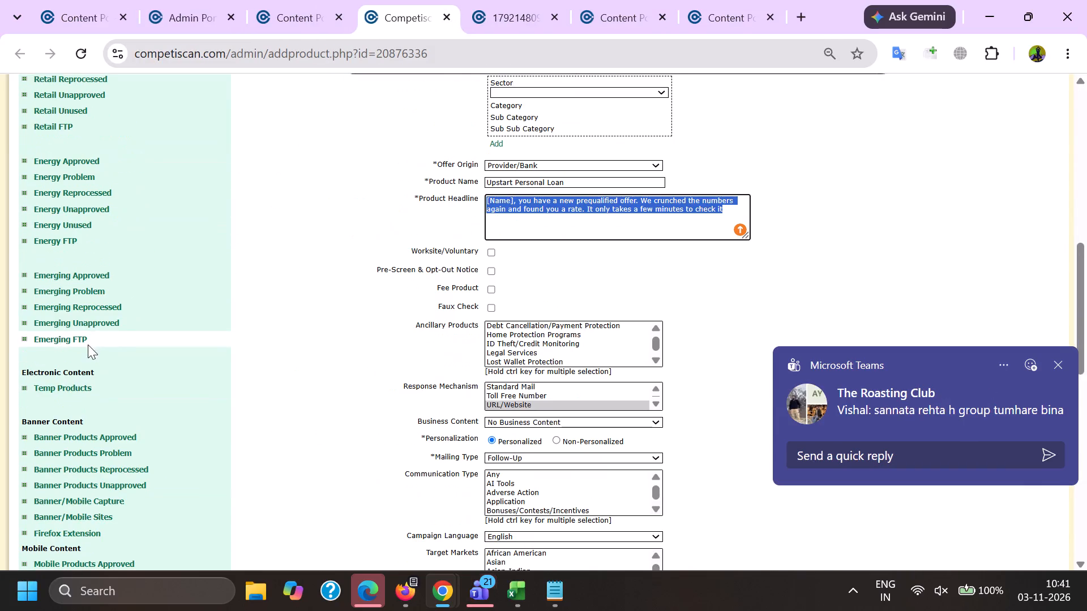
{"action": "left_click", "coordinate": [82, 391]}
Close the leftover 1792 tab and the two remaining Content Portal tabs after it, including the 91322441 email editor.
{"action": "left_click", "coordinate": [530, 0]}
{"action": "left_click", "coordinate": [558, 20]}
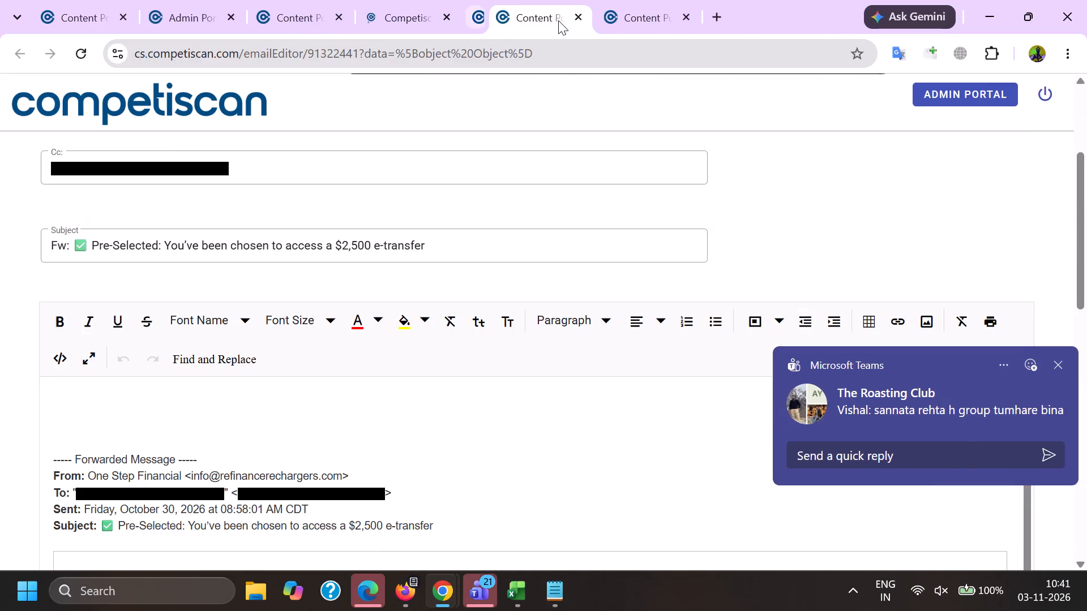
{"action": "left_click", "coordinate": [558, 20]}
{"action": "left_click", "coordinate": [558, 20]}
{"action": "left_click", "coordinate": [258, 0]}
Reopen email 91322441 in a new tab from the Content Portal search results.
{"action": "left_click", "coordinate": [353, 0]}
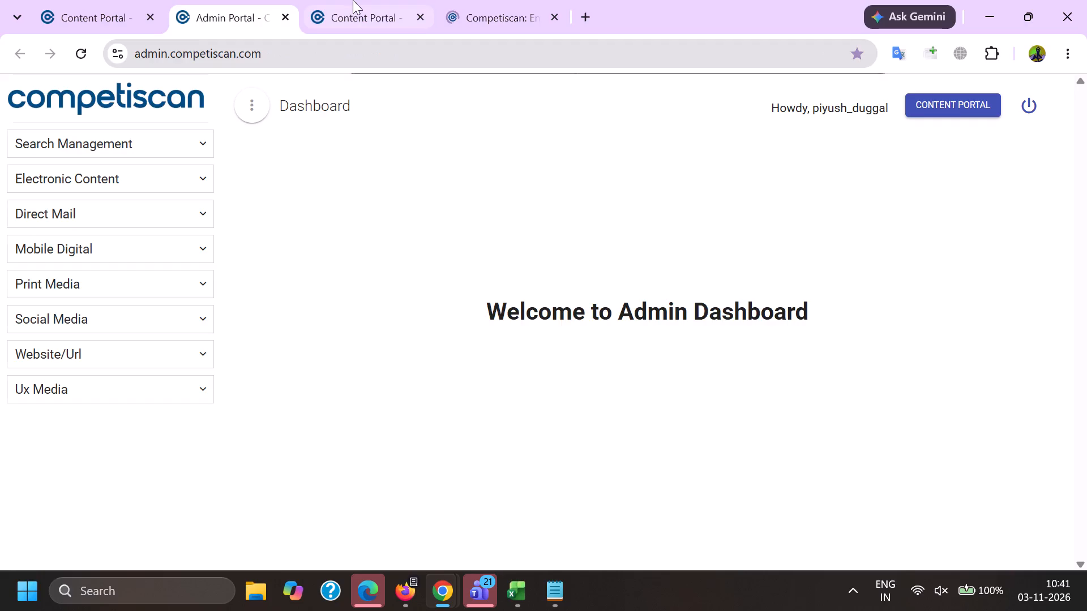
{"action": "left_click", "coordinate": [233, 294], "text": "ctrl"}
Search the temp products for the used email ID 90573535 and open its Clear Choice Refi product record.
{"action": "triple_click", "coordinate": [91, 359]}
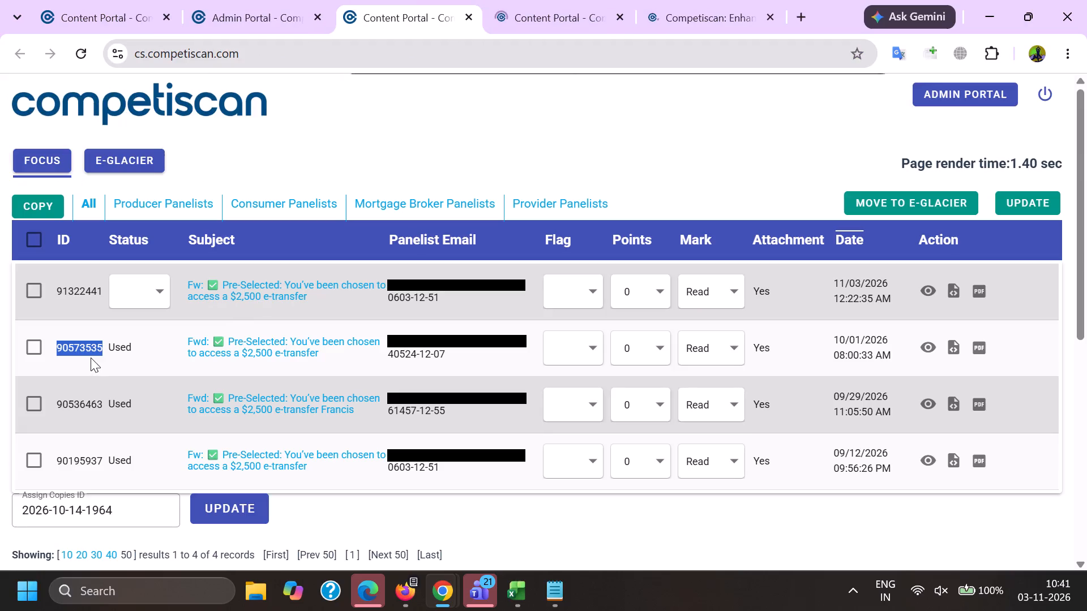
{"action": "key", "text": "ctrl+c"}
{"action": "key", "text": "ctrl+c"}
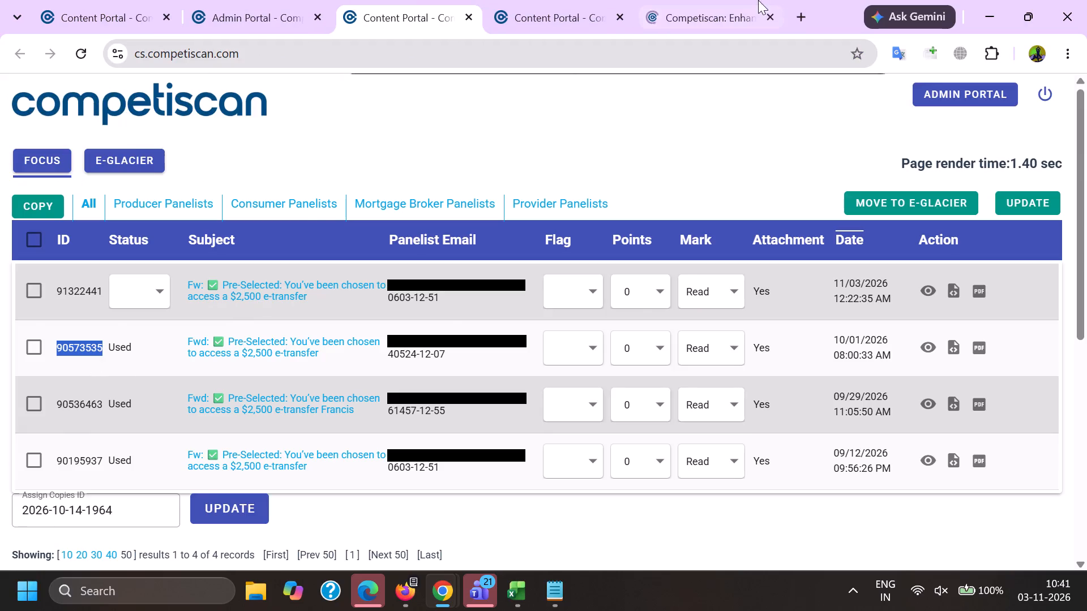
{"action": "left_click", "coordinate": [744, 0]}
{"action": "double_click", "coordinate": [356, 169]}
{"action": "key", "text": "ctrl+shift+v"}
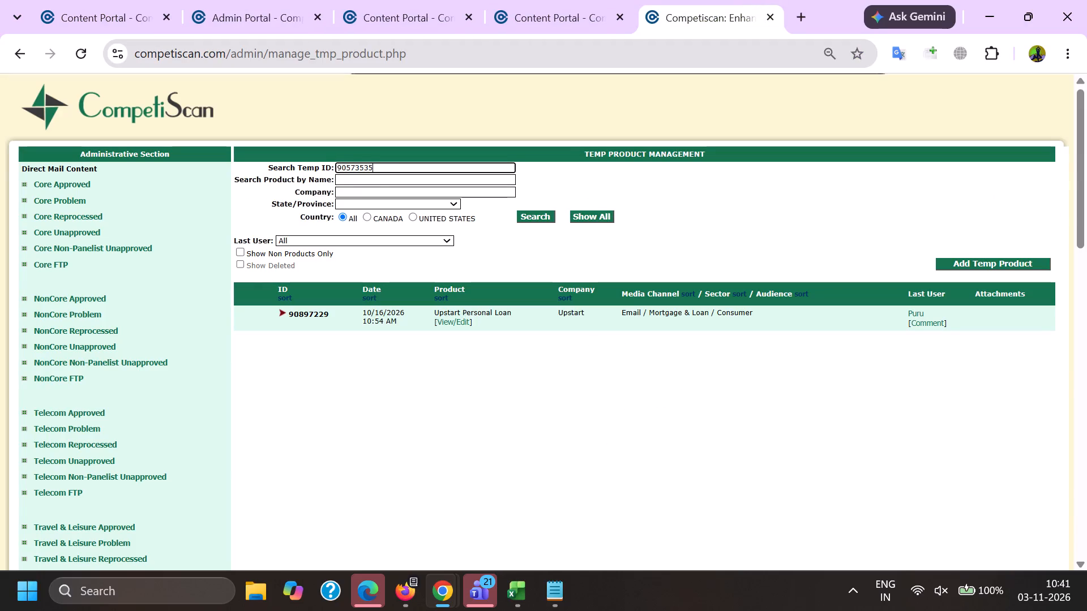
{"action": "key", "text": "Return"}
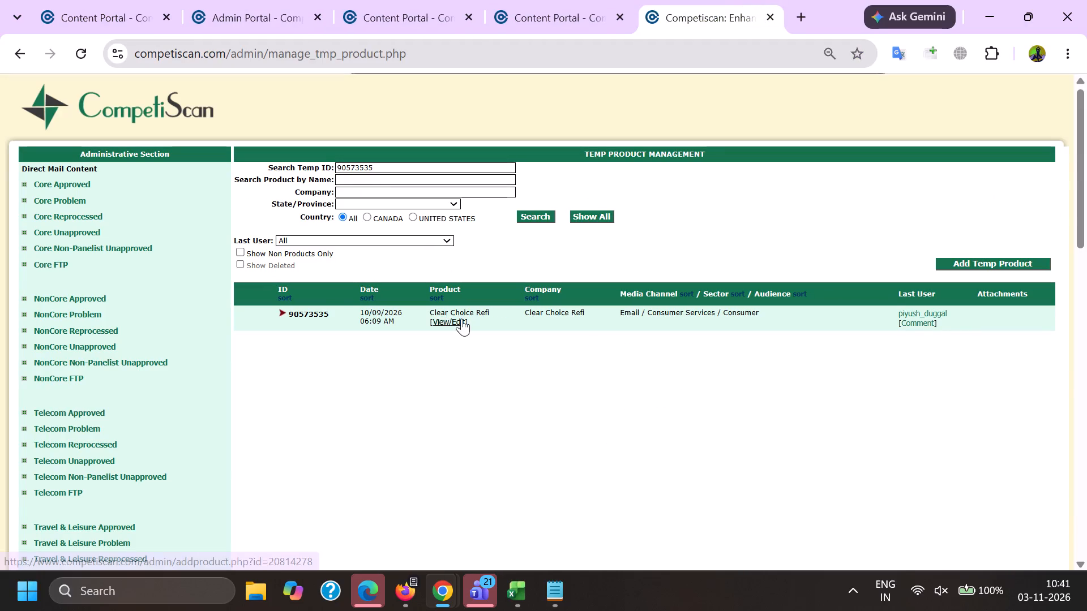
{"action": "left_click", "coordinate": [461, 319], "text": "ctrl"}
Switch to the reopened email editor tab for email 91322441.
{"action": "left_click", "coordinate": [371, 0]}
{"action": "left_click", "coordinate": [451, 0]}
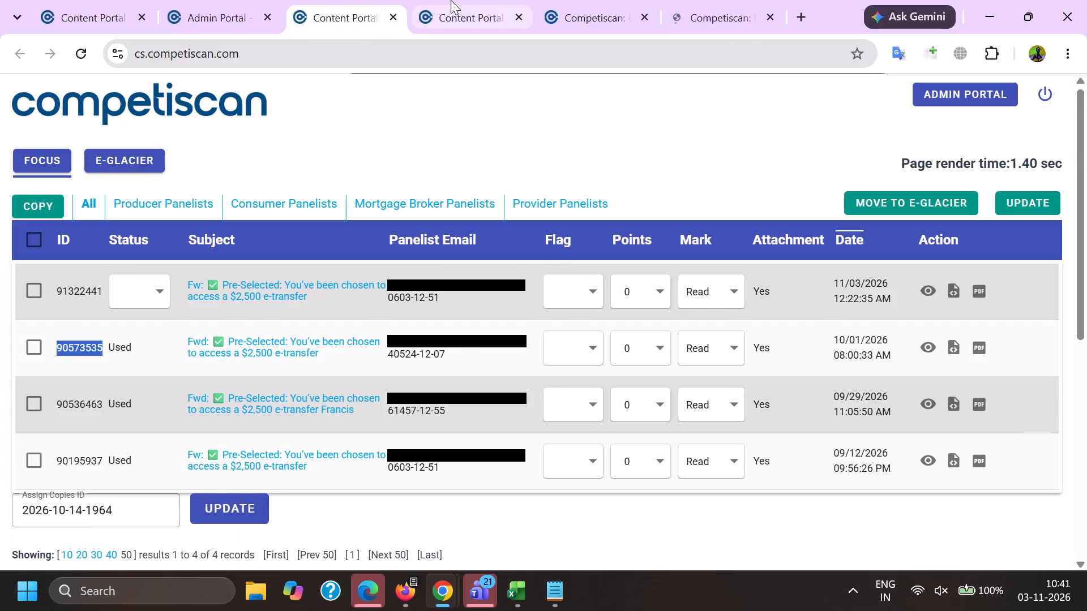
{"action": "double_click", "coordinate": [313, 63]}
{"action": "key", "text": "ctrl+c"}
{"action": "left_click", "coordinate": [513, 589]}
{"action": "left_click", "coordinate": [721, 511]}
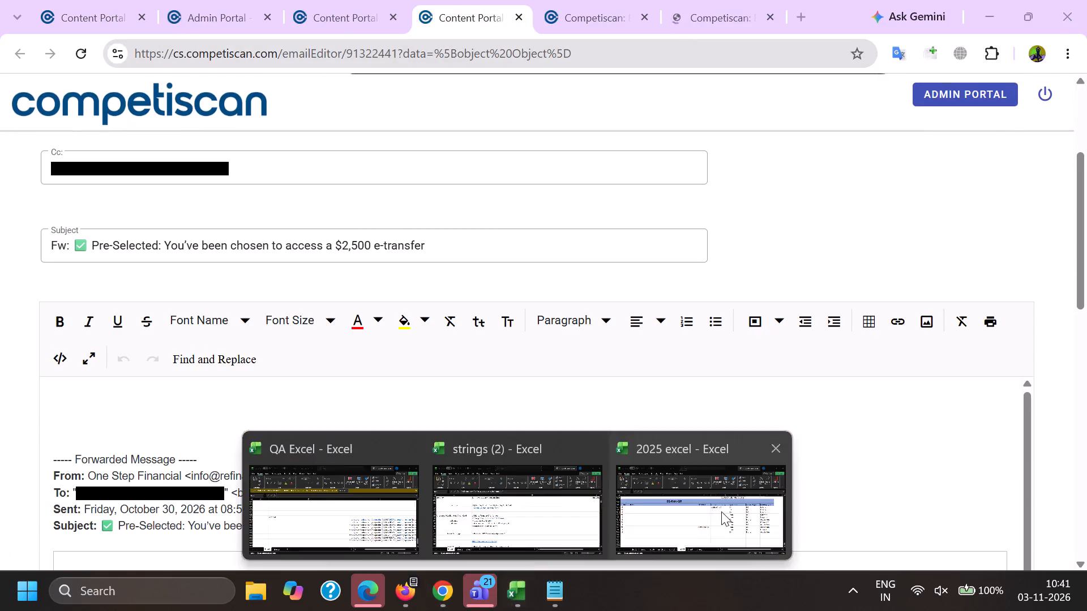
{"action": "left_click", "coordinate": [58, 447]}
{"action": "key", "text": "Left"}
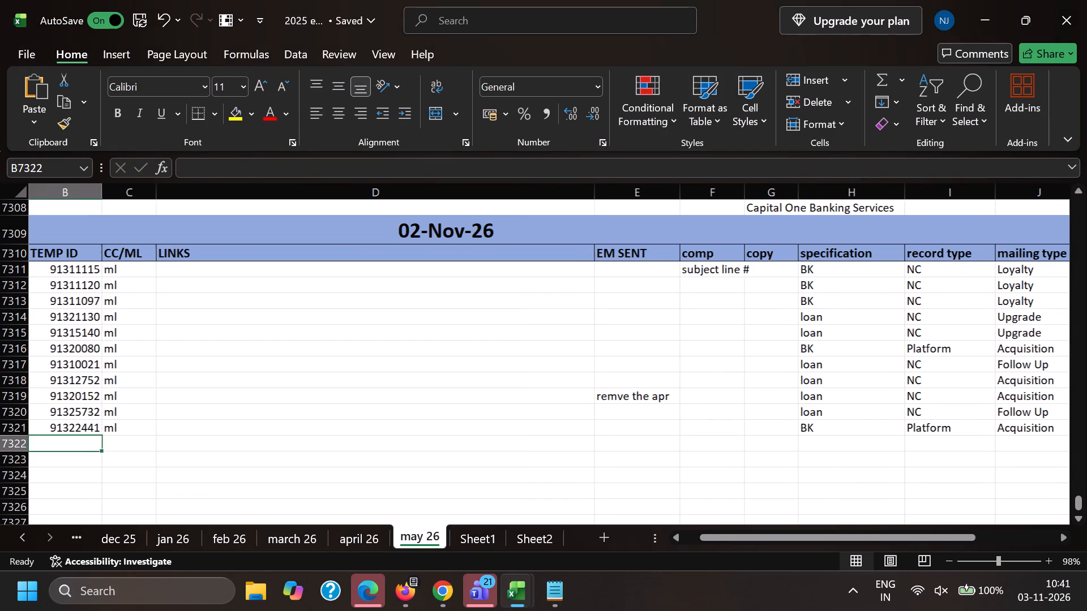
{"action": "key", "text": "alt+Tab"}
Delete the Forwarded Message line, the sender's e-mail address and the entire To line from the One Step Financial email's header.
{"action": "left_click_drag", "start_coordinate": [228, 450], "coordinate": [371, 537]}
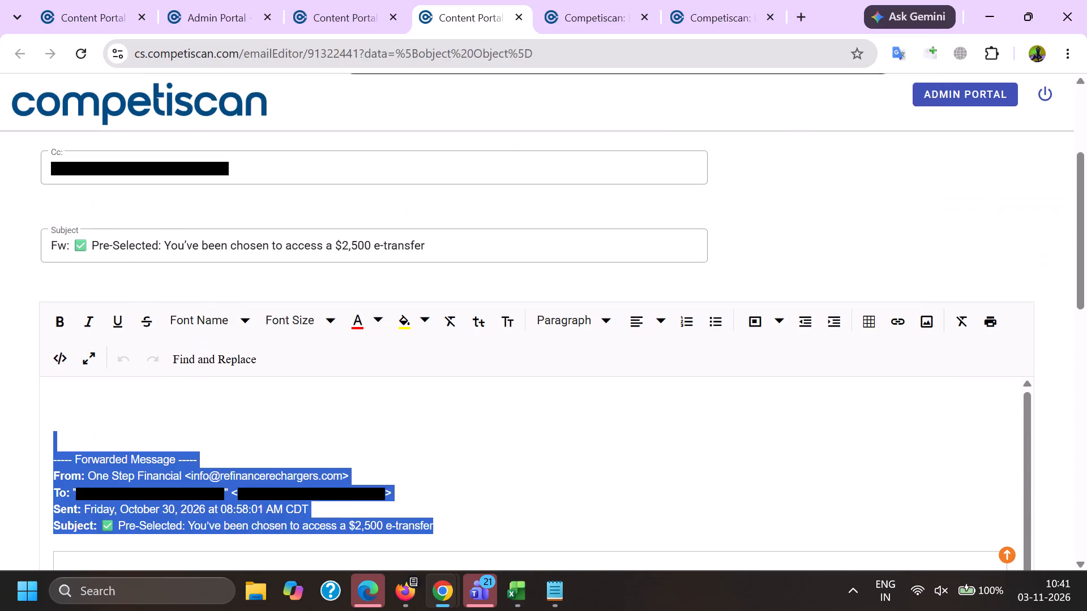
{"action": "left_click_drag", "start_coordinate": [371, 537], "coordinate": [204, 457]}
{"action": "key", "text": "BackSpace"}
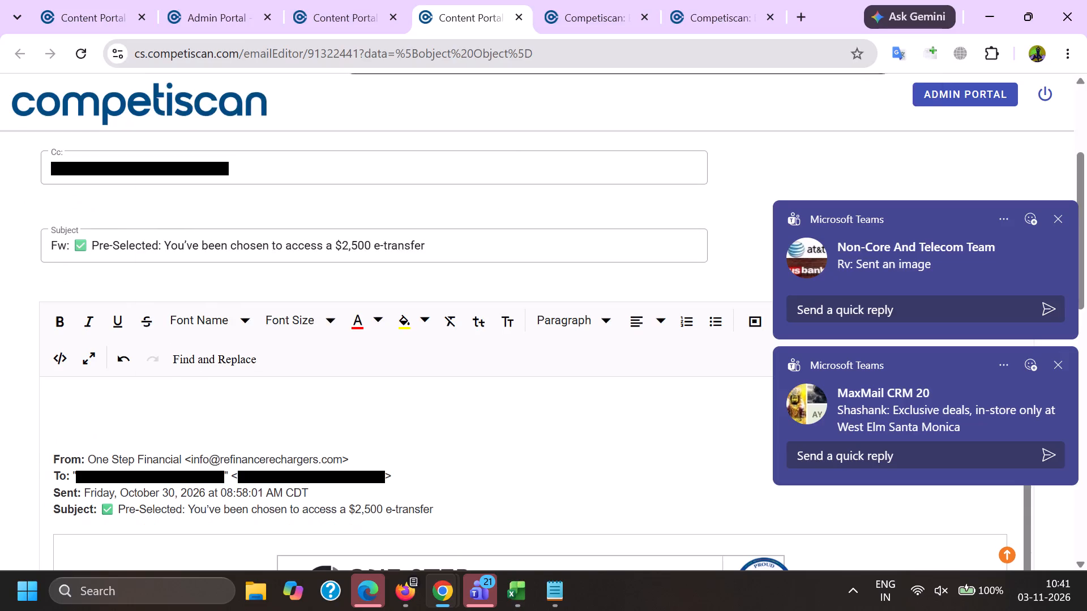
{"action": "left_click_drag", "start_coordinate": [192, 463], "coordinate": [406, 468]}
{"action": "key", "text": "BackSpace"}
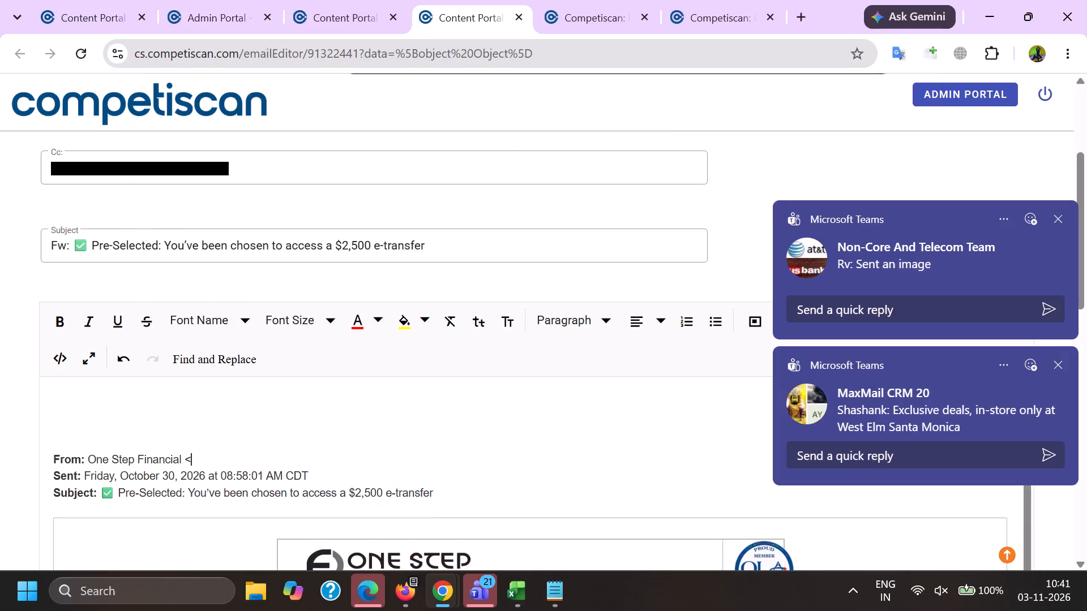
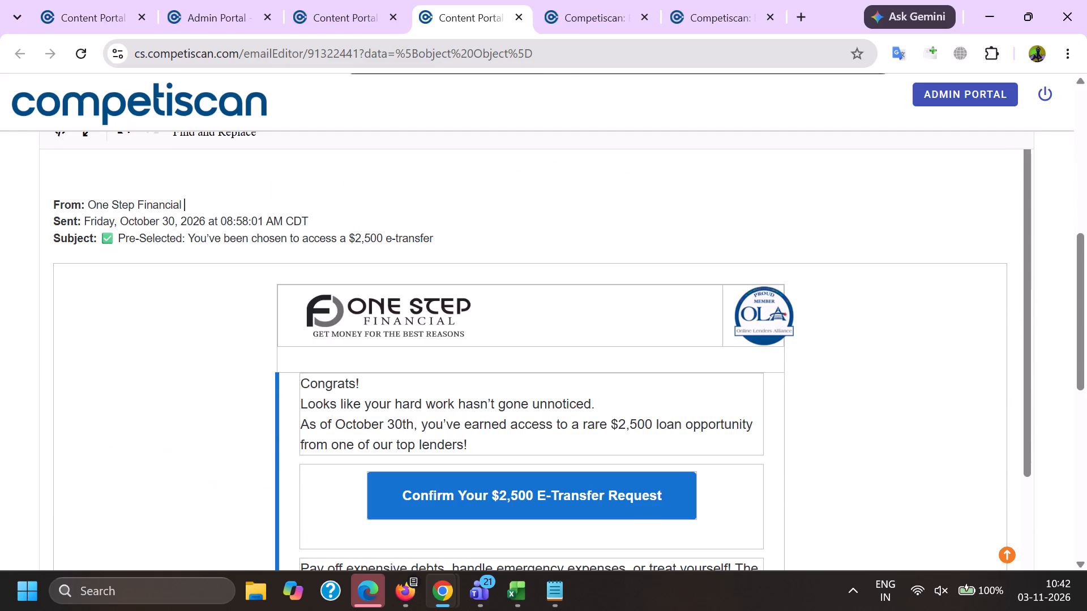
Remove all links from the One Step Financial email's content and save the email's product info.
{"action": "scroll", "coordinate": [323, 483], "scroll_direction": "down", "scroll_amount": 5}
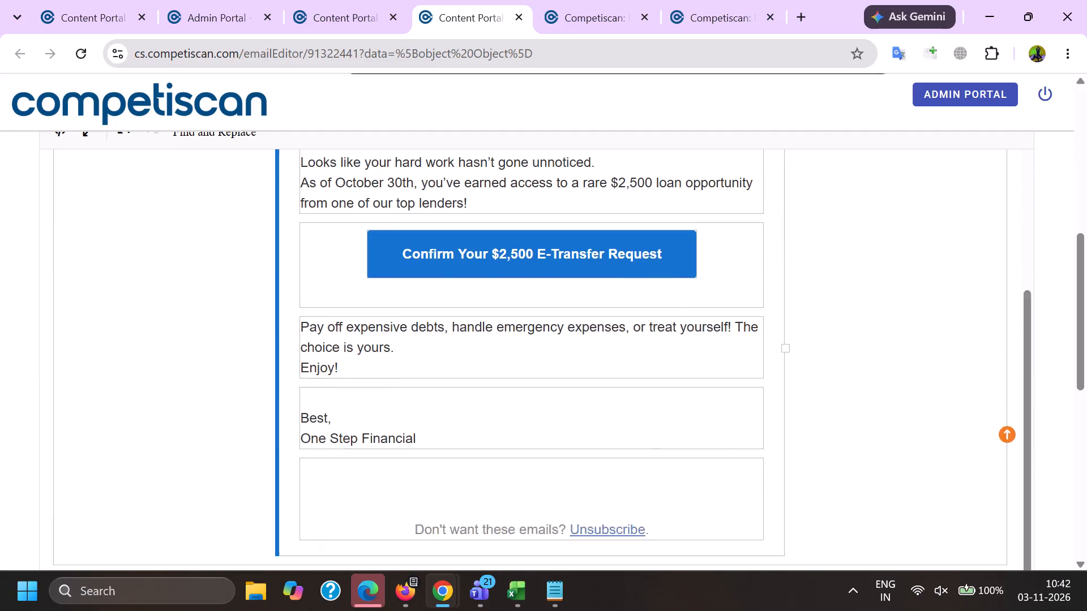
{"action": "scroll", "coordinate": [369, 457], "scroll_direction": "down", "scroll_amount": 3}
{"action": "left_click", "coordinate": [118, 437]}
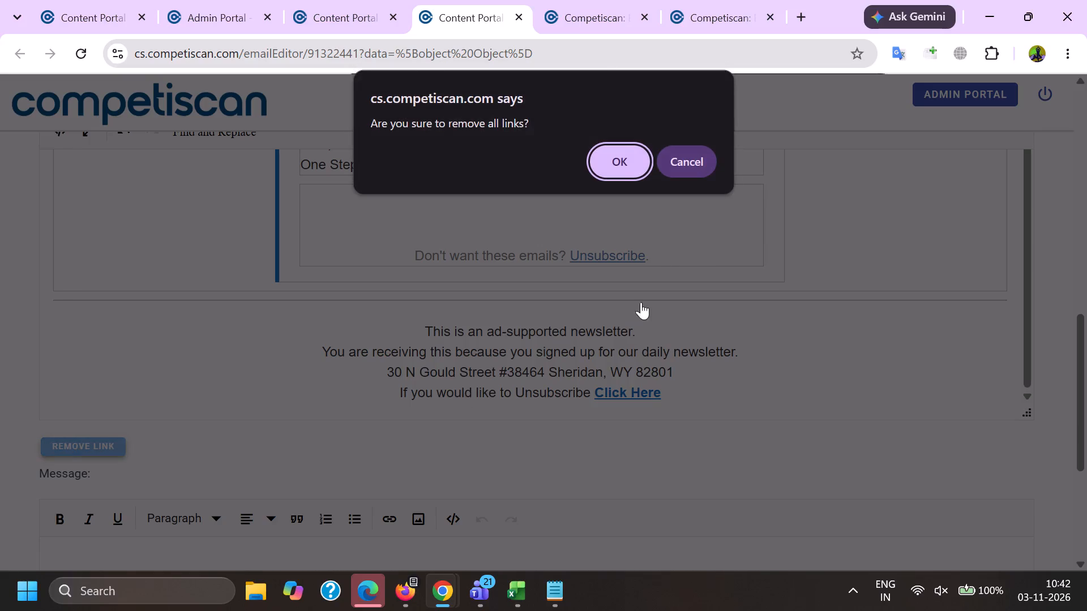
{"action": "left_click", "coordinate": [620, 159]}
{"action": "scroll", "coordinate": [480, 397], "scroll_direction": "down", "scroll_amount": 10}
{"action": "left_click", "coordinate": [436, 423]}
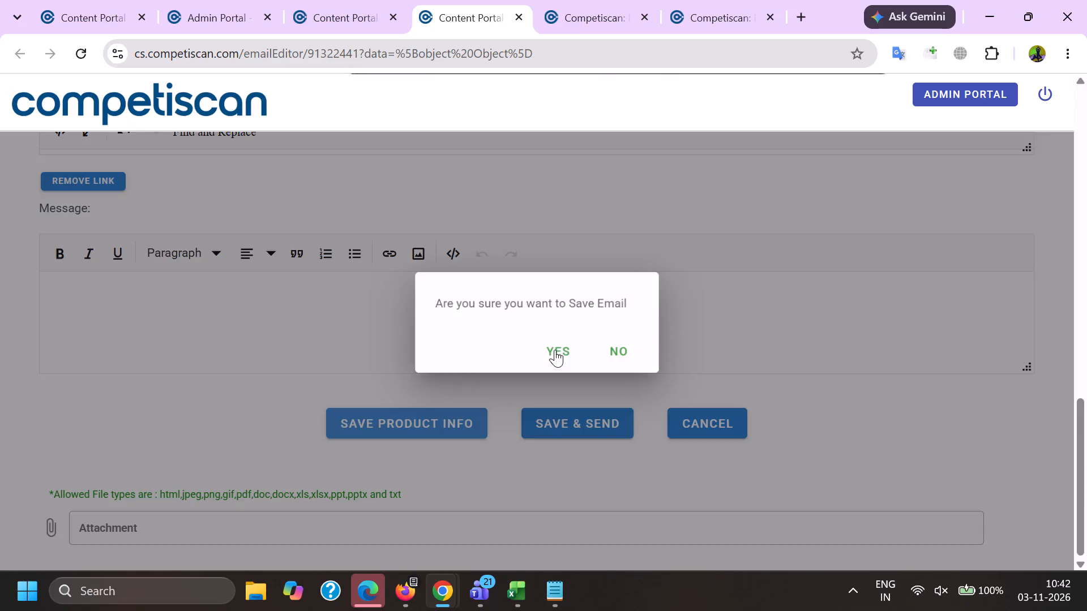
{"action": "left_click", "coordinate": [554, 350]}
Open the Manage Product form for email 91322441.
{"action": "left_click", "coordinate": [3, 229]}
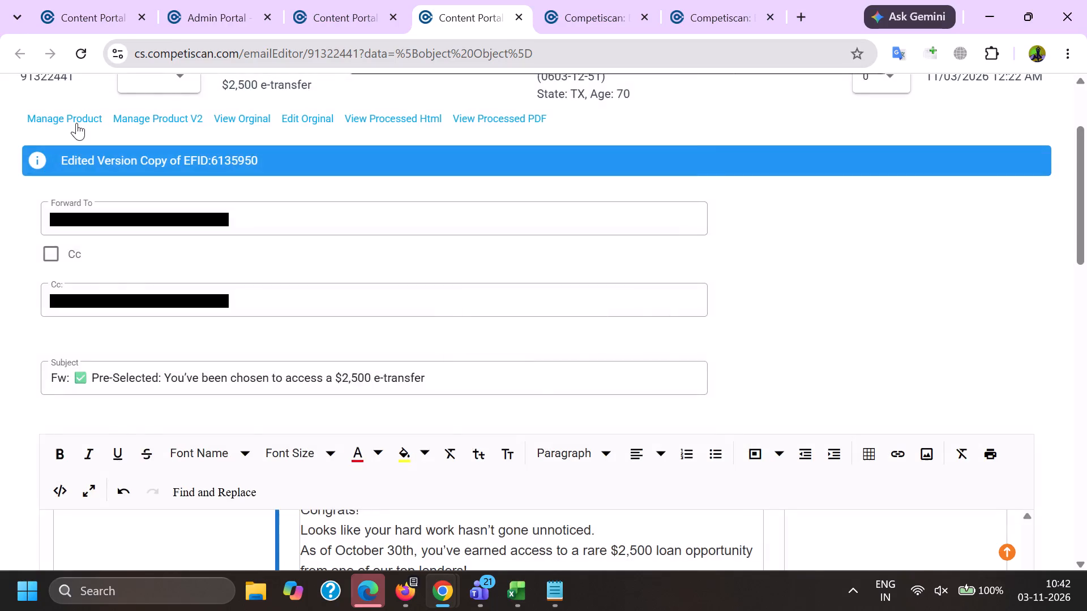
{"action": "left_click", "coordinate": [76, 123]}
Return to the email editor and review the One Step Financial email's header and offer text.
{"action": "key", "text": "alt+Tab"}
{"action": "scroll", "coordinate": [289, 201], "scroll_direction": "down", "scroll_amount": 5}
{"action": "left_click", "coordinate": [217, 308]}
{"action": "scroll", "coordinate": [251, 328], "scroll_direction": "up", "scroll_amount": 3}
{"action": "key", "text": "Page_Up"}
{"action": "key", "text": "Page_Up"}
{"action": "key", "text": "Page_Up"}
{"action": "key", "text": "Page_Up"}
{"action": "key", "text": "Page_Up"}
{"action": "key", "text": "Page_Up"}
{"action": "key", "text": "Page_Up"}
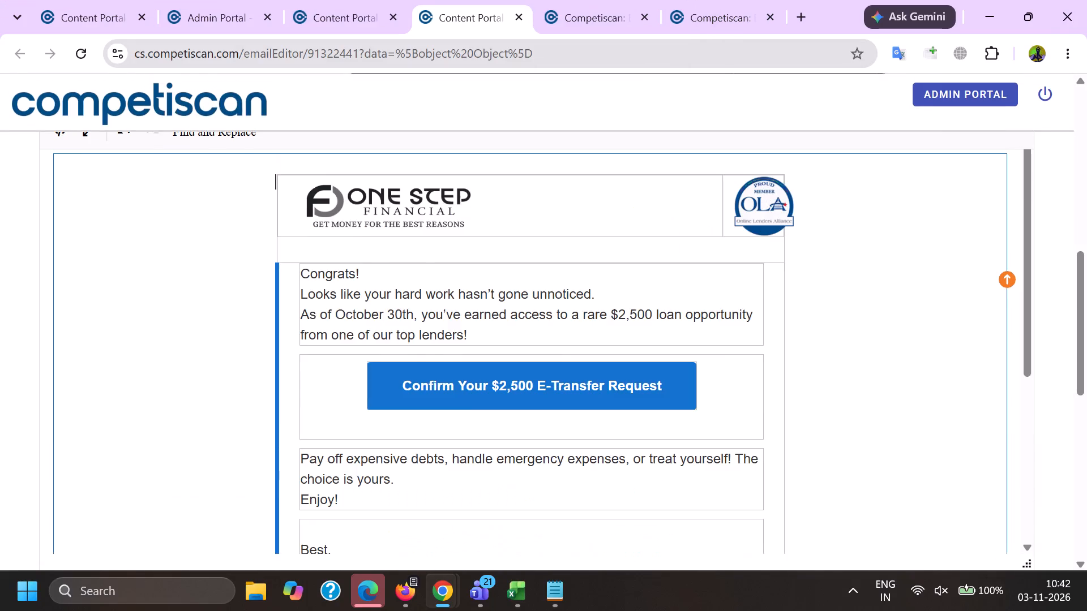
{"action": "scroll", "coordinate": [238, 275], "scroll_direction": "down", "scroll_amount": 5}
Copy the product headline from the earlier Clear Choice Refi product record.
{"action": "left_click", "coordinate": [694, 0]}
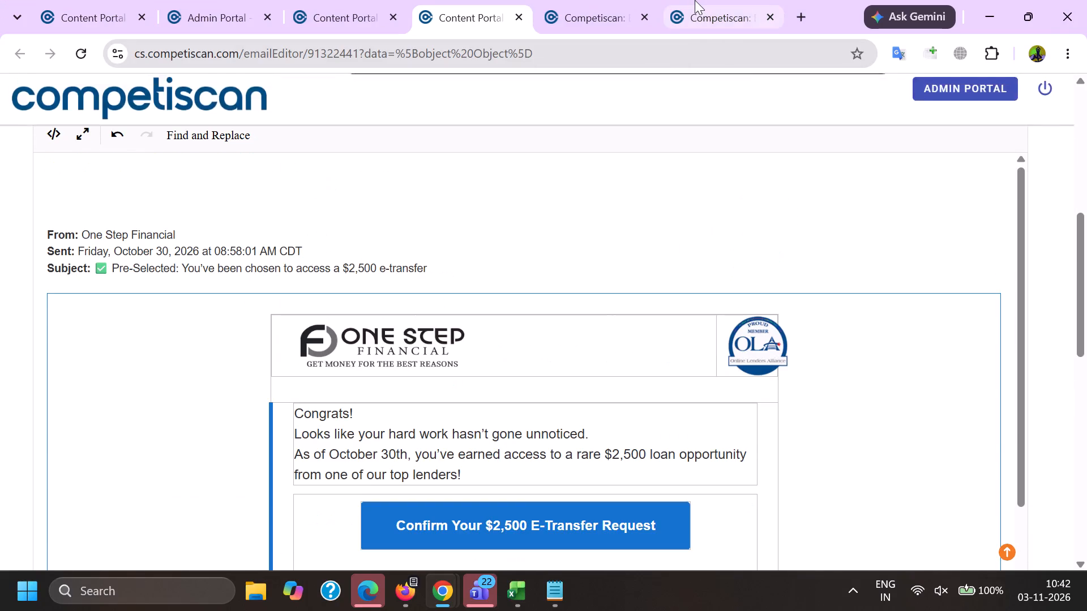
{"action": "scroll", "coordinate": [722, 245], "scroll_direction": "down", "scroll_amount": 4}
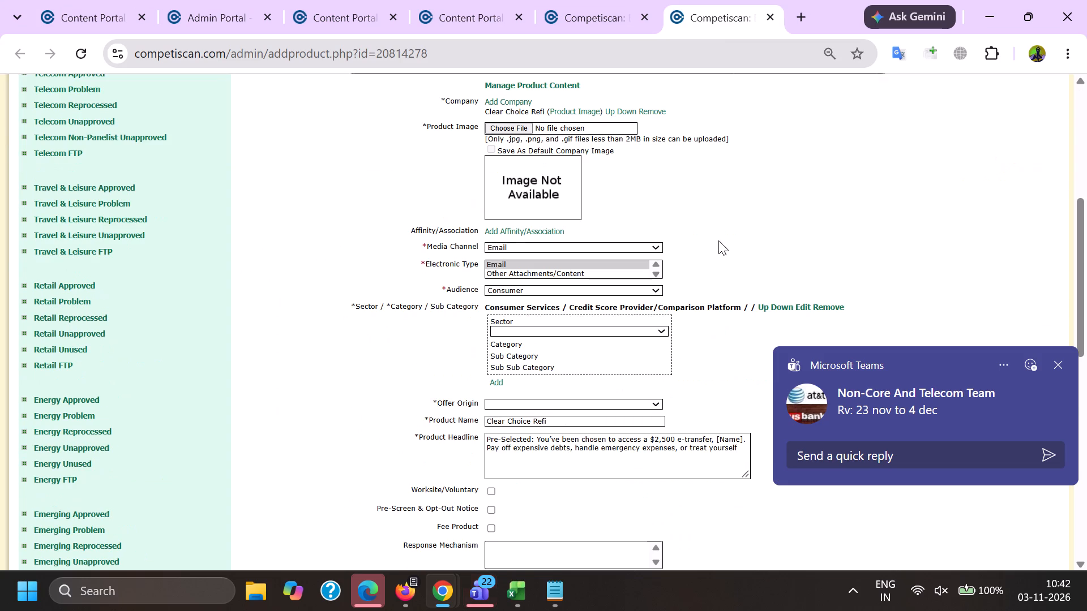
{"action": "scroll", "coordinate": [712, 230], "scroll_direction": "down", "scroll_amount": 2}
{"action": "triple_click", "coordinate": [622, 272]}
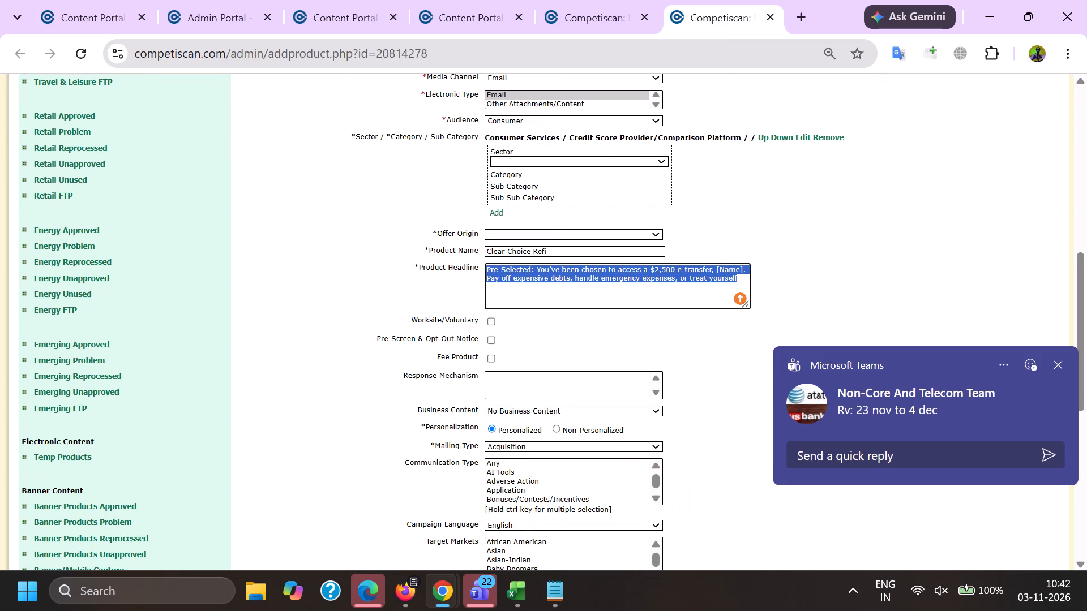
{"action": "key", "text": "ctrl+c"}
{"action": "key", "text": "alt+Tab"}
Remove the company apc-na from the product form for email 91322441 and open the company search.
{"action": "scroll", "coordinate": [343, 279], "scroll_direction": "down", "scroll_amount": 5}
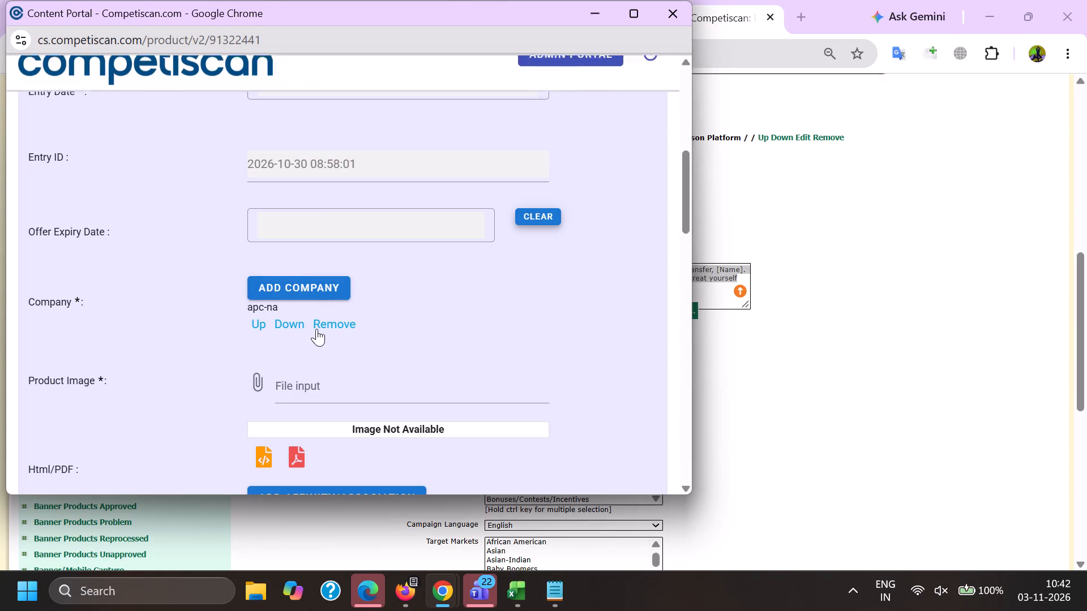
{"action": "left_click", "coordinate": [319, 325]}
{"action": "left_click", "coordinate": [307, 285]}
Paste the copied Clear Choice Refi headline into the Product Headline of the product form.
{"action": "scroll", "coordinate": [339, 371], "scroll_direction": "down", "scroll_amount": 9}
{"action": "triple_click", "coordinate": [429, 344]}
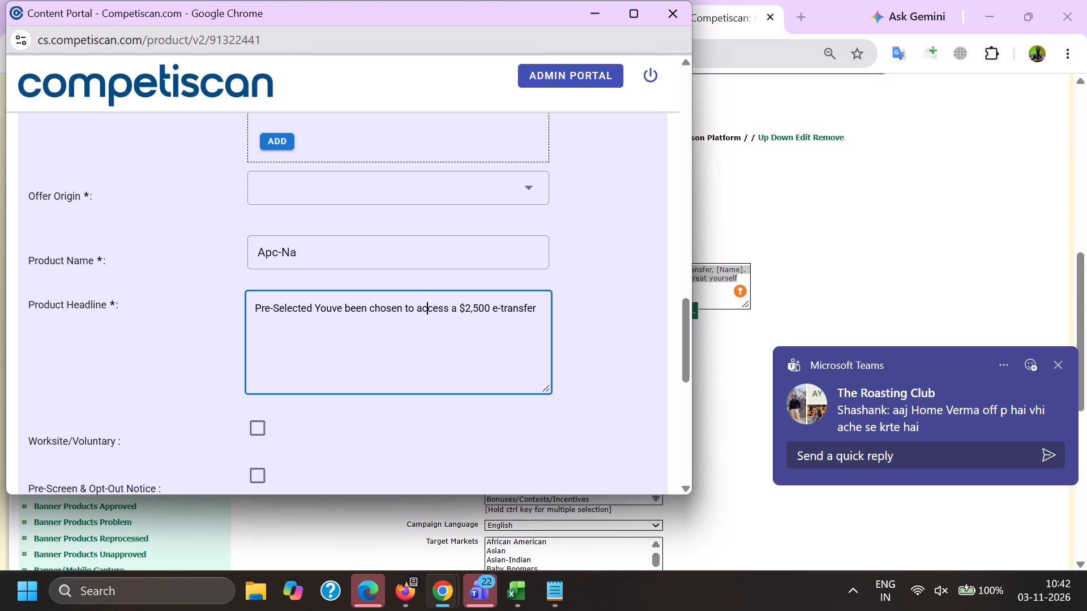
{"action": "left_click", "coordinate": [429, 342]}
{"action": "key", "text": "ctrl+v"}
Copy the product name from the earlier record and replace Apc-Na with Clear Choice Refi in the product form.
{"action": "key", "text": "alt+Tab"}
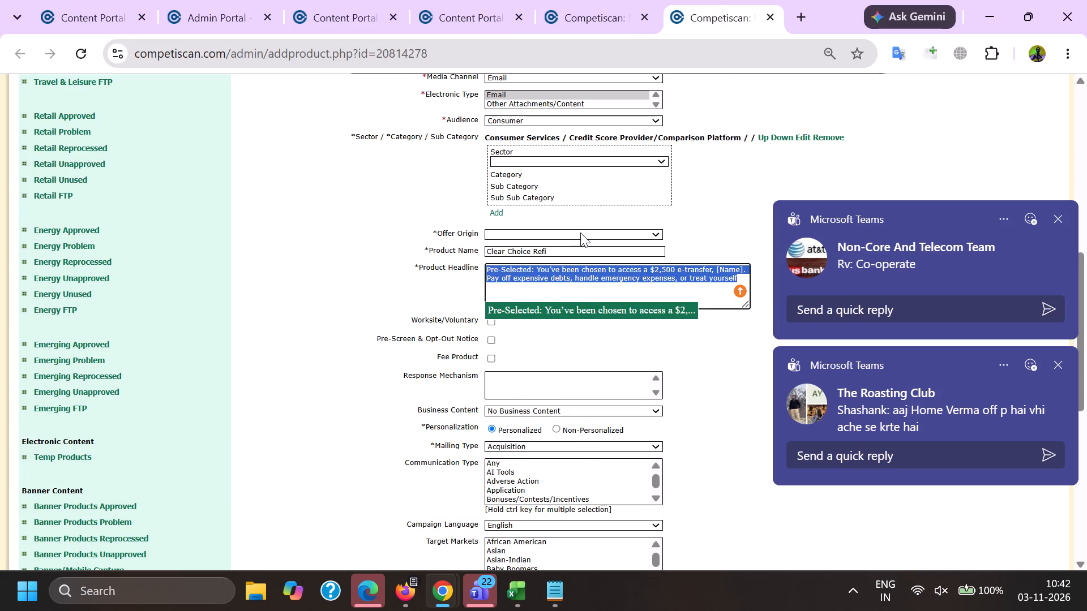
{"action": "scroll", "coordinate": [583, 212], "scroll_direction": "up", "scroll_amount": 2}
{"action": "left_click_drag", "start_coordinate": [558, 420], "coordinate": [467, 410]}
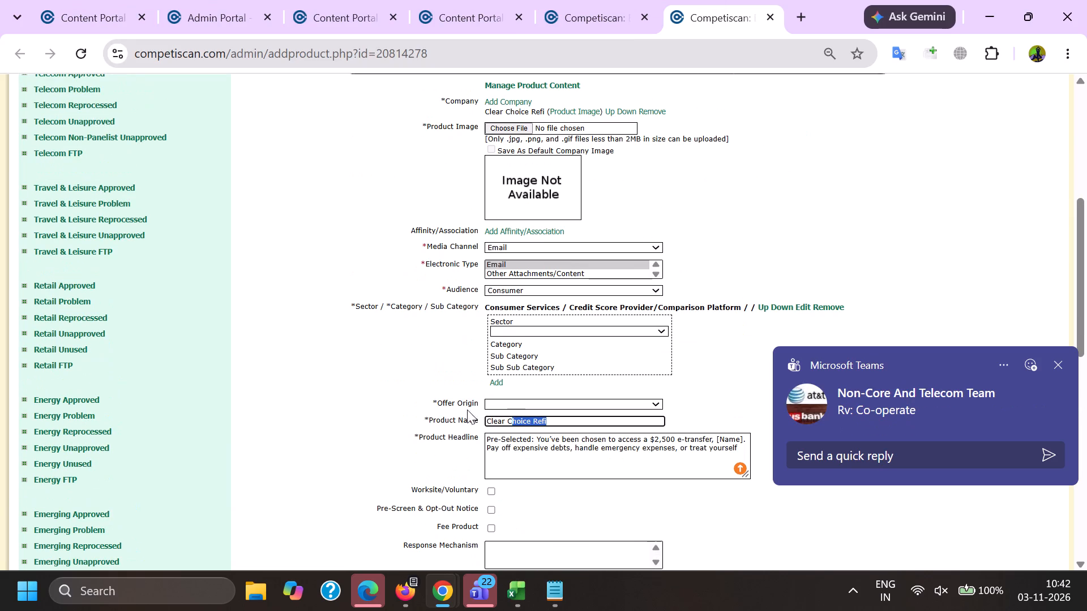
{"action": "left_click_drag", "start_coordinate": [467, 410], "coordinate": [411, 408]}
{"action": "key", "text": "ctrl+c"}
{"action": "key", "text": "alt+Tab"}
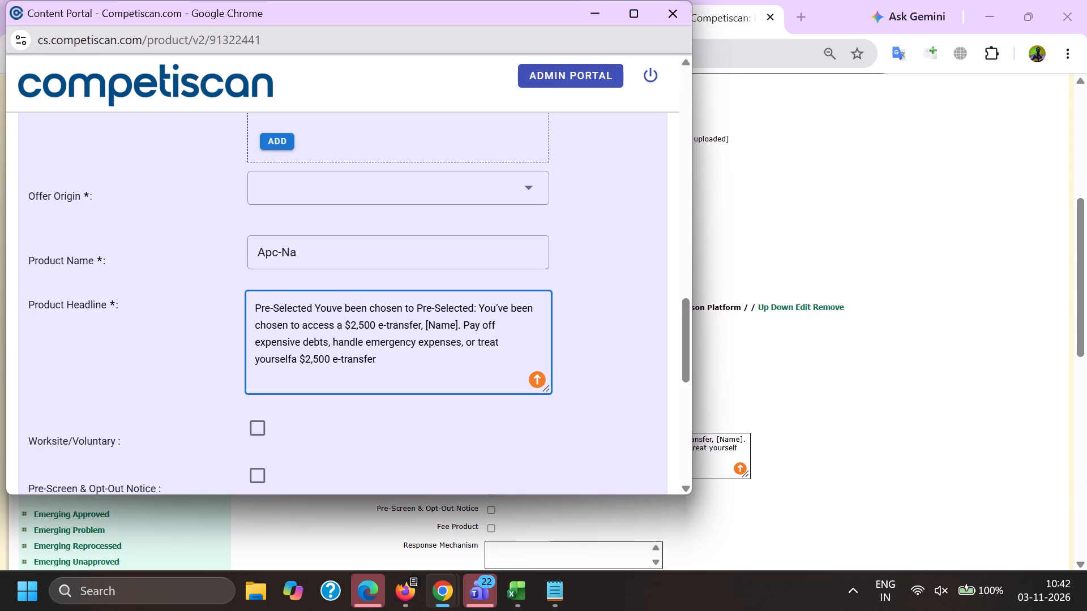
{"action": "left_click_drag", "start_coordinate": [411, 371], "coordinate": [197, 263]}
{"action": "left_click_drag", "start_coordinate": [334, 250], "coordinate": [164, 257]}
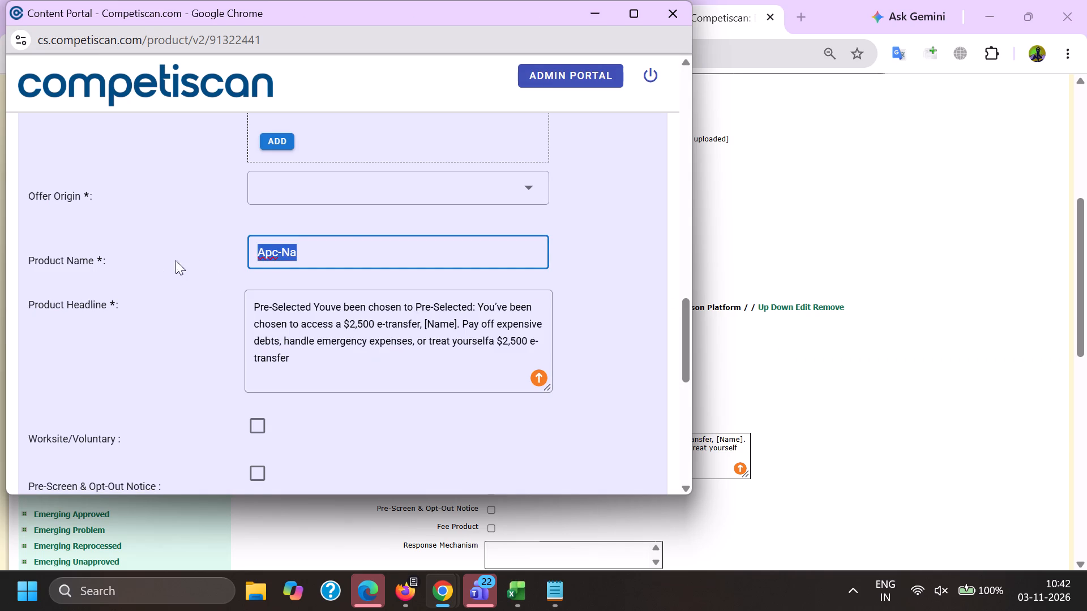
{"action": "key", "text": "ctrl+v"}
Add Clear Choice Refi as the company in the product form.
{"action": "scroll", "coordinate": [275, 313], "scroll_direction": "up", "scroll_amount": 10}
{"action": "left_click", "coordinate": [365, 411]}
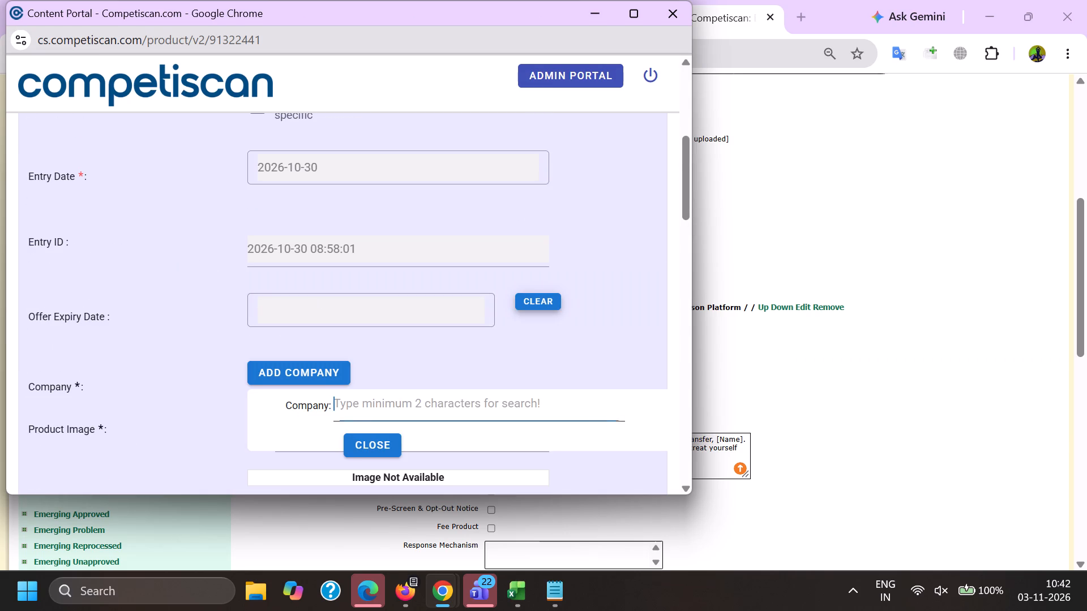
{"action": "key", "text": "ctrl+v"}
{"action": "scroll", "coordinate": [337, 233], "scroll_direction": "down", "scroll_amount": 1}
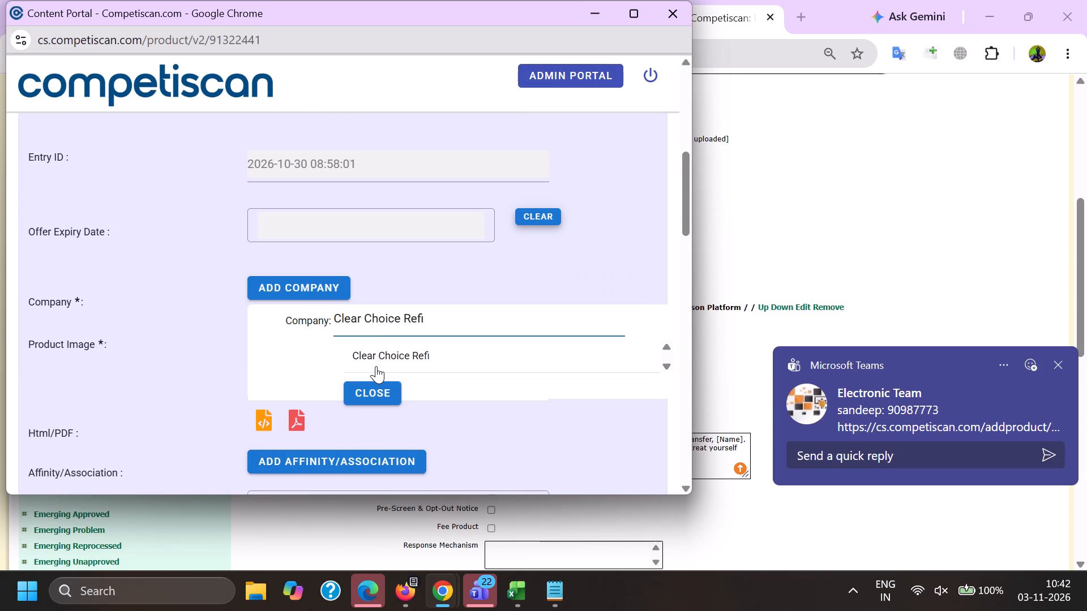
{"action": "left_click", "coordinate": [376, 366]}
{"action": "left_click", "coordinate": [284, 321]}
Copy the full product headline from the earlier Clear Choice Refi record again and return to the product form.
{"action": "scroll", "coordinate": [288, 281], "scroll_direction": "down", "scroll_amount": 7}
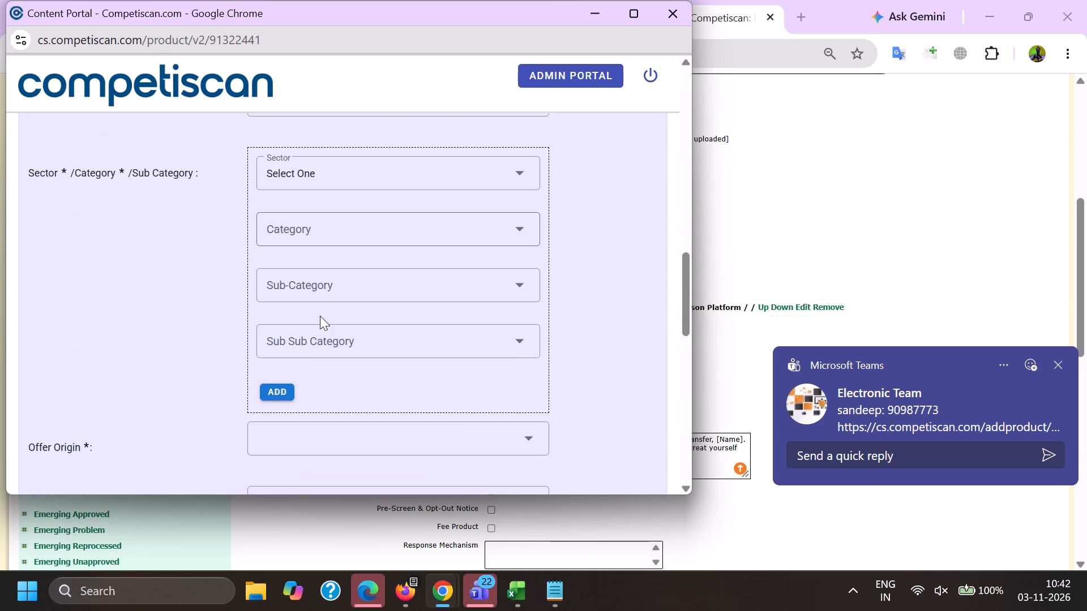
{"action": "key", "text": "alt+Tab"}
{"action": "scroll", "coordinate": [657, 276], "scroll_direction": "down", "scroll_amount": 2}
{"action": "triple_click", "coordinate": [577, 279]}
{"action": "triple_click", "coordinate": [577, 278]}
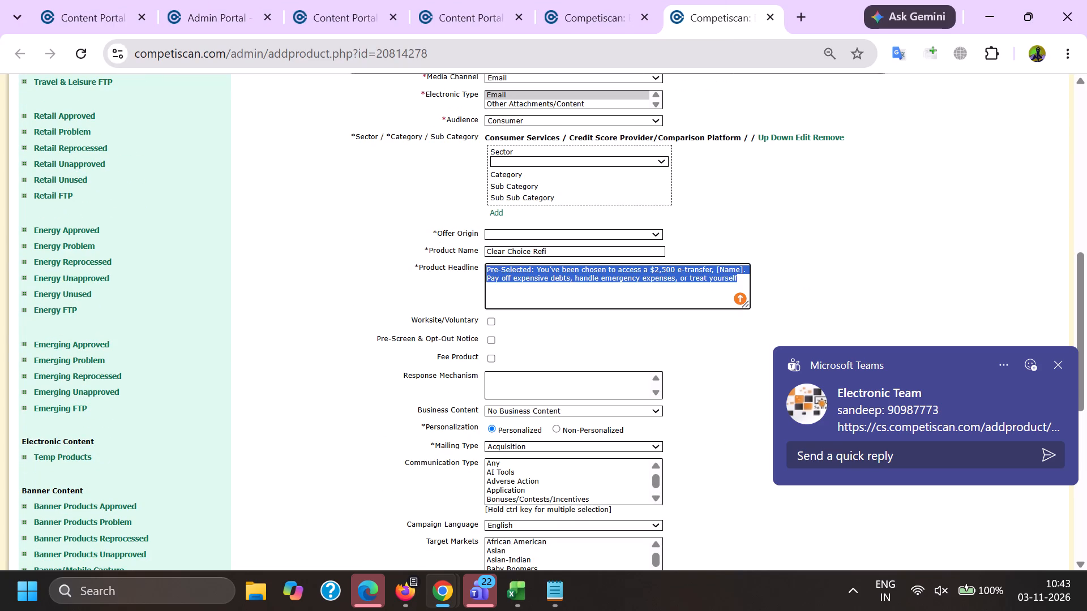
{"action": "key", "text": "ctrl+c"}
{"action": "key", "text": "alt+Tab"}
{"action": "left_click", "coordinate": [440, 180]}
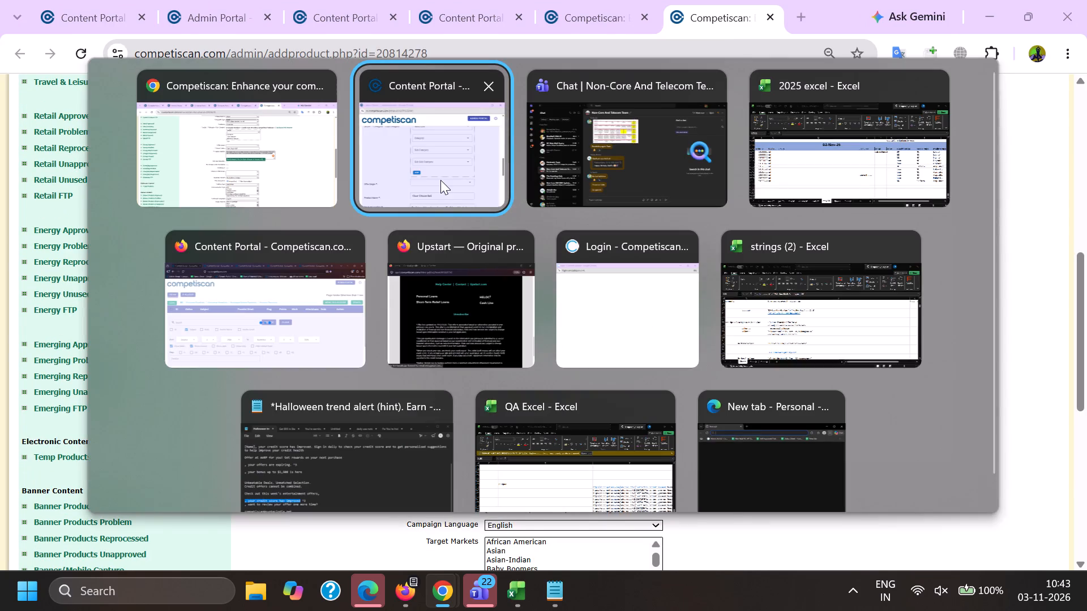
Add the sector Consumer Services with the category Credit Score Provider/Comparison Platform to the product form.
{"action": "scroll", "coordinate": [352, 354], "scroll_direction": "up", "scroll_amount": 1}
{"action": "left_click", "coordinate": [309, 203]}
{"action": "left_click", "coordinate": [332, 310]}
{"action": "left_click_drag", "start_coordinate": [195, 290], "coordinate": [202, 290]}
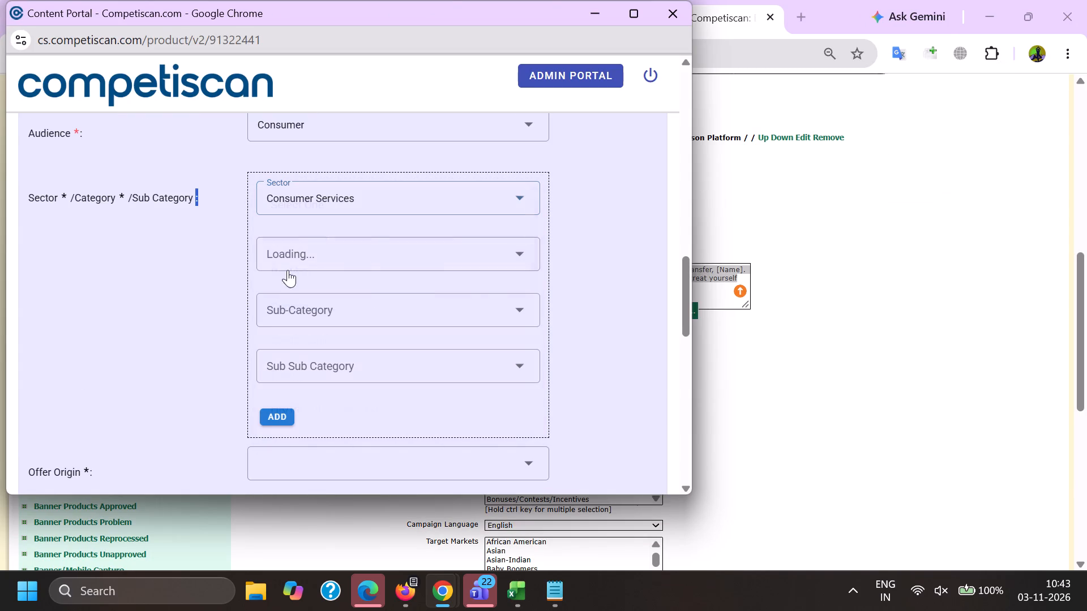
{"action": "left_click", "coordinate": [285, 261]}
{"action": "left_click", "coordinate": [381, 466]}
{"action": "left_click_drag", "start_coordinate": [196, 407], "coordinate": [202, 409]}
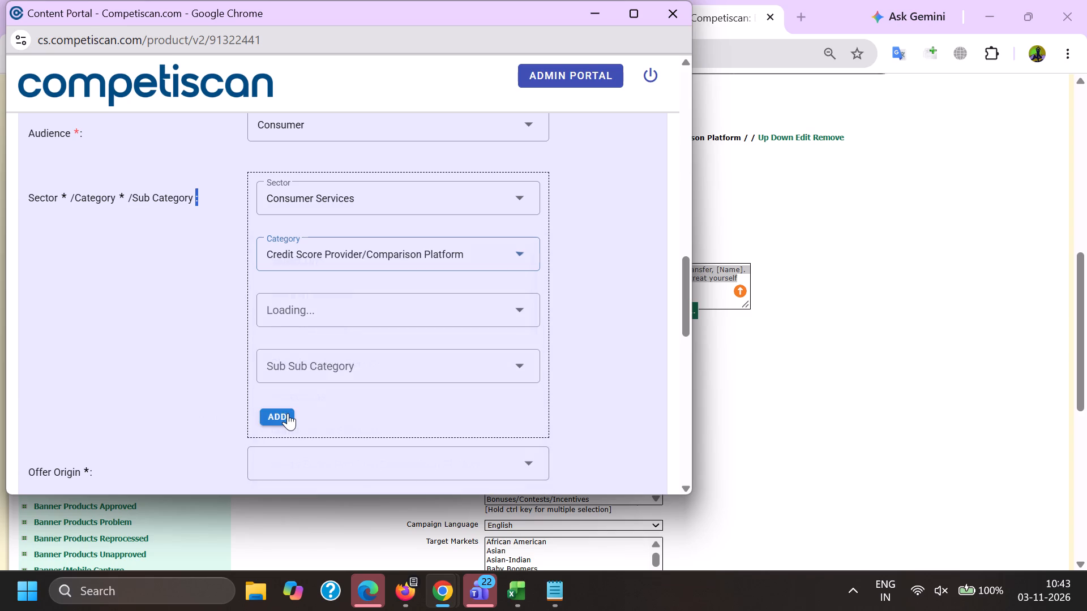
{"action": "left_click", "coordinate": [285, 416]}
Replace the entire Product Headline with the copied Clear Choice Refi headline.
{"action": "scroll", "coordinate": [344, 251], "scroll_direction": "down", "scroll_amount": 3}
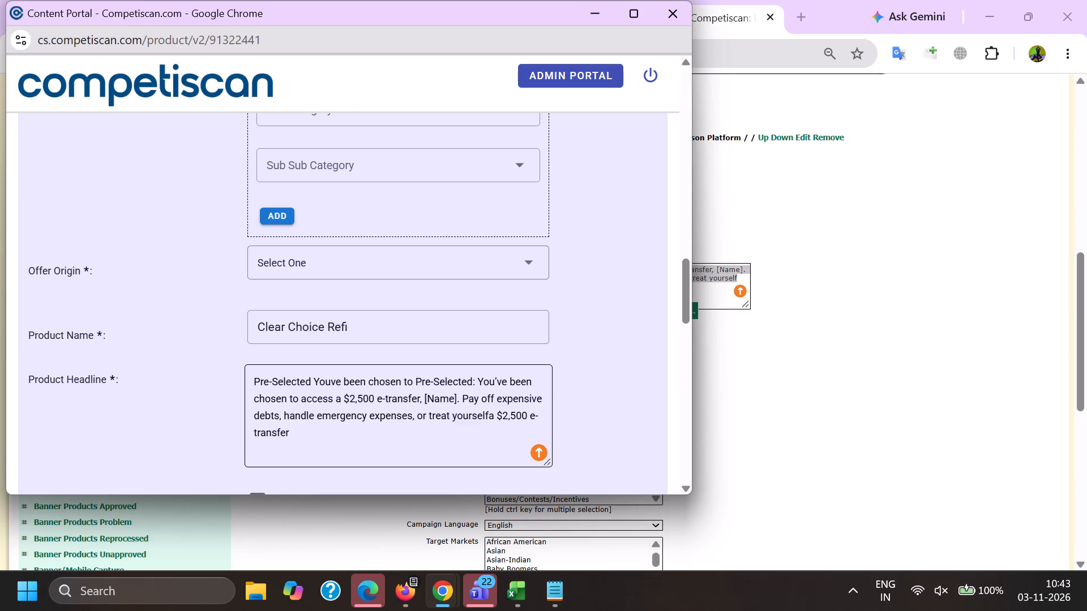
{"action": "left_click_drag", "start_coordinate": [325, 450], "coordinate": [205, 360]}
{"action": "key", "text": "ctrl+a"}
{"action": "key", "text": "ctrl+v"}
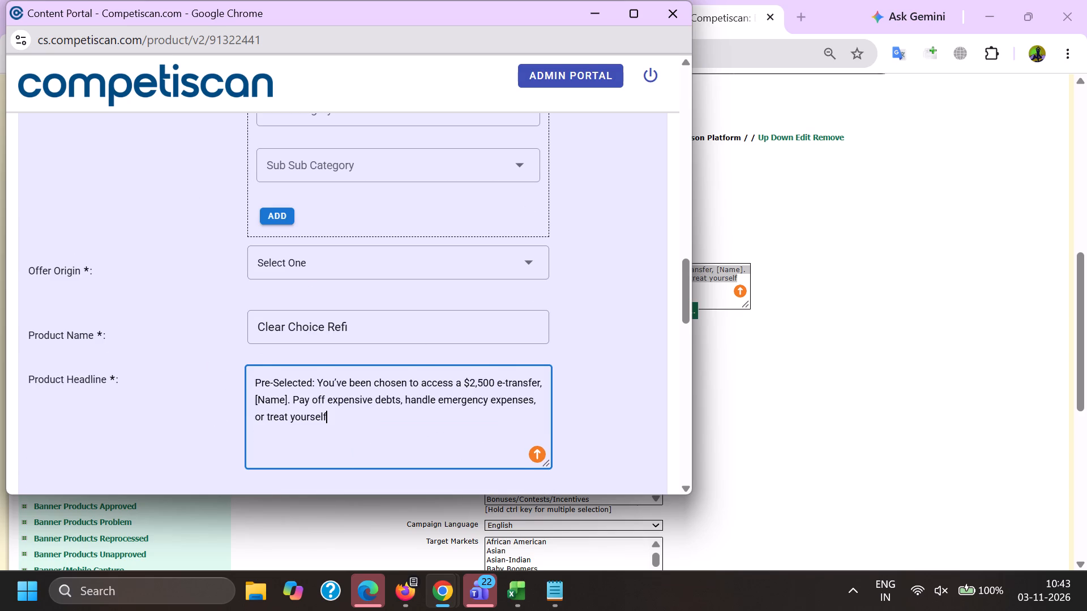
Set the response mechanism to URL/Website and the mailing type to Acquisition.
{"action": "scroll", "coordinate": [391, 356], "scroll_direction": "down", "scroll_amount": 4}
{"action": "left_click", "coordinate": [292, 332]}
{"action": "scroll", "coordinate": [293, 193], "scroll_direction": "down", "scroll_amount": 8}
{"action": "left_click", "coordinate": [326, 370]}
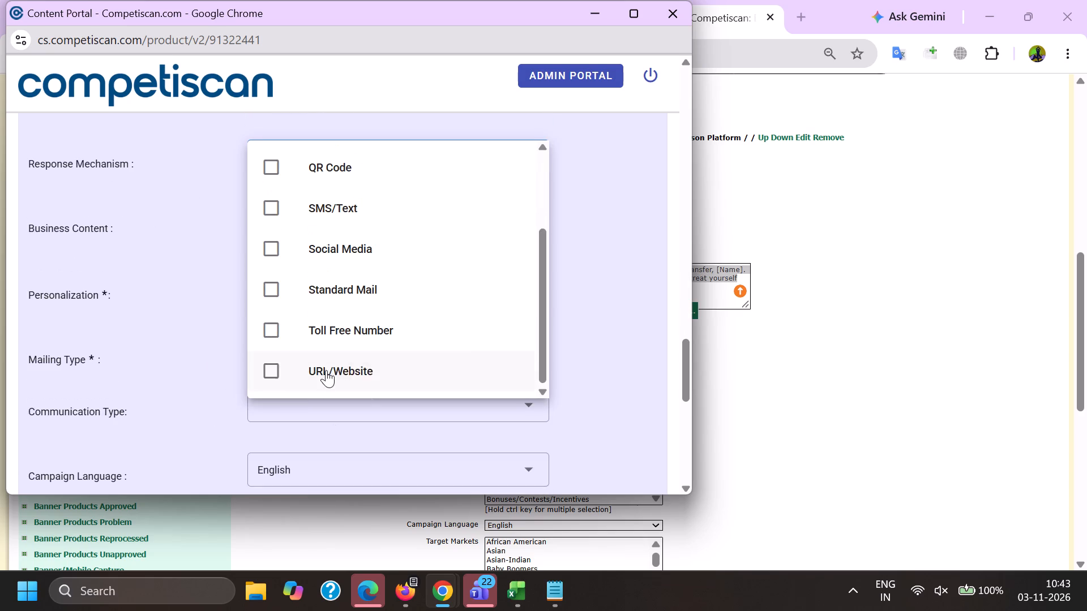
{"action": "left_click_drag", "start_coordinate": [185, 350], "coordinate": [200, 354]}
{"action": "left_click", "coordinate": [307, 365]}
{"action": "left_click_drag", "start_coordinate": [296, 295], "coordinate": [290, 298]}
{"action": "left_click", "coordinate": [143, 321]}
Check the remaining product settings against the earlier Clear Choice Refi record and reread the One Step Financial email body.
{"action": "key", "text": "alt+Tab"}
{"action": "scroll", "coordinate": [192, 346], "scroll_direction": "down", "scroll_amount": 4}
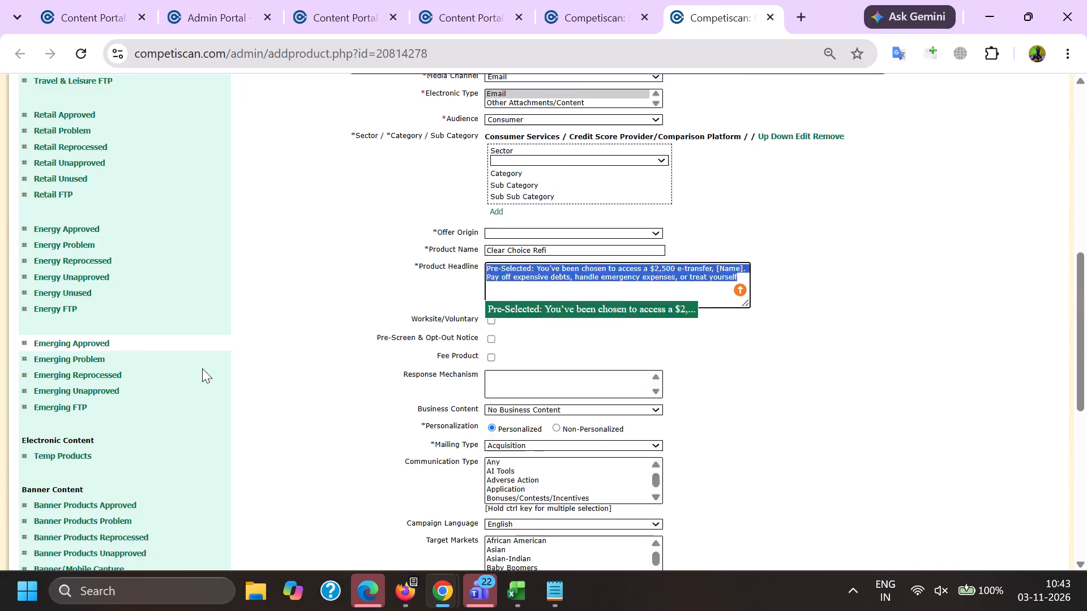
{"action": "scroll", "coordinate": [204, 365], "scroll_direction": "up", "scroll_amount": 2}
{"action": "key", "text": "alt+Tab"}
{"action": "key", "text": "alt+Tab"}
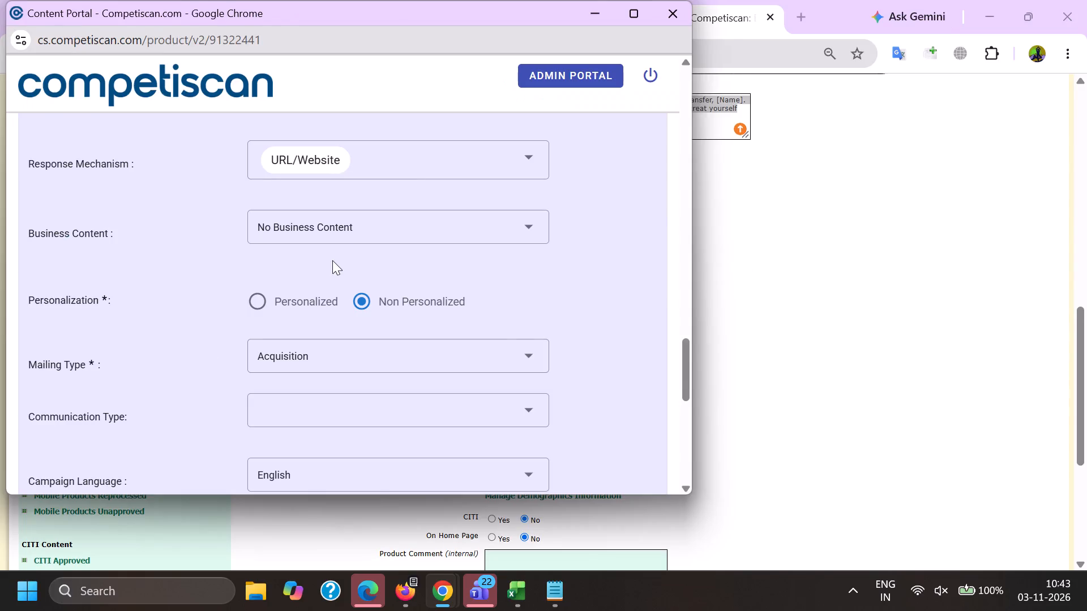
{"action": "left_click", "coordinate": [342, 0]}
{"action": "left_click", "coordinate": [482, 0]}
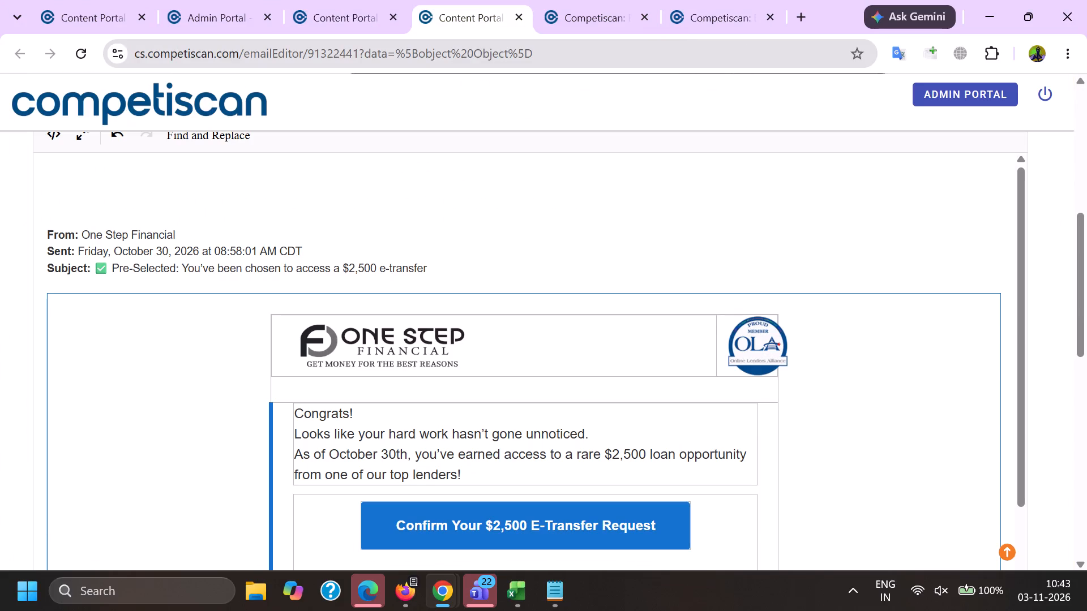
{"action": "scroll", "coordinate": [399, 477], "scroll_direction": "down", "scroll_amount": 3}
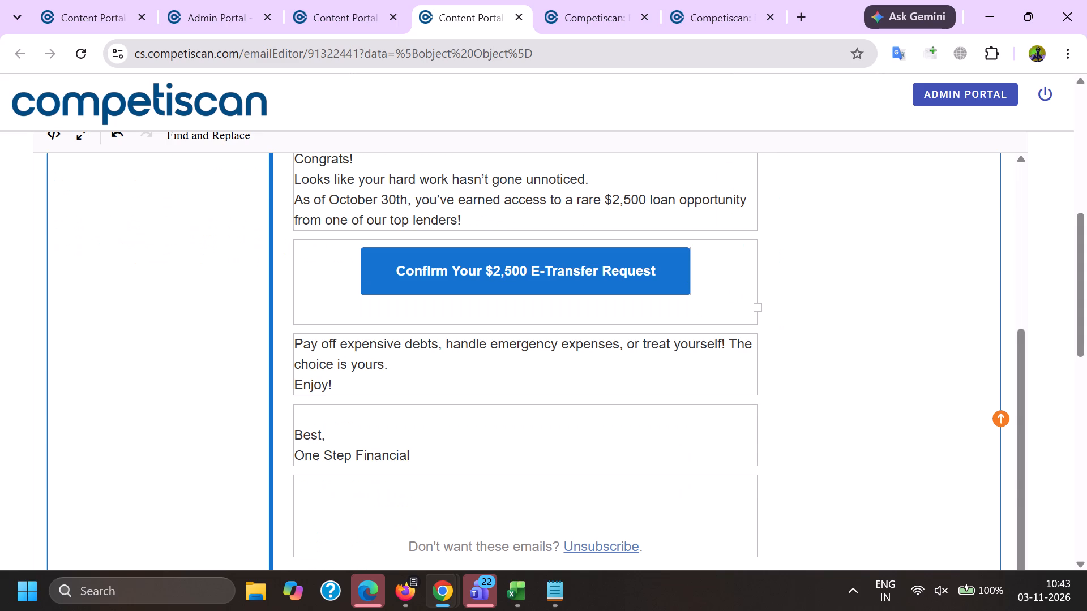
Submit the completed product form for email 91322441.
{"action": "key", "text": "alt+Tab"}
{"action": "scroll", "coordinate": [317, 404], "scroll_direction": "down", "scroll_amount": 11}
{"action": "left_click", "coordinate": [271, 485]}
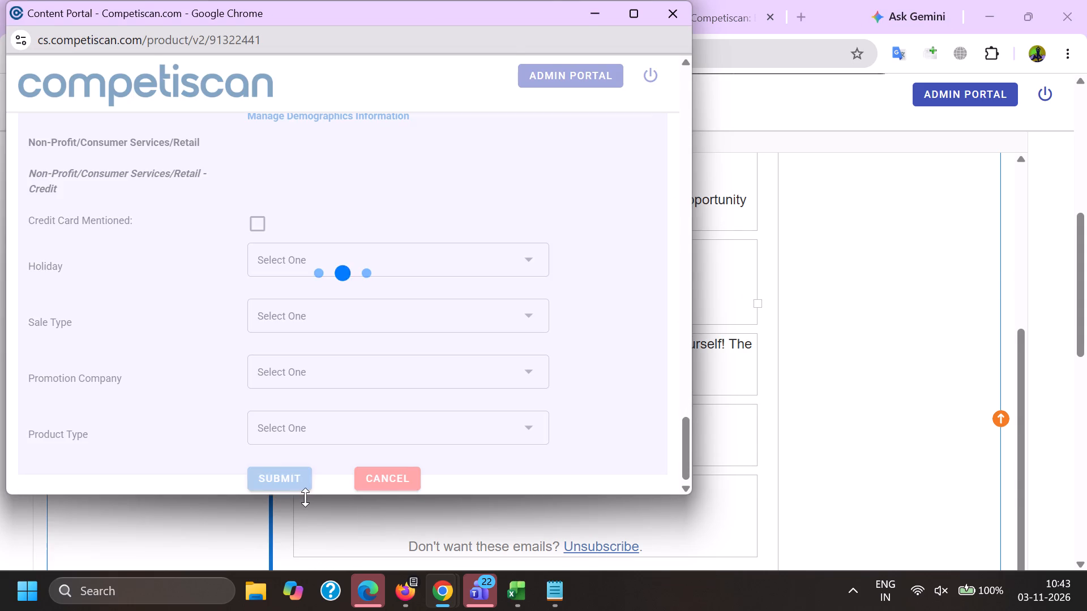
Switch to the Content Portal in Firefox and search email subjects and bodies for the quoted phrase "Capital one".
{"action": "left_click", "coordinate": [411, 608]}
{"action": "left_click", "coordinate": [290, 511]}
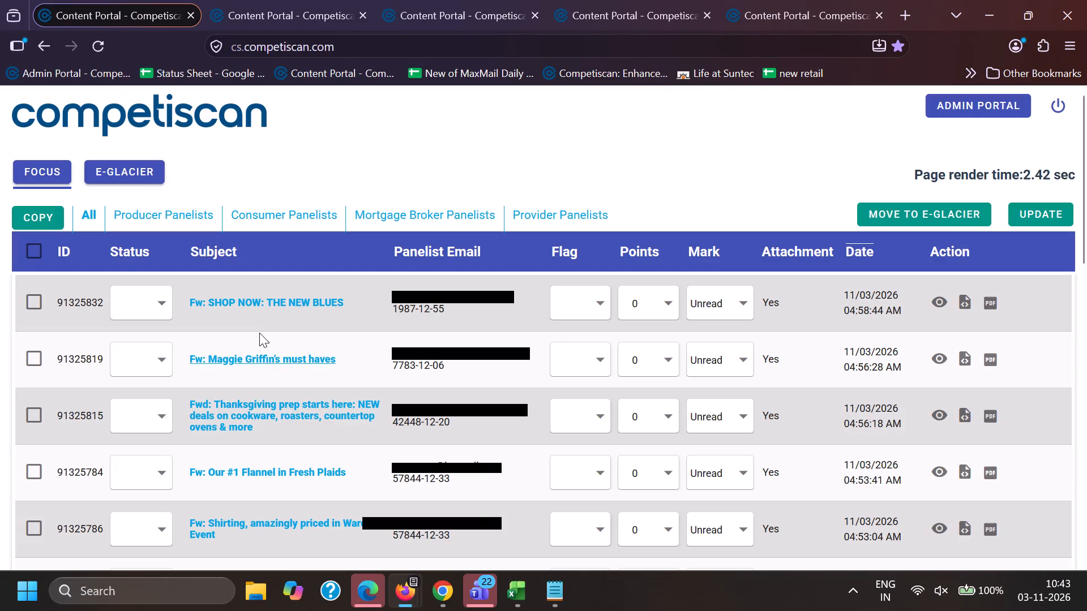
{"action": "scroll", "coordinate": [260, 455], "scroll_direction": "down", "scroll_amount": 2}
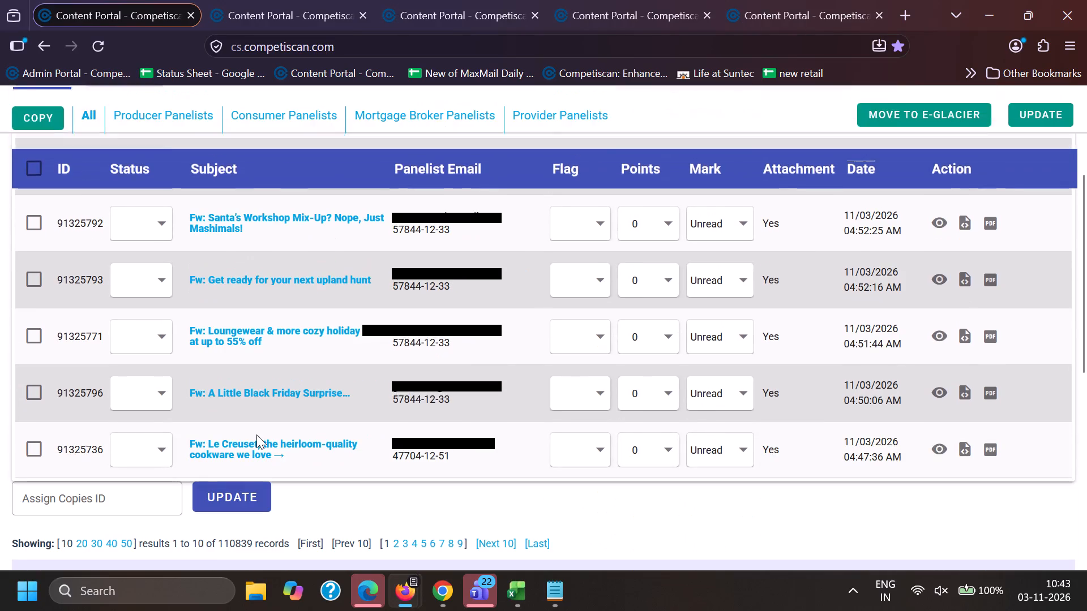
{"action": "scroll", "coordinate": [255, 428], "scroll_direction": "down", "scroll_amount": 2}
{"action": "left_click", "coordinate": [187, 483]}
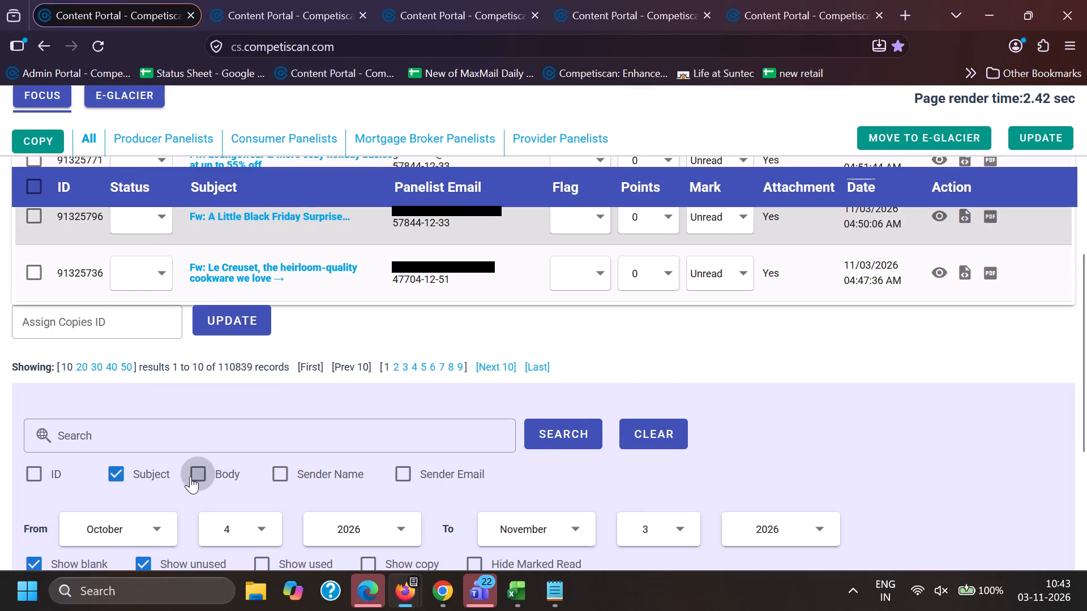
{"action": "scroll", "coordinate": [198, 434], "scroll_direction": "down", "scroll_amount": 3}
{"action": "left_click", "coordinate": [198, 458]}
{"action": "scroll", "coordinate": [198, 467], "scroll_direction": "up", "scroll_amount": 2}
{"action": "left_click", "coordinate": [162, 378]}
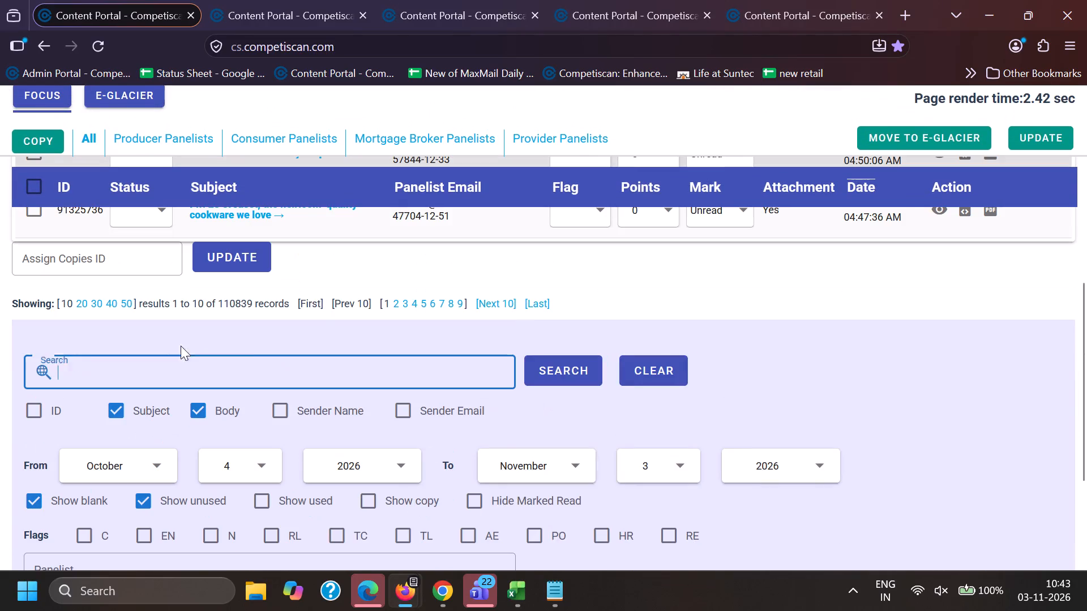
{"action": "type", "text": "pi"}
{"action": "key", "text": "t"}
{"action": "key", "text": "a"}
{"action": "type", "text": "l"}
{"action": "key", "text": "space"}
{"action": "type", "text": "onm"}
{"action": "key", "text": "e"}
{"action": "key", "text": "BackSpace"}
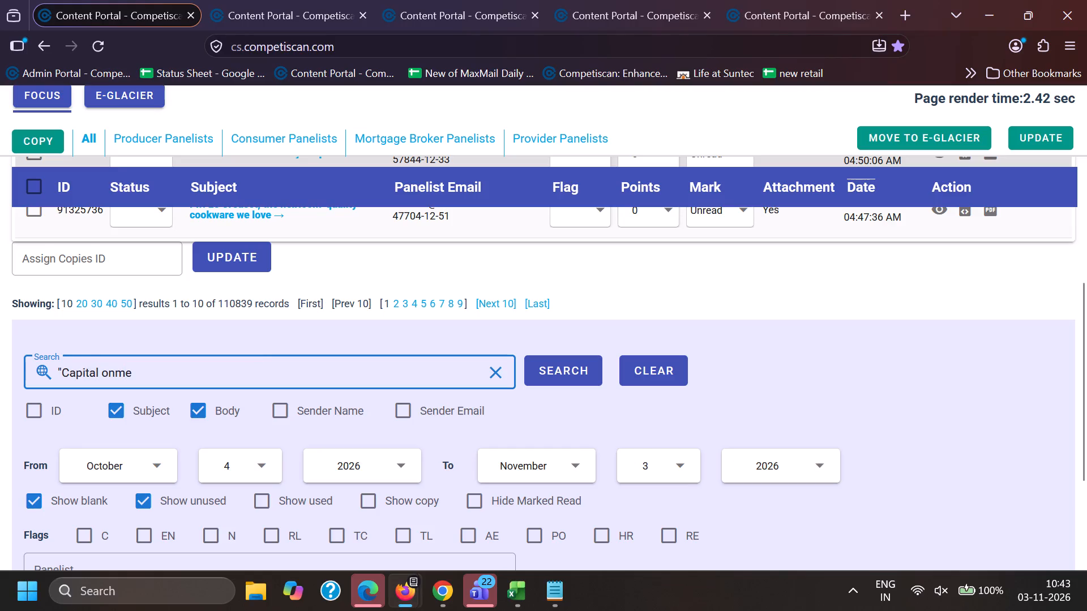
{"action": "key", "text": "BackSpace"}
{"action": "type", "text": "e\""}
{"action": "key", "text": "Return"}
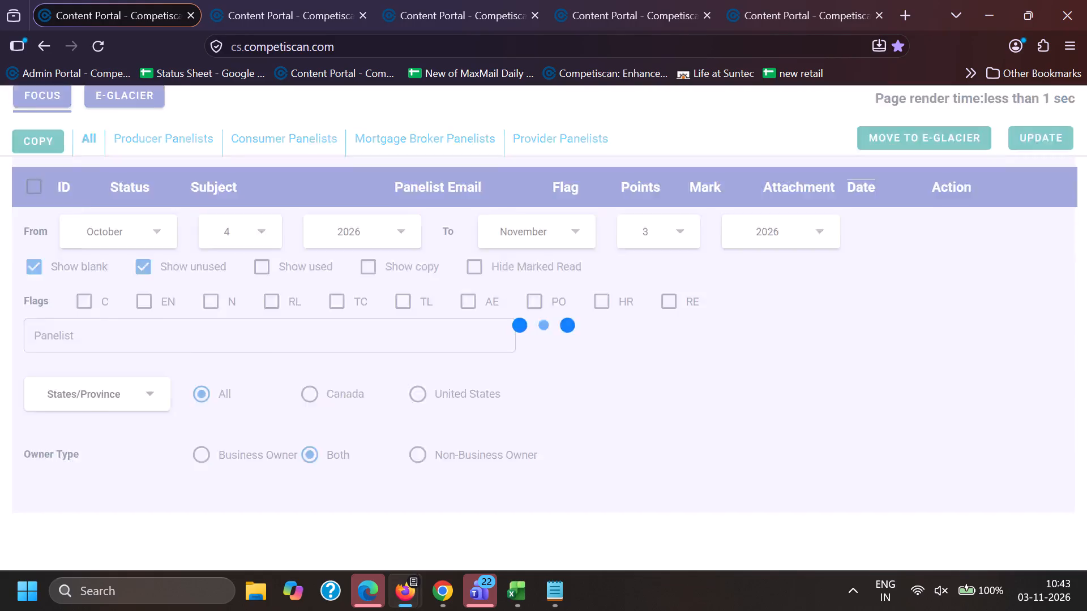
Glance through the other open Content Portal lists and preview the Experian credit alert email 91323476.
{"action": "left_click", "coordinate": [324, 0]}
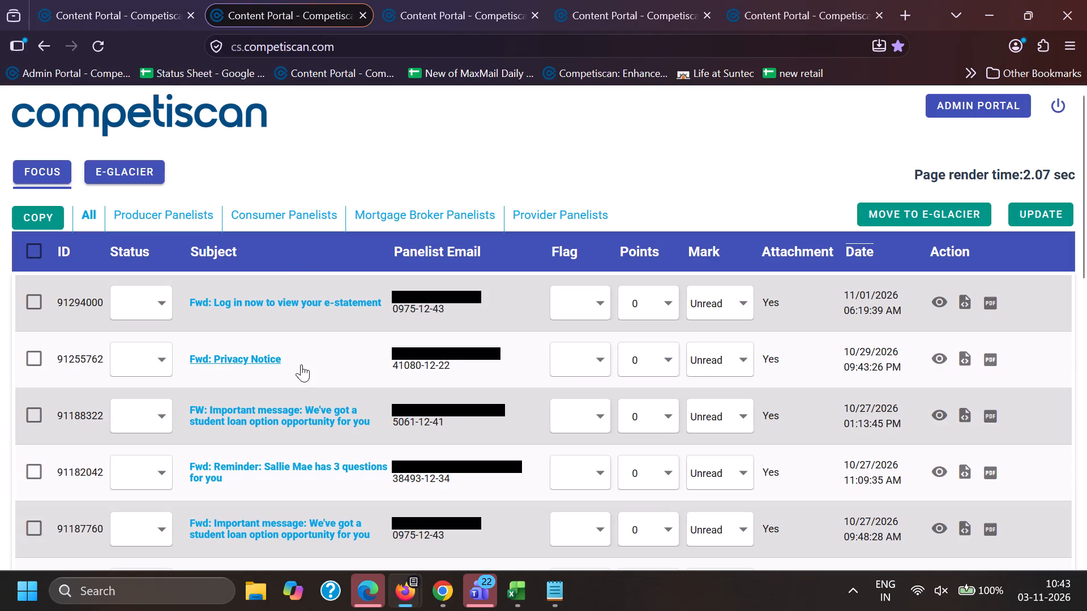
{"action": "left_click", "coordinate": [494, 0]}
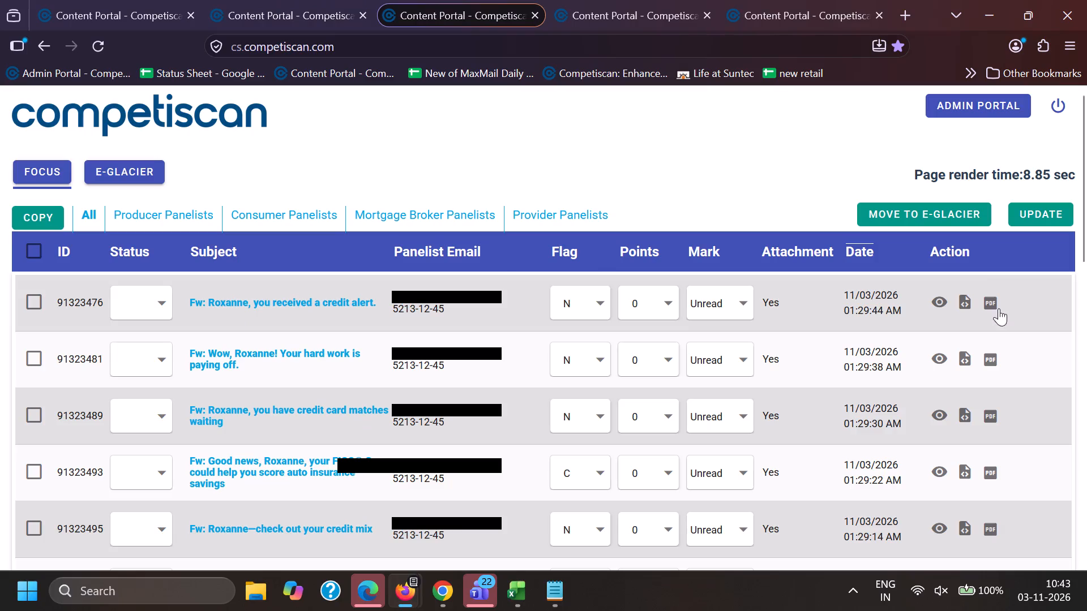
{"action": "left_click", "coordinate": [938, 300]}
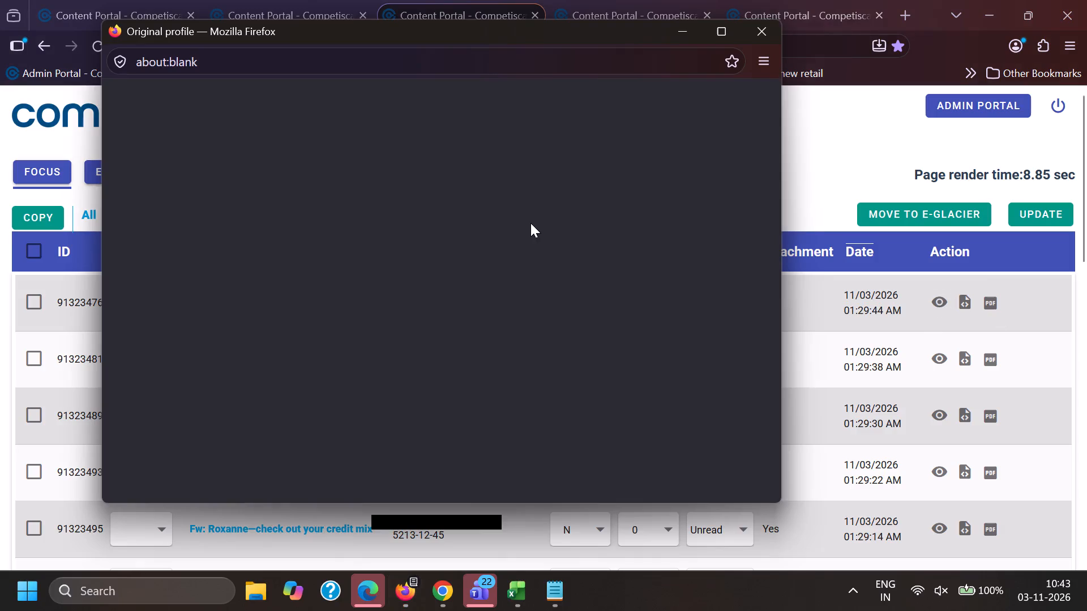
{"action": "key", "text": "alt+Tab"}
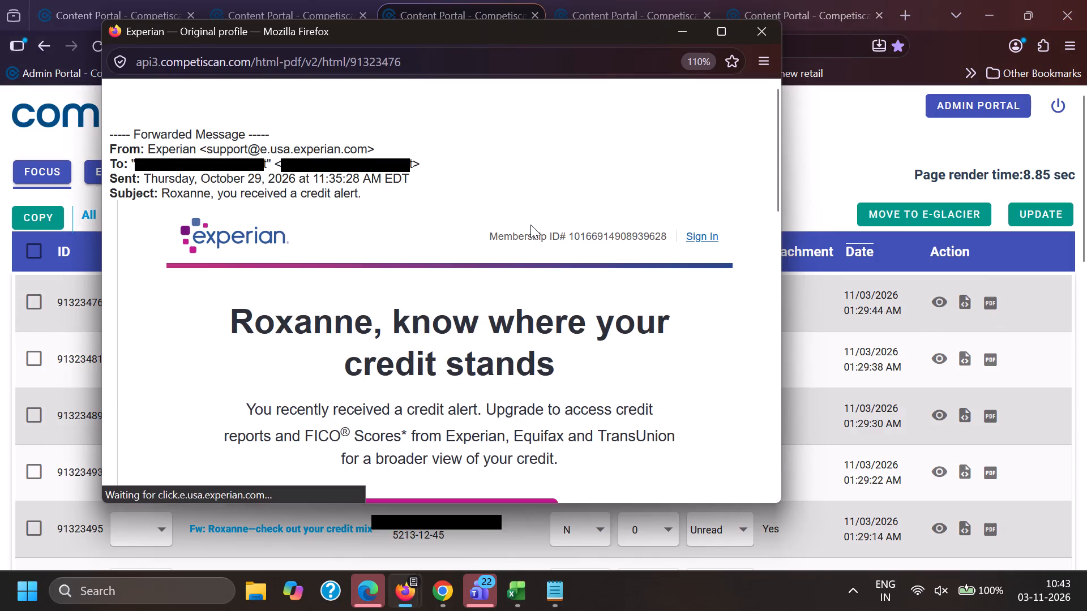
{"action": "left_click", "coordinate": [108, 0]}
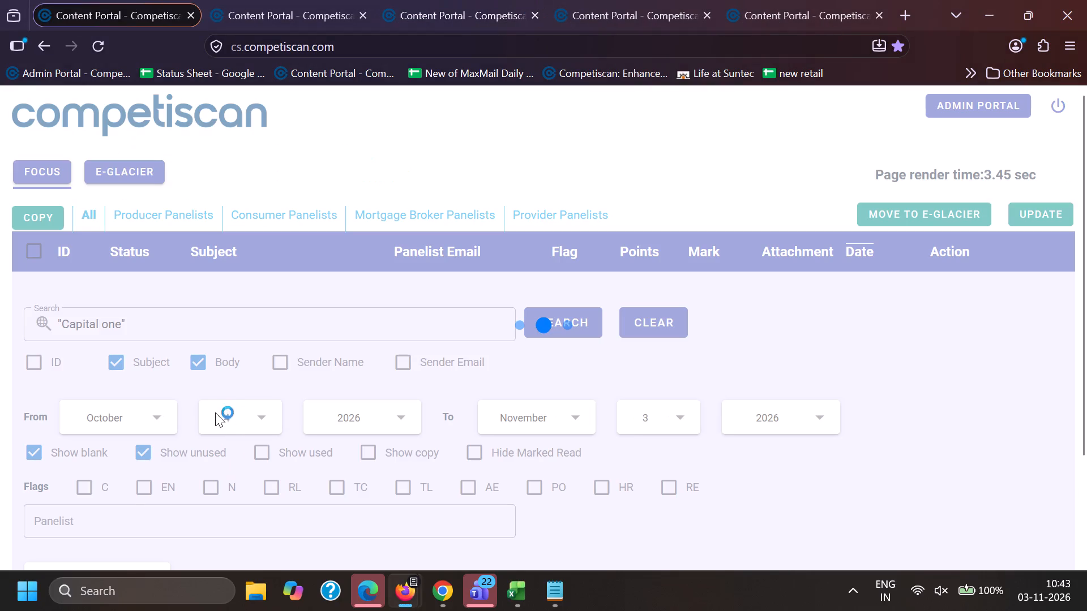
Look through the "Capital one" search results for Capital One card offer emails to process.
{"action": "scroll", "coordinate": [264, 330], "scroll_direction": "down", "scroll_amount": 1}
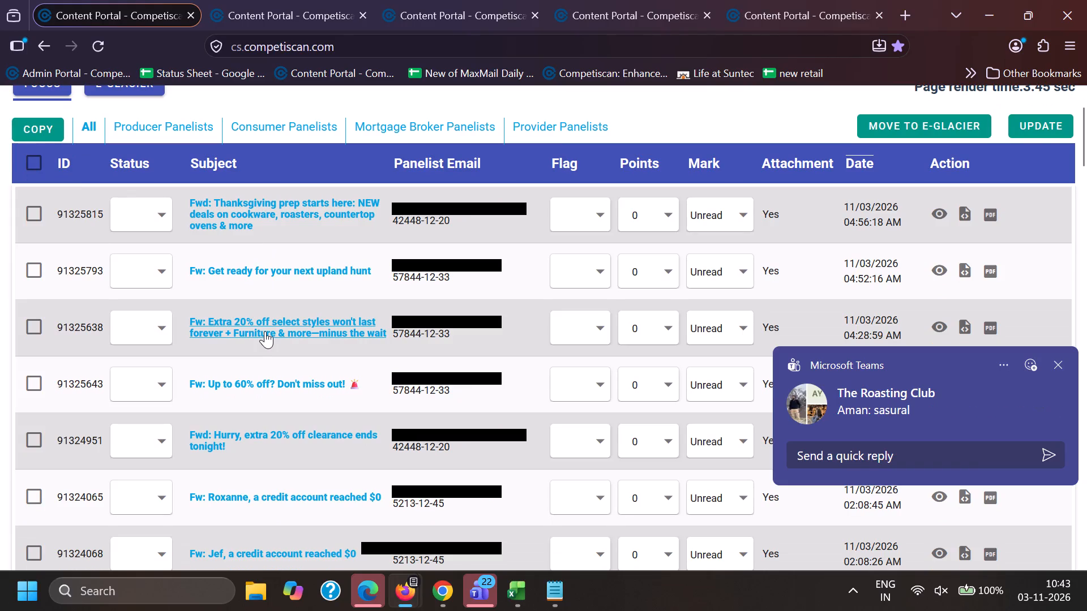
{"action": "scroll", "coordinate": [265, 331], "scroll_direction": "down", "scroll_amount": 3}
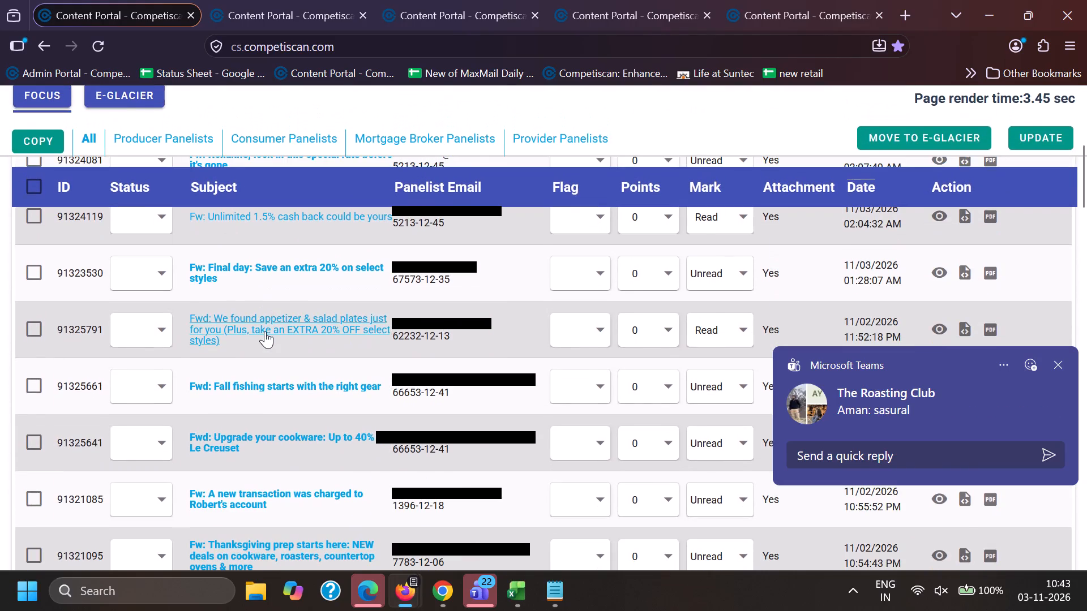
{"action": "scroll", "coordinate": [265, 331], "scroll_direction": "down", "scroll_amount": 4}
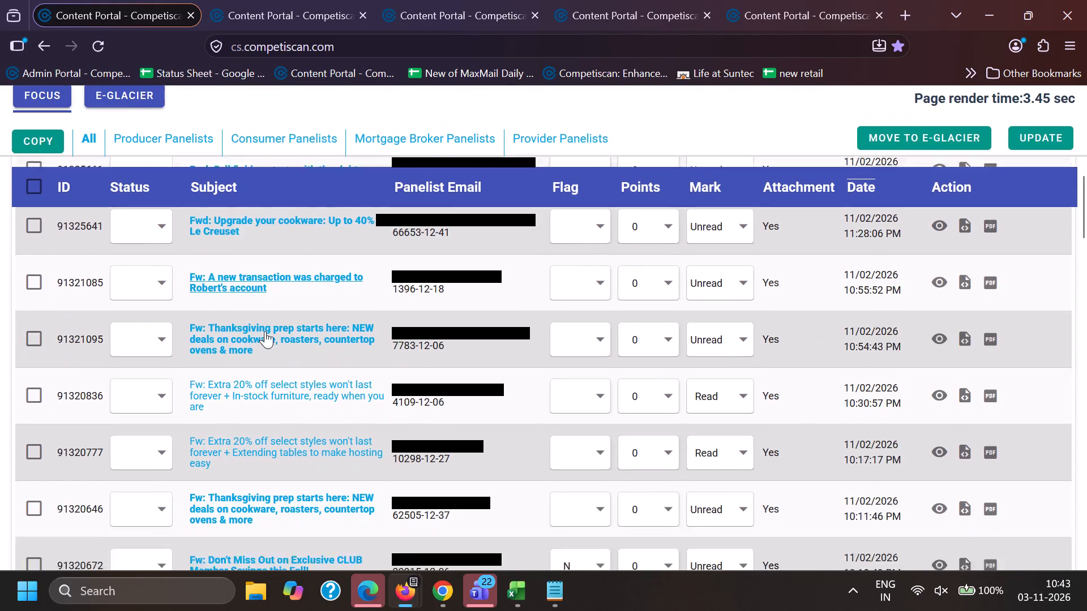
{"action": "scroll", "coordinate": [265, 331], "scroll_direction": "down", "scroll_amount": 5}
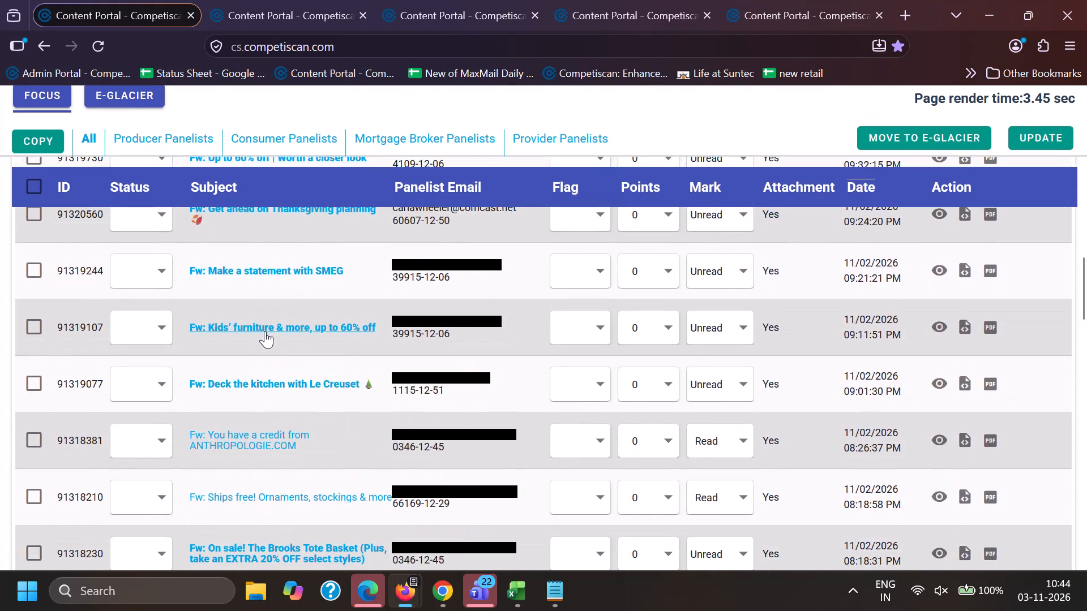
{"action": "scroll", "coordinate": [265, 331], "scroll_direction": "down", "scroll_amount": 6}
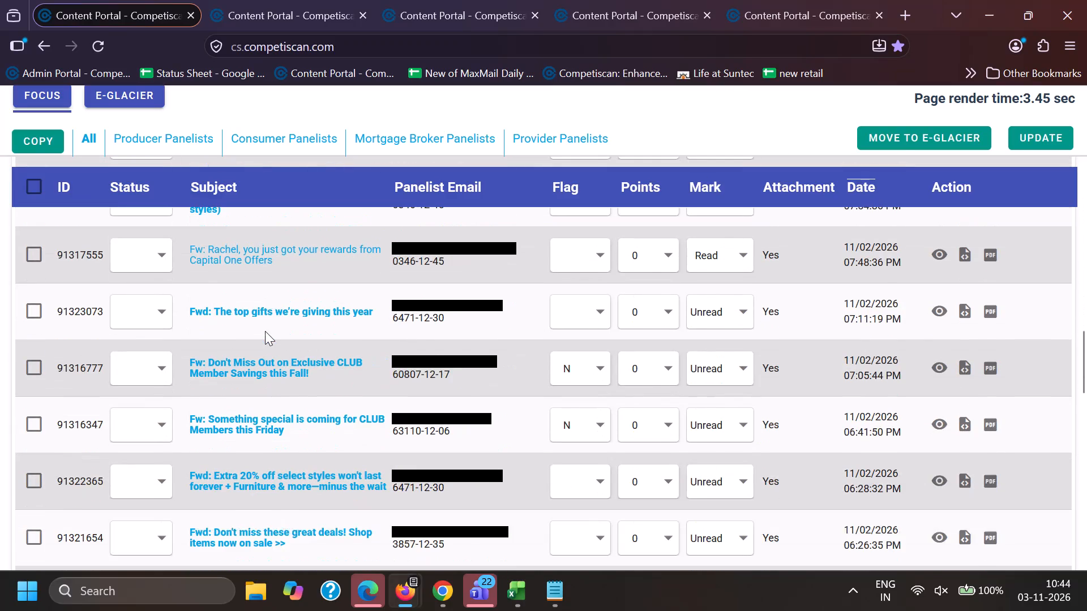
{"action": "scroll", "coordinate": [265, 331], "scroll_direction": "down", "scroll_amount": 3}
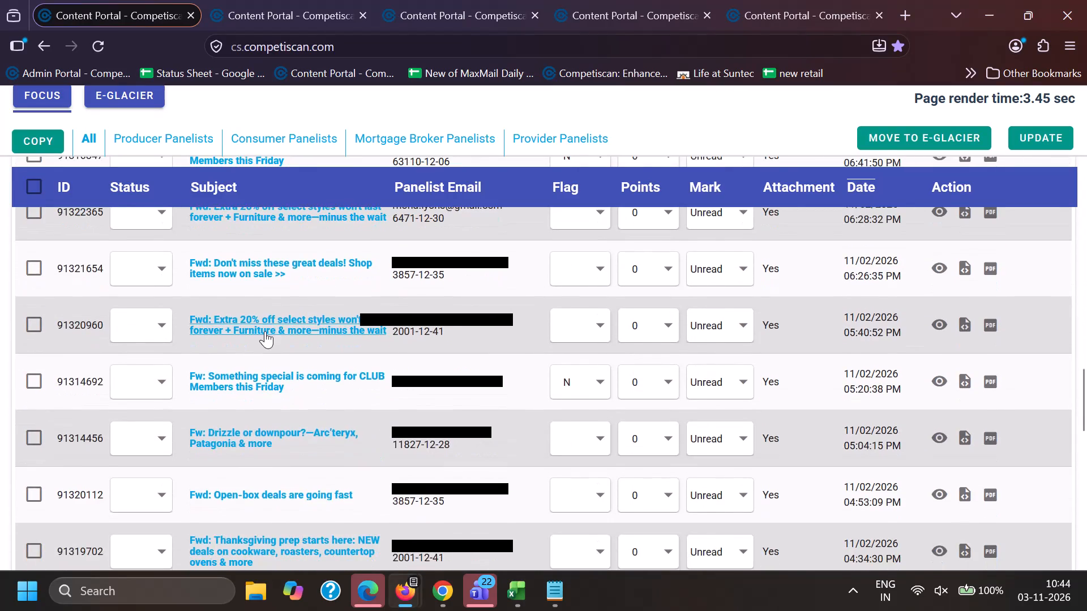
{"action": "scroll", "coordinate": [265, 331], "scroll_direction": "down", "scroll_amount": 4}
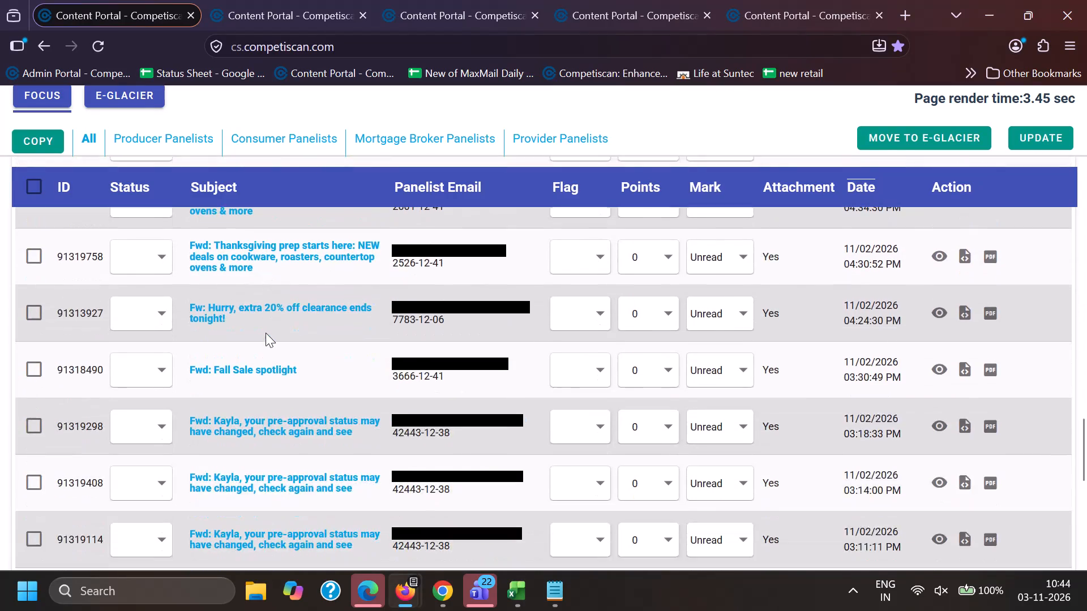
{"action": "scroll", "coordinate": [266, 333], "scroll_direction": "down", "scroll_amount": 2}
{"action": "scroll", "coordinate": [266, 333], "scroll_direction": "up", "scroll_amount": 3}
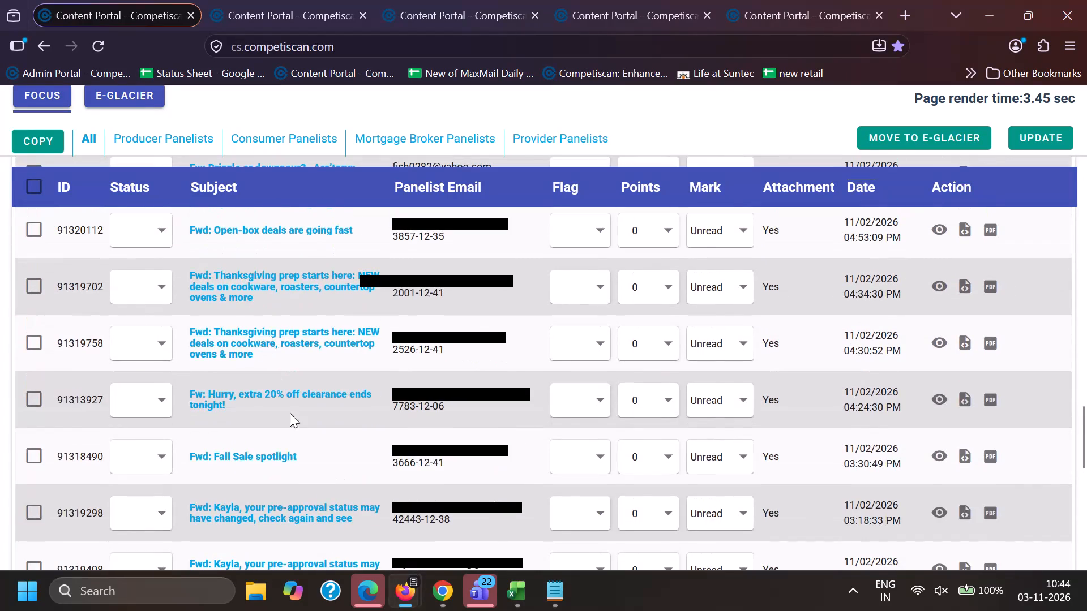
{"action": "scroll", "coordinate": [323, 441], "scroll_direction": "down", "scroll_amount": 4}
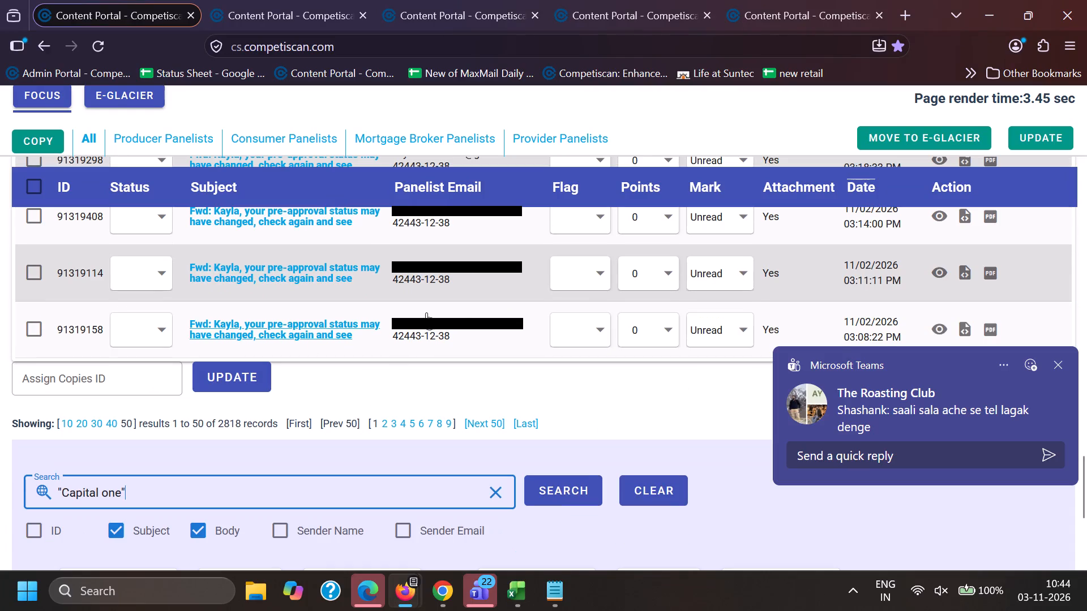
Open email 91319114 about the changed pre-approval status and examine its offer, disclosures and header.
{"action": "left_click", "coordinate": [945, 269]}
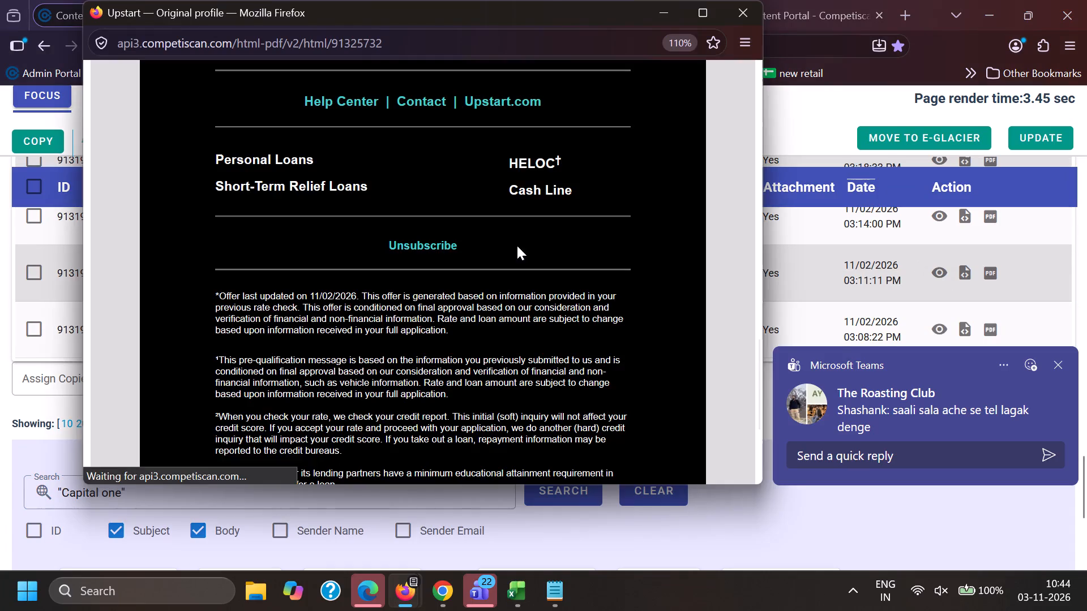
{"action": "scroll", "coordinate": [508, 279], "scroll_direction": "down", "scroll_amount": 3}
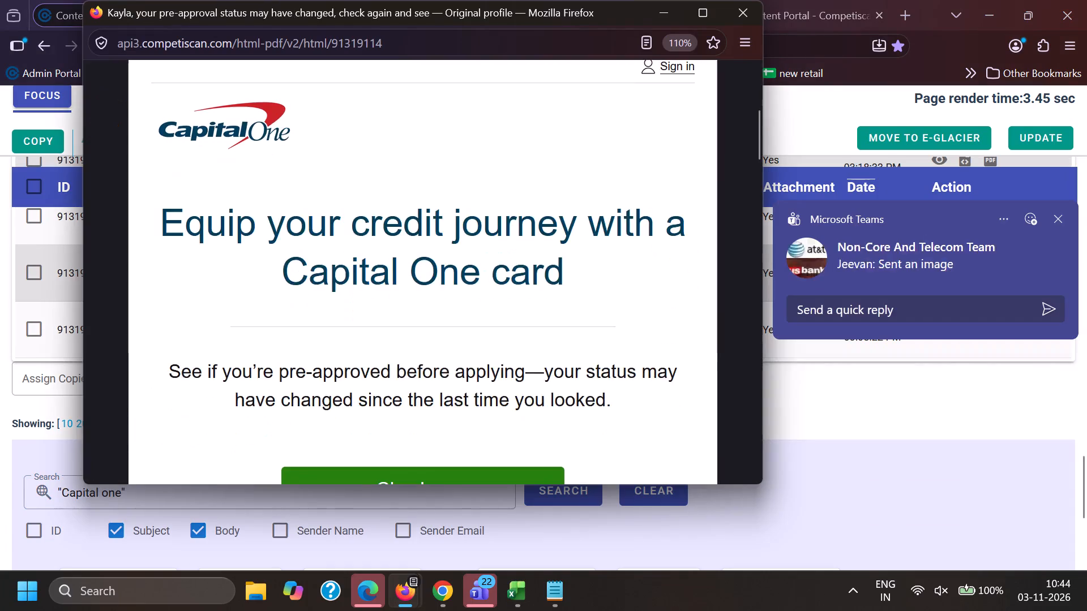
{"action": "scroll", "coordinate": [505, 290], "scroll_direction": "up", "scroll_amount": 3}
{"action": "scroll", "coordinate": [503, 289], "scroll_direction": "down", "scroll_amount": 20}
{"action": "scroll", "coordinate": [503, 289], "scroll_direction": "down", "scroll_amount": 3}
{"action": "scroll", "coordinate": [503, 341], "scroll_direction": "up", "scroll_amount": 2}
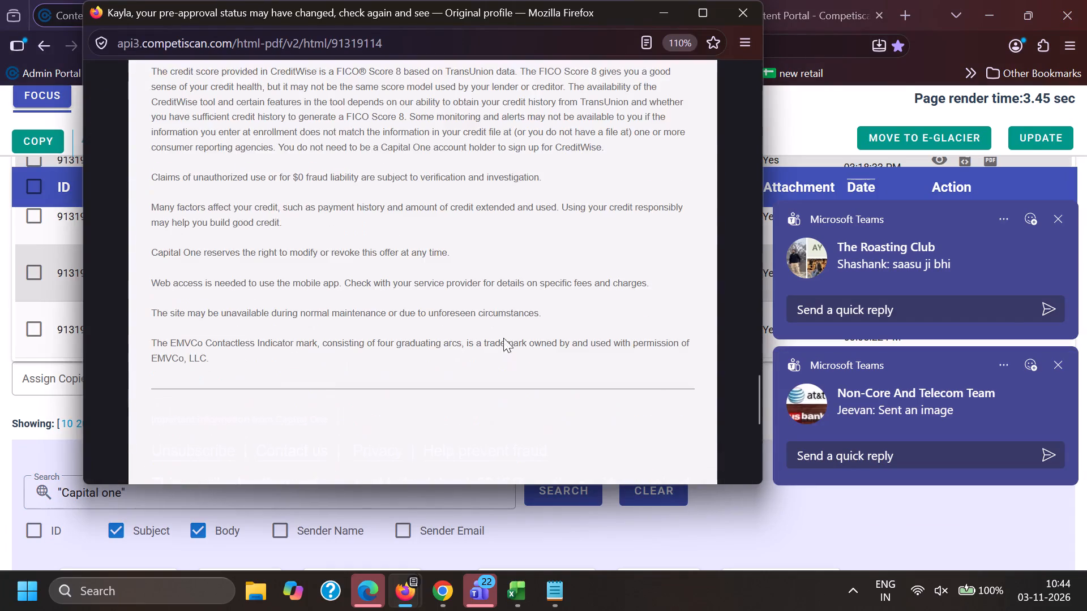
{"action": "scroll", "coordinate": [503, 338], "scroll_direction": "up", "scroll_amount": 20}
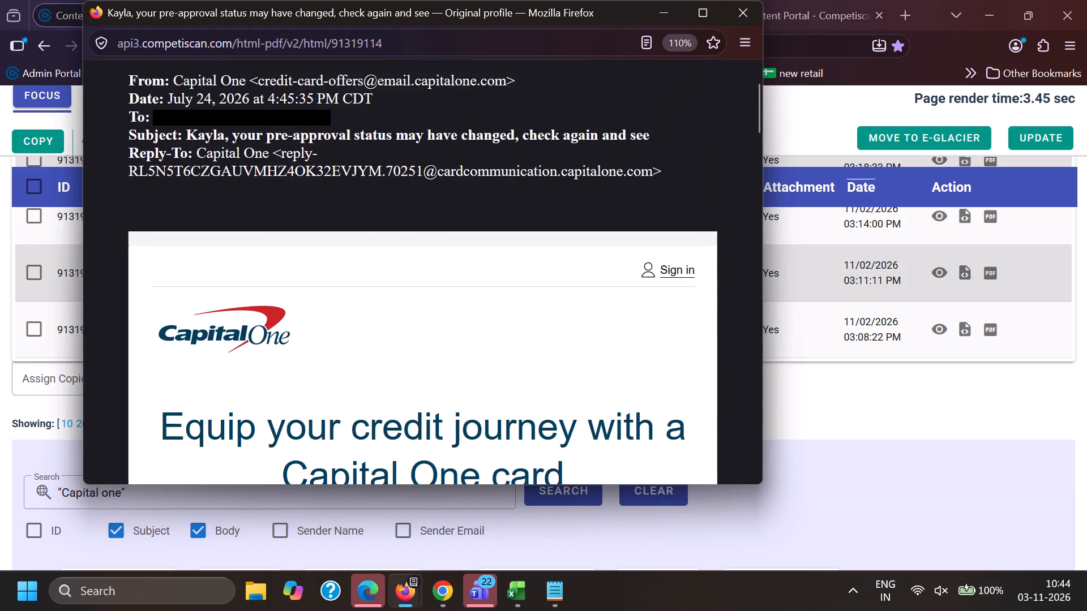
Copy the subject without the recipient's name and search it in Chrome's Content Portal as ", your pre-approval status may have changed, check again and see".
{"action": "left_click_drag", "start_coordinate": [223, 134], "coordinate": [661, 134]}
{"action": "key", "text": "ctrl+c"}
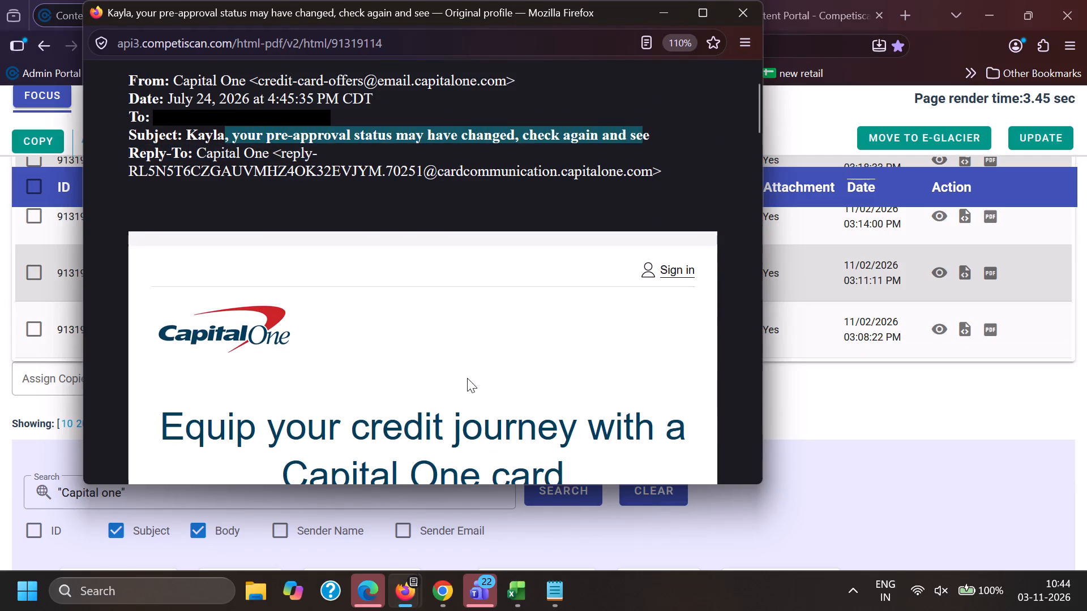
{"action": "left_click", "coordinate": [443, 601]}
{"action": "left_click", "coordinate": [304, 473]}
{"action": "left_click", "coordinate": [218, 0]}
{"action": "left_click", "coordinate": [322, 0]}
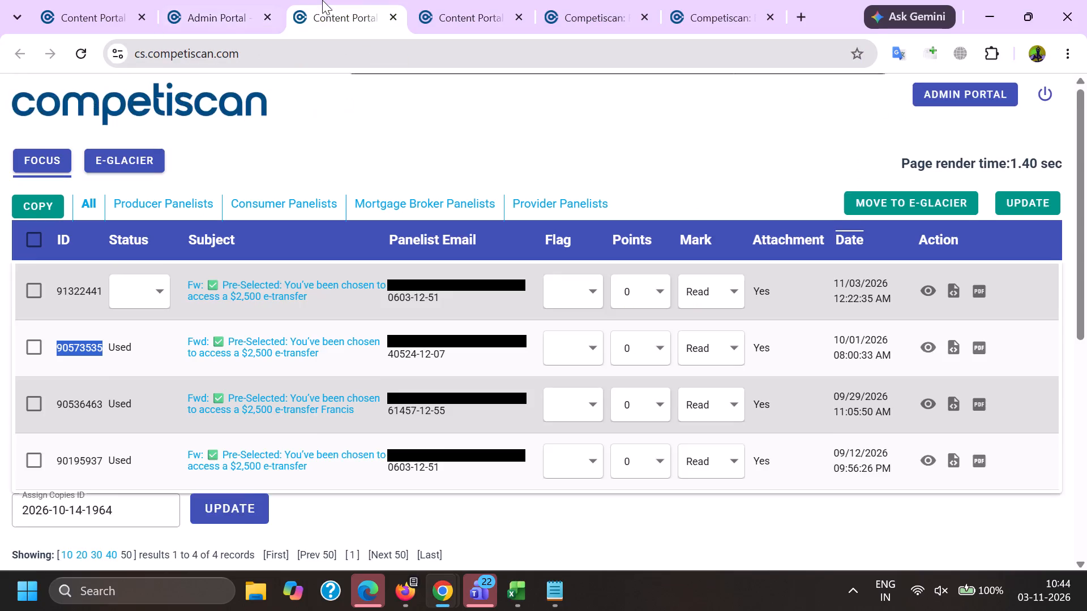
{"action": "scroll", "coordinate": [299, 377], "scroll_direction": "down", "scroll_amount": 3}
{"action": "left_click_drag", "start_coordinate": [438, 369], "coordinate": [1, 344]}
{"action": "key", "text": "BackSpace"}
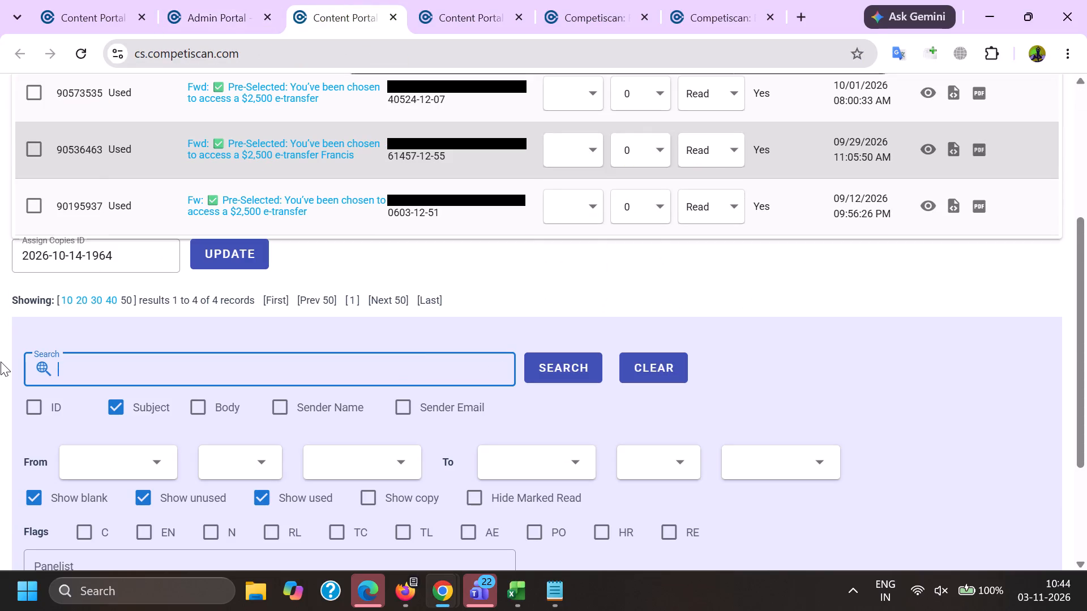
{"action": "key", "text": "shift+quotedbl"}
{"action": "key", "text": "ctrl+v"}
{"action": "key", "text": "shift+quotedbl"}
{"action": "key", "text": "Return"}
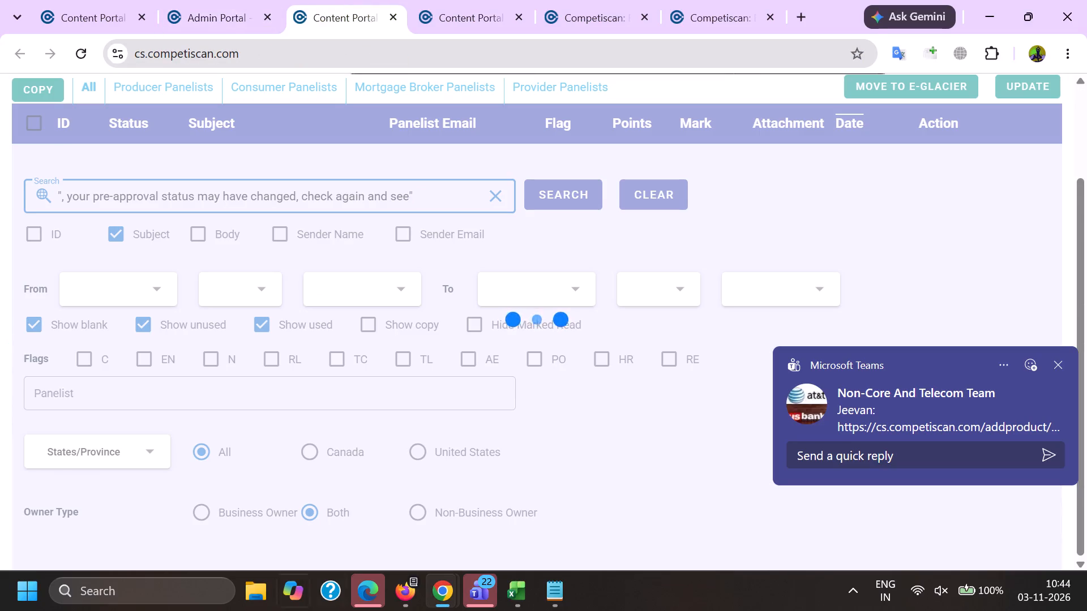
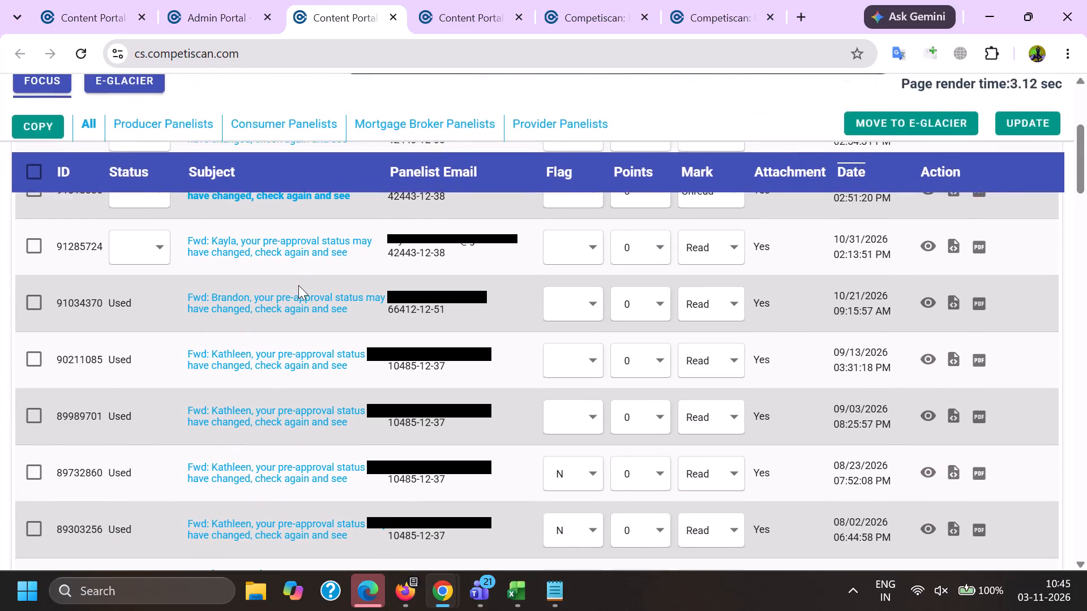
{"action": "scroll", "coordinate": [835, 323], "scroll_direction": "up", "scroll_amount": 4}
{"action": "left_click", "coordinate": [923, 292]}
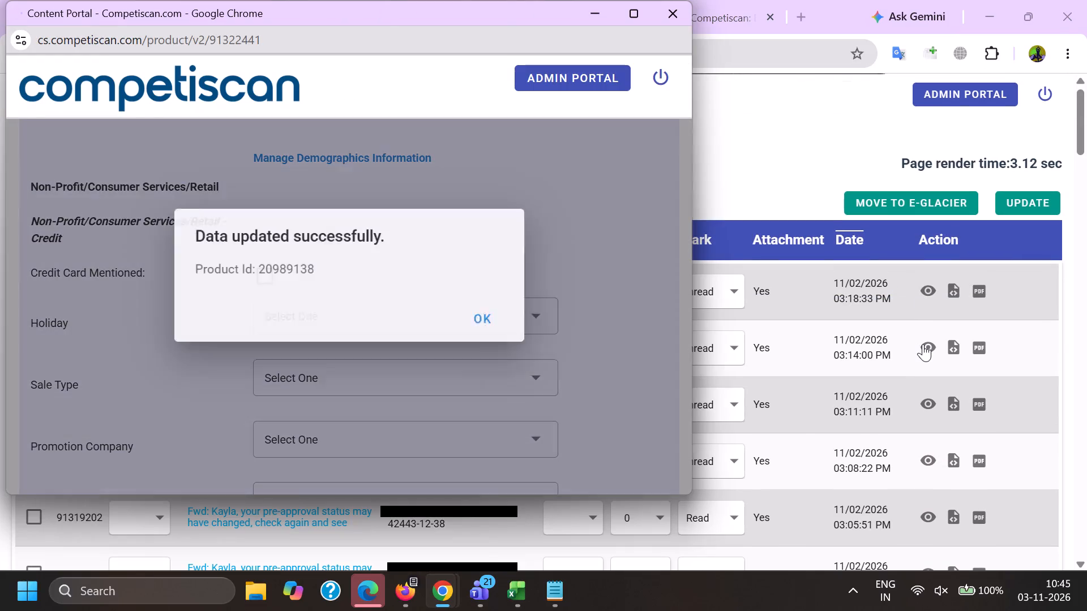
{"action": "left_click", "coordinate": [924, 345]}
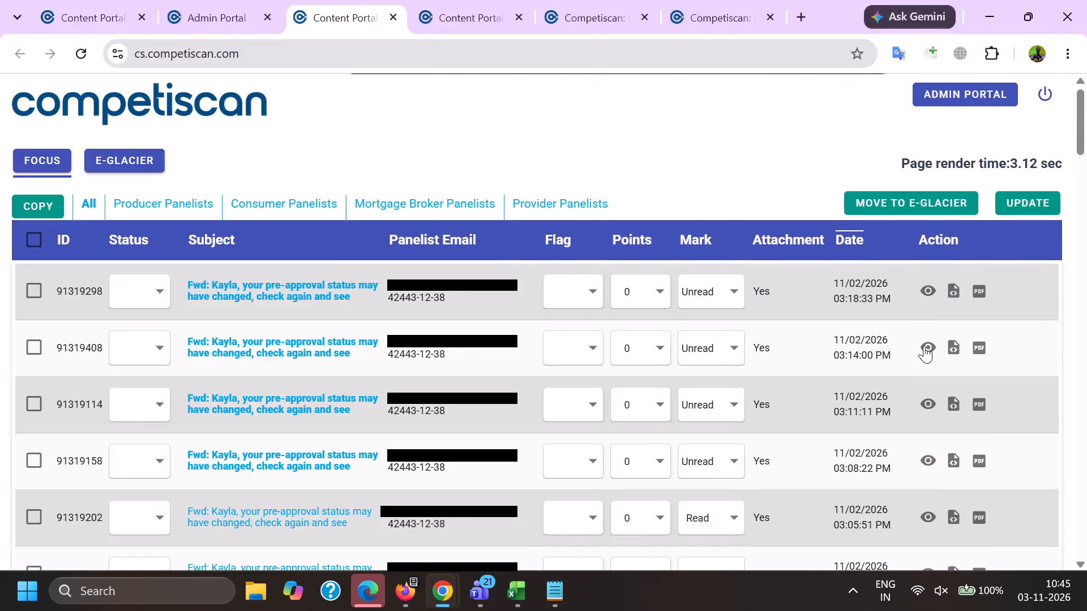
{"action": "left_click", "coordinate": [933, 402]}
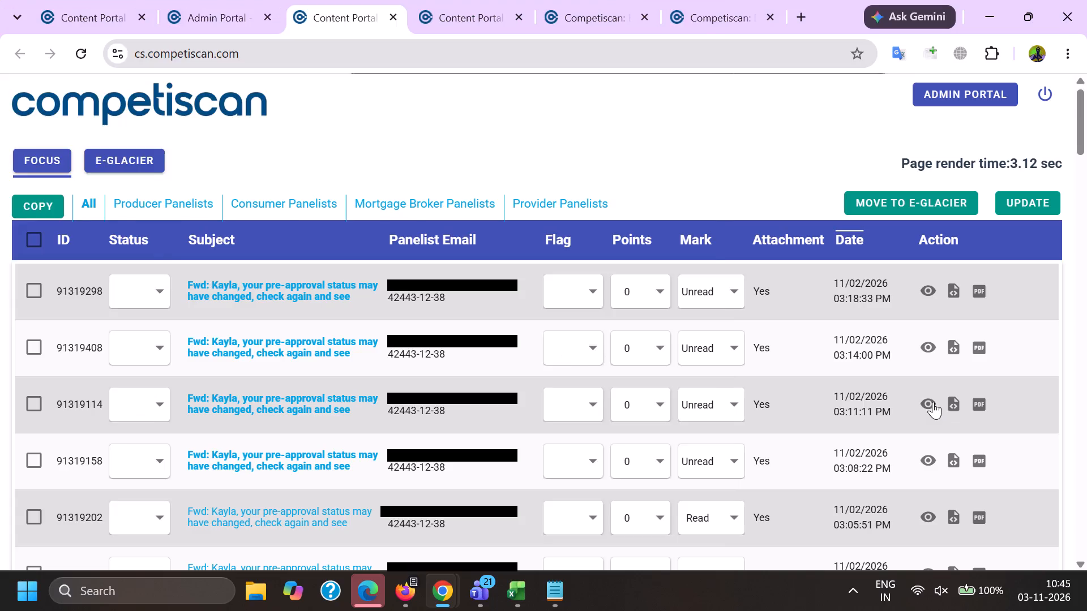
{"action": "left_click", "coordinate": [932, 460]}
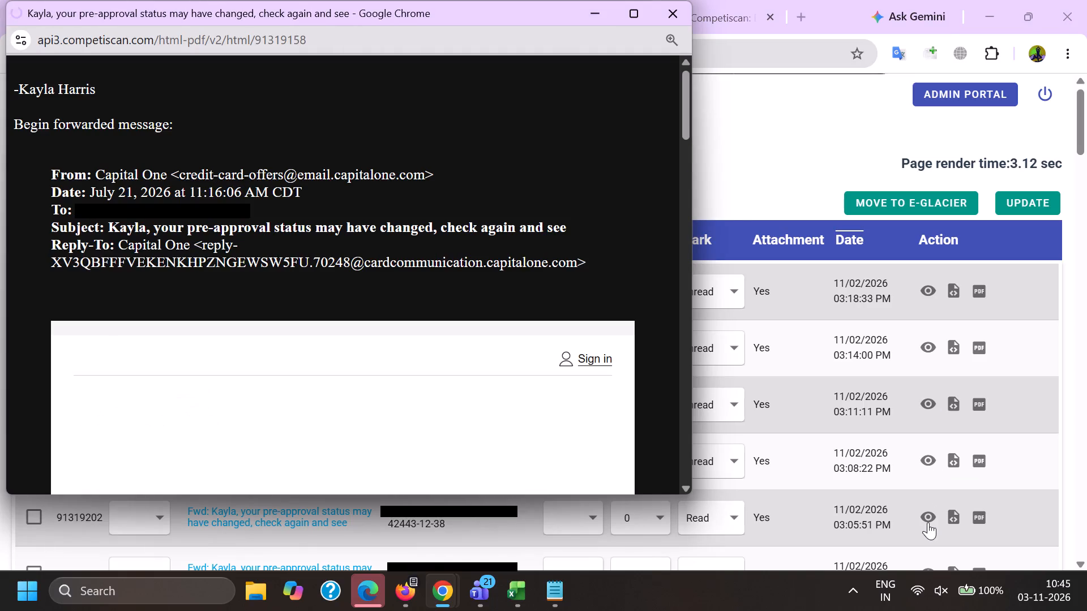
{"action": "left_click", "coordinate": [928, 522]}
{"action": "left_click", "coordinate": [927, 566]}
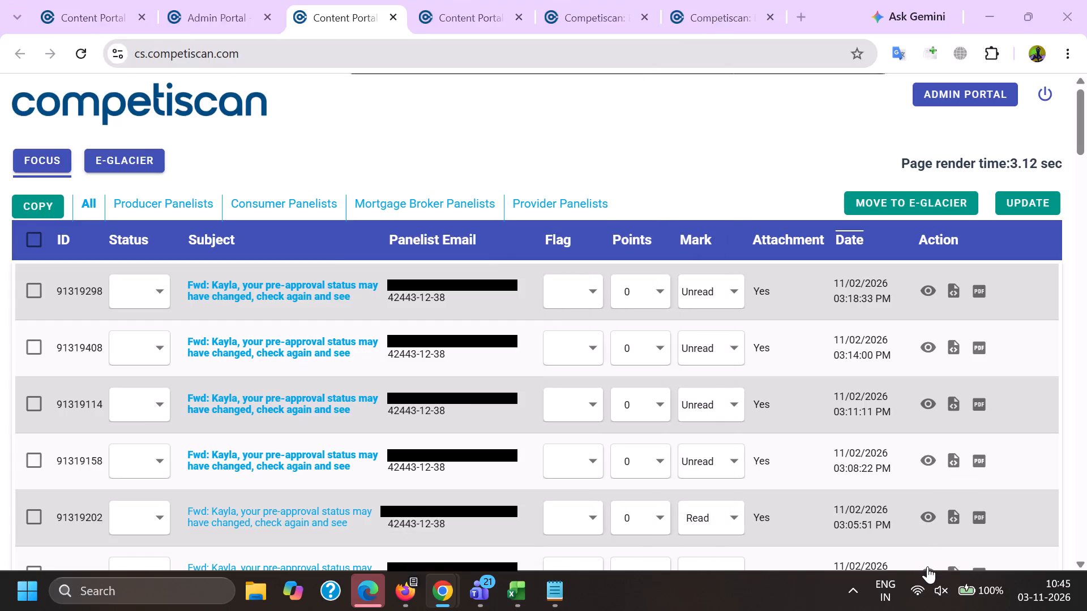
{"action": "scroll", "coordinate": [476, 296], "scroll_direction": "down", "scroll_amount": 4}
{"action": "key", "text": "Tab"}
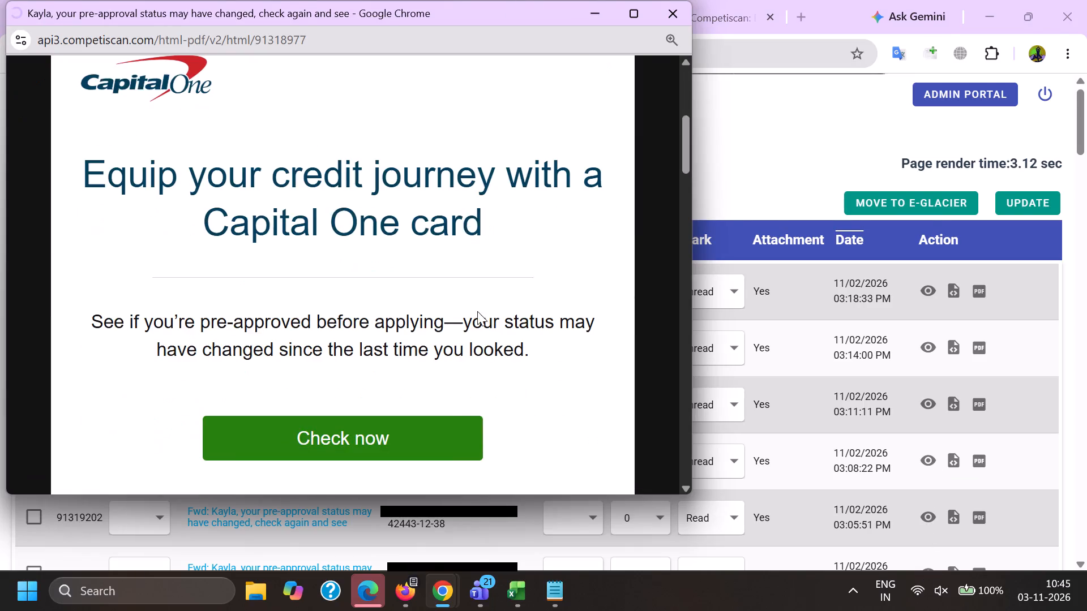
{"action": "scroll", "coordinate": [757, 347], "scroll_direction": "down", "scroll_amount": 1}
{"action": "left_click", "coordinate": [925, 486]}
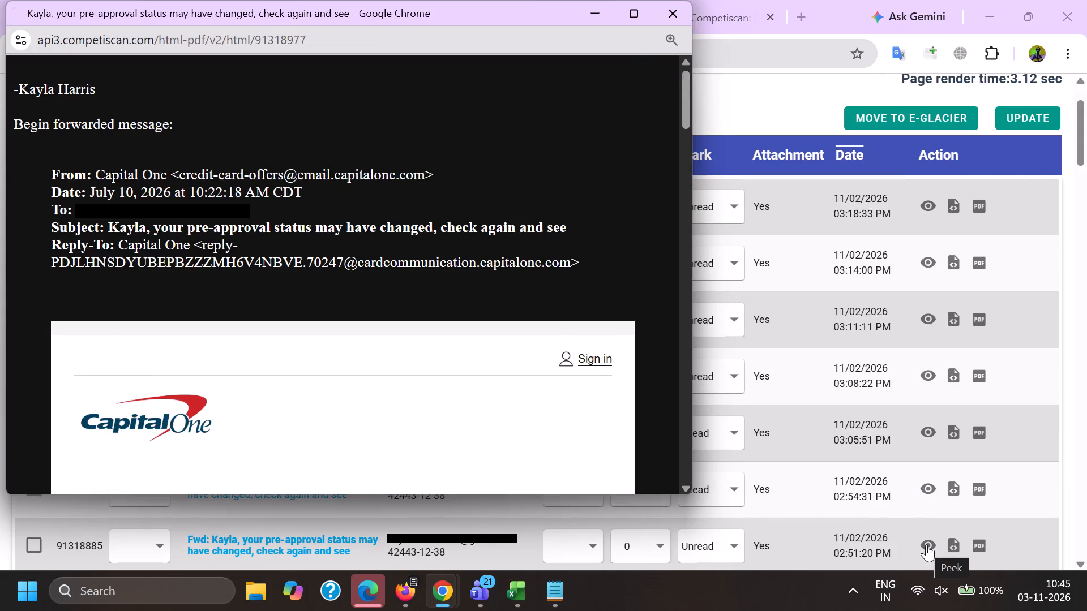
{"action": "left_click", "coordinate": [926, 544]}
{"action": "scroll", "coordinate": [614, 405], "scroll_direction": "down", "scroll_amount": 6}
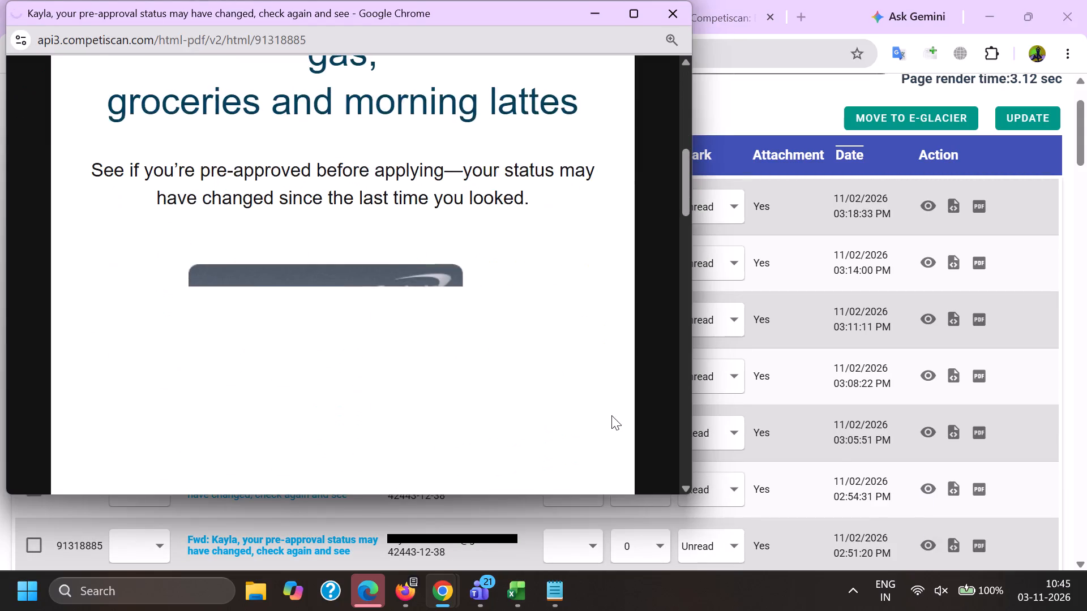
{"action": "key", "text": "alt+Tab"}
{"action": "scroll", "coordinate": [832, 442], "scroll_direction": "down", "scroll_amount": 1}
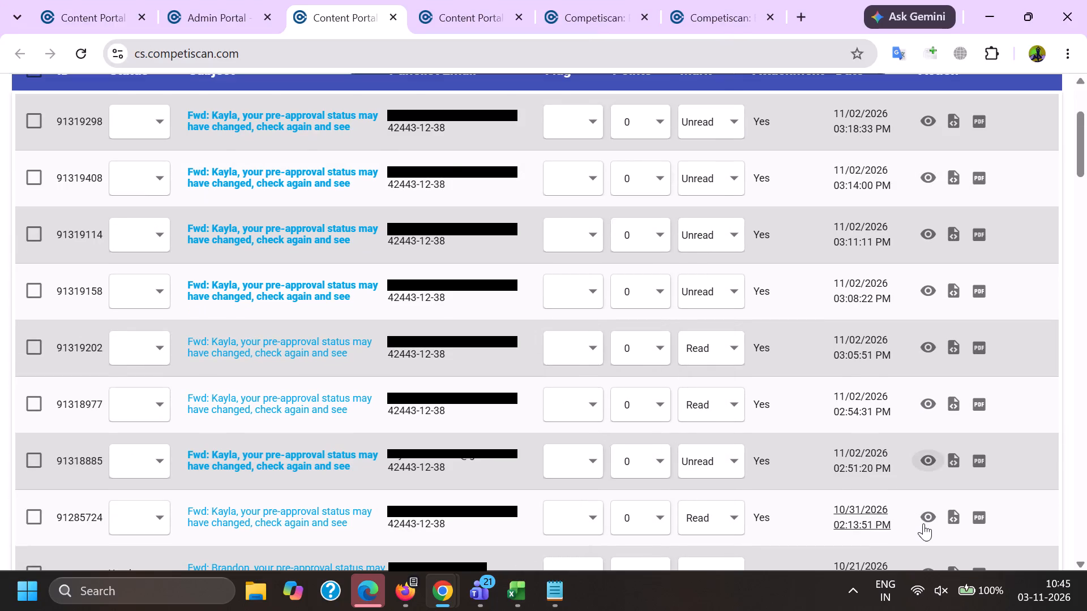
{"action": "left_click", "coordinate": [923, 522]}
{"action": "key", "text": "alt+Tab"}
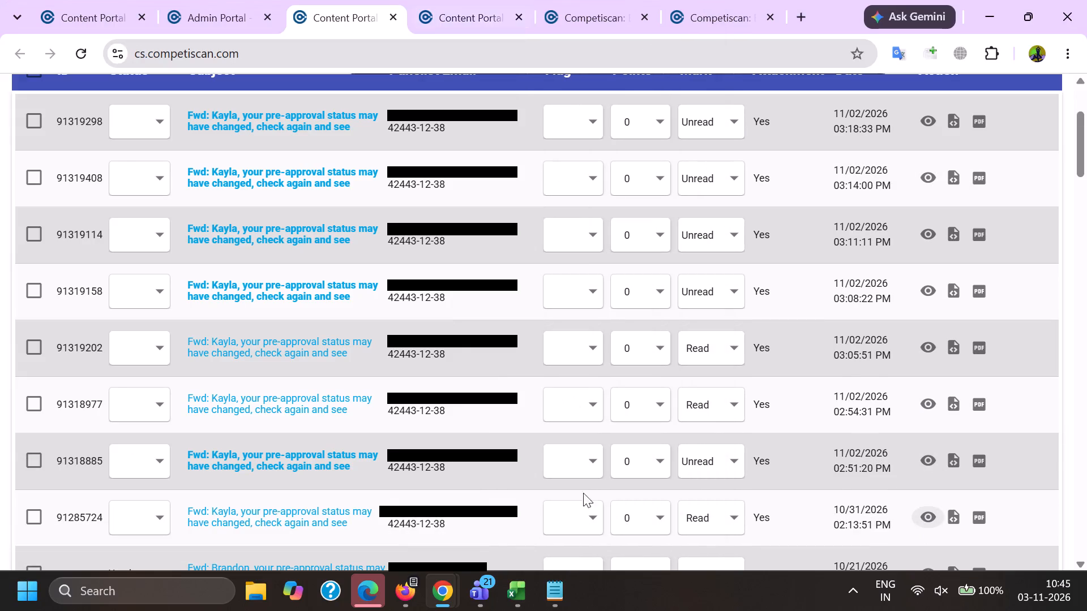
Open the bookmarked Other Retail Records spreadsheet in a new Chrome tab.
{"action": "left_click", "coordinate": [797, 15]}
{"action": "left_click", "coordinate": [950, 95]}
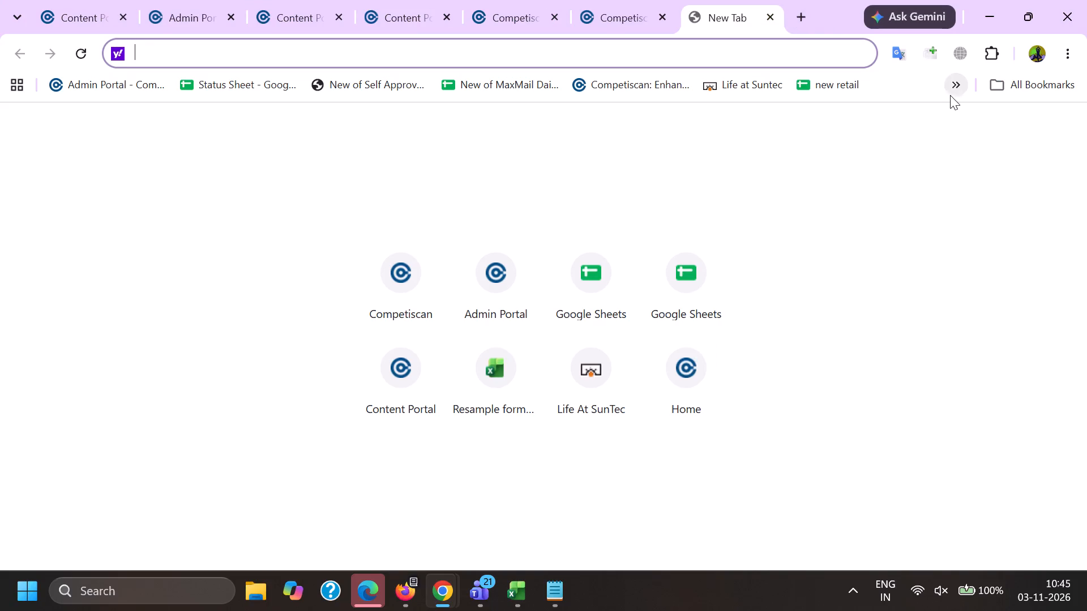
{"action": "scroll", "coordinate": [771, 359], "scroll_direction": "down", "scroll_amount": 10}
{"action": "left_click", "coordinate": [735, 430]}
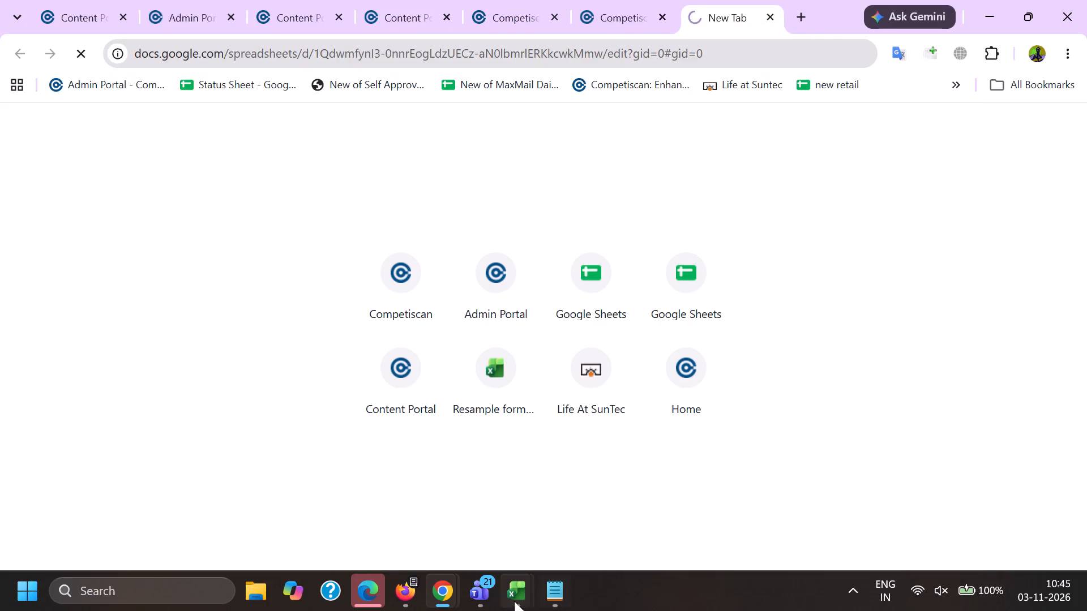
Check the next free row of the 02-Nov-26 log in the Excel tracker, and return to Chrome.
{"action": "left_click", "coordinate": [513, 600]}
{"action": "left_click", "coordinate": [699, 531]}
{"action": "key", "text": "Left"}
{"action": "key", "text": "Left"}
{"action": "key", "text": "Left"}
{"action": "key", "text": "Left"}
{"action": "key", "text": "Left"}
{"action": "key", "text": "Left"}
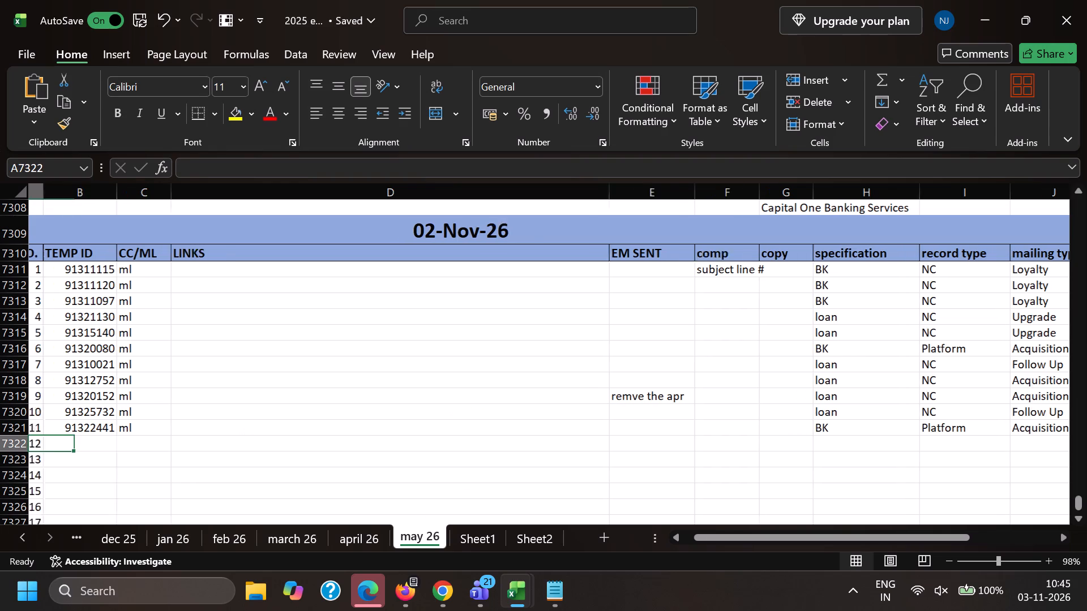
{"action": "key", "text": "alt+Tab"}
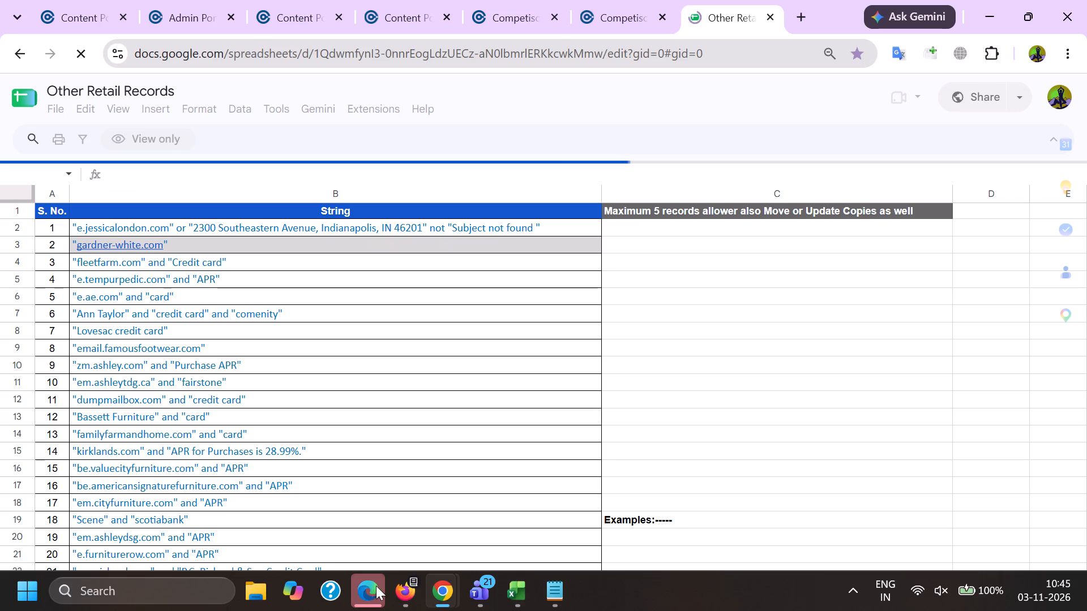
Switch to Firefox and go to page 2 of the "Capital one" search results.
{"action": "left_click", "coordinate": [402, 601]}
{"action": "left_click", "coordinate": [395, 596]}
{"action": "left_click", "coordinate": [279, 522]}
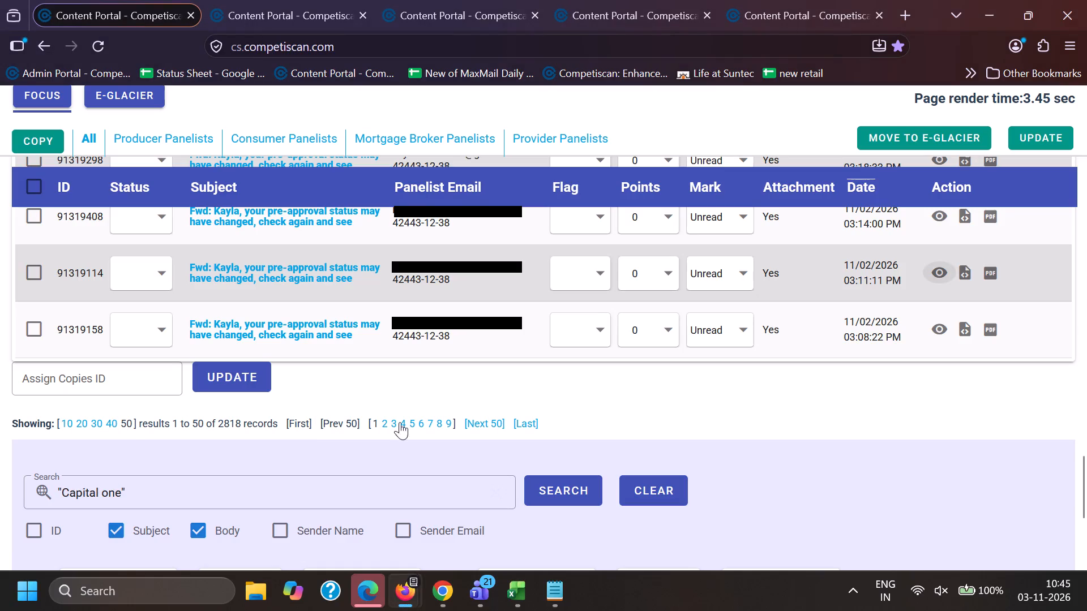
{"action": "left_click", "coordinate": [383, 421]}
Refresh the Focus list of student loan emails in the second Content Portal tab.
{"action": "left_click", "coordinate": [296, 0]}
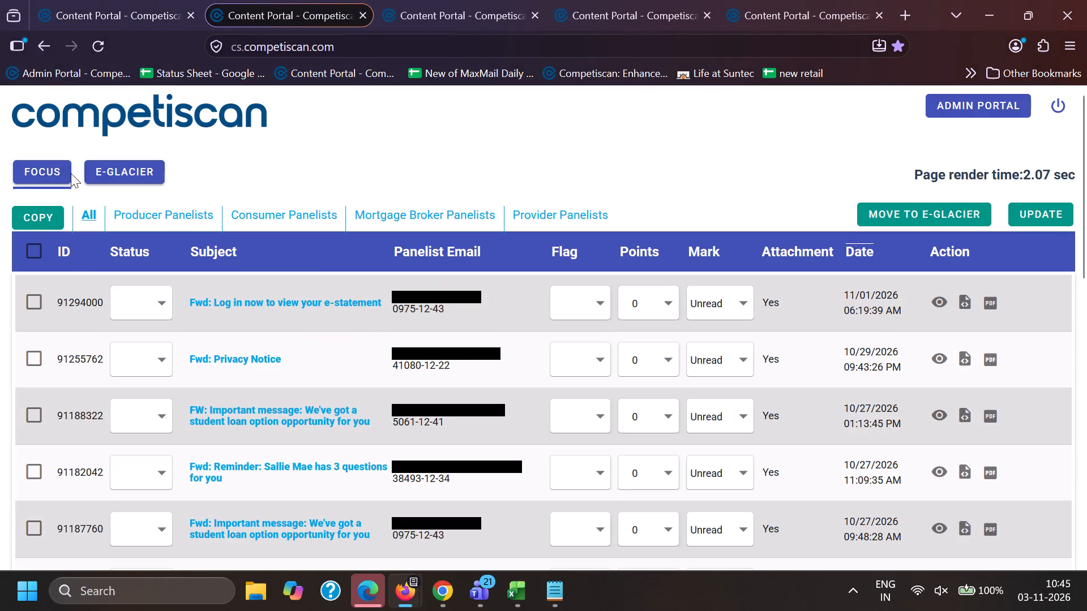
{"action": "left_click", "coordinate": [50, 170]}
Replace the Experian sender search in the third Content Portal tab with a search for "Credit cards".
{"action": "left_click", "coordinate": [497, 0]}
{"action": "scroll", "coordinate": [240, 397], "scroll_direction": "down", "scroll_amount": 4}
{"action": "left_click_drag", "start_coordinate": [284, 437], "coordinate": [2, 366]}
{"action": "key", "text": "BackSpace"}
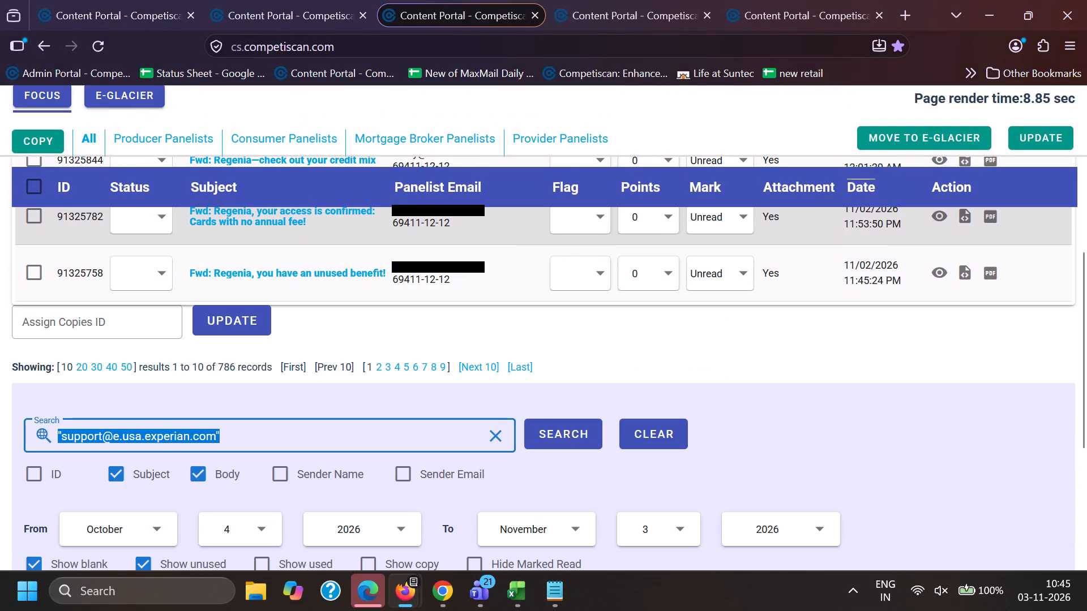
{"action": "key", "text": "e"}
{"action": "key", "text": "d"}
{"action": "key", "text": "i"}
{"action": "key", "text": "t"}
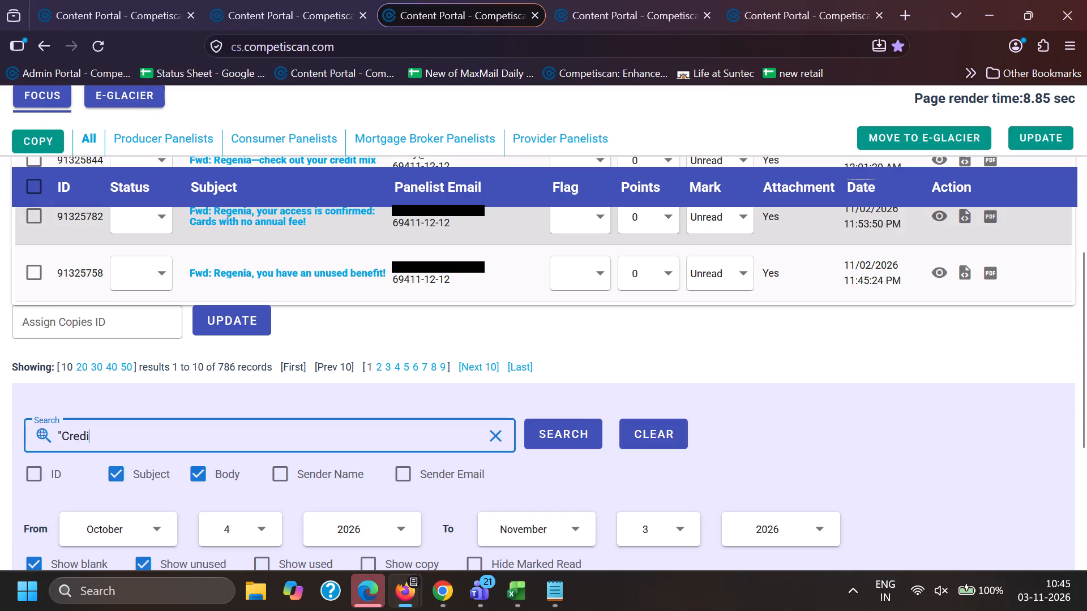
{"action": "key", "text": "space"}
{"action": "key", "text": "c"}
{"action": "key", "text": "r"}
{"action": "key", "text": "a"}
{"action": "key", "text": "d"}
{"action": "key", "text": "s"}
{"action": "key", "text": "shift+quotedbl"}
{"action": "key", "text": "Return"}
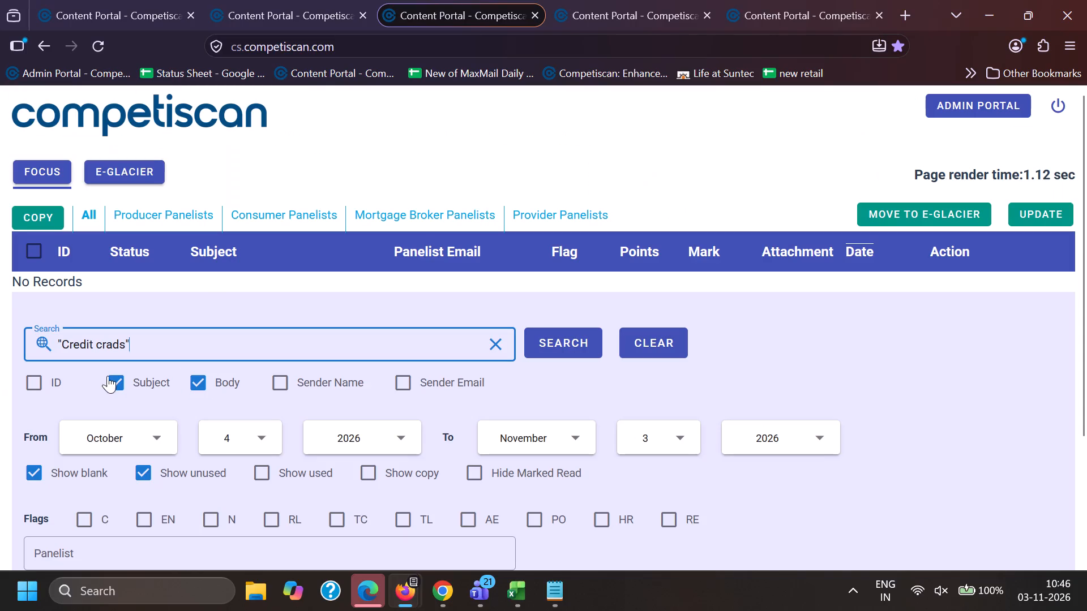
{"action": "left_click", "coordinate": [102, 350]}
{"action": "key", "text": "Right"}
{"action": "key", "text": "BackSpace"}
{"action": "key", "text": "Right"}
{"action": "key", "text": "Right"}
{"action": "key", "text": "Left"}
{"action": "key", "text": "r"}
{"action": "key", "text": "Return"}
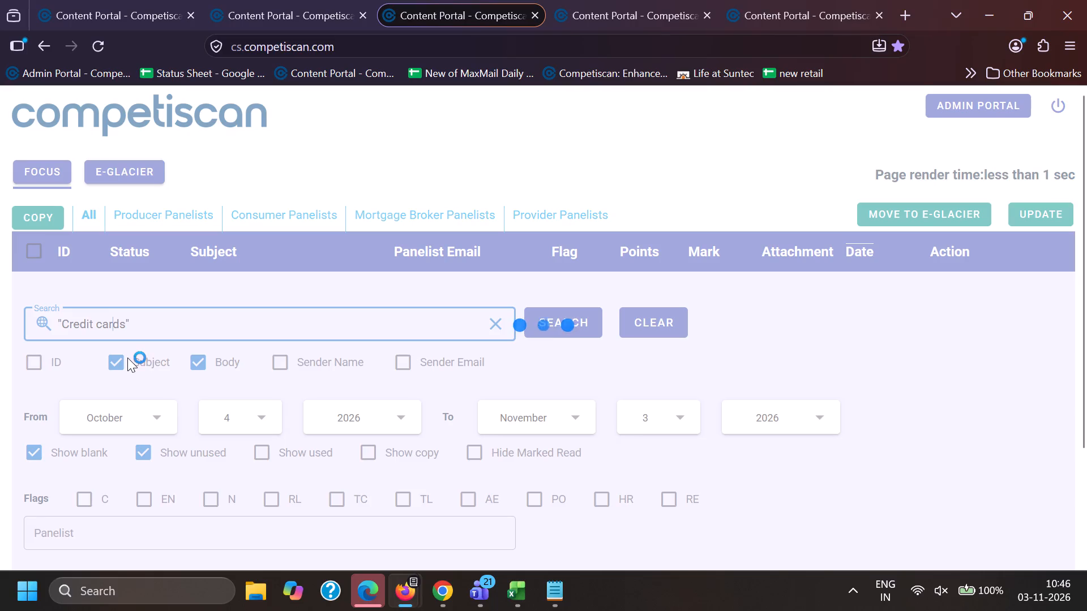
Look through page 2 of the "Capital one" results for card offers and preview the 15% travel reward email 91308942.
{"action": "left_click", "coordinate": [157, 0]}
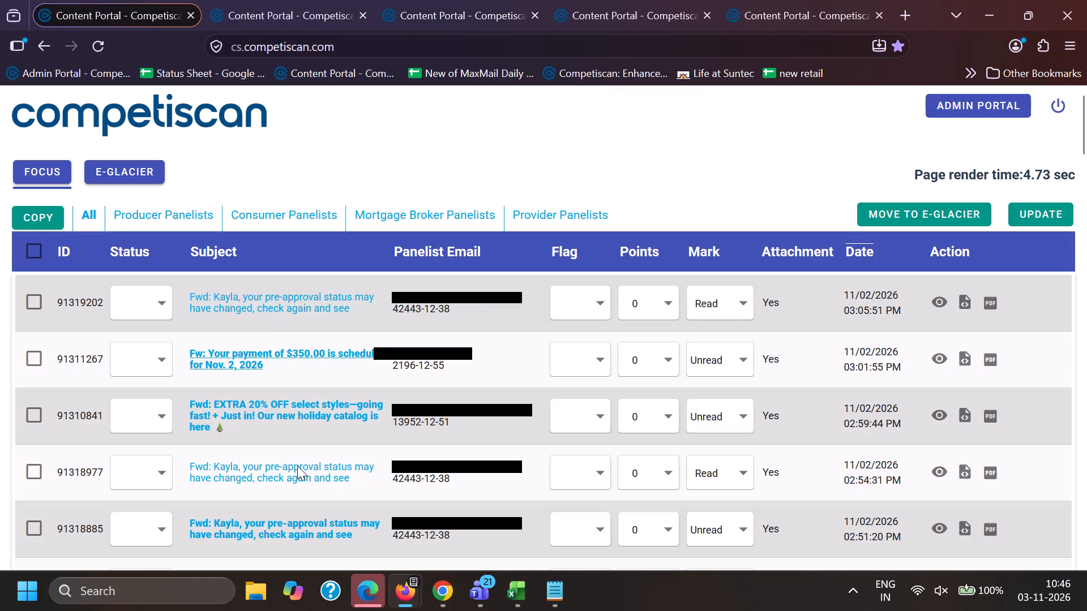
{"action": "scroll", "coordinate": [278, 456], "scroll_direction": "down", "scroll_amount": 2}
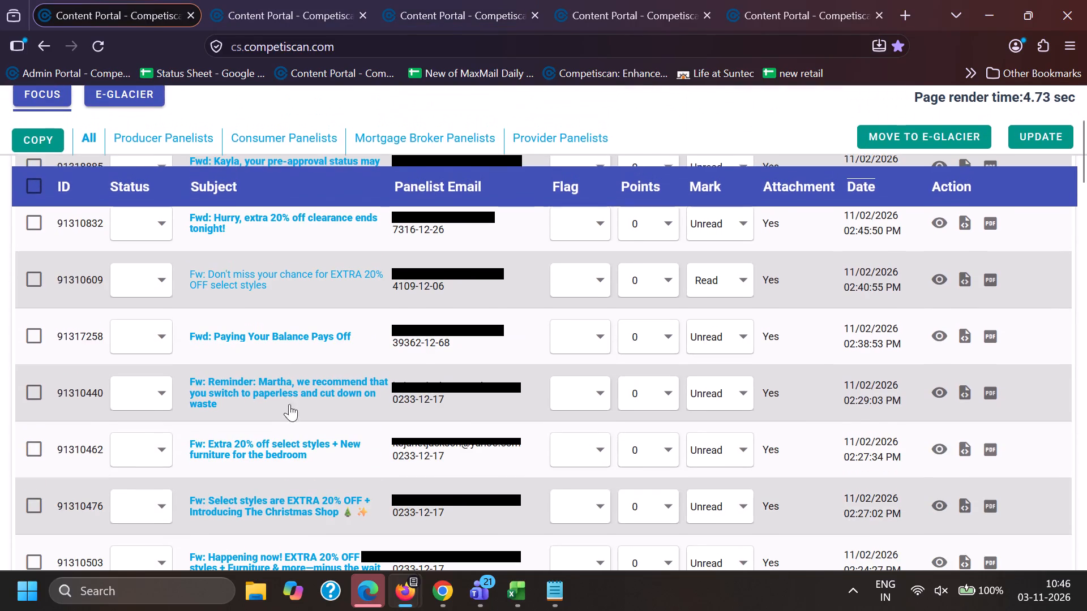
{"action": "scroll", "coordinate": [288, 384], "scroll_direction": "down", "scroll_amount": 1}
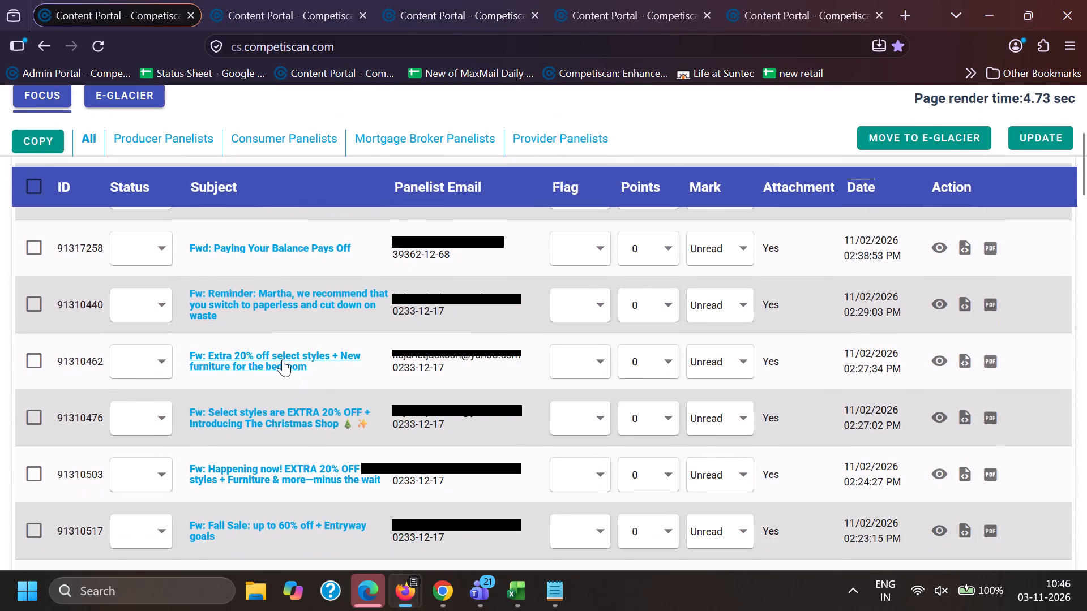
{"action": "scroll", "coordinate": [280, 444], "scroll_direction": "down", "scroll_amount": 2}
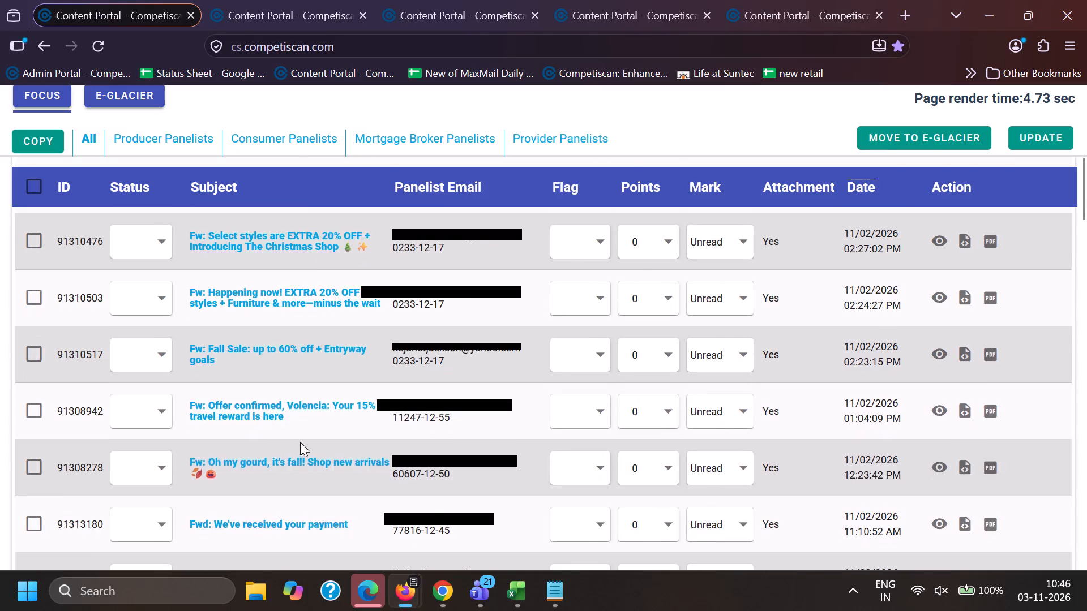
{"action": "scroll", "coordinate": [300, 442], "scroll_direction": "down", "scroll_amount": 2}
{"action": "left_click", "coordinate": [931, 230]}
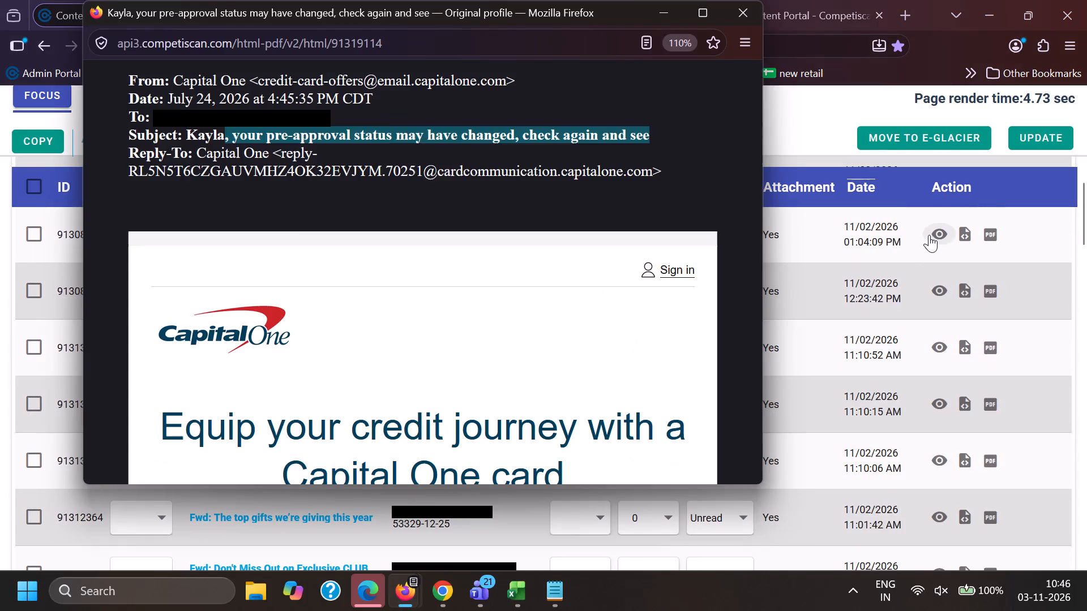
{"action": "scroll", "coordinate": [474, 250], "scroll_direction": "down", "scroll_amount": 5}
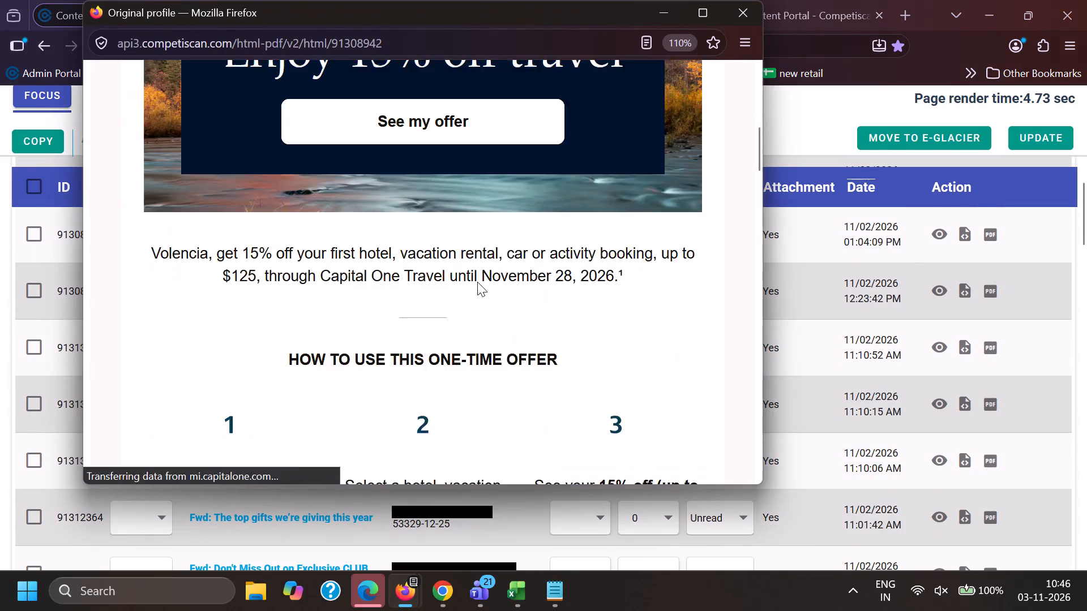
{"action": "scroll", "coordinate": [477, 282], "scroll_direction": "down", "scroll_amount": 4}
{"action": "scroll", "coordinate": [477, 298], "scroll_direction": "up", "scroll_amount": 4}
{"action": "key", "text": "alt+Tab"}
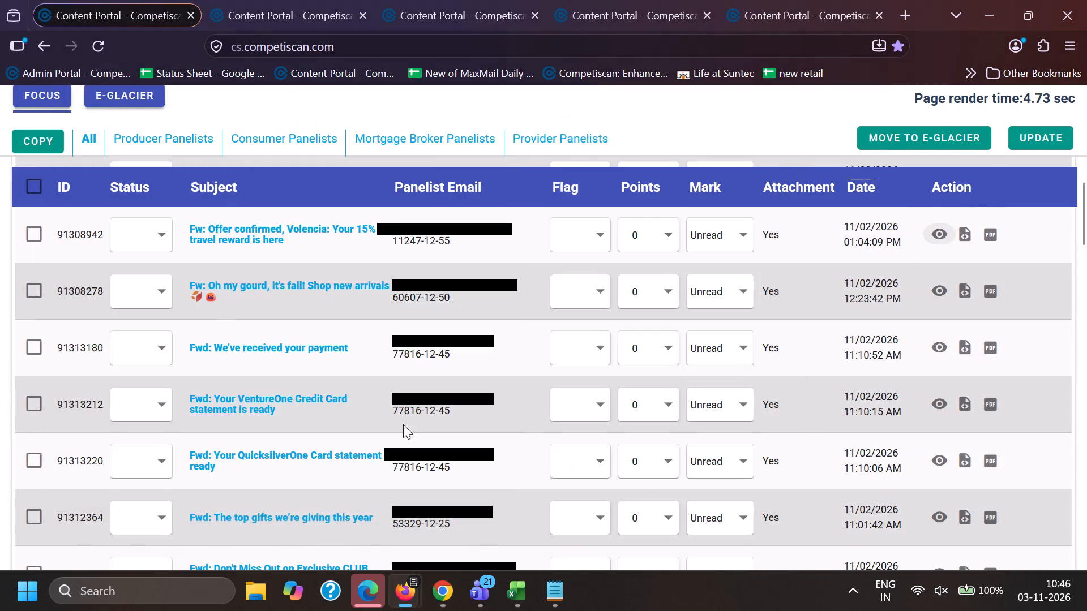
{"action": "scroll", "coordinate": [403, 426], "scroll_direction": "down", "scroll_amount": 6}
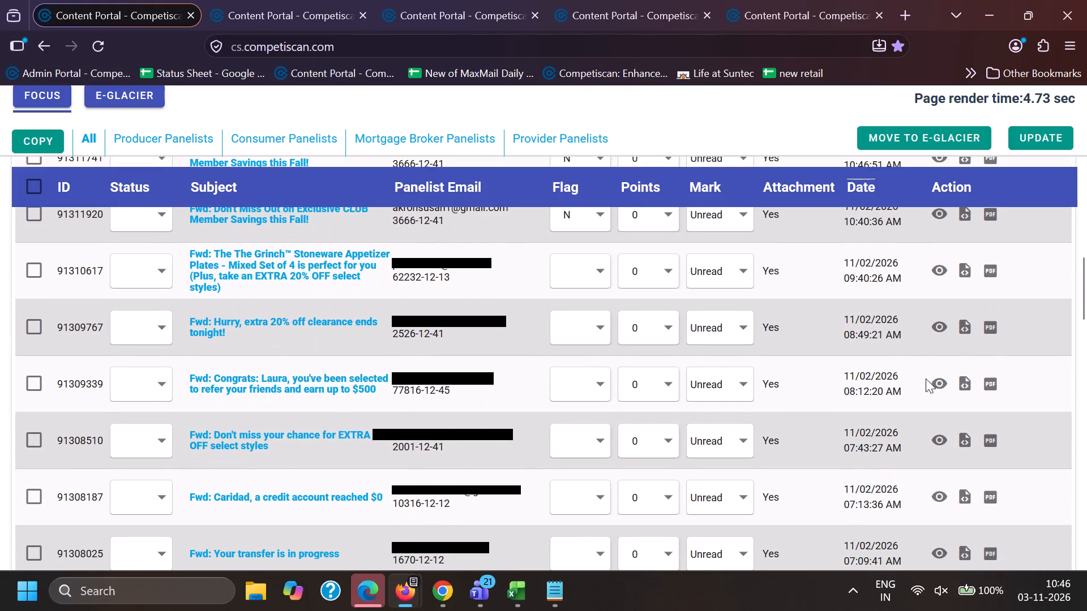
Preview the friend-referral email 91309339 and copy the part of its subject after the recipient's name.
{"action": "left_click", "coordinate": [942, 378]}
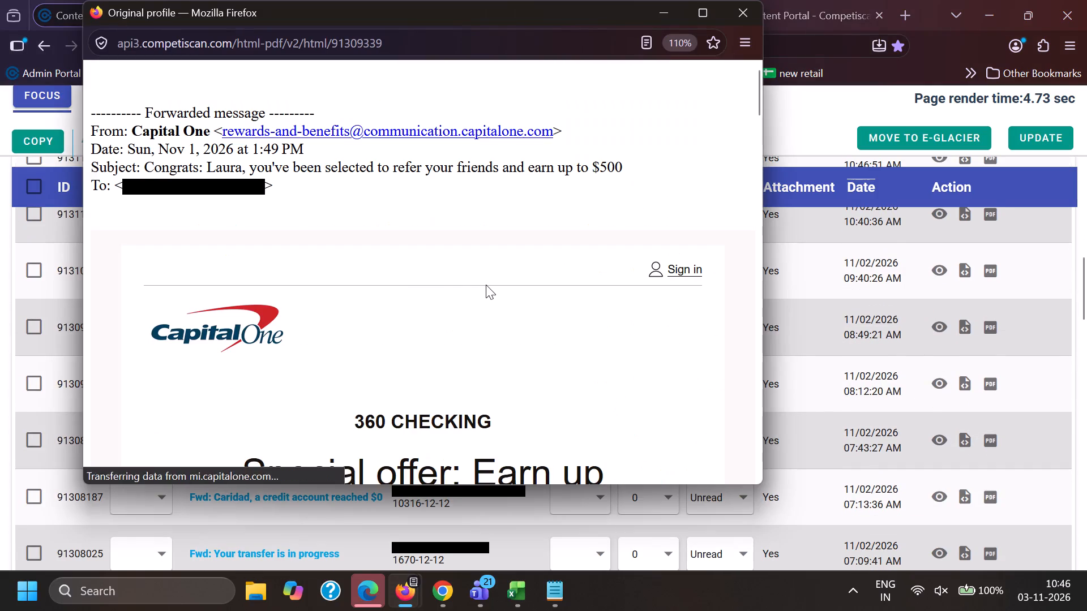
{"action": "left_click_drag", "start_coordinate": [245, 162], "coordinate": [640, 159]}
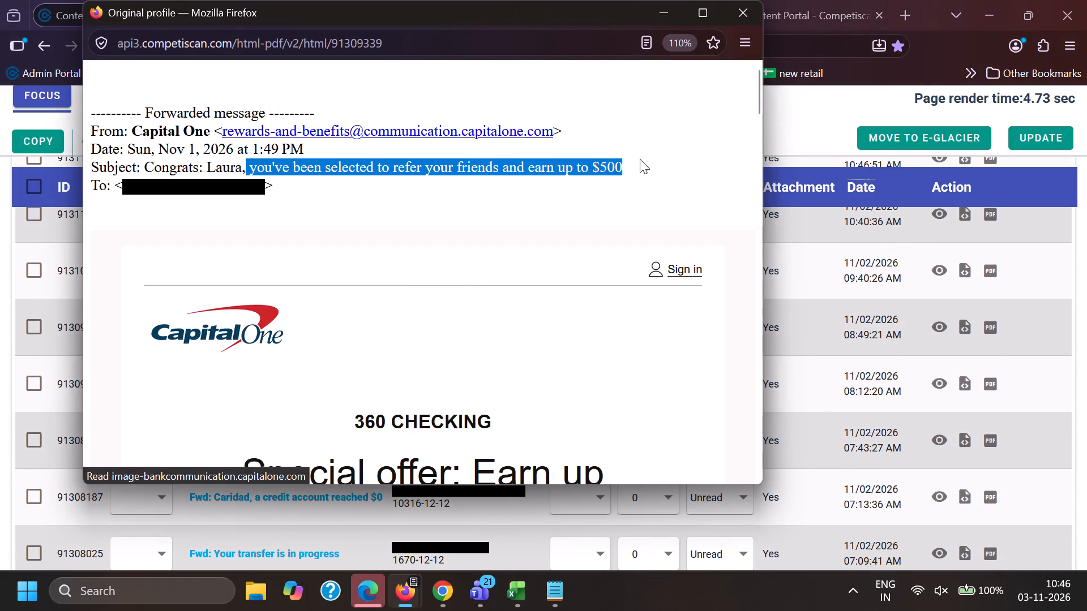
{"action": "left_click_drag", "start_coordinate": [640, 159], "coordinate": [640, 161]}
{"action": "key", "text": "ctrl+c"}
{"action": "scroll", "coordinate": [413, 394], "scroll_direction": "down", "scroll_amount": 3}
Search Chrome's Content Portal for "you've been selected to refer your friends and earn up to $500", replacing the pre-approval subject.
{"action": "left_click", "coordinate": [457, 592]}
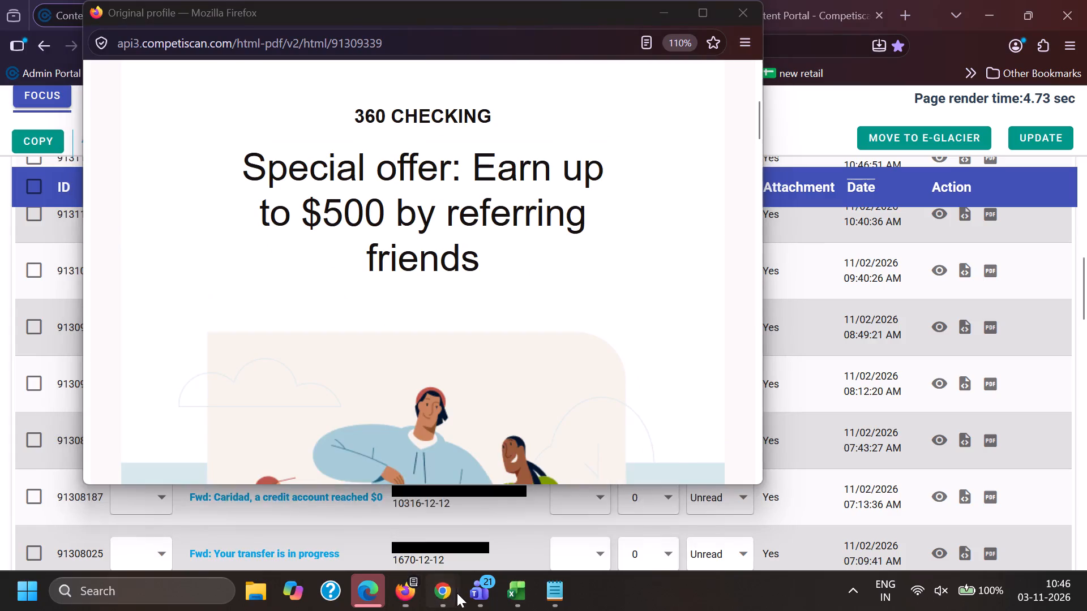
{"action": "left_click", "coordinate": [301, 515]}
{"action": "left_click", "coordinate": [250, 0]}
{"action": "scroll", "coordinate": [274, 374], "scroll_direction": "down", "scroll_amount": 4}
{"action": "scroll", "coordinate": [275, 396], "scroll_direction": "up", "scroll_amount": 1}
{"action": "scroll", "coordinate": [277, 399], "scroll_direction": "down", "scroll_amount": 12}
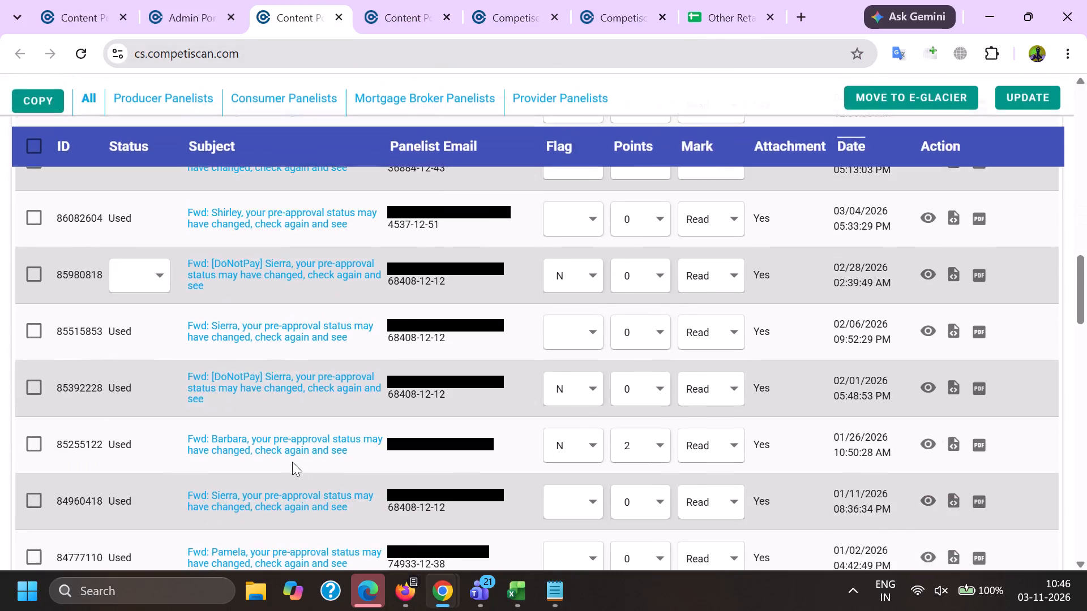
{"action": "scroll", "coordinate": [292, 462], "scroll_direction": "down", "scroll_amount": 16}
{"action": "left_click_drag", "start_coordinate": [439, 236], "coordinate": [3, 195]}
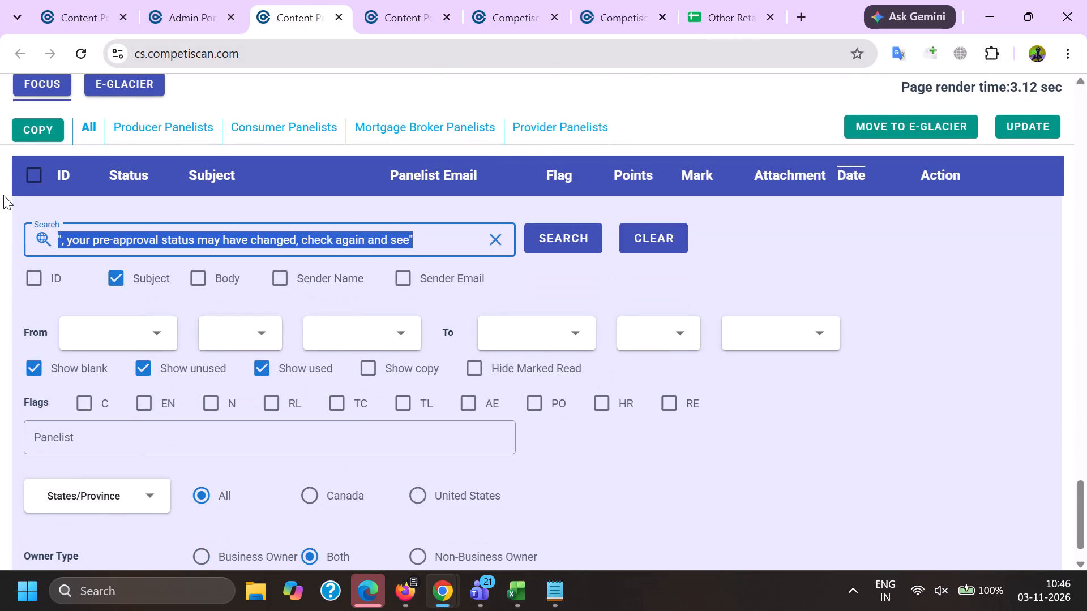
{"action": "left_click_drag", "start_coordinate": [3, 195], "coordinate": [3, 186]}
{"action": "key", "text": "BackSpace"}
{"action": "key", "text": "shift+quotedbl"}
{"action": "key", "text": "ctrl+v"}
{"action": "key", "text": "shift+quotedbl"}
{"action": "key", "text": "Return"}
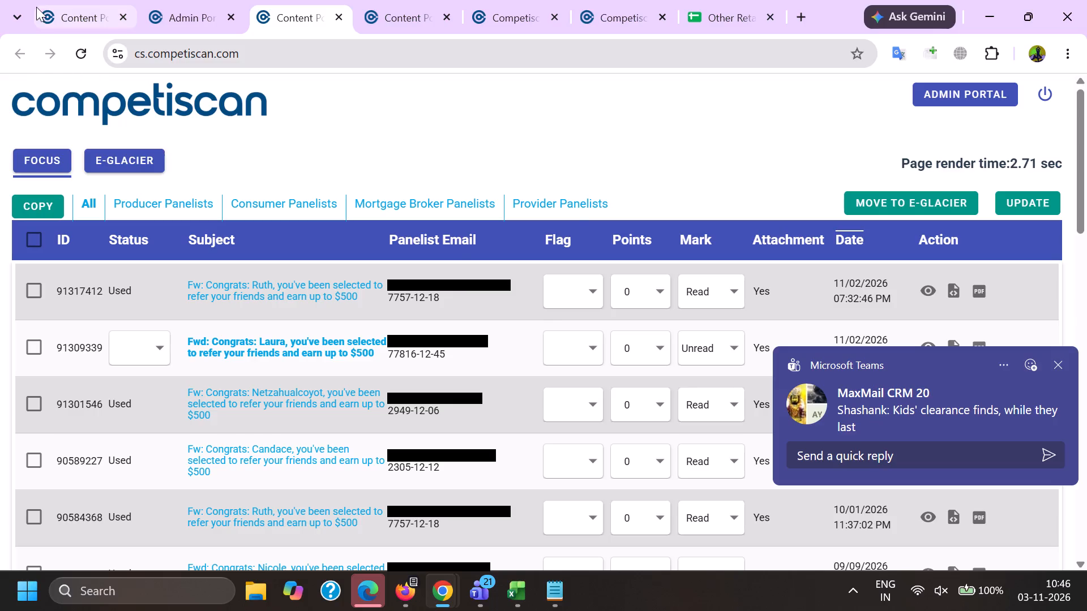
Return to Firefox and look through the remaining page 2 "Capital one" results for offer emails to process.
{"action": "key", "text": "alt+Tab"}
{"action": "key", "text": "alt+Tab"}
{"action": "key", "text": "alt+Tab"}
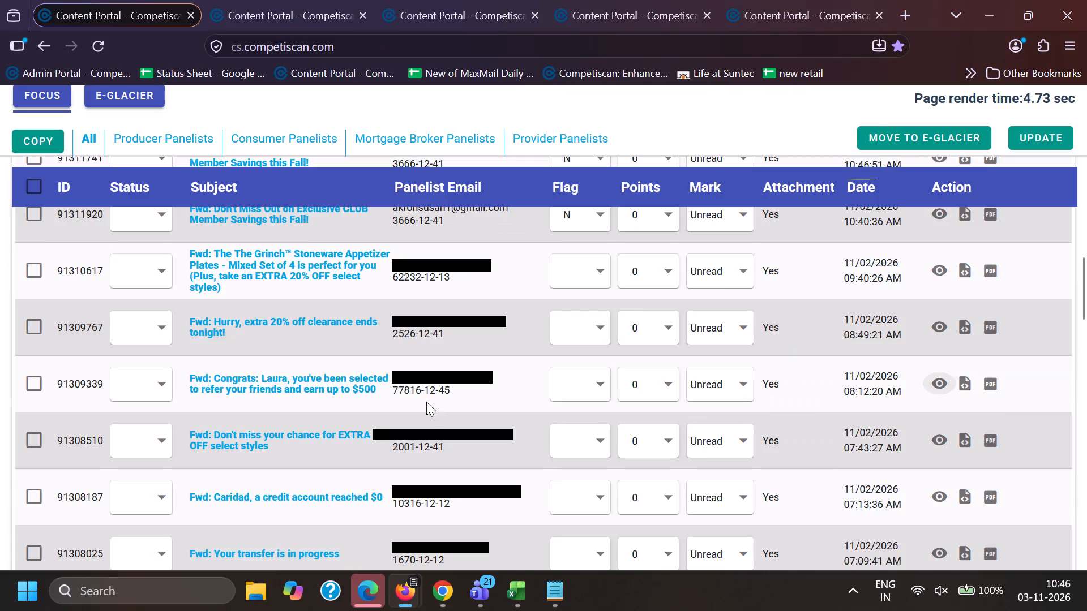
{"action": "scroll", "coordinate": [268, 378], "scroll_direction": "down", "scroll_amount": 2}
{"action": "scroll", "coordinate": [301, 479], "scroll_direction": "down", "scroll_amount": 2}
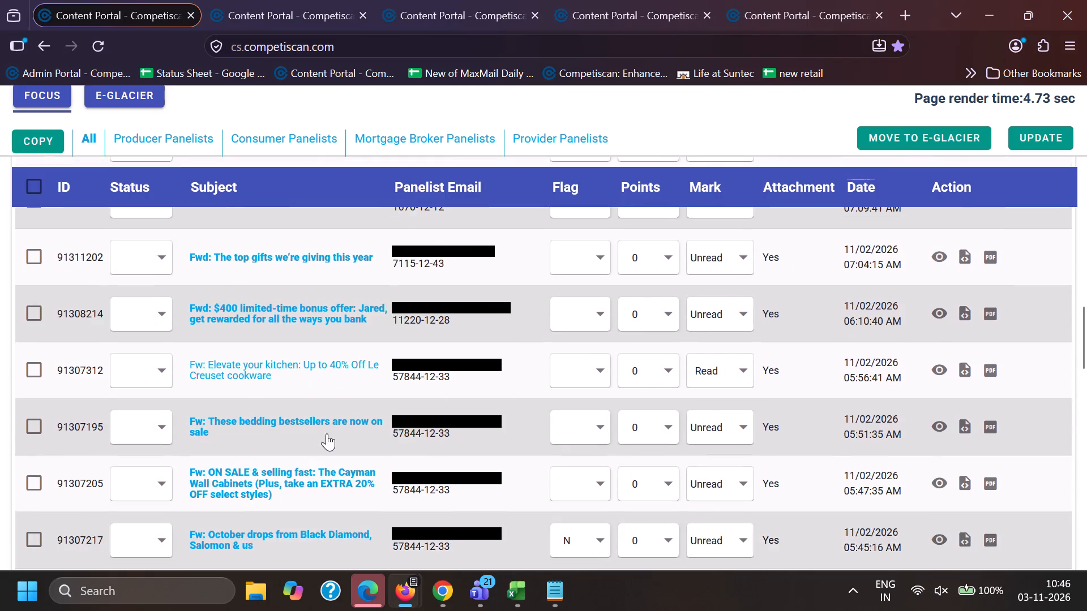
{"action": "scroll", "coordinate": [329, 454], "scroll_direction": "down", "scroll_amount": 9}
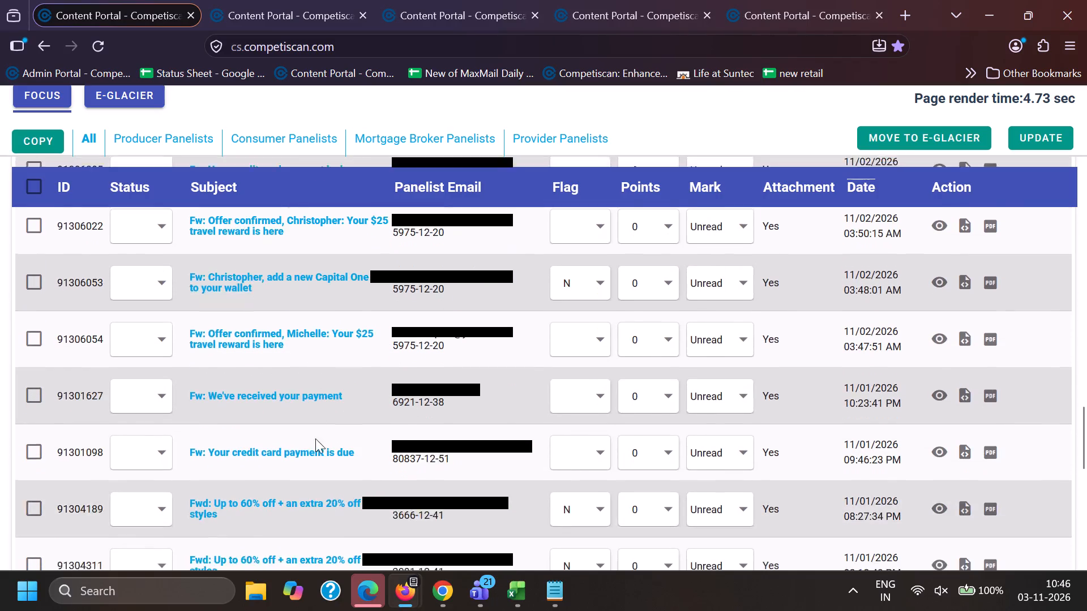
{"action": "scroll", "coordinate": [315, 438], "scroll_direction": "down", "scroll_amount": 3}
Glance at the refreshed student loan list and look over the "Credit cards" search results for emails to process.
{"action": "left_click", "coordinate": [300, 0]}
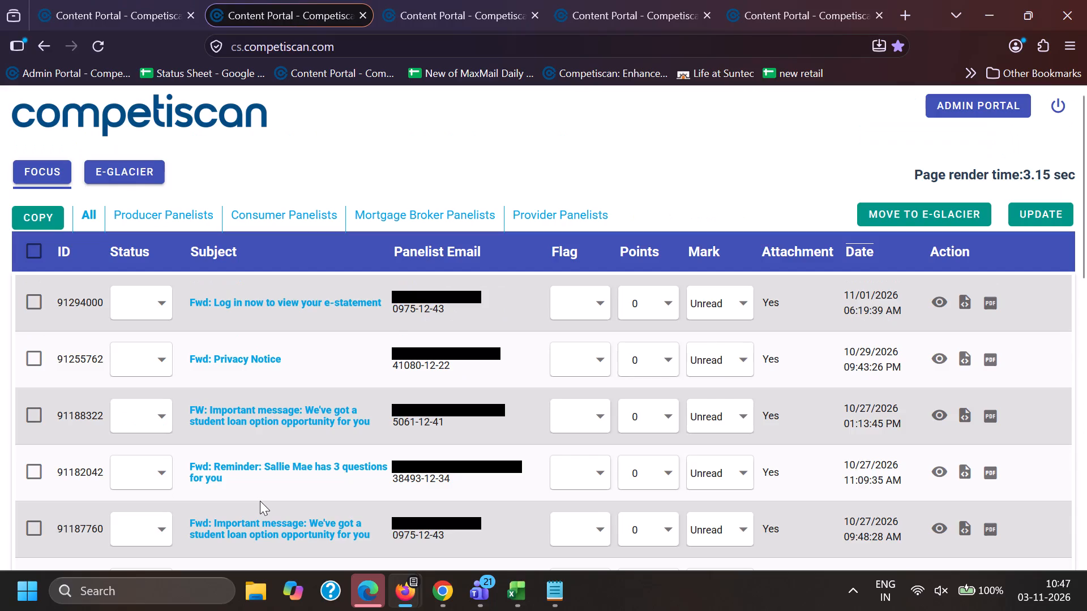
{"action": "left_click", "coordinate": [451, 0]}
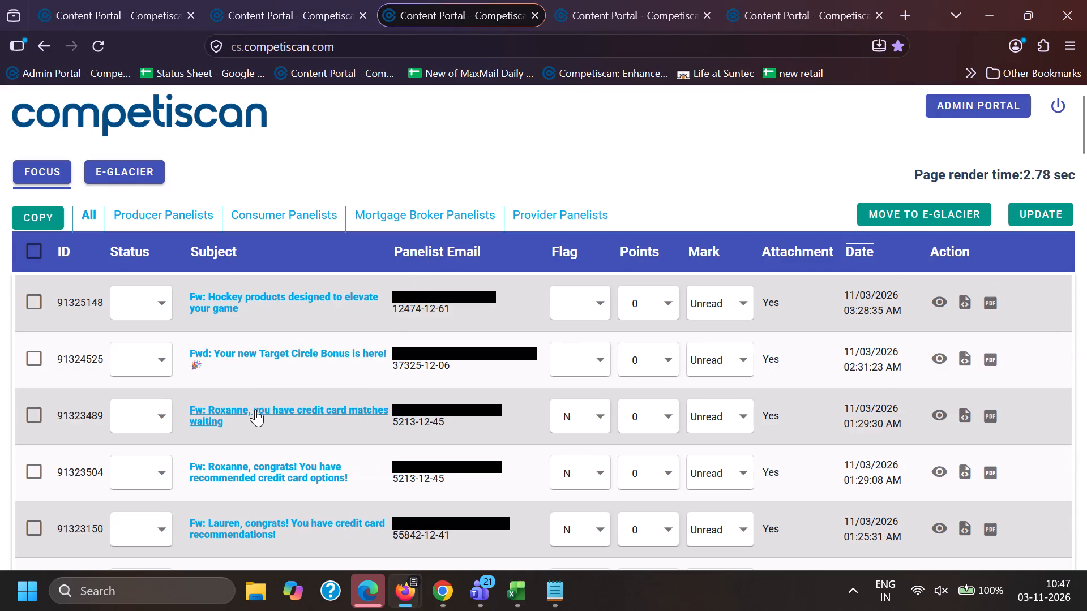
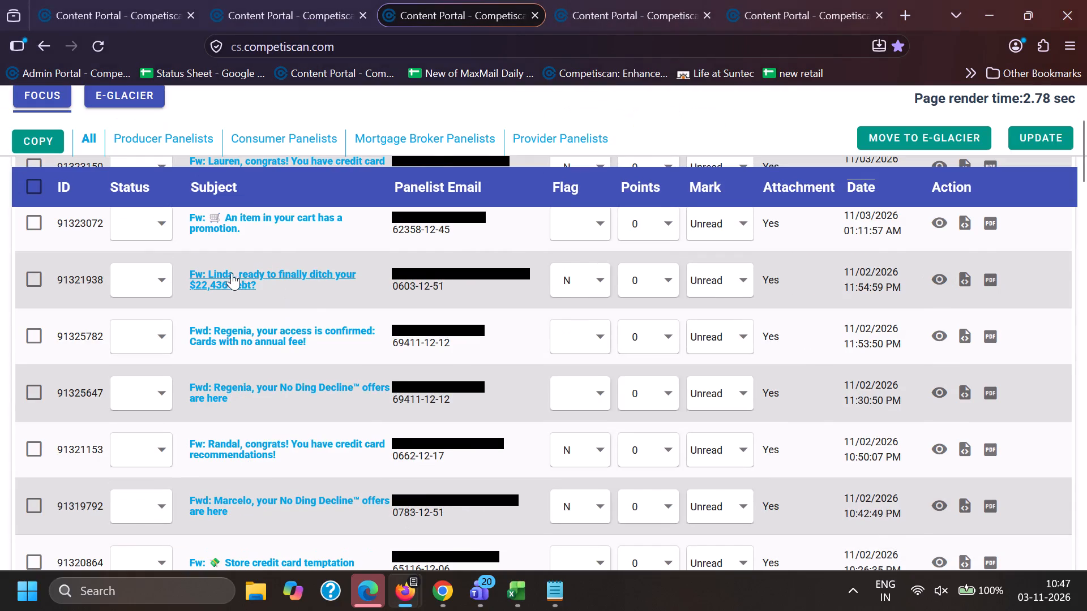
Copy the part of email 91321938's subject after the recipient's name and preview that email.
{"action": "left_click_drag", "start_coordinate": [232, 273], "coordinate": [305, 301]}
{"action": "key", "text": "ctrl+c"}
{"action": "key", "text": "ctrl+c"}
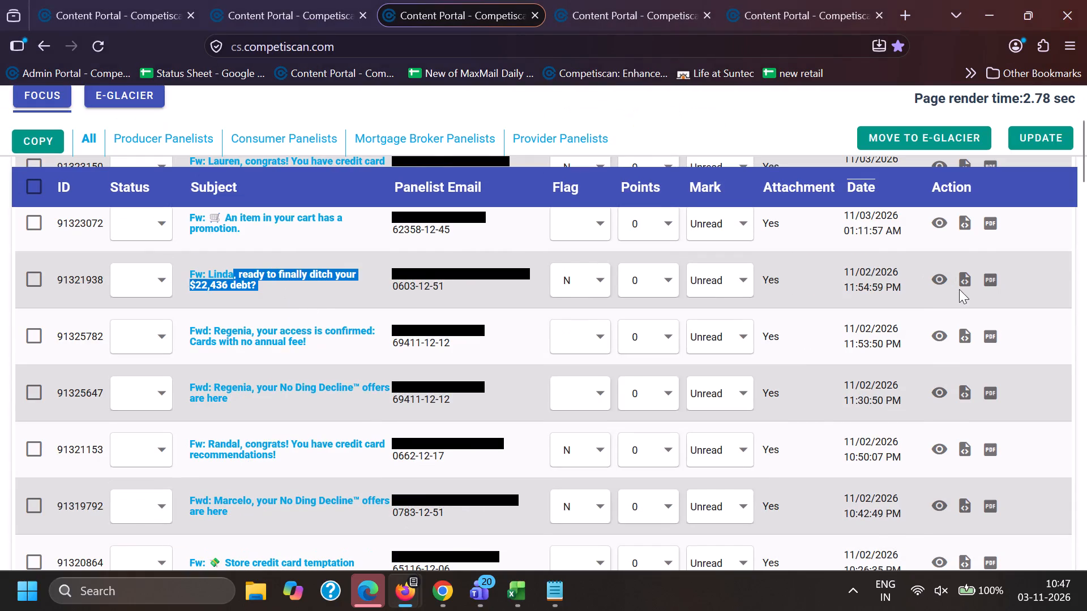
{"action": "left_click", "coordinate": [943, 279]}
Switch to Chrome's Content Portal and search subjects for the quoted phrase ", ready to finally ditch your $22,436 debt?".
{"action": "left_click", "coordinate": [440, 609]}
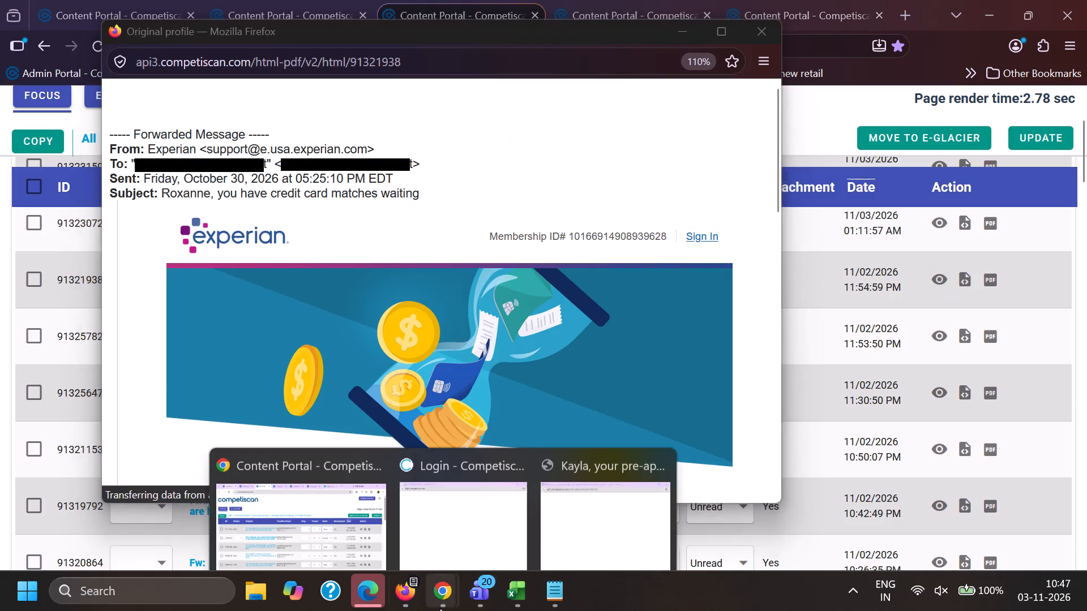
{"action": "left_click", "coordinate": [300, 498]}
{"action": "scroll", "coordinate": [280, 440], "scroll_direction": "down", "scroll_amount": 18}
{"action": "scroll", "coordinate": [303, 490], "scroll_direction": "up", "scroll_amount": 1}
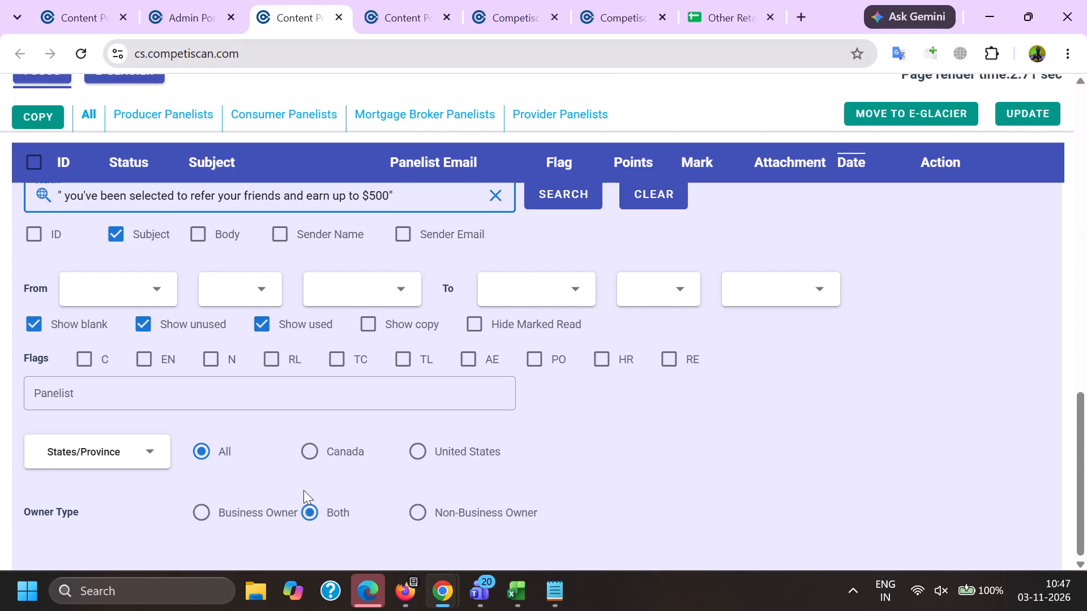
{"action": "left_click_drag", "start_coordinate": [421, 286], "coordinate": [23, 277]}
{"action": "key", "text": "BackSpace"}
{"action": "key", "text": "shift+quotedbl"}
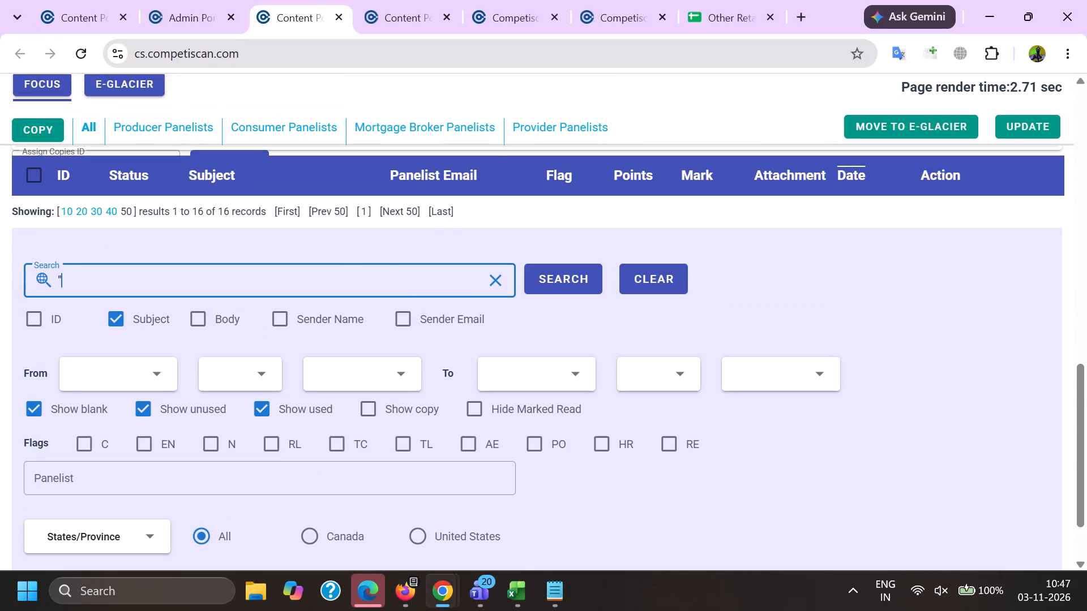
{"action": "key", "text": "ctrl+v"}
{"action": "key", "text": "shift+quotedbl"}
{"action": "key", "text": "Return"}
Preview the used record 90966165 and the new email 91321938 to compare their LendingTree content.
{"action": "key", "text": "alt+Tab"}
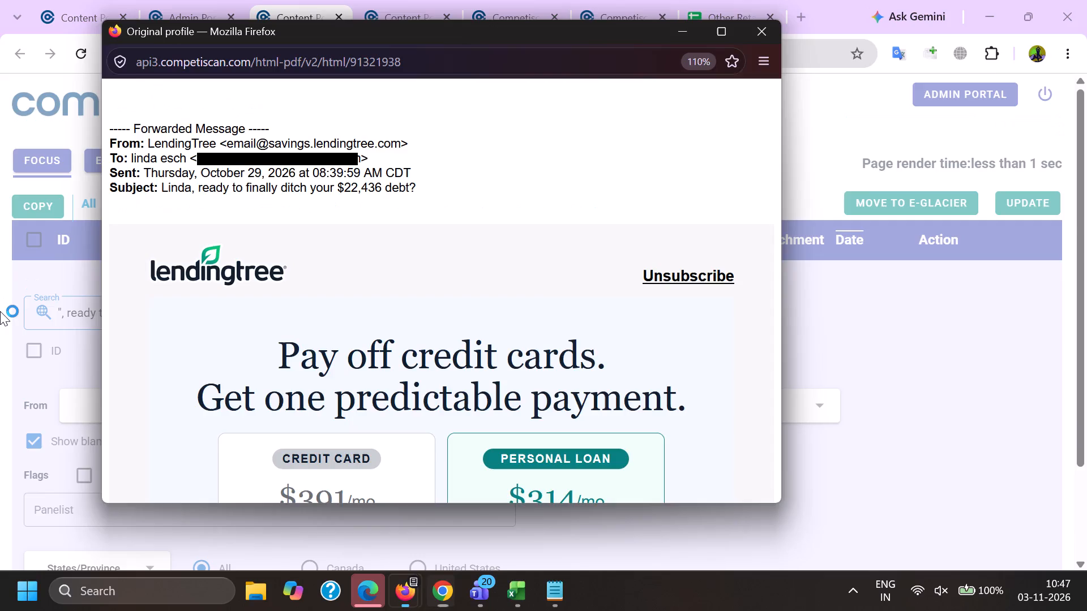
{"action": "key", "text": "alt+Tab"}
{"action": "key", "text": "alt+Tab"}
{"action": "key", "text": "alt+Tab"}
{"action": "key", "text": "alt+Tab"}
{"action": "key", "text": "alt+Tab"}
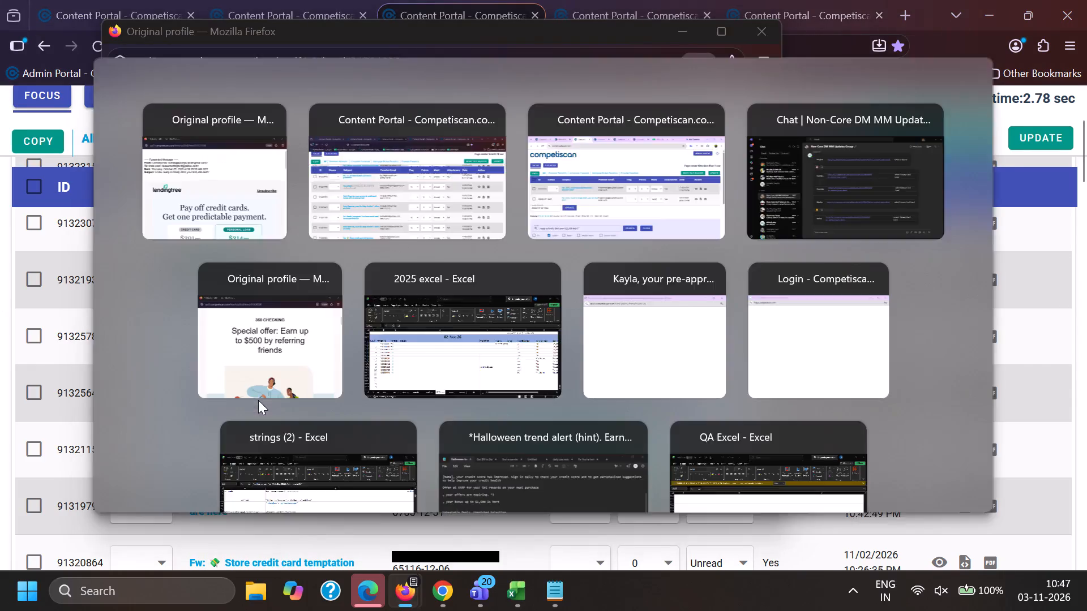
{"action": "left_click", "coordinate": [937, 345]}
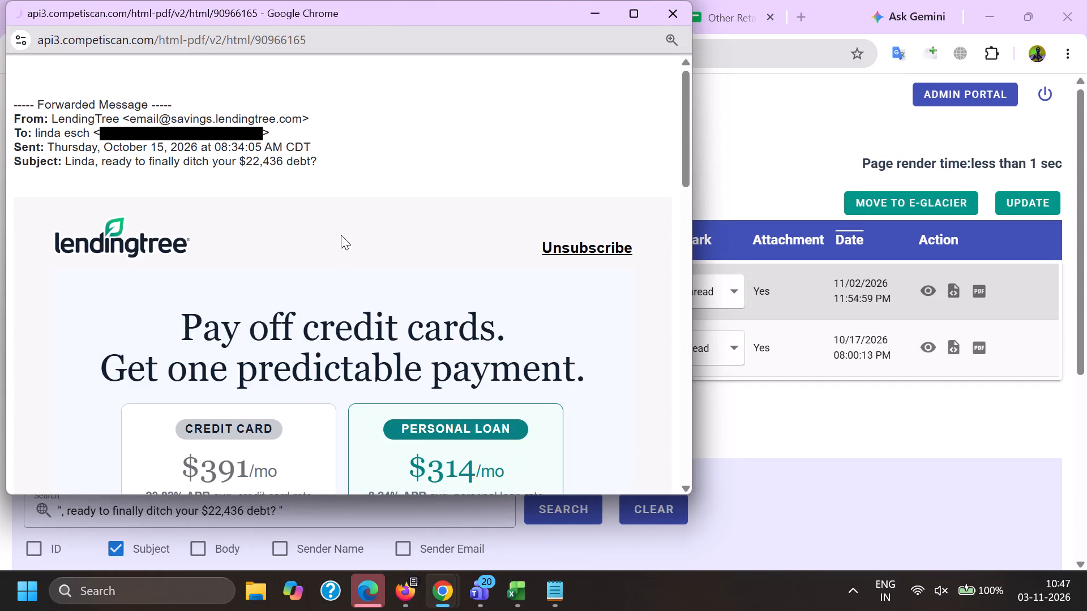
{"action": "scroll", "coordinate": [341, 235], "scroll_direction": "down", "scroll_amount": 4}
{"action": "scroll", "coordinate": [604, 329], "scroll_direction": "down", "scroll_amount": 8}
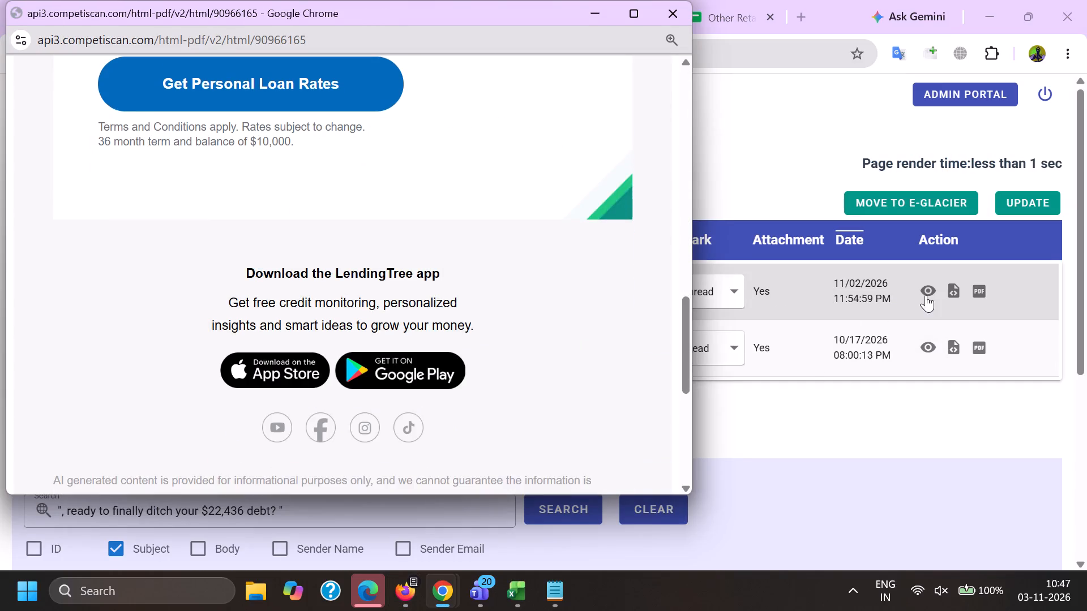
{"action": "left_click", "coordinate": [927, 287]}
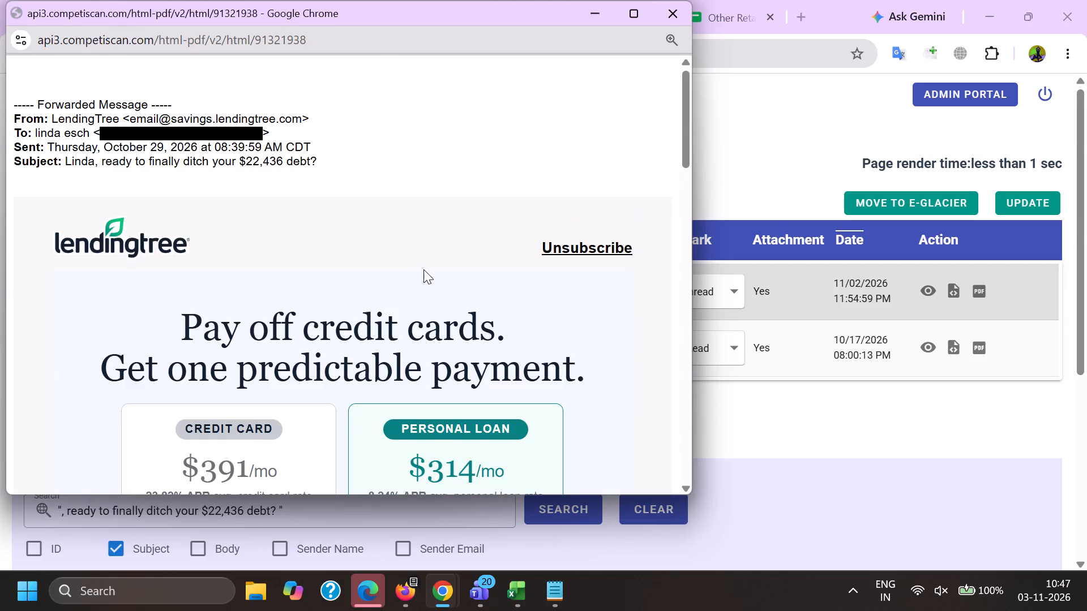
{"action": "scroll", "coordinate": [423, 269], "scroll_direction": "down", "scroll_amount": 15}
{"action": "key", "text": "alt+Tab"}
Return to the Firefox Content Portal and look further through the "Credit cards" results for offer emails to process.
{"action": "left_click", "coordinate": [403, 585]}
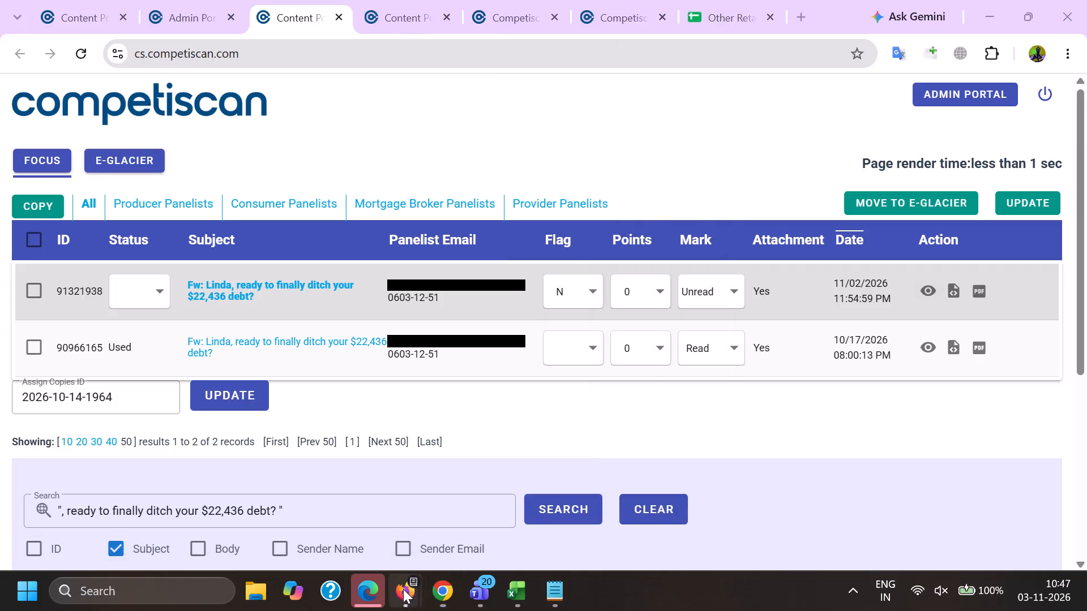
{"action": "left_click", "coordinate": [408, 595]}
{"action": "left_click", "coordinate": [314, 497]}
{"action": "scroll", "coordinate": [296, 400], "scroll_direction": "down", "scroll_amount": 2}
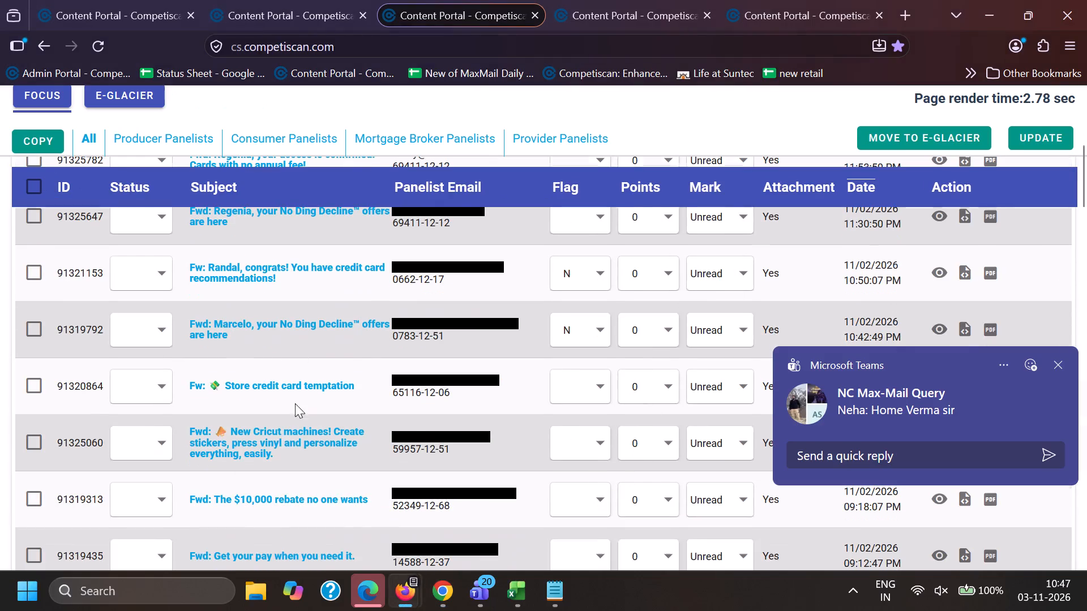
{"action": "scroll", "coordinate": [247, 391], "scroll_direction": "down", "scroll_amount": 1}
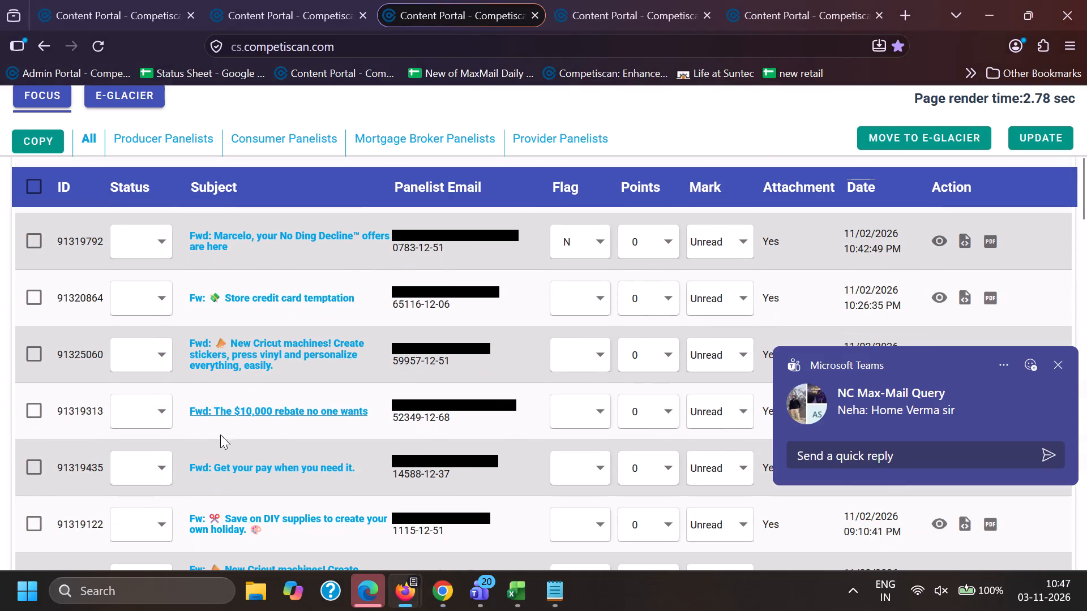
{"action": "scroll", "coordinate": [256, 438], "scroll_direction": "down", "scroll_amount": 3}
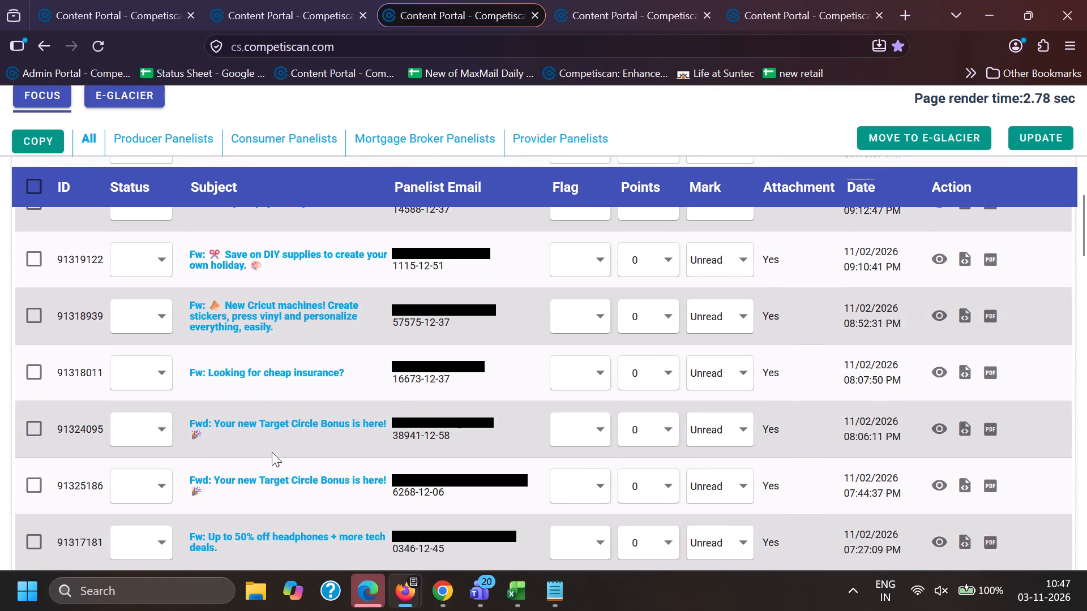
{"action": "scroll", "coordinate": [279, 450], "scroll_direction": "down", "scroll_amount": 4}
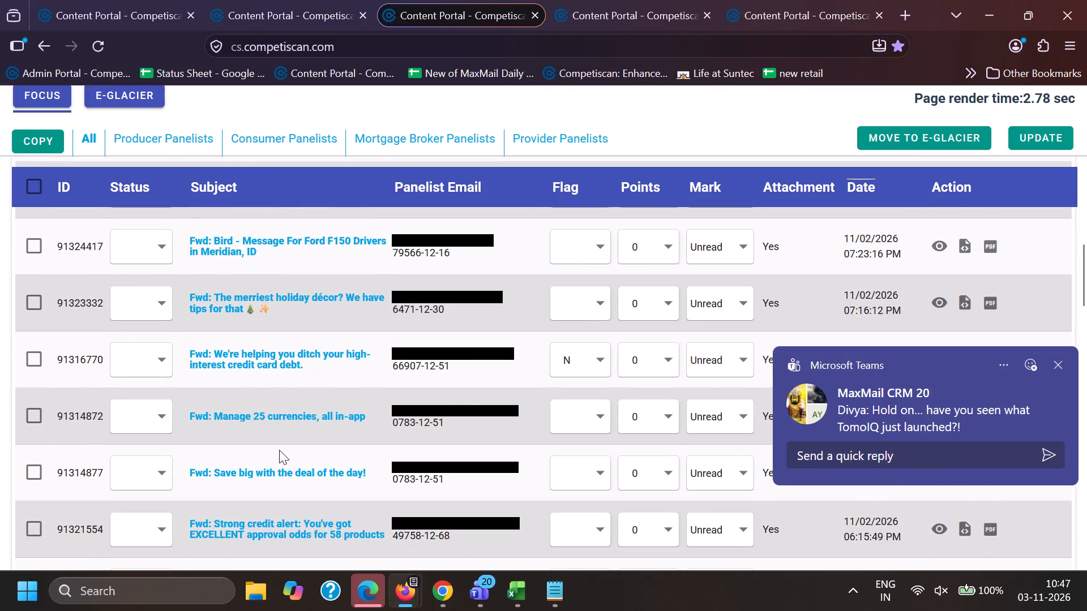
{"action": "scroll", "coordinate": [279, 449], "scroll_direction": "down", "scroll_amount": 2}
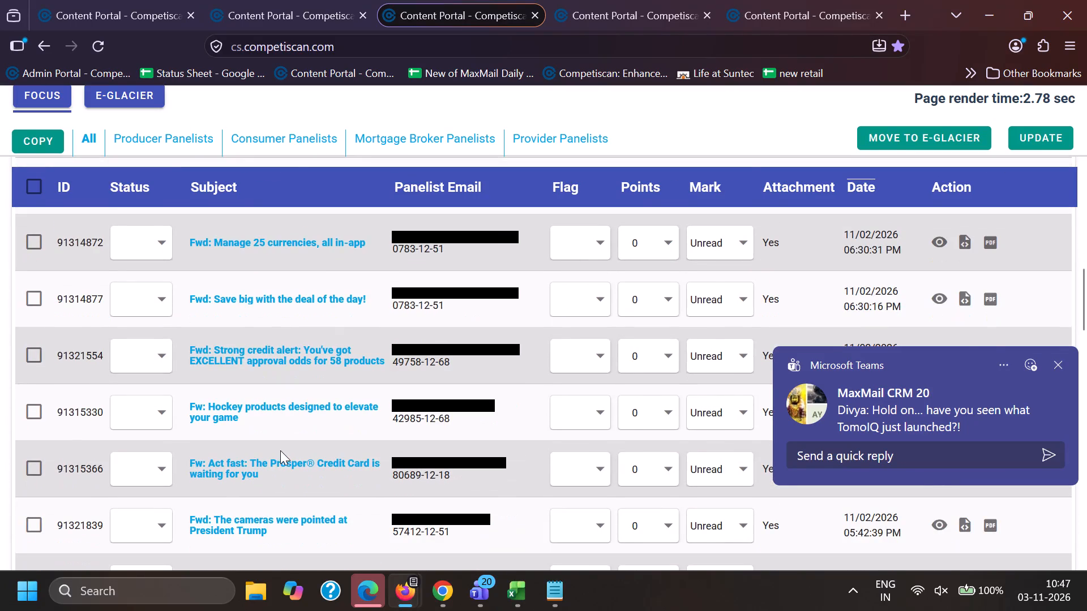
{"action": "scroll", "coordinate": [318, 410], "scroll_direction": "down", "scroll_amount": 1}
Preview the Borrowell email 91321554 and copy its full subject line.
{"action": "left_click", "coordinate": [940, 261]}
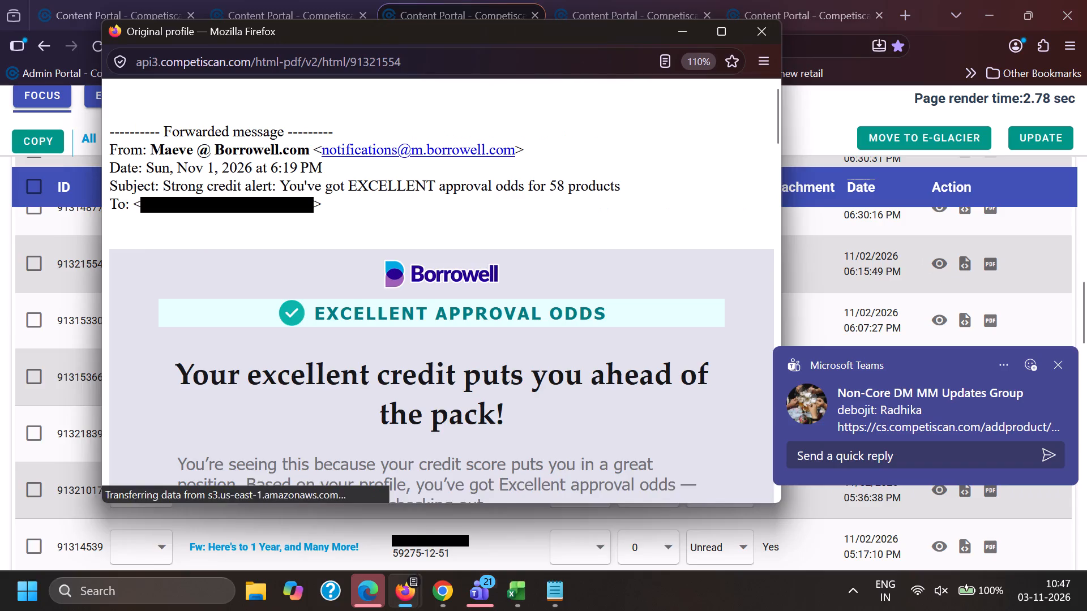
{"action": "left_click_drag", "start_coordinate": [164, 183], "coordinate": [528, 195]}
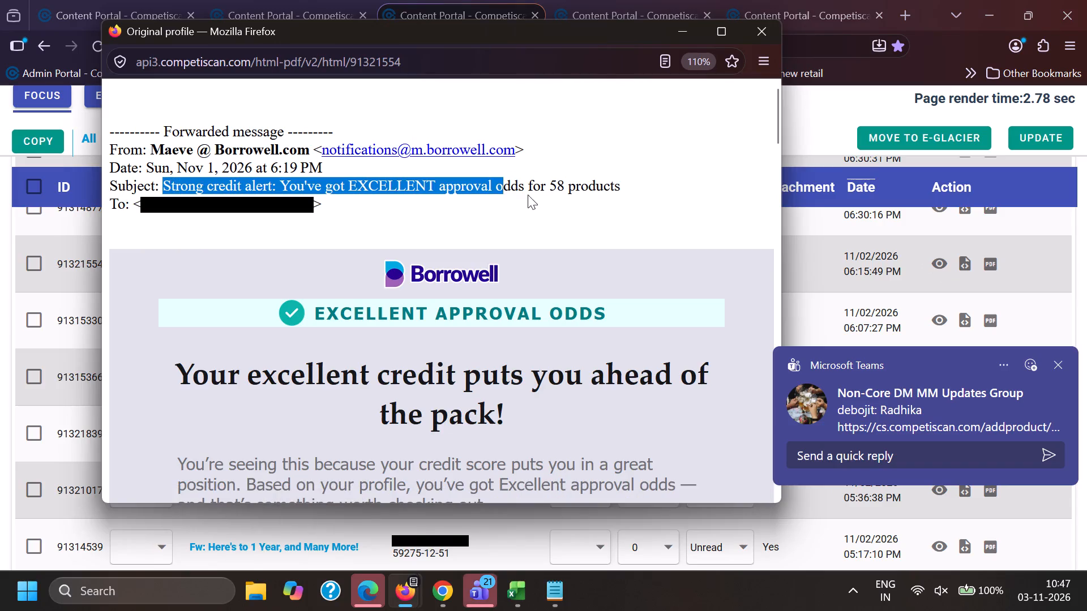
{"action": "left_click_drag", "start_coordinate": [528, 195], "coordinate": [621, 193]}
{"action": "key", "text": "ctrl+c"}
{"action": "key", "text": "ctrl+c"}
Search Chrome's Content Portal for "Strong credit alert: You've got EXCELLENT approval odds for 58 products", replacing the LendingTree subject.
{"action": "left_click", "coordinate": [445, 598]}
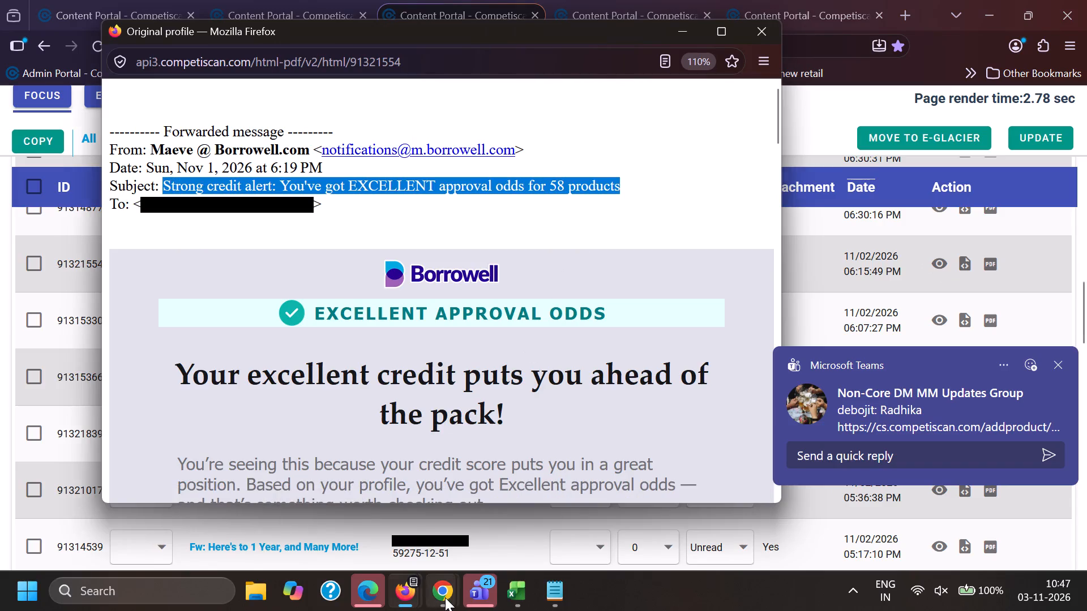
{"action": "left_click", "coordinate": [309, 491]}
{"action": "left_click_drag", "start_coordinate": [417, 515], "coordinate": [1, 447]}
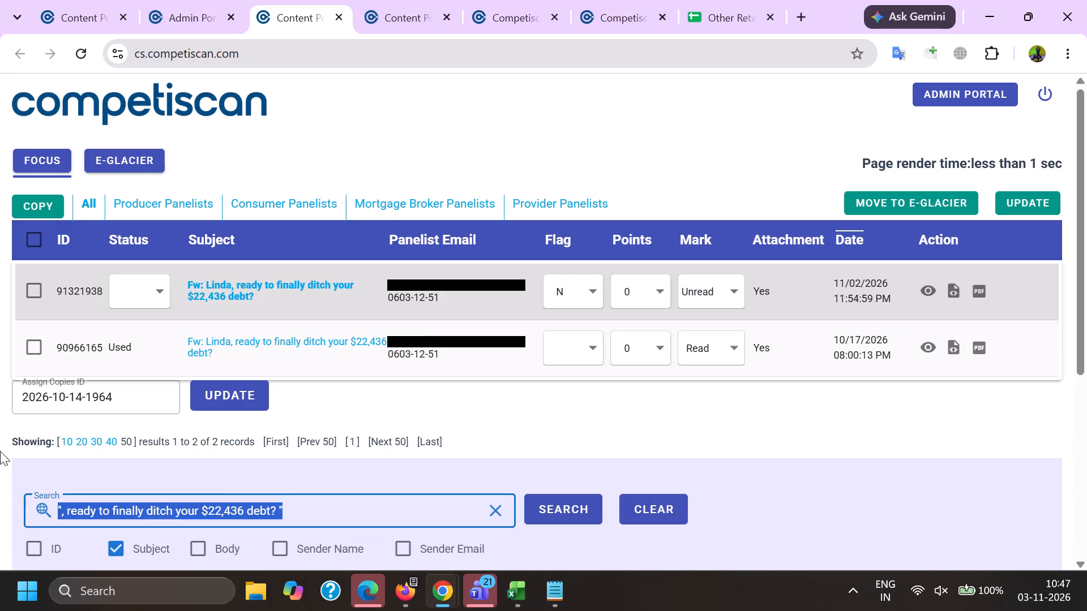
{"action": "key", "text": "BackSpace"}
{"action": "key", "text": "shift+quotedbl"}
{"action": "key", "text": "ctrl+v"}
{"action": "key", "text": "shift+quotedbl"}
{"action": "key", "text": "Return"}
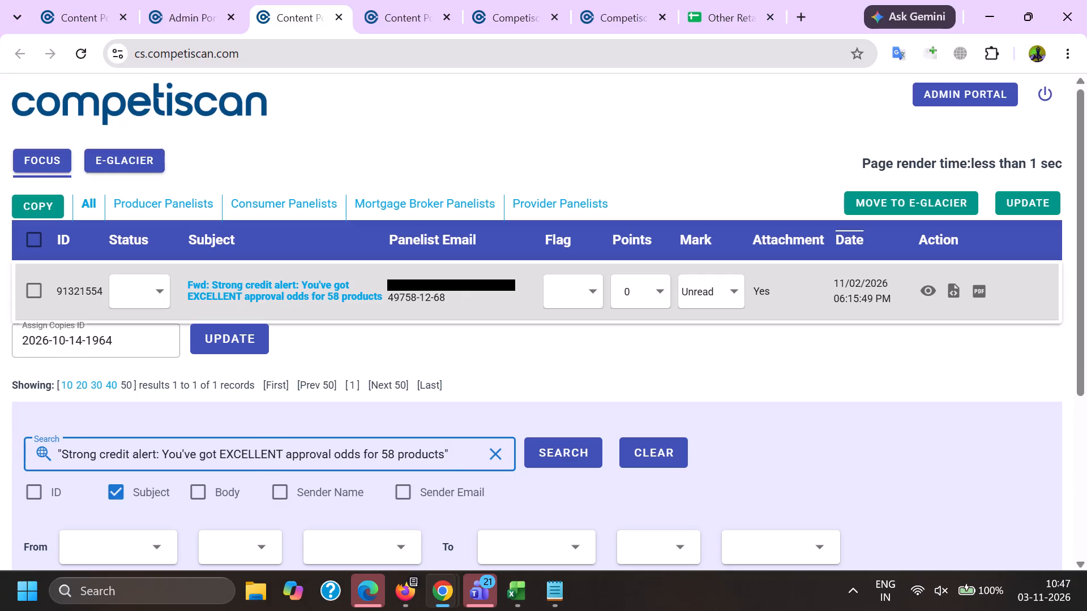
Shorten the subject search to "approval odds for 58 products" and run it.
{"action": "left_click_drag", "start_coordinate": [286, 458], "coordinate": [1, 408]}
{"action": "key", "text": "BackSpace"}
{"action": "key", "text": "shift+quotedbl"}
{"action": "key", "text": "Return"}
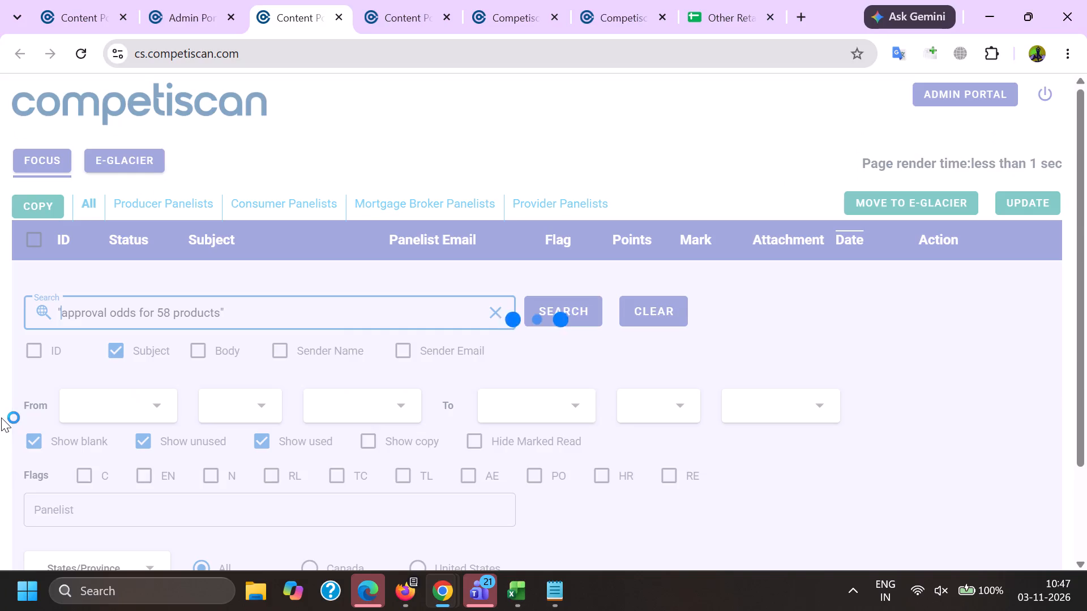
{"action": "key", "text": "alt+Tab"}
{"action": "key", "text": "alt+Tab"}
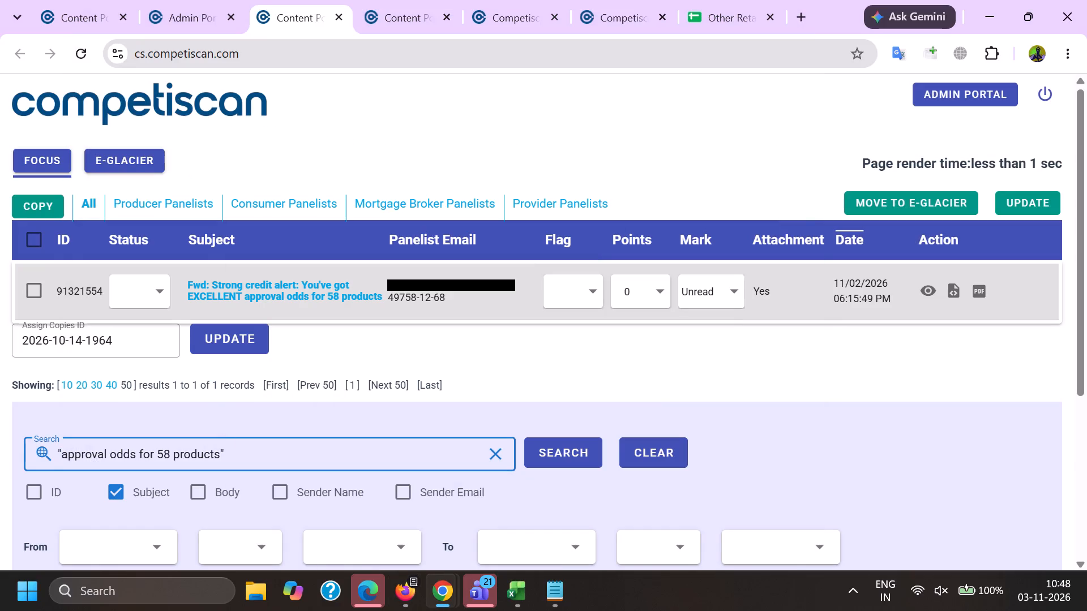
Restore the full subject phrase, cut the ending "58 products", and search for "Strong credit alert: You've got EXCELLENT approval odds for".
{"action": "left_click", "coordinate": [159, 451]}
{"action": "key", "text": "ctrl+z"}
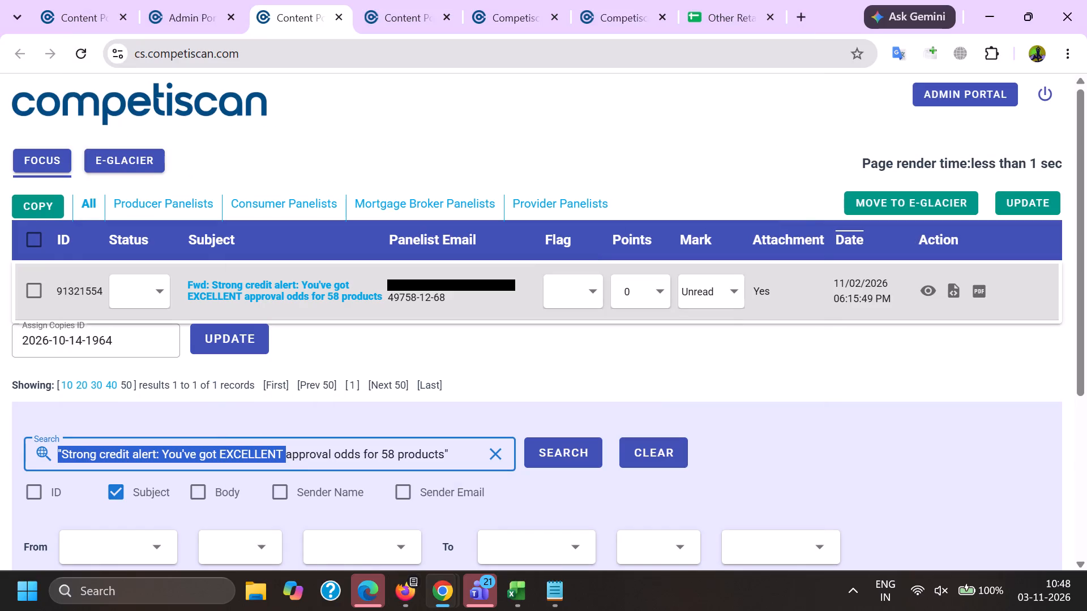
{"action": "left_click", "coordinate": [315, 451]}
{"action": "left_click_drag", "start_coordinate": [377, 458], "coordinate": [527, 462]}
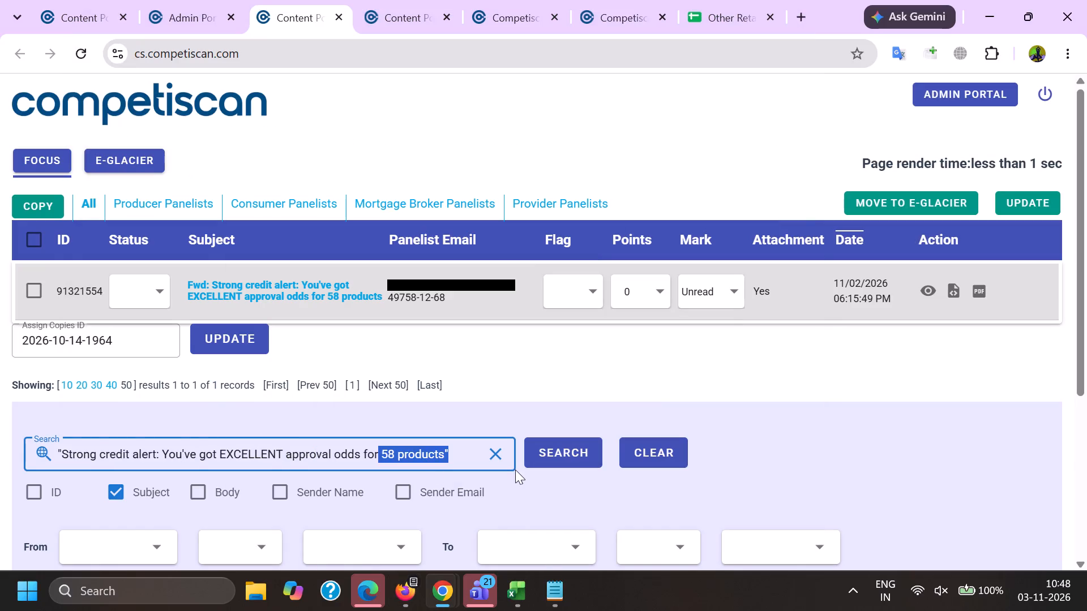
{"action": "key", "text": "BackSpace"}
{"action": "key", "text": "shift+quotedbl"}
{"action": "key", "text": "Return"}
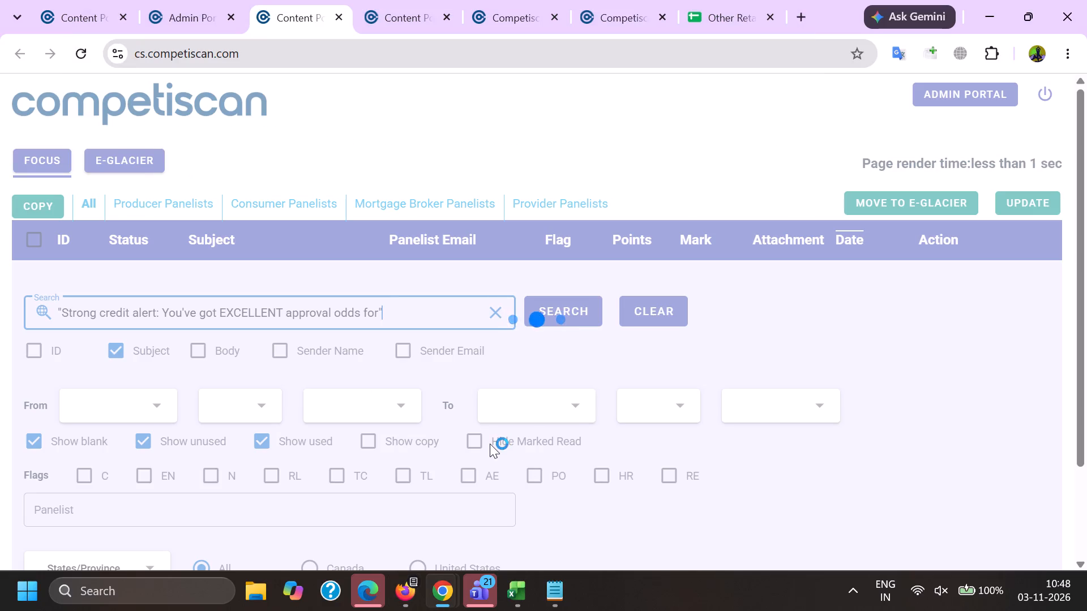
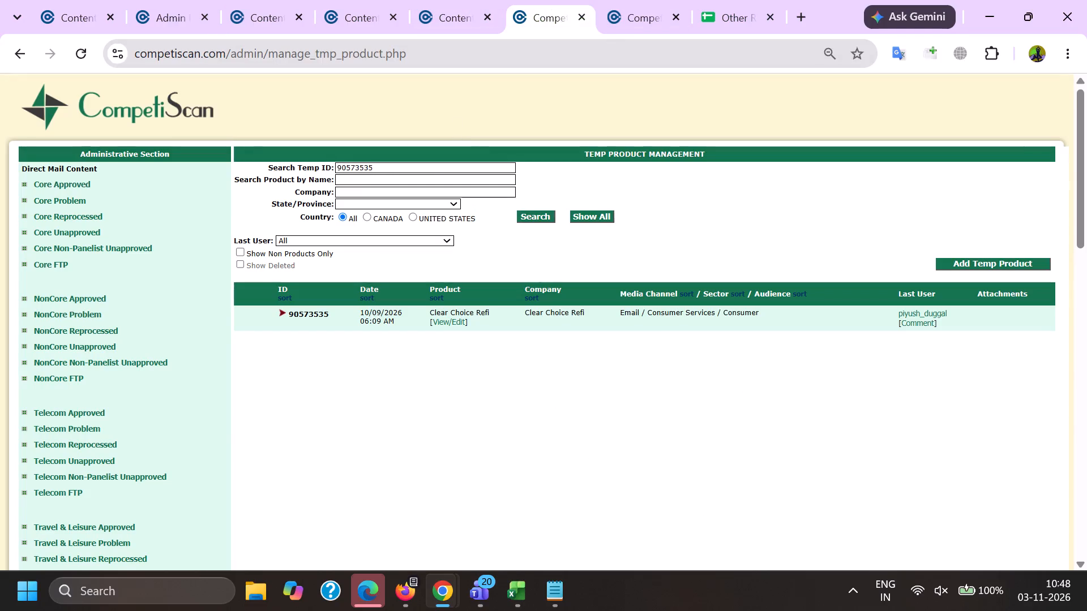
Search the temp products for ID 88030649 and open its product record, closing the previously opened product page.
{"action": "triple_click", "coordinate": [365, 168]}
{"action": "left_click", "coordinate": [365, 170]}
{"action": "key", "text": "ctrl+v"}
{"action": "key", "text": "Return"}
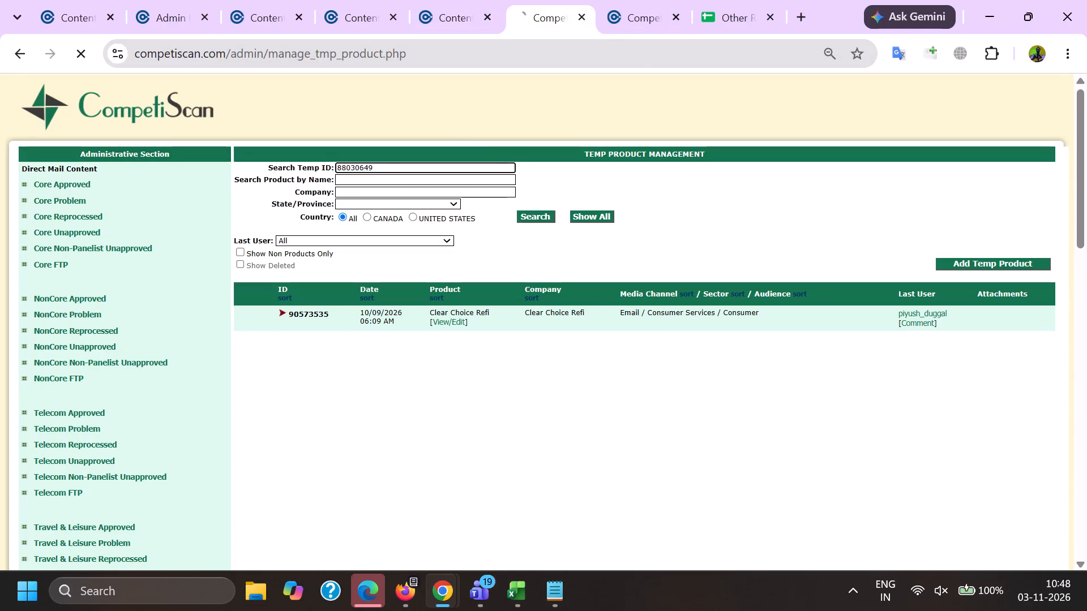
{"action": "left_click", "coordinate": [672, 13]}
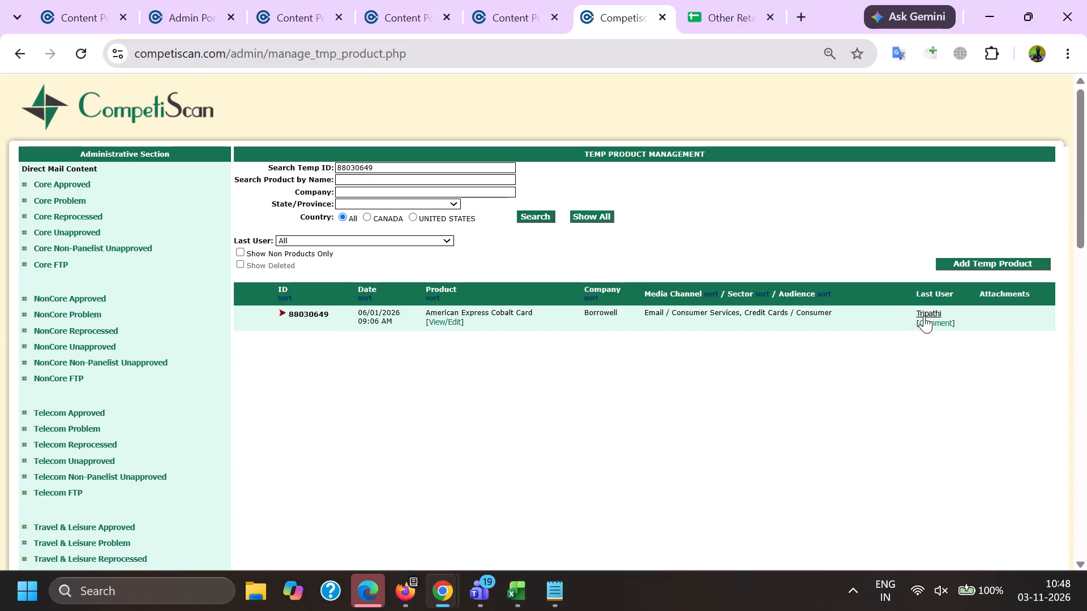
{"action": "left_click", "coordinate": [443, 322], "text": "ctrl"}
{"action": "left_click", "coordinate": [637, 0]}
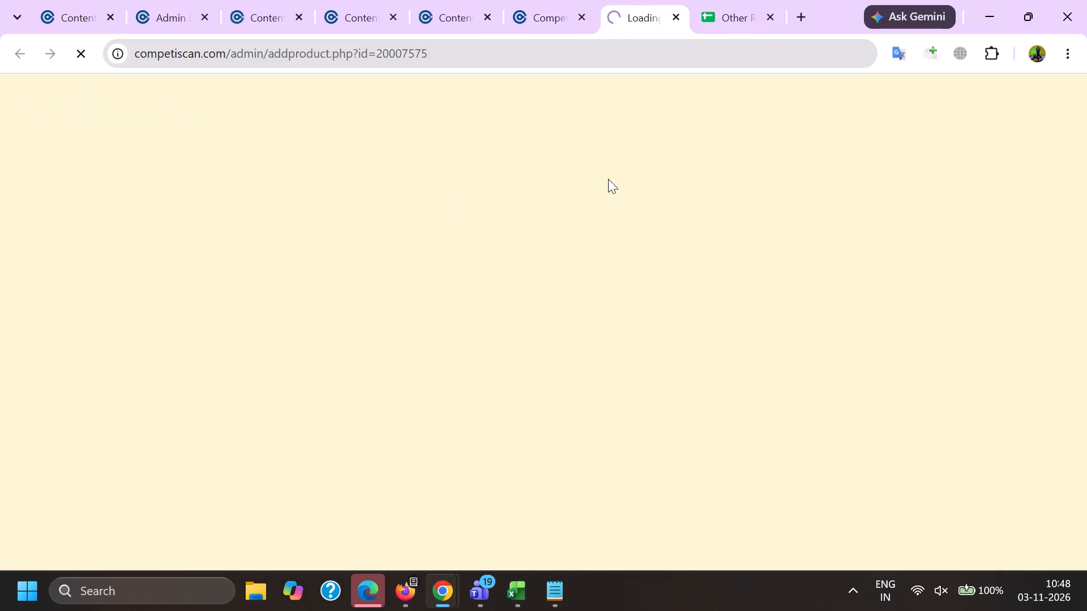
Return to Borrowell email 91321554 and review the card offers in its body down to the fine print.
{"action": "left_click", "coordinate": [353, 0]}
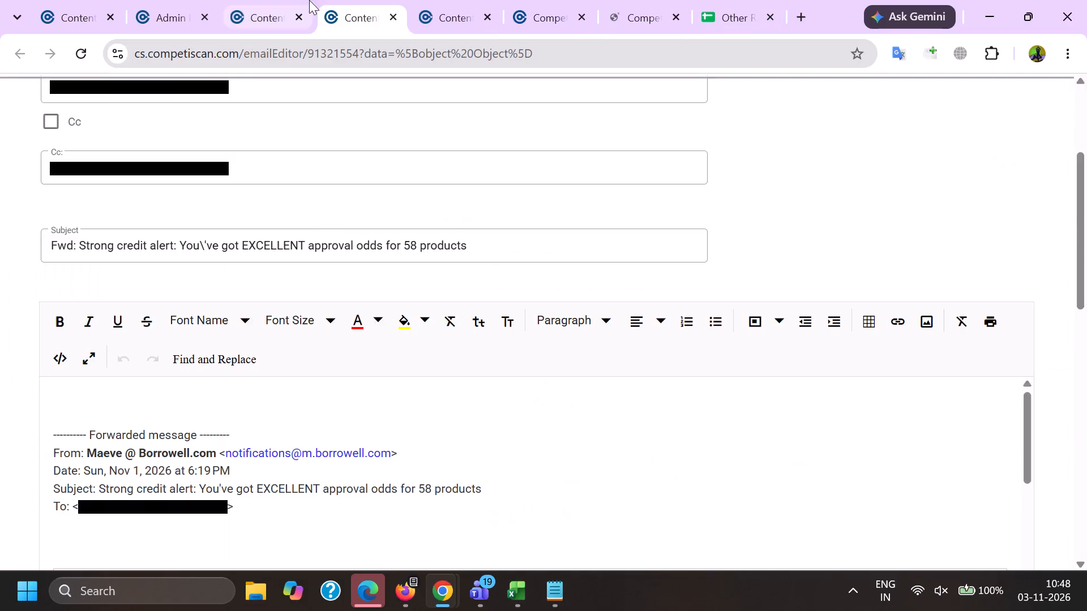
{"action": "scroll", "coordinate": [363, 353], "scroll_direction": "down", "scroll_amount": 16}
{"action": "scroll", "coordinate": [373, 378], "scroll_direction": "down", "scroll_amount": 15}
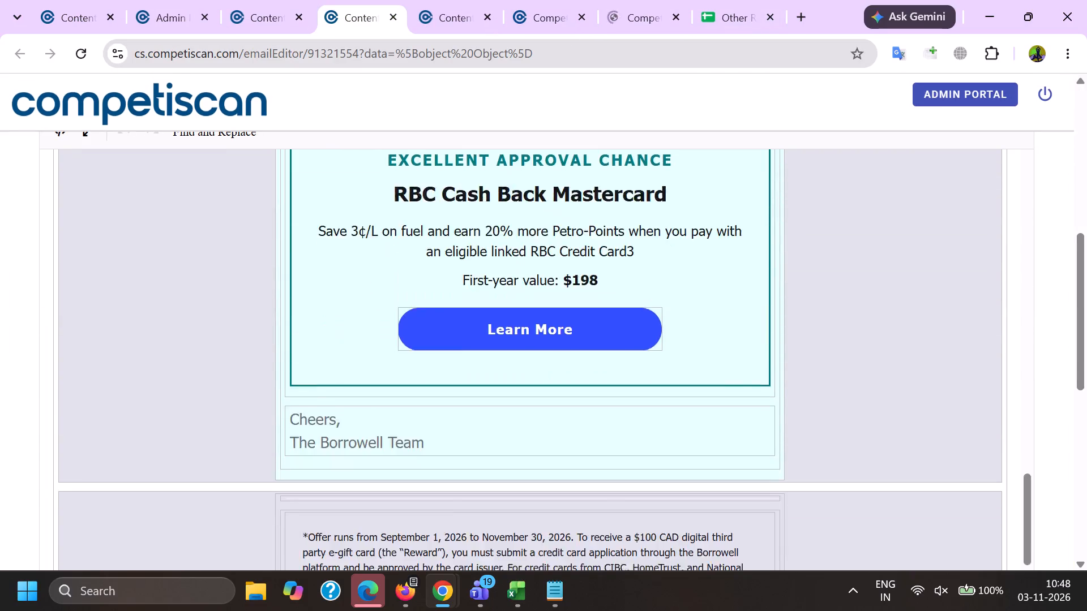
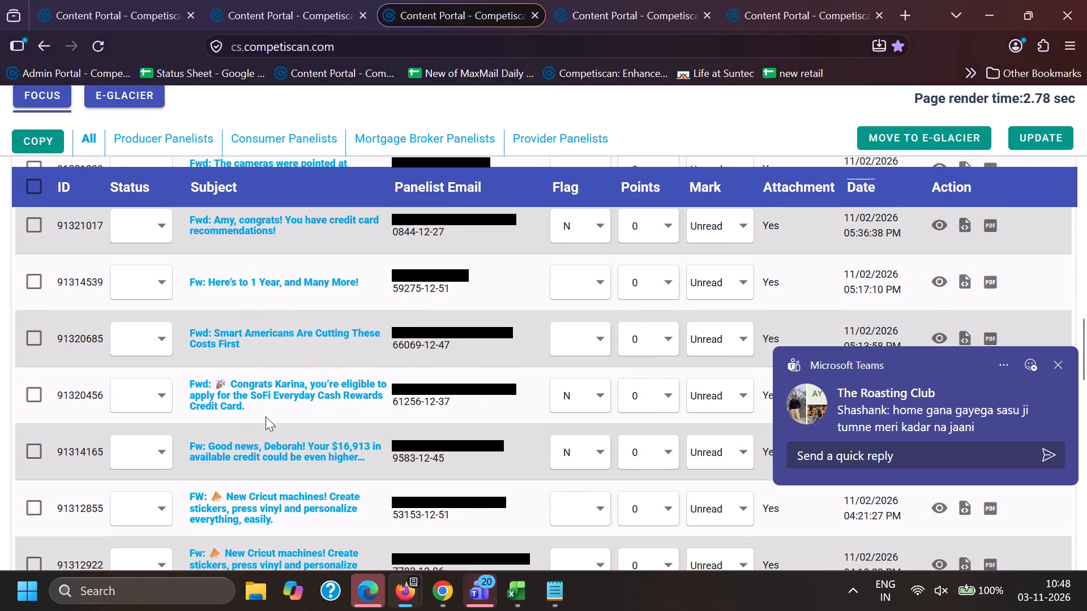
Open email 91318159, "A 0% Introductory APR For Up to 21 Months Nov 2, 2026", for viewing and return to the email list.
{"action": "scroll", "coordinate": [266, 414], "scroll_direction": "down", "scroll_amount": 2}
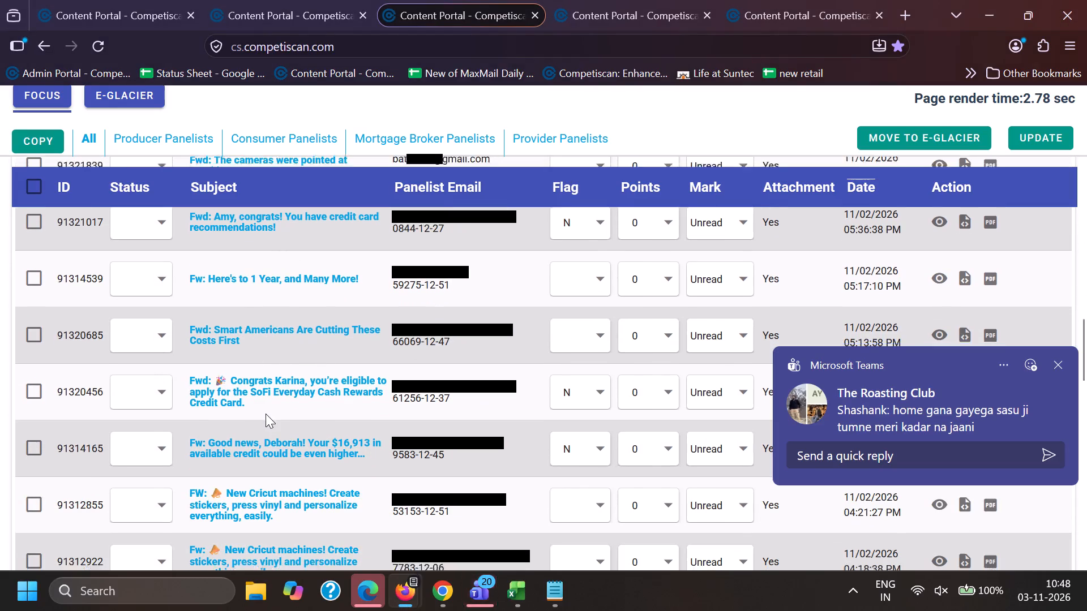
{"action": "scroll", "coordinate": [266, 414], "scroll_direction": "down", "scroll_amount": 6}
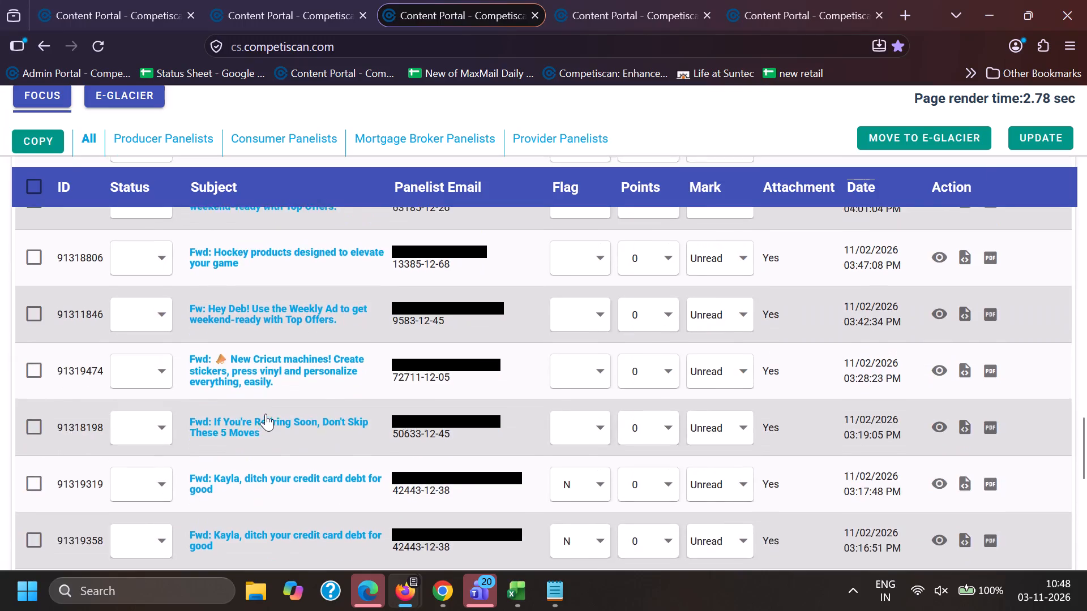
{"action": "scroll", "coordinate": [266, 414], "scroll_direction": "down", "scroll_amount": 2}
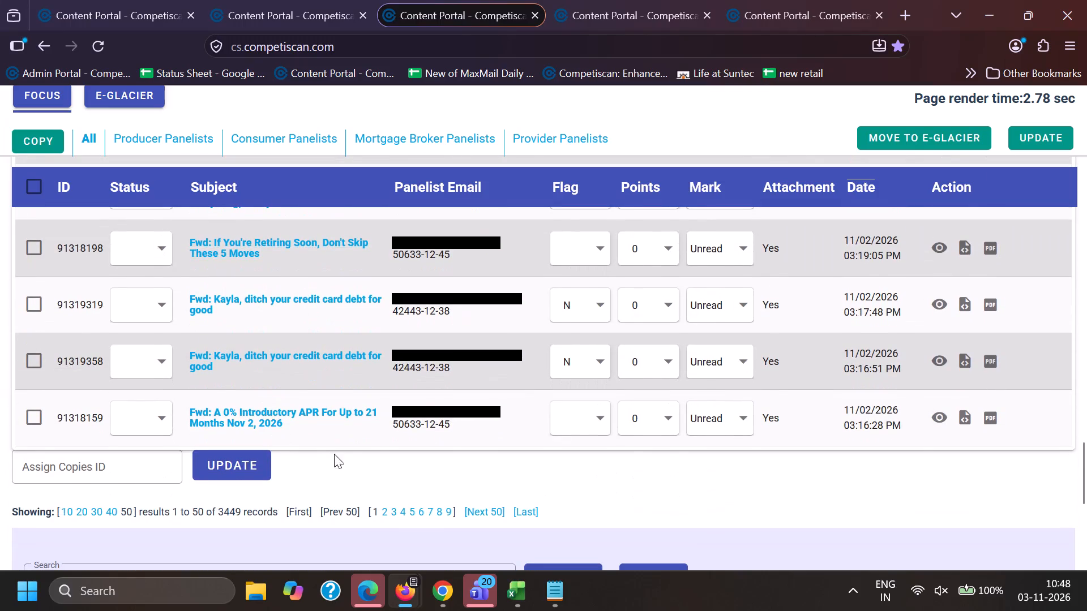
{"action": "left_click", "coordinate": [955, 421]}
{"action": "left_click", "coordinate": [937, 418]}
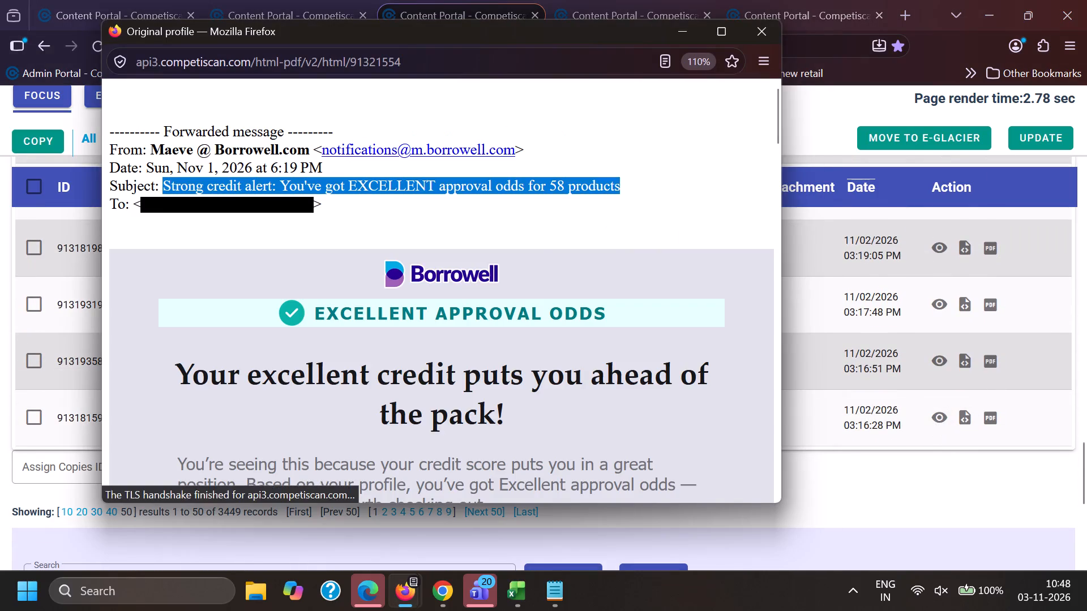
{"action": "key", "text": "alt+Tab"}
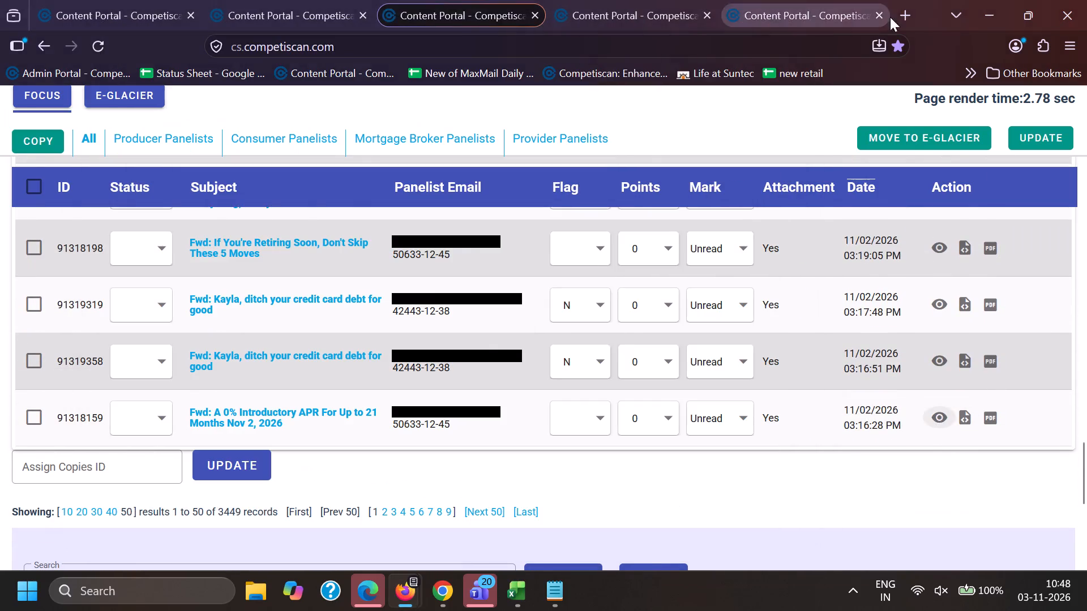
Search the web in a new tab for the song "sasu ji tune meri kadar na jani".
{"action": "left_click", "coordinate": [898, 14]}
{"action": "key", "text": "s"}
{"action": "key", "text": "a"}
{"action": "key", "text": "s"}
{"action": "key", "text": "u"}
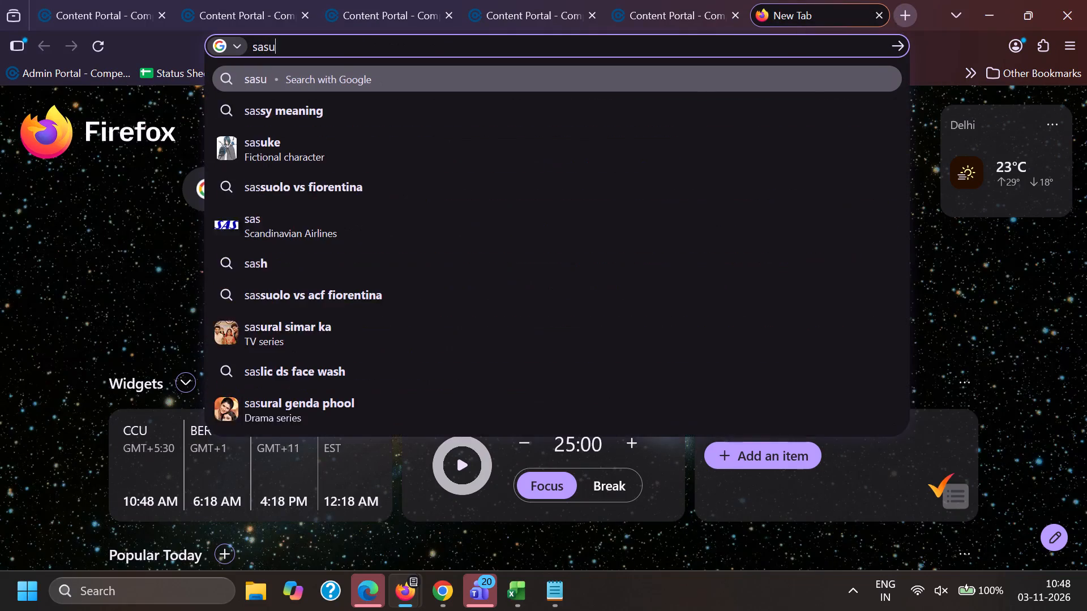
{"action": "key", "text": "space"}
{"action": "type", "text": "ji"}
{"action": "key", "text": "space"}
{"action": "key", "text": "t"}
{"action": "key", "text": "u"}
{"action": "key", "text": "n"}
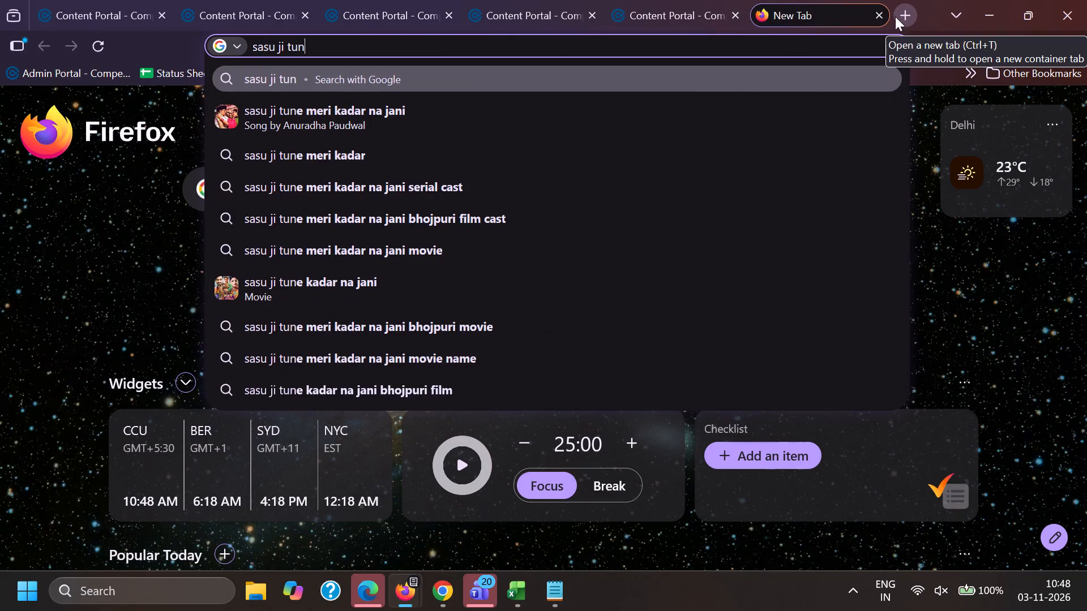
{"action": "key", "text": "e"}
{"action": "key", "text": "space"}
{"action": "key", "text": "m"}
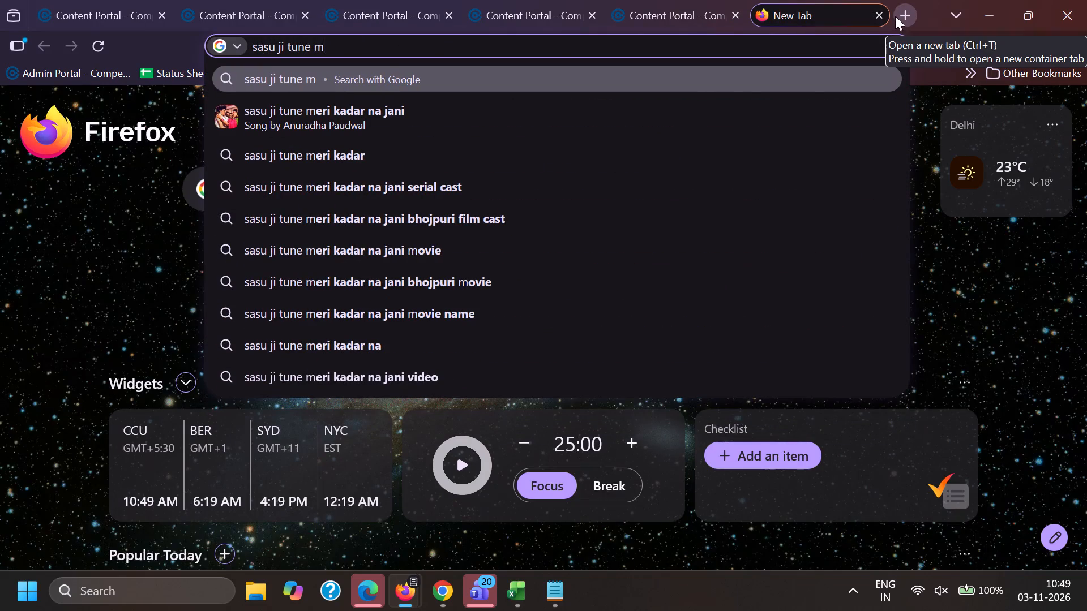
{"action": "key", "text": "Down"}
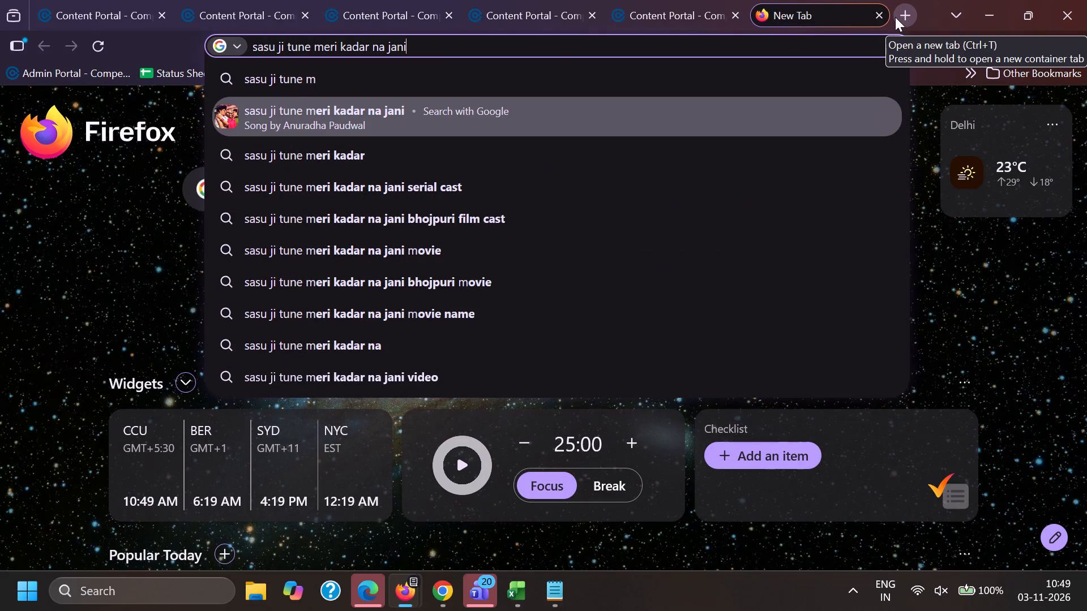
{"action": "key", "text": "Return"}
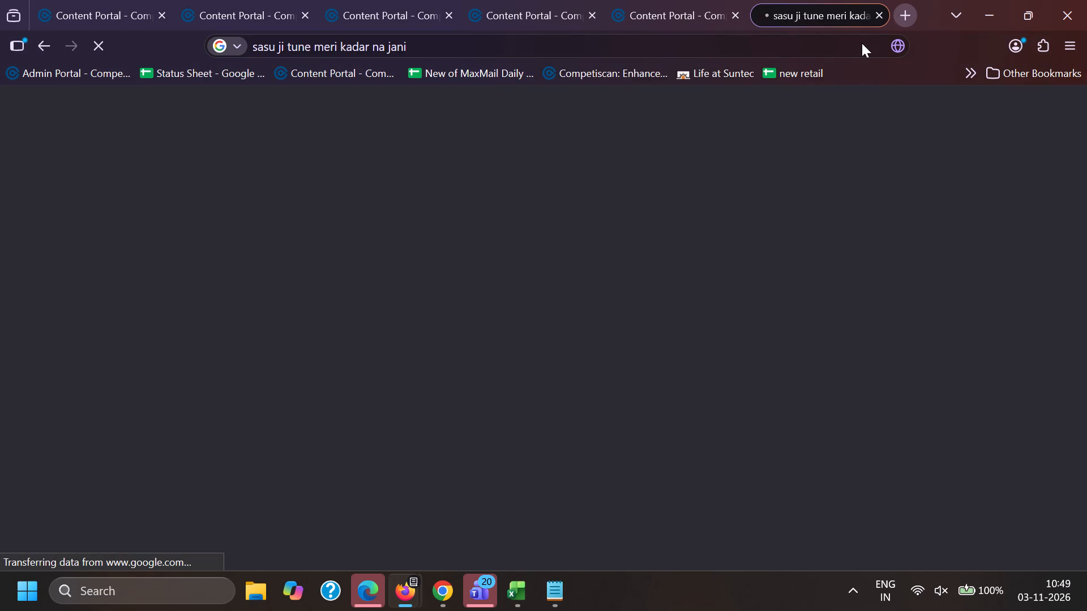
Refine the search to "sasu ji tune meri kadar na jani lyrics" and read through the song's lyrics.
{"action": "left_click", "coordinate": [446, 127]}
{"action": "key", "text": "space"}
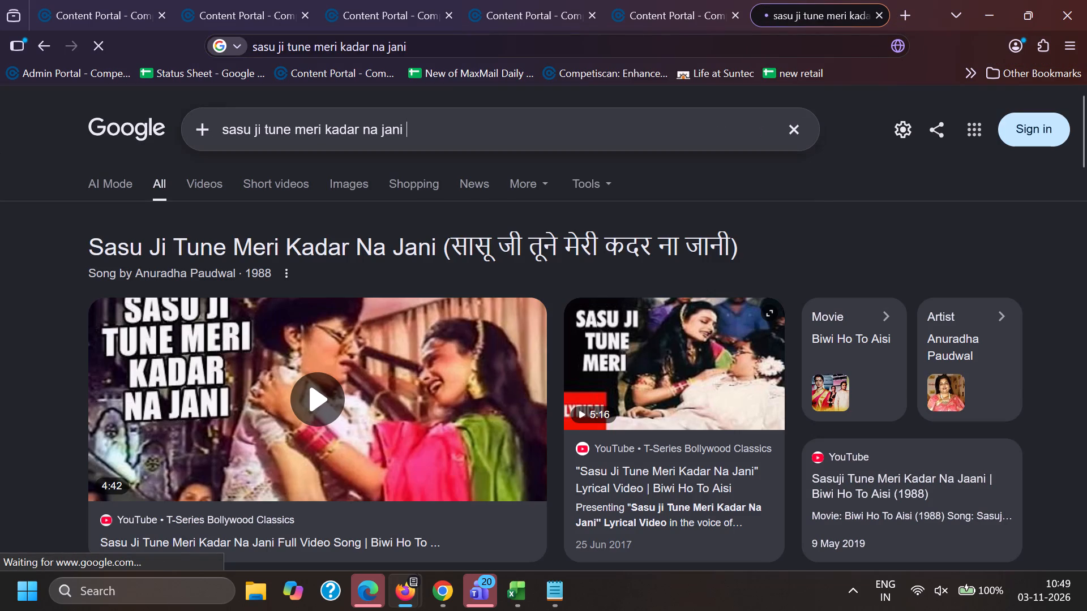
{"action": "key", "text": "l"}
{"action": "type", "text": "yrics"}
{"action": "key", "text": "Return"}
{"action": "scroll", "coordinate": [233, 386], "scroll_direction": "down", "scroll_amount": 1}
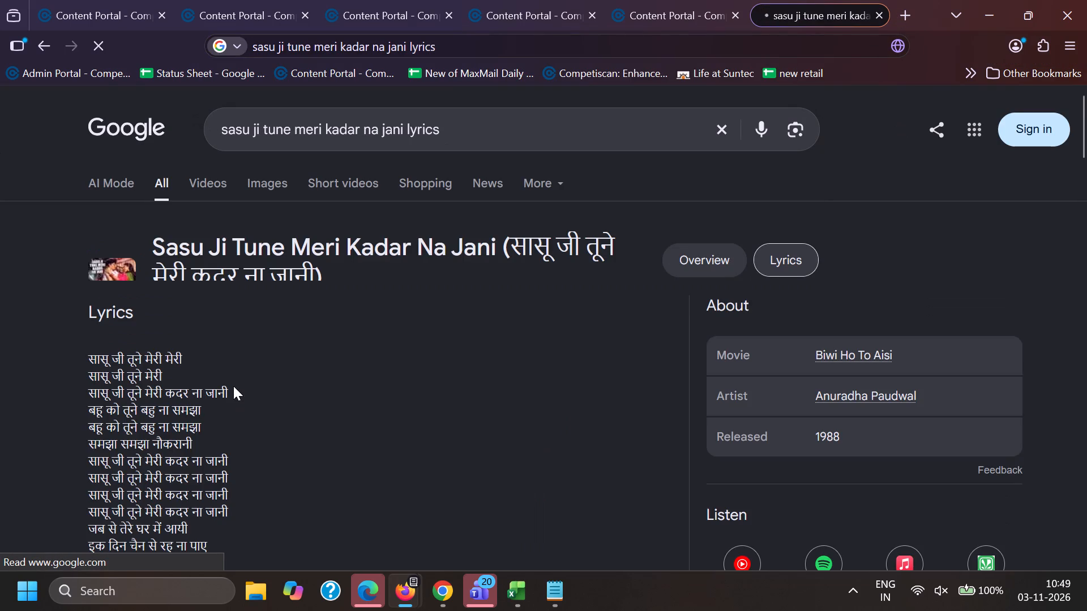
{"action": "scroll", "coordinate": [246, 371], "scroll_direction": "down", "scroll_amount": 2}
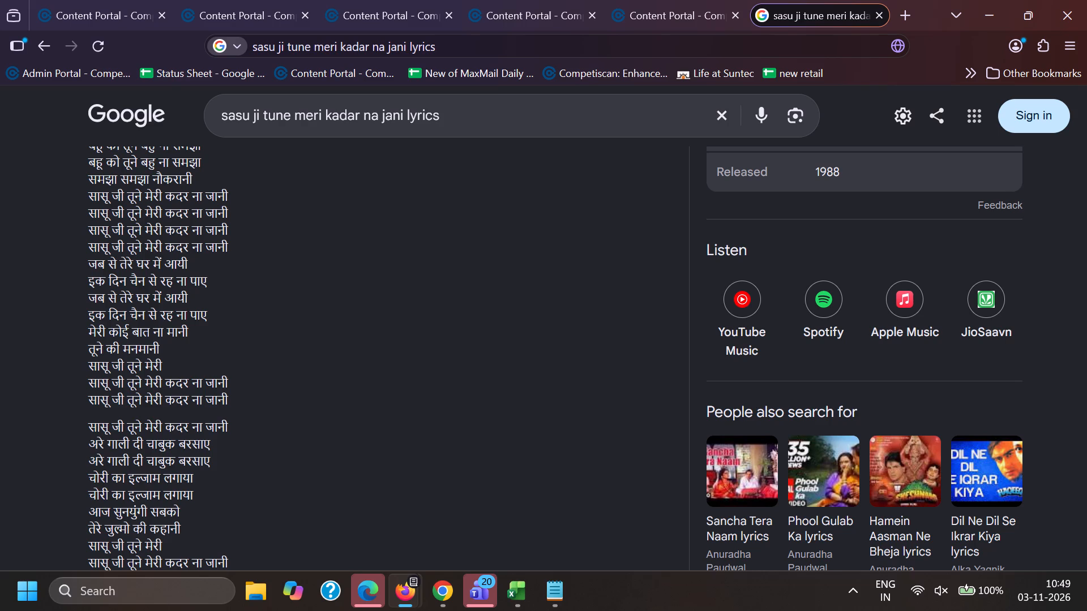
{"action": "scroll", "coordinate": [96, 366], "scroll_direction": "down", "scroll_amount": 2}
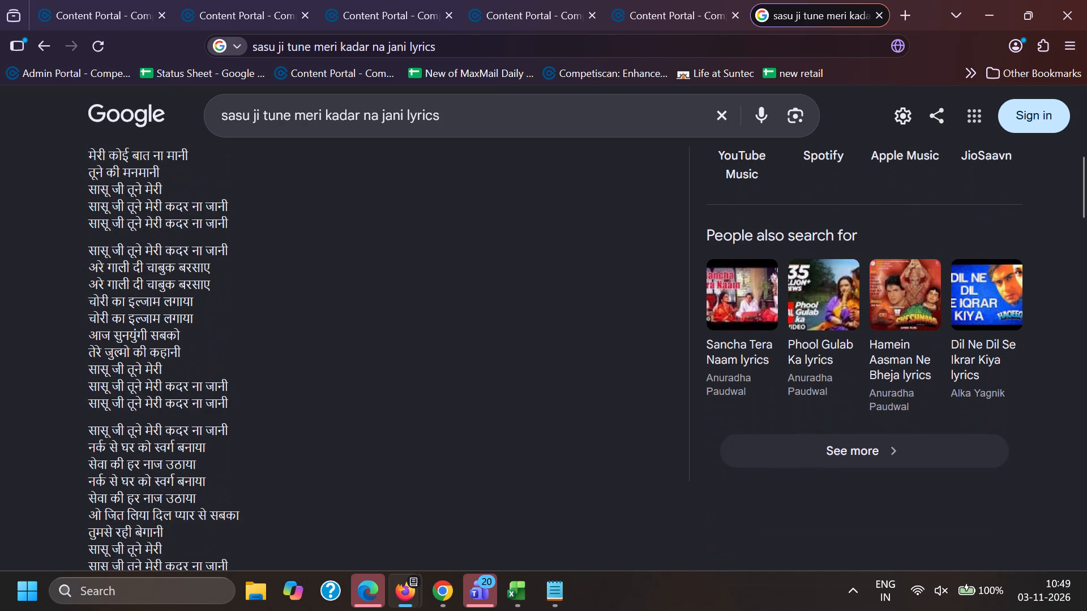
{"action": "scroll", "coordinate": [96, 365], "scroll_direction": "down", "scroll_amount": 1}
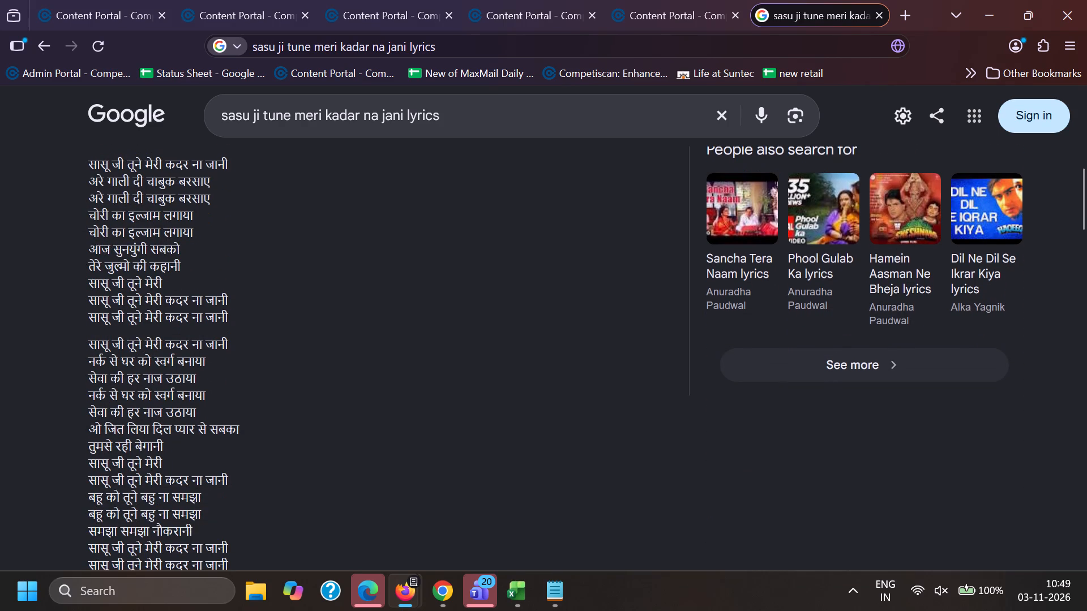
{"action": "scroll", "coordinate": [95, 390], "scroll_direction": "down", "scroll_amount": 2}
{"action": "scroll", "coordinate": [95, 390], "scroll_direction": "up", "scroll_amount": 4}
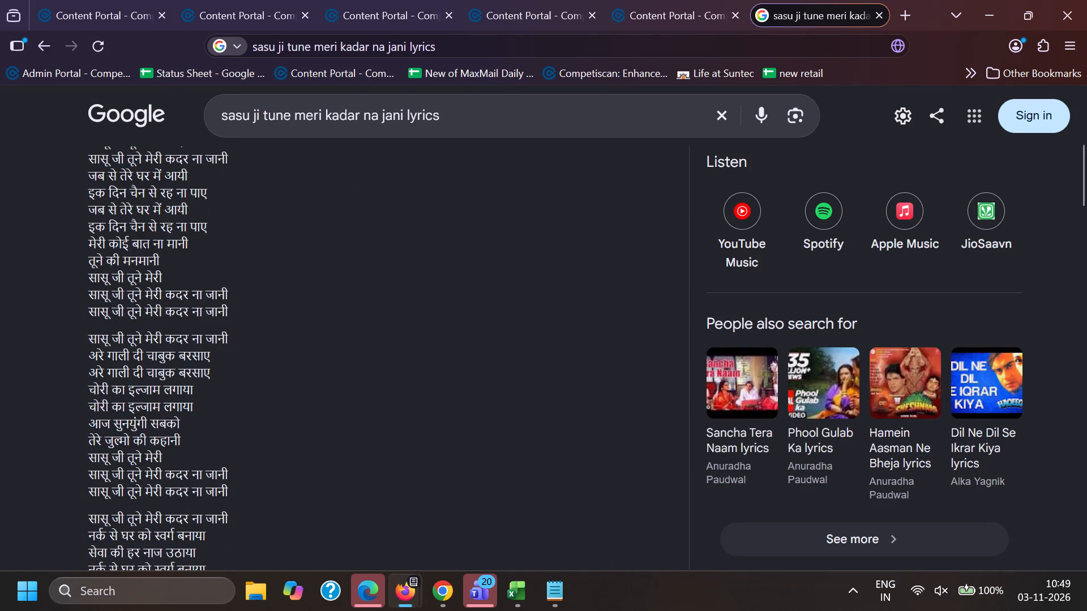
Change the web search to "sasu ji songs".
{"action": "left_click", "coordinate": [253, 111]}
{"action": "left_click_drag", "start_coordinate": [268, 114], "coordinate": [480, 122]}
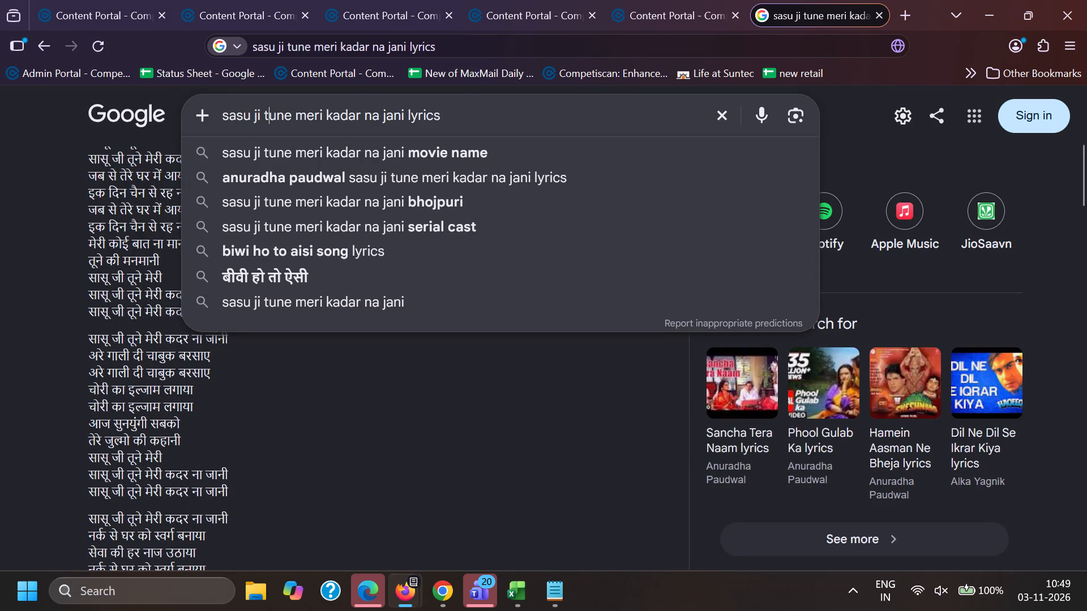
{"action": "left_click_drag", "start_coordinate": [480, 122], "coordinate": [487, 120]}
{"action": "key", "text": "BackSpace"}
{"action": "key", "text": "BackSpace"}
{"action": "key", "text": "BackSpace"}
{"action": "key", "text": "space"}
{"action": "type", "text": "songs"}
{"action": "key", "text": "Return"}
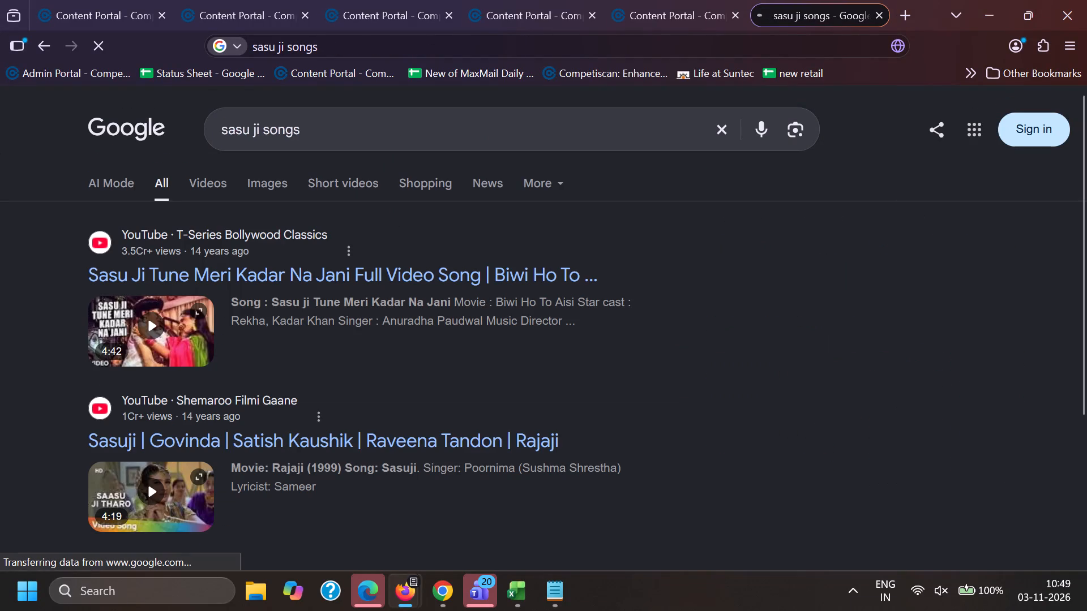
Open the YouTube result for "Sasuji" from Rajaji in a separate tab, keeping the search results in view.
{"action": "scroll", "coordinate": [310, 329], "scroll_direction": "down", "scroll_amount": 1}
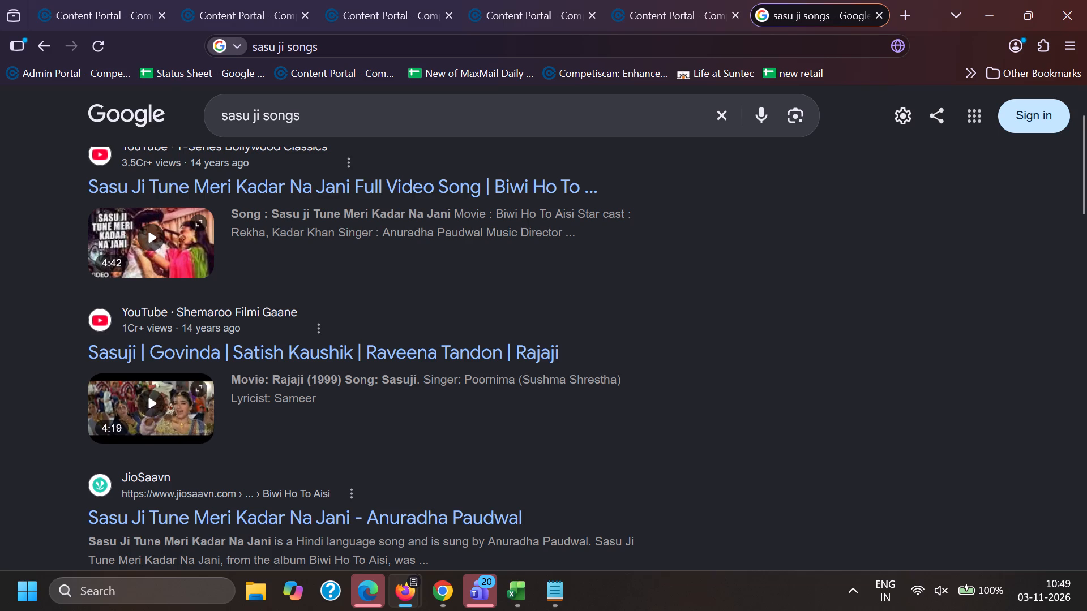
{"action": "left_click", "coordinate": [356, 355], "text": "ctrl"}
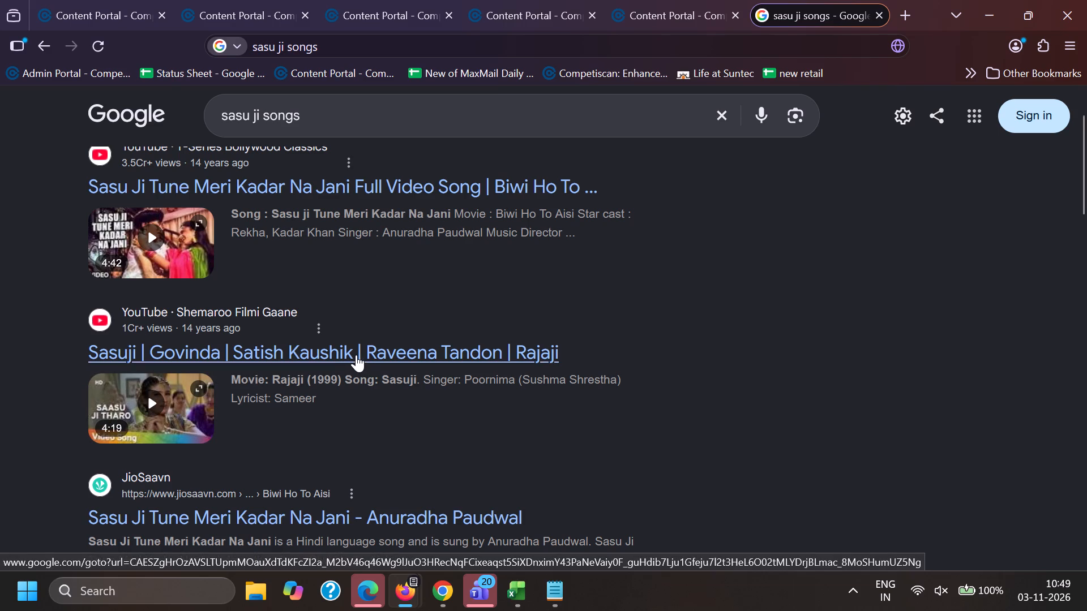
{"action": "left_click", "coordinate": [780, 0]}
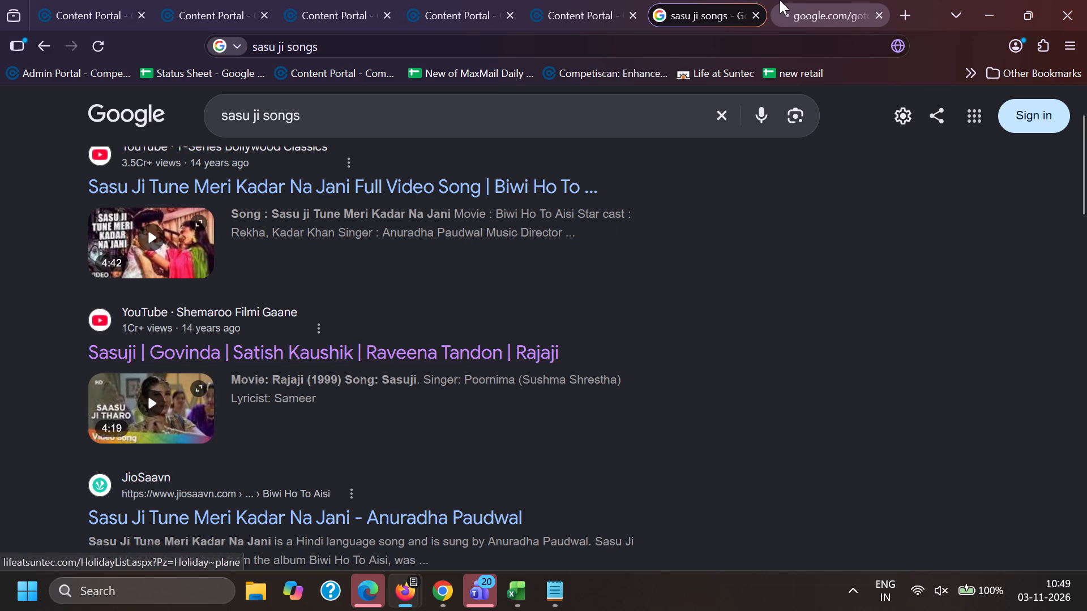
{"action": "left_click", "coordinate": [725, 0]}
Look through the remaining "sasu ji songs" results for other songs.
{"action": "scroll", "coordinate": [315, 433], "scroll_direction": "down", "scroll_amount": 1}
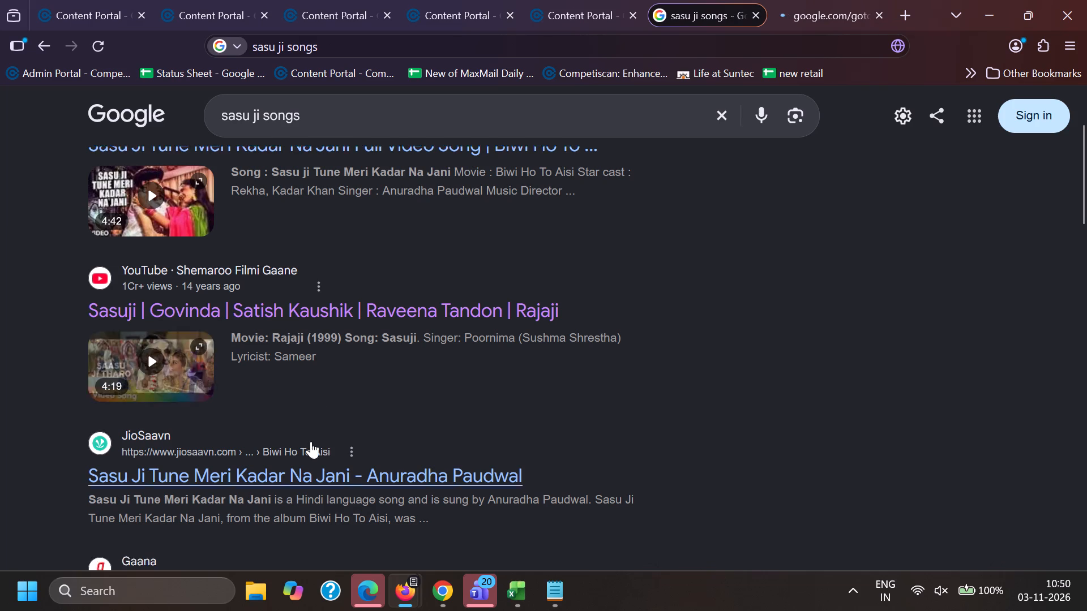
{"action": "scroll", "coordinate": [345, 481], "scroll_direction": "down", "scroll_amount": 2}
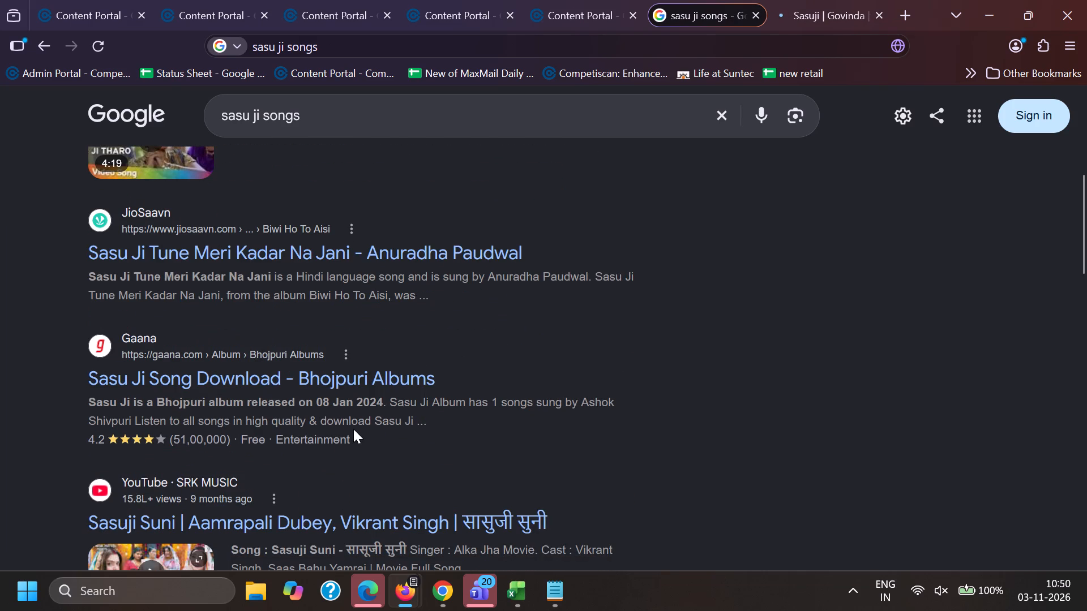
{"action": "scroll", "coordinate": [356, 420], "scroll_direction": "down", "scroll_amount": 2}
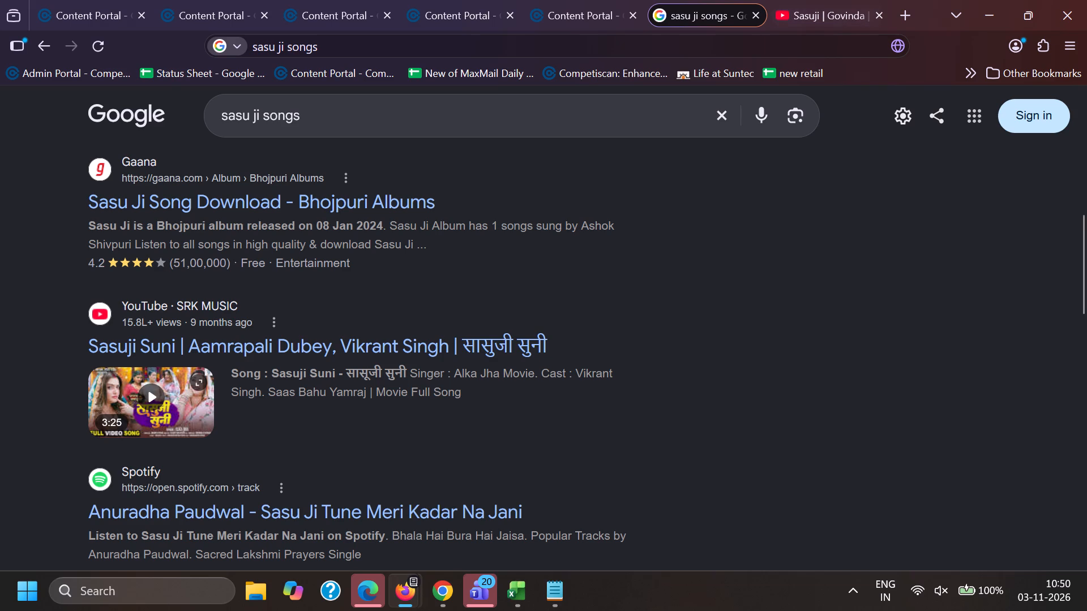
{"action": "scroll", "coordinate": [426, 372], "scroll_direction": "down", "scroll_amount": 2}
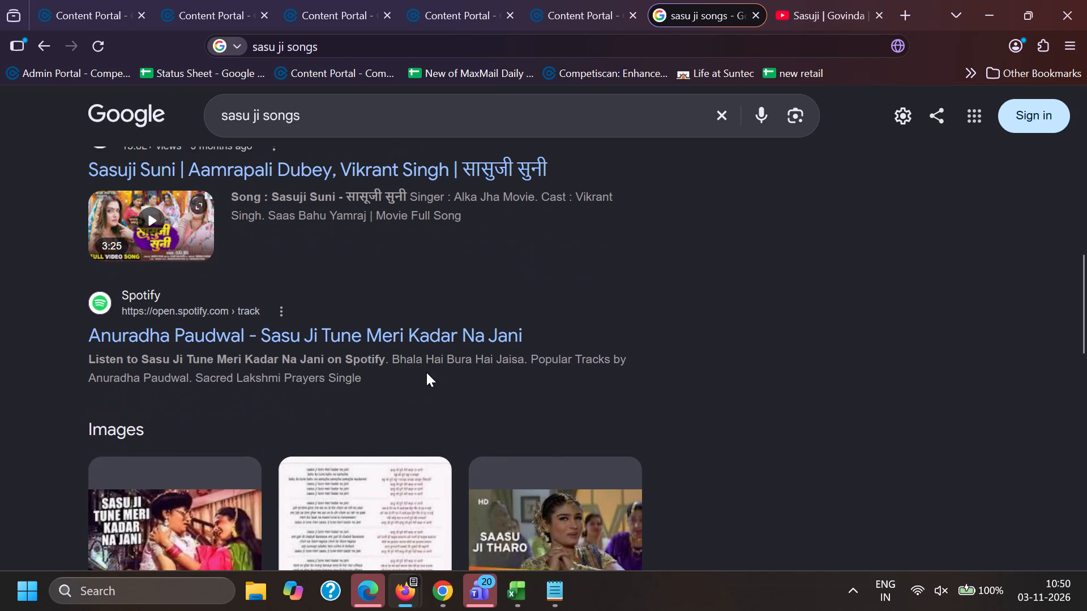
{"action": "scroll", "coordinate": [426, 372], "scroll_direction": "down", "scroll_amount": 5}
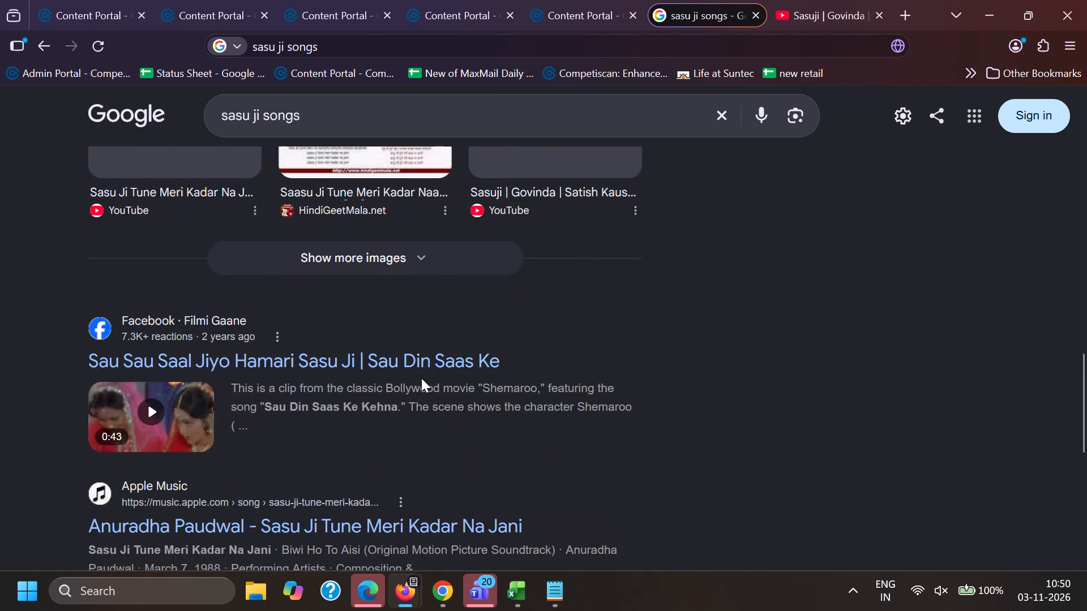
{"action": "scroll", "coordinate": [420, 378], "scroll_direction": "down", "scroll_amount": 4}
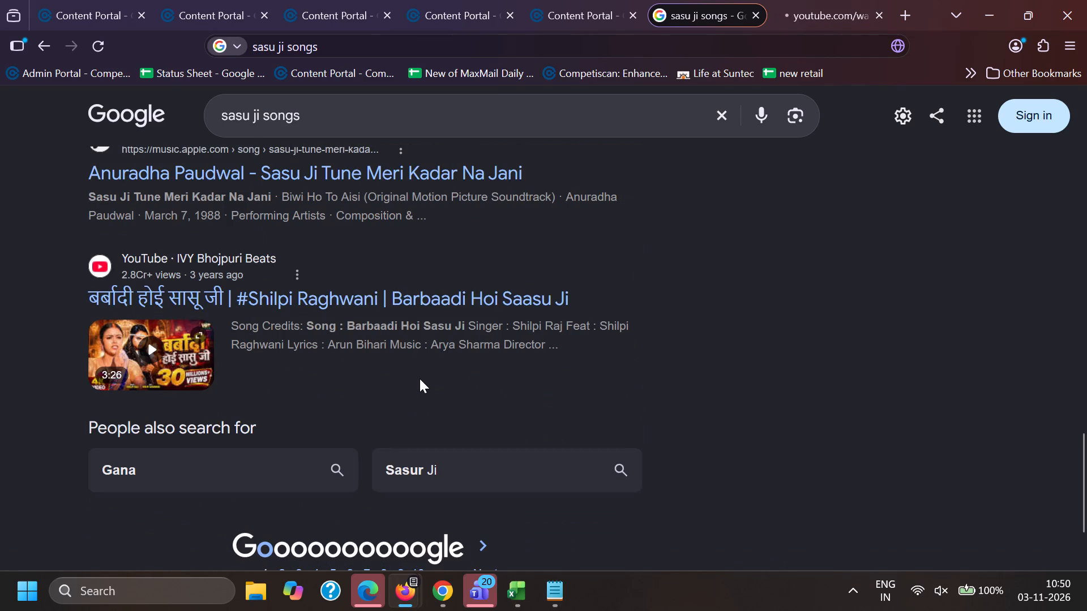
{"action": "scroll", "coordinate": [419, 377], "scroll_direction": "up", "scroll_amount": 9}
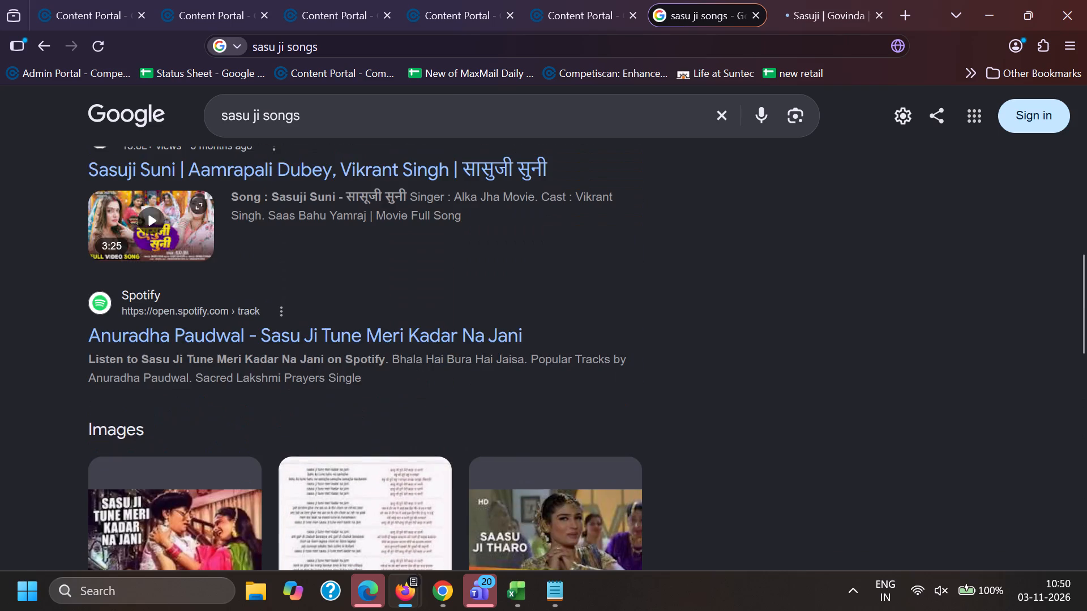
{"action": "scroll", "coordinate": [383, 348], "scroll_direction": "up", "scroll_amount": 4}
Copy the "Sasuji Suni | Aamrapali Dubey, Vikrant Singh | सासुजी सुनी" result title and search for it with "lyrics" added.
{"action": "left_click_drag", "start_coordinate": [86, 514], "coordinate": [416, 527]}
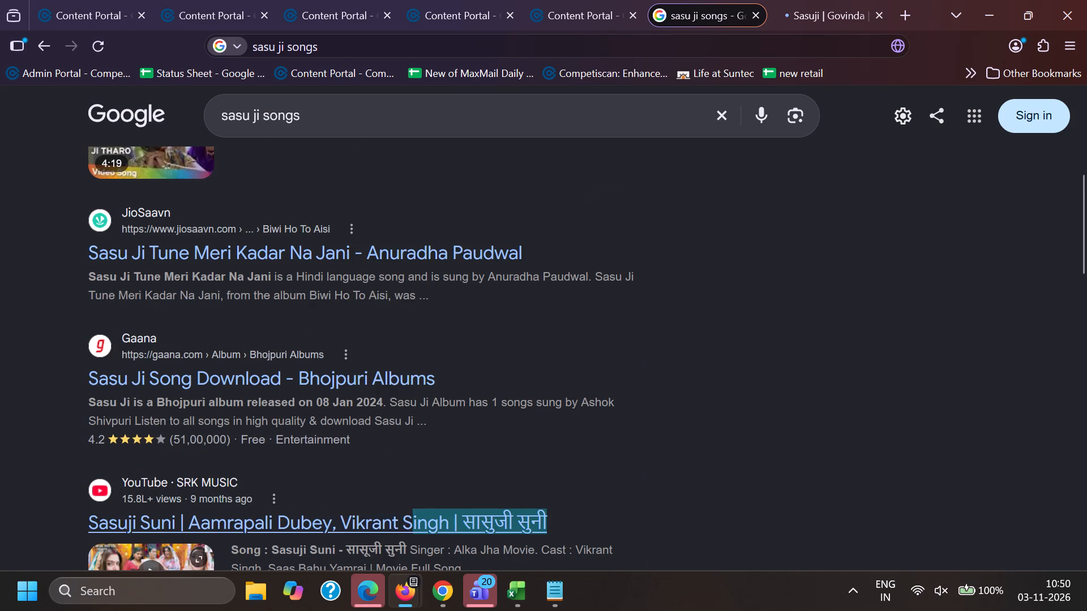
{"action": "left_click_drag", "start_coordinate": [416, 527], "coordinate": [90, 525]}
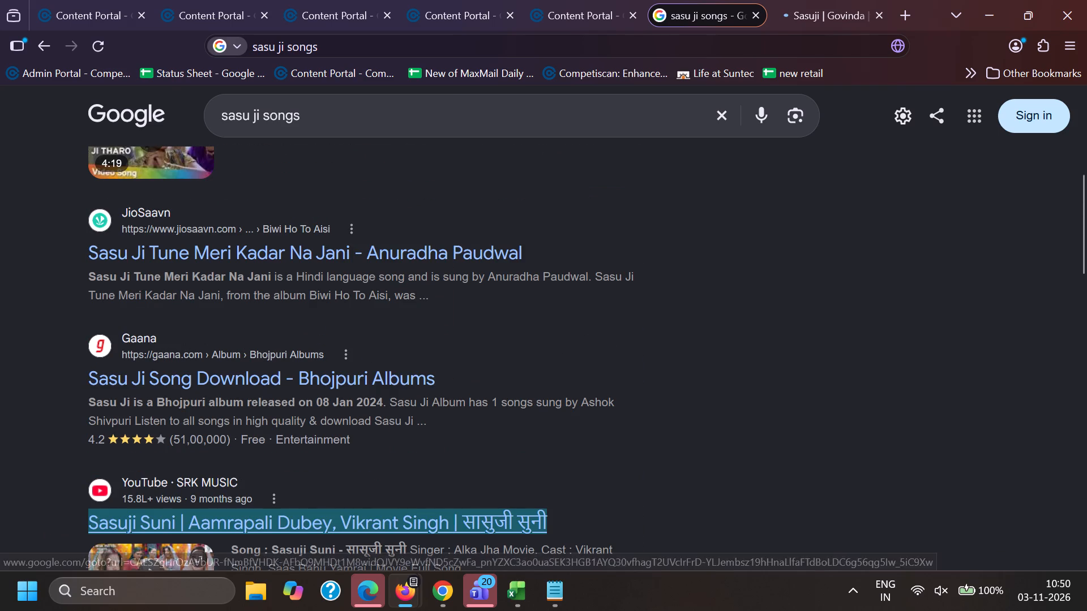
{"action": "left_click_drag", "start_coordinate": [90, 525], "coordinate": [91, 527]}
{"action": "key", "text": "ctrl+c"}
{"action": "left_click", "coordinate": [356, 120]}
{"action": "left_click_drag", "start_coordinate": [356, 122], "coordinate": [292, 107]}
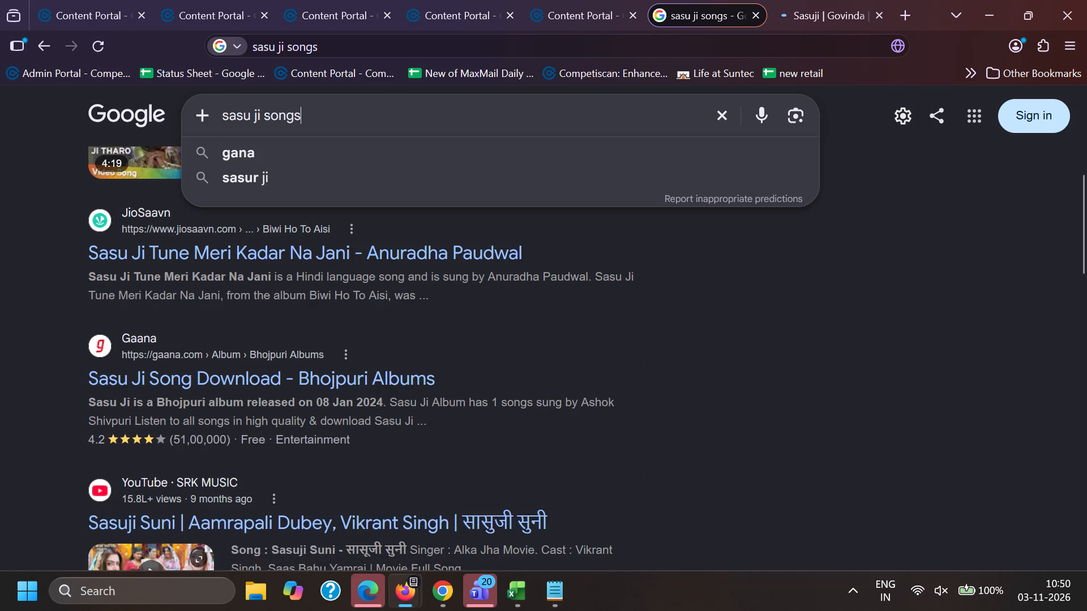
{"action": "left_click_drag", "start_coordinate": [292, 107], "coordinate": [113, 81]}
{"action": "key", "text": "ctrl+v"}
{"action": "key", "text": "space"}
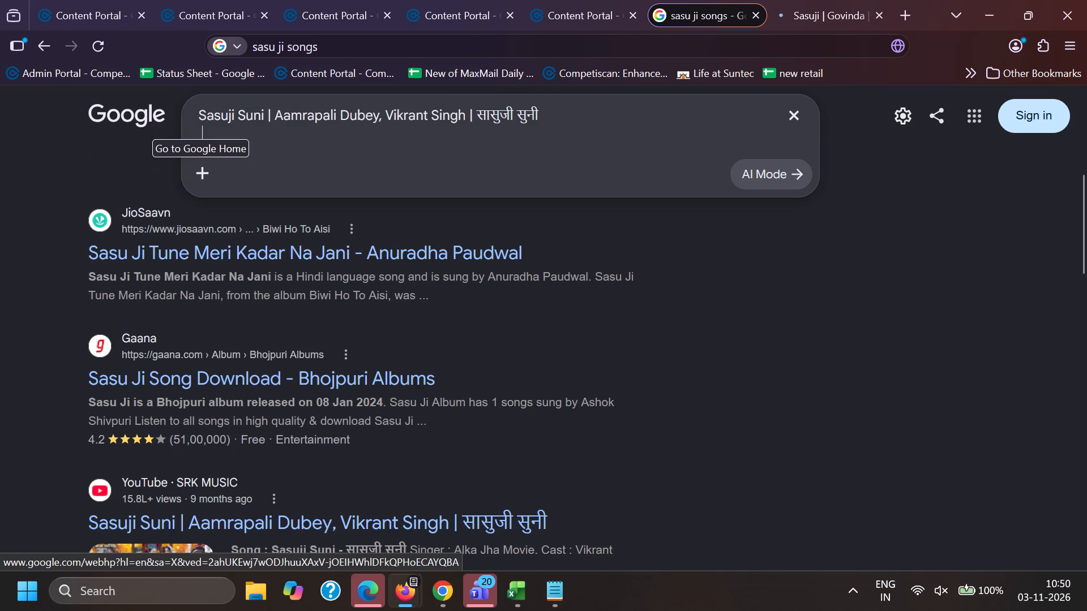
{"action": "key", "text": "l"}
{"action": "key", "text": "y"}
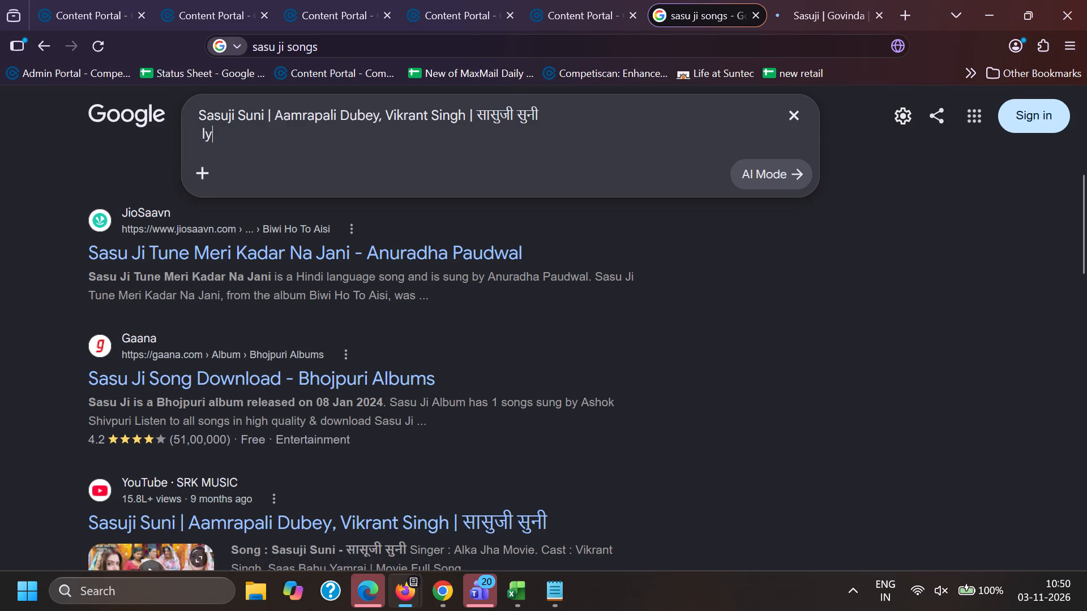
{"action": "key", "text": "r"}
{"action": "key", "text": "i"}
{"action": "type", "text": "cs"}
{"action": "key", "text": "Return"}
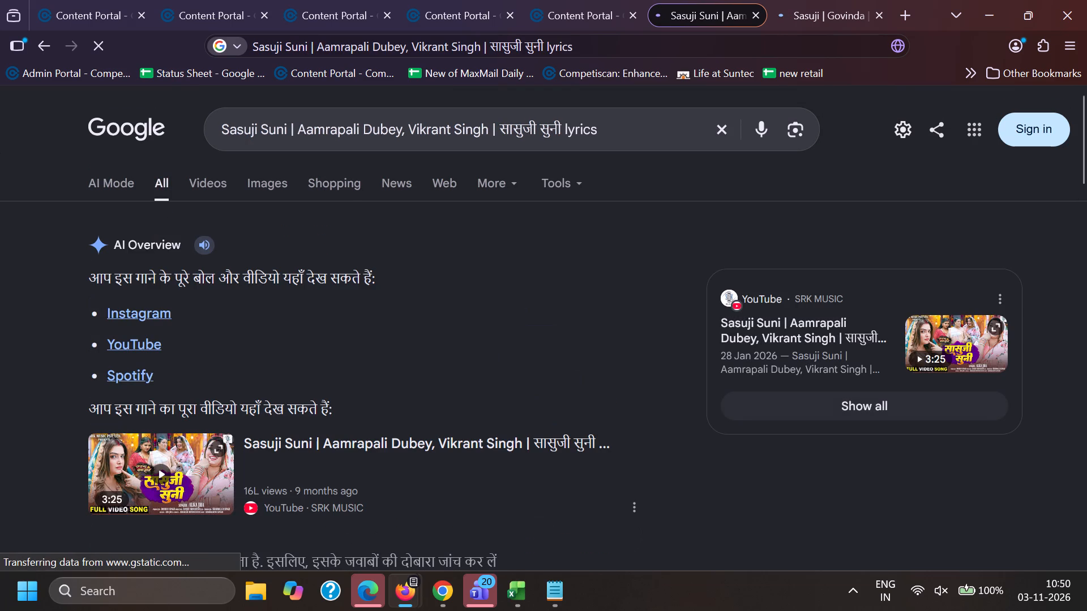
Shorten the web search to "Sasuji Suni lyrics" by removing the artist names and Hindi title, and run it.
{"action": "scroll", "coordinate": [326, 335], "scroll_direction": "down", "scroll_amount": 1}
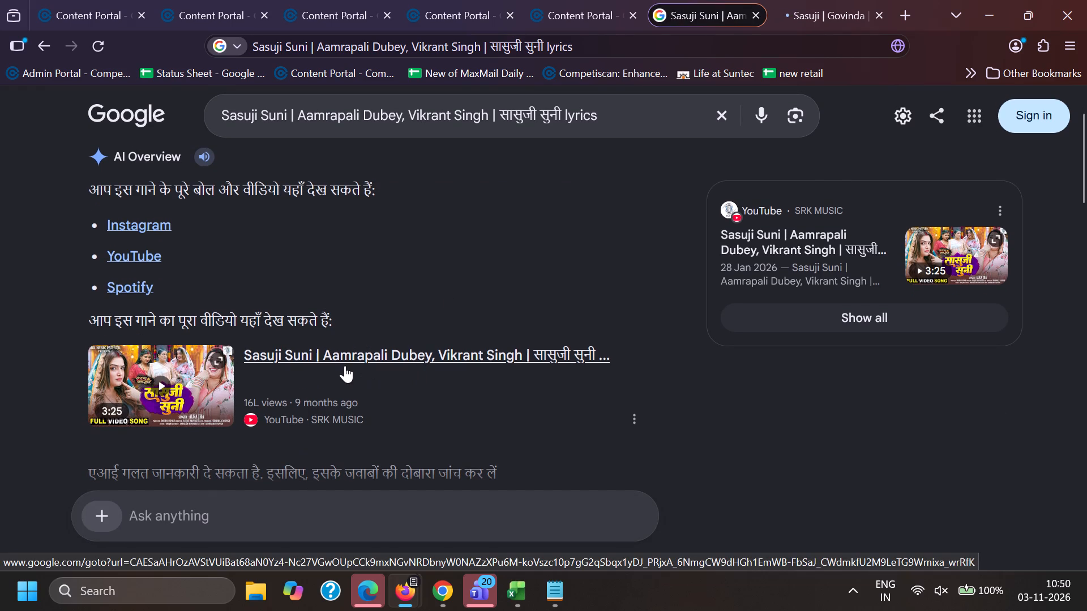
{"action": "left_click_drag", "start_coordinate": [299, 109], "coordinate": [780, 139]}
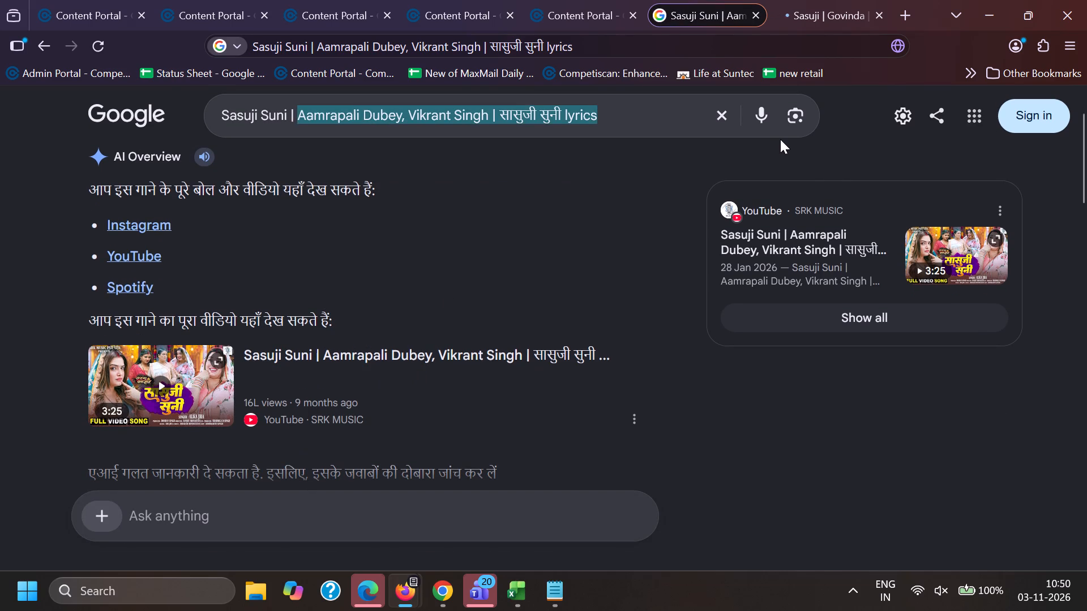
{"action": "key", "text": "BackSpace"}
{"action": "key", "text": "BackSpace"}
{"action": "key", "text": "BackSpace"}
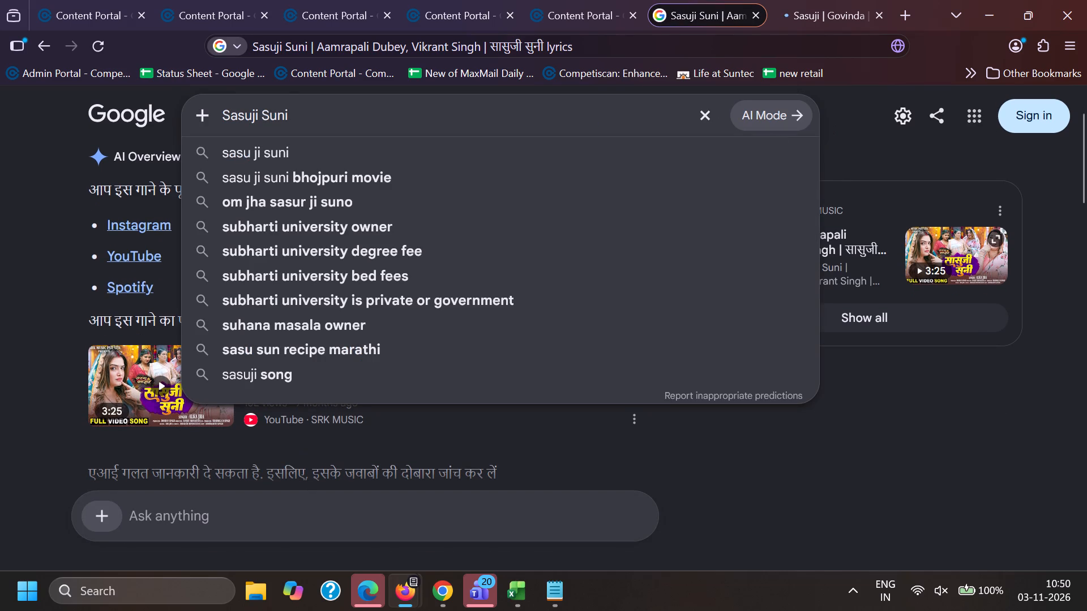
{"action": "type", "text": "lyrics"}
{"action": "key", "text": "Return"}
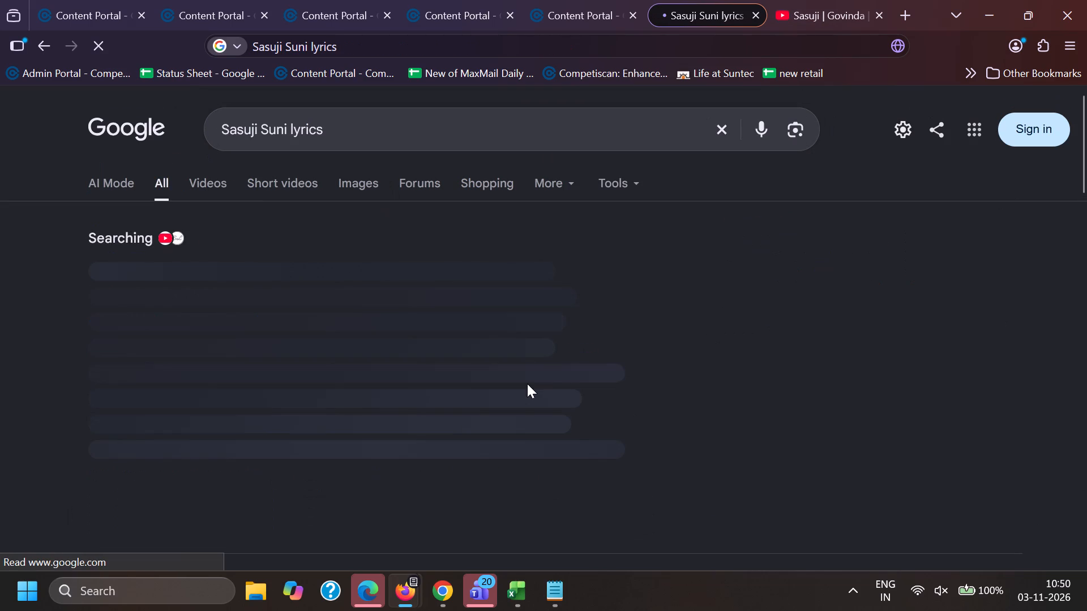
Open the Apple Music result for "Sasuji Suni (From "Saas Bahu Yamraj")" in a separate tab and bring it into view.
{"action": "scroll", "coordinate": [66, 351], "scroll_direction": "down", "scroll_amount": 2}
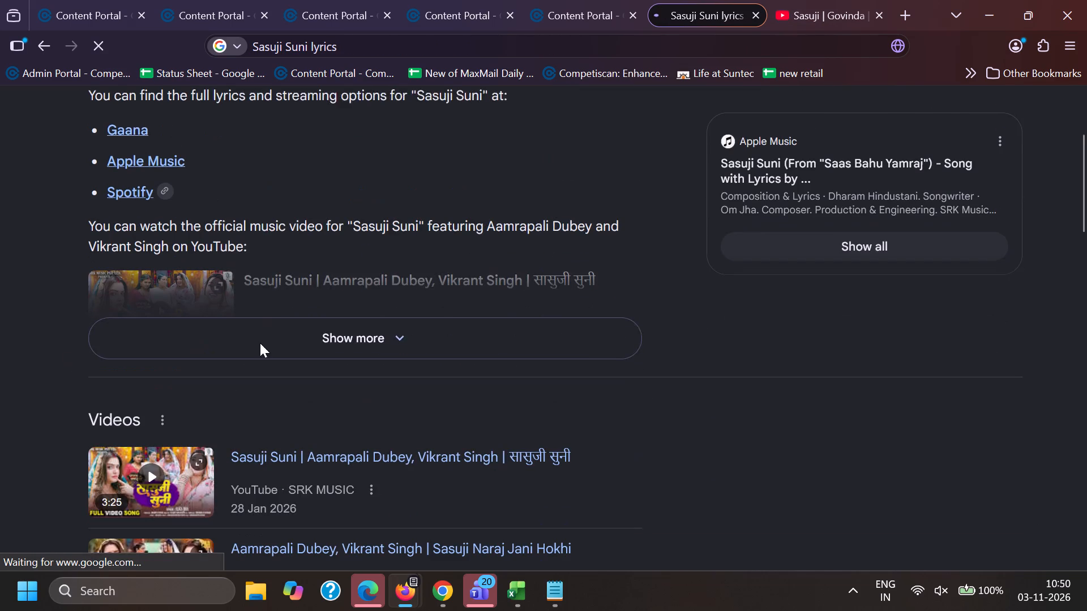
{"action": "left_click", "coordinate": [260, 341]}
{"action": "scroll", "coordinate": [271, 362], "scroll_direction": "down", "scroll_amount": 5}
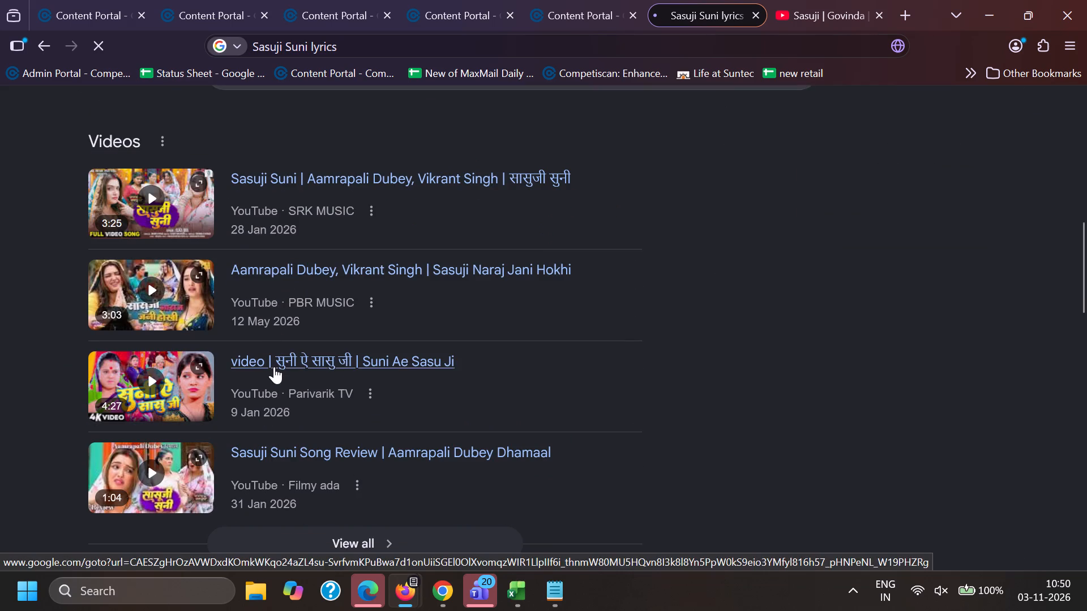
{"action": "scroll", "coordinate": [182, 381], "scroll_direction": "down", "scroll_amount": 4}
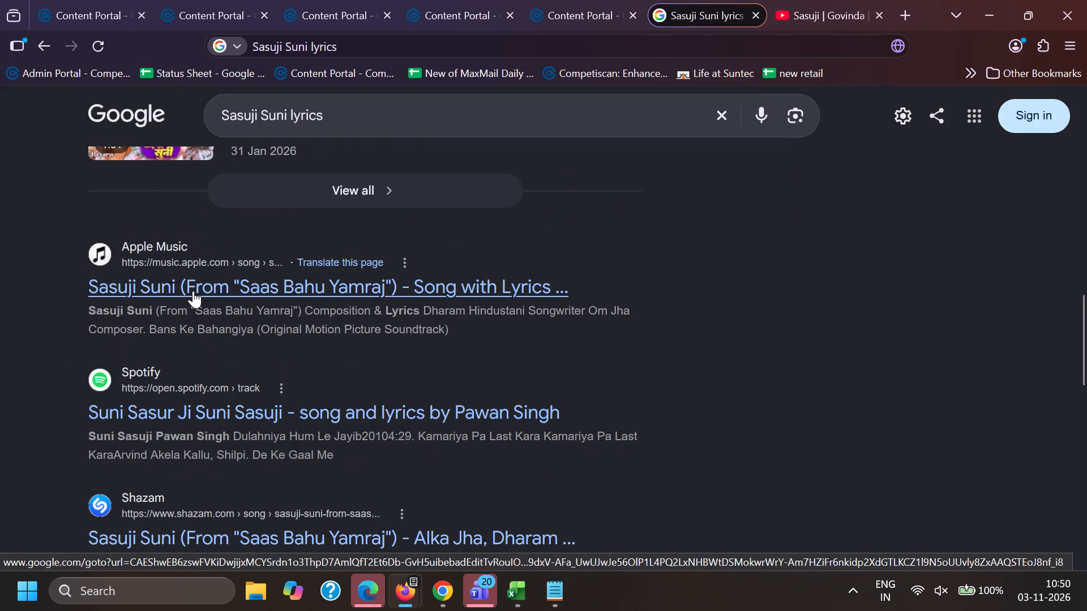
{"action": "left_click", "coordinate": [192, 294], "text": "ctrl"}
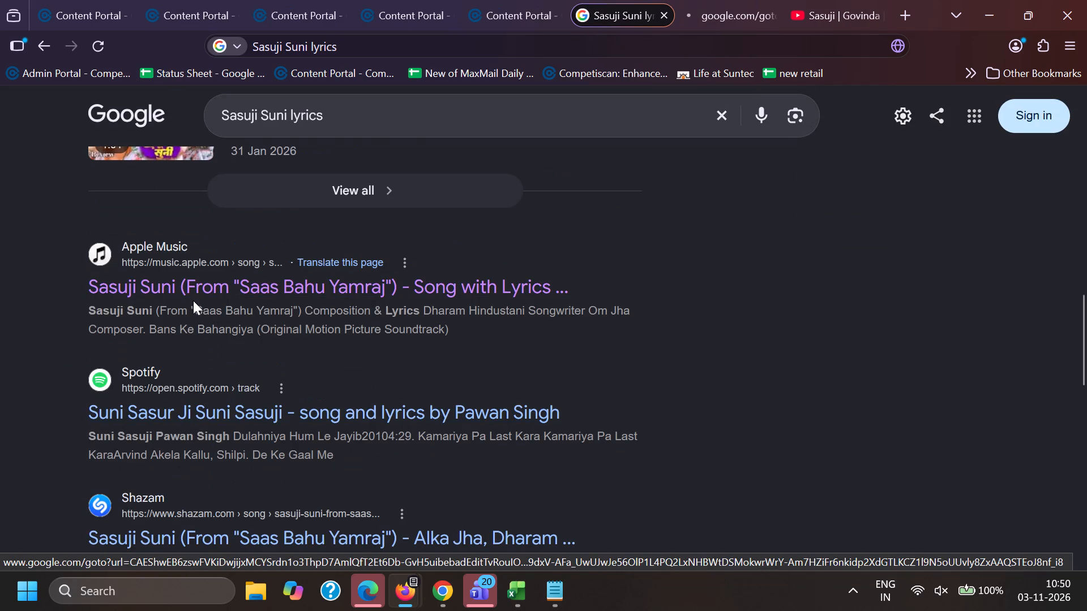
{"action": "left_click", "coordinate": [704, 0]}
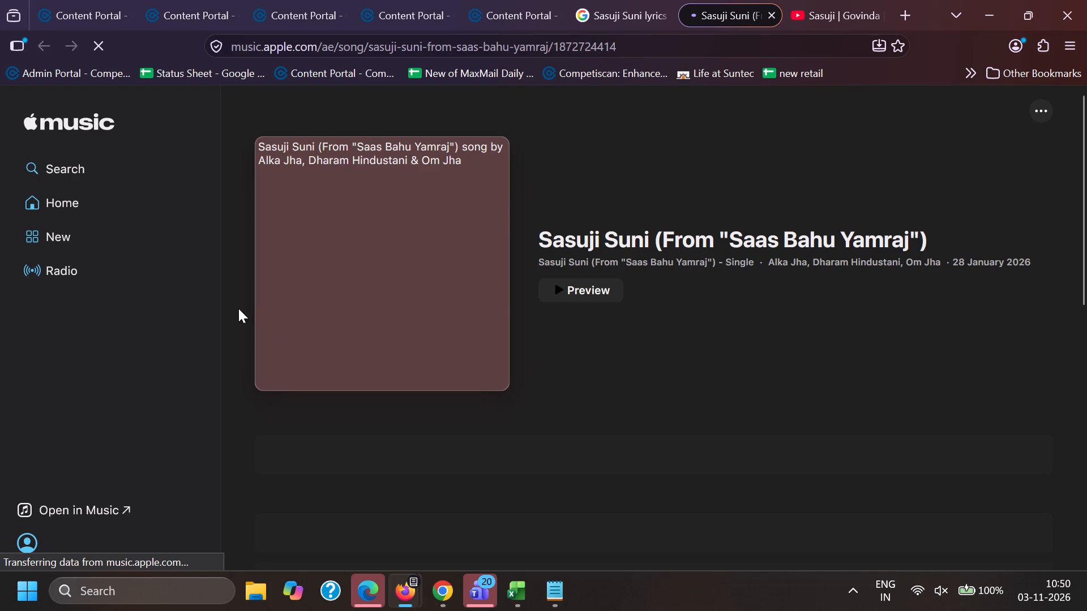
Look through the Apple Music song page for the lyrics of "Sasuji Suni".
{"action": "scroll", "coordinate": [179, 304], "scroll_direction": "down", "scroll_amount": 2}
{"action": "scroll", "coordinate": [240, 240], "scroll_direction": "down", "scroll_amount": 3}
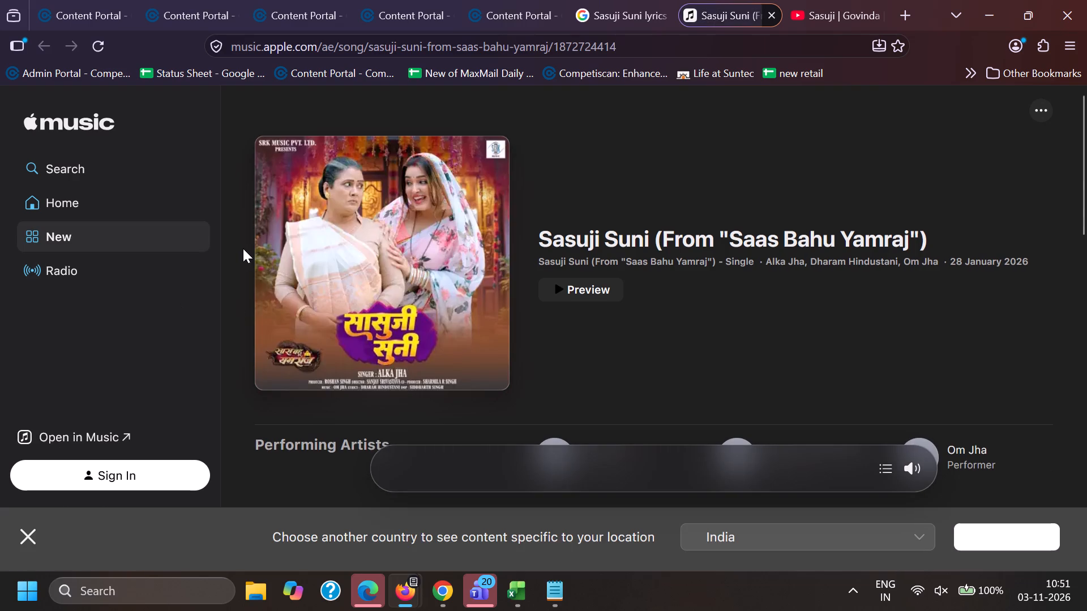
{"action": "scroll", "coordinate": [242, 248], "scroll_direction": "down", "scroll_amount": 2}
{"action": "scroll", "coordinate": [242, 247], "scroll_direction": "up", "scroll_amount": 3}
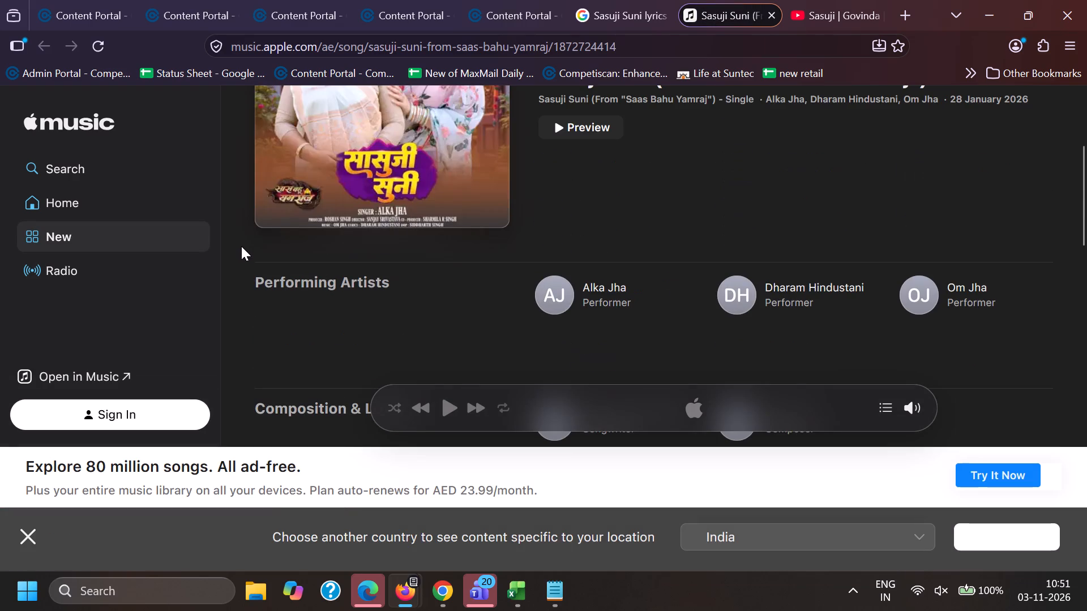
{"action": "scroll", "coordinate": [241, 245], "scroll_direction": "down", "scroll_amount": 3}
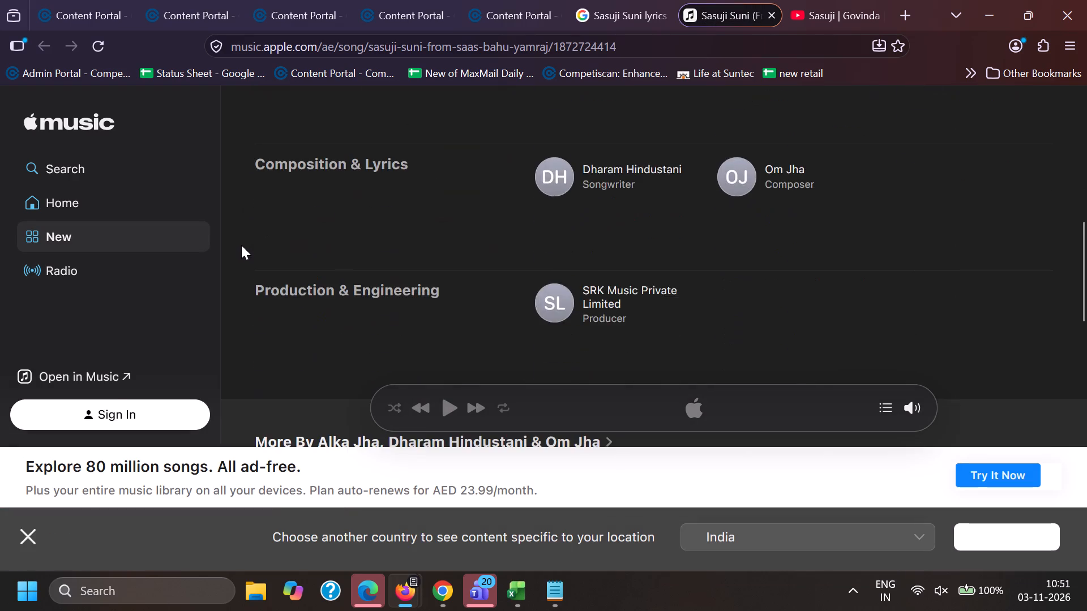
{"action": "scroll", "coordinate": [241, 245], "scroll_direction": "down", "scroll_amount": 9}
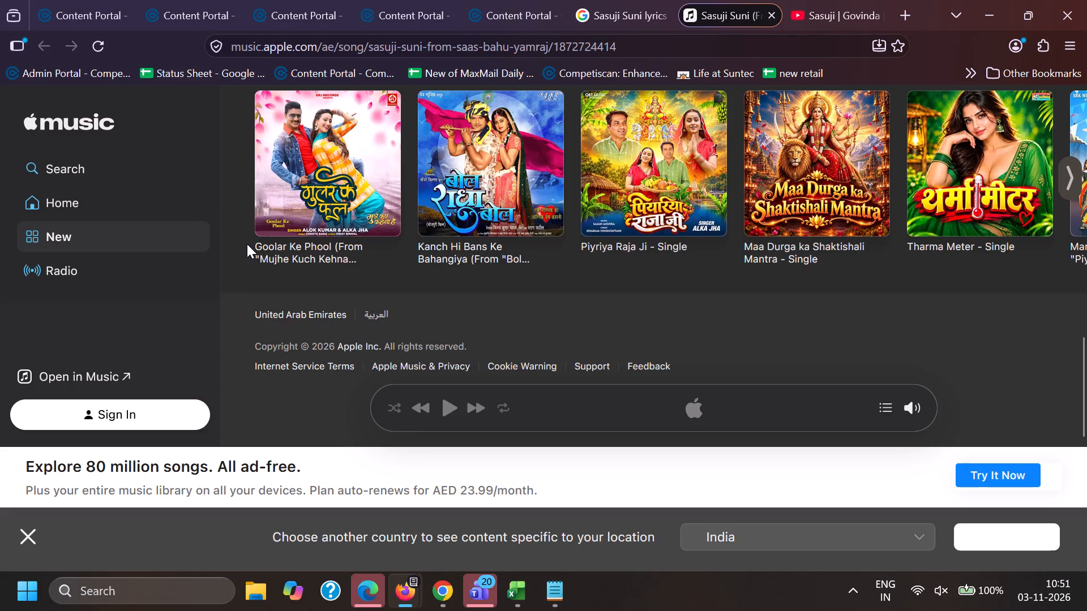
Return to the "Sasuji Suni lyrics" search and look through the remaining results for a lyrics page.
{"action": "left_click", "coordinate": [524, 0]}
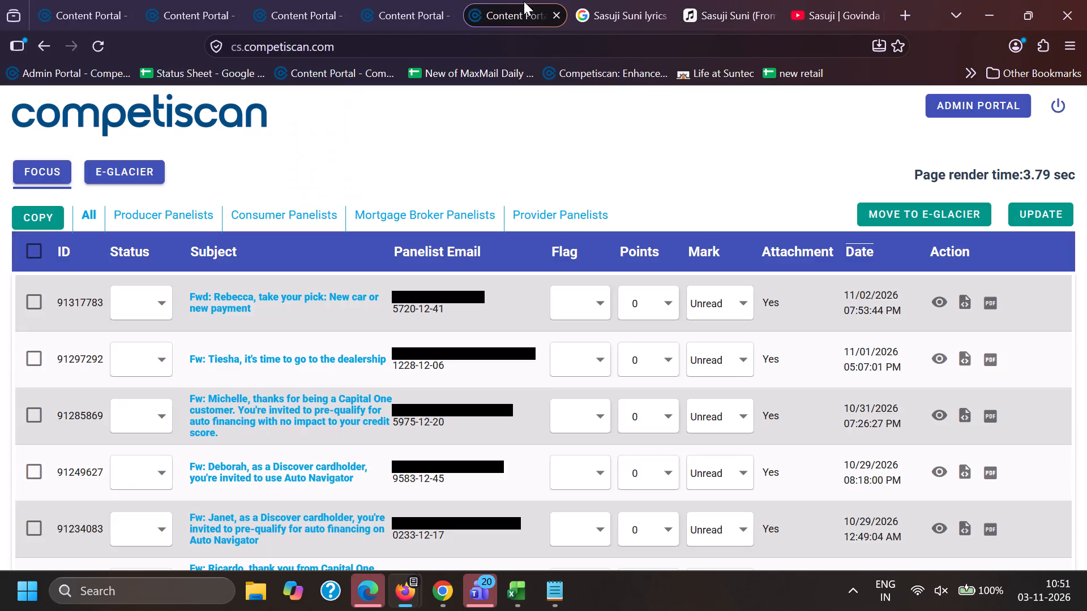
{"action": "left_click", "coordinate": [632, 0]}
{"action": "scroll", "coordinate": [233, 414], "scroll_direction": "down", "scroll_amount": 1}
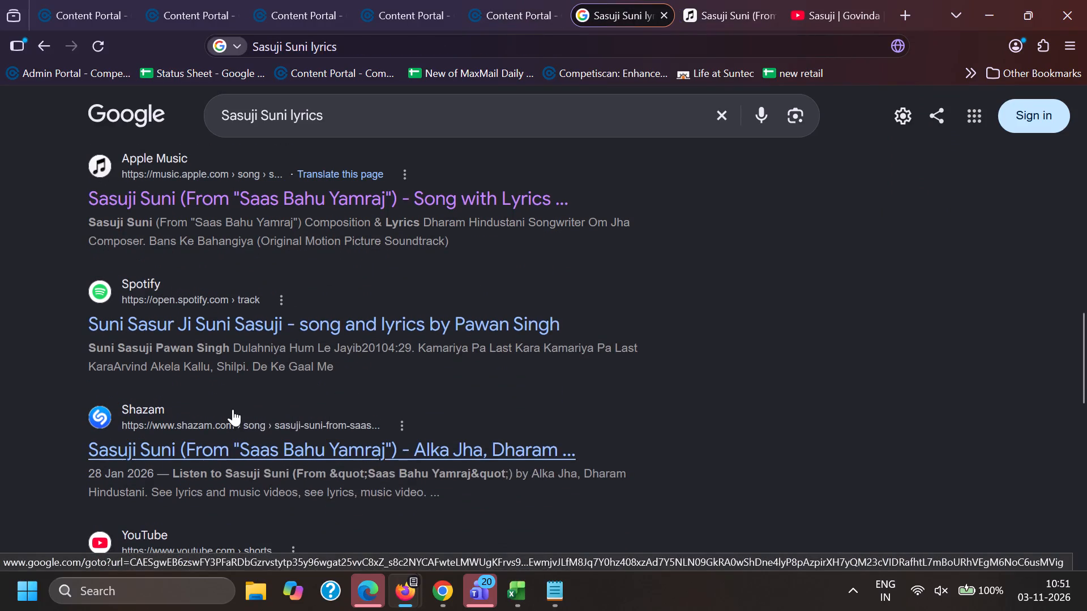
{"action": "scroll", "coordinate": [248, 404], "scroll_direction": "down", "scroll_amount": 7}
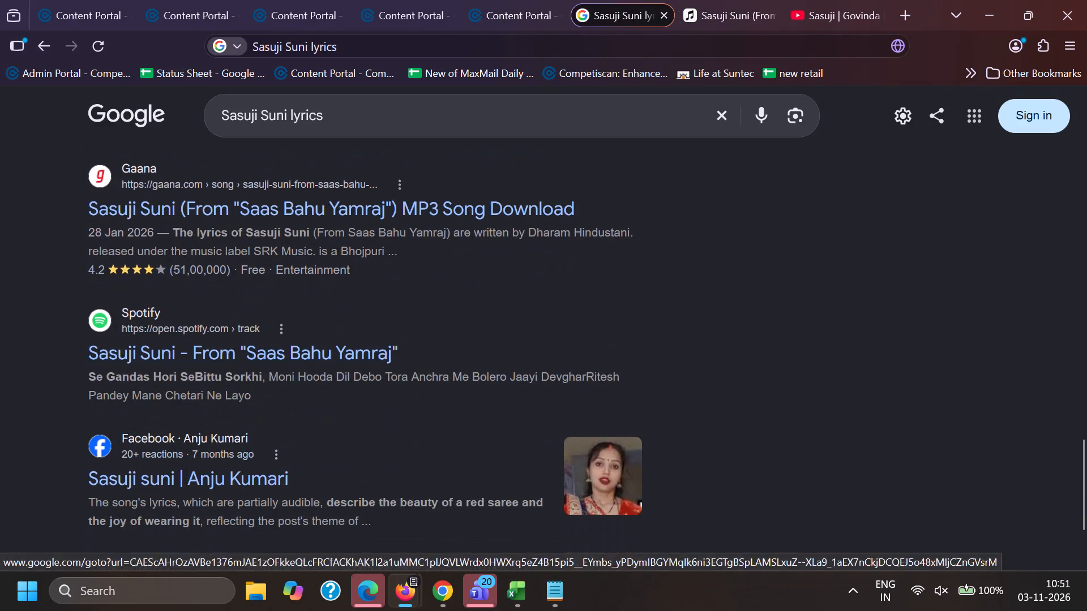
{"action": "scroll", "coordinate": [250, 371], "scroll_direction": "down", "scroll_amount": 5}
Close the "Sasuji Suni lyrics" search tab and the Apple Music song tab.
{"action": "left_click", "coordinate": [662, 15]}
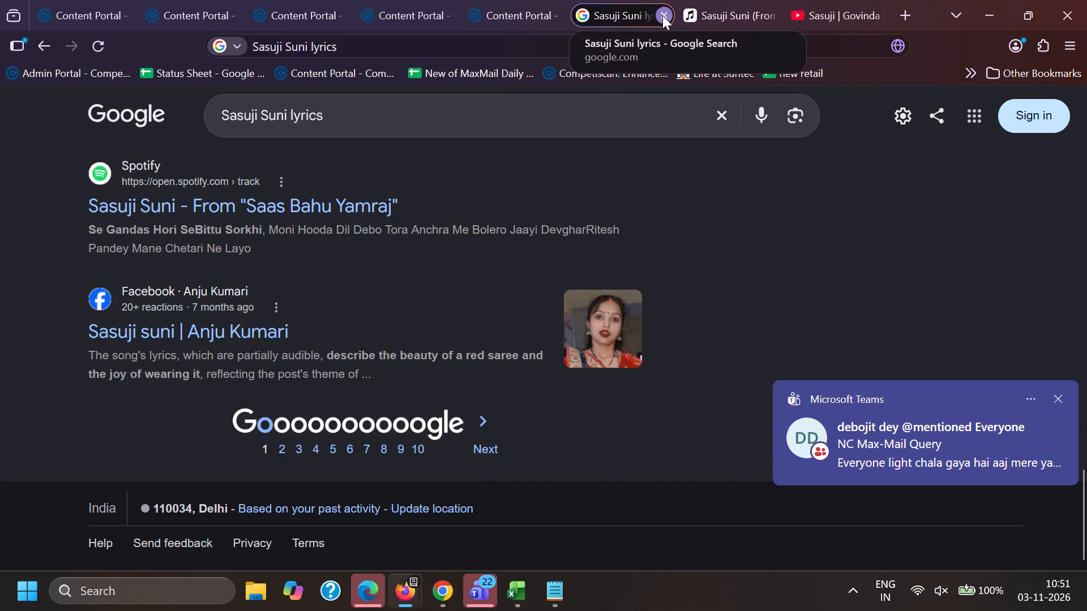
{"action": "left_click", "coordinate": [663, 14]}
{"action": "left_click", "coordinate": [664, 13]}
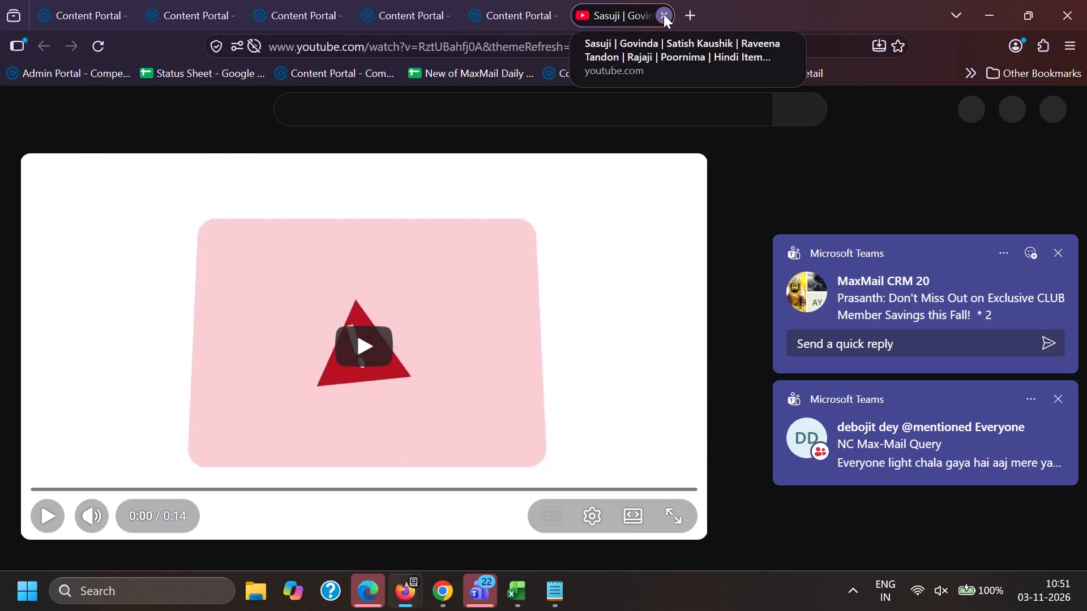
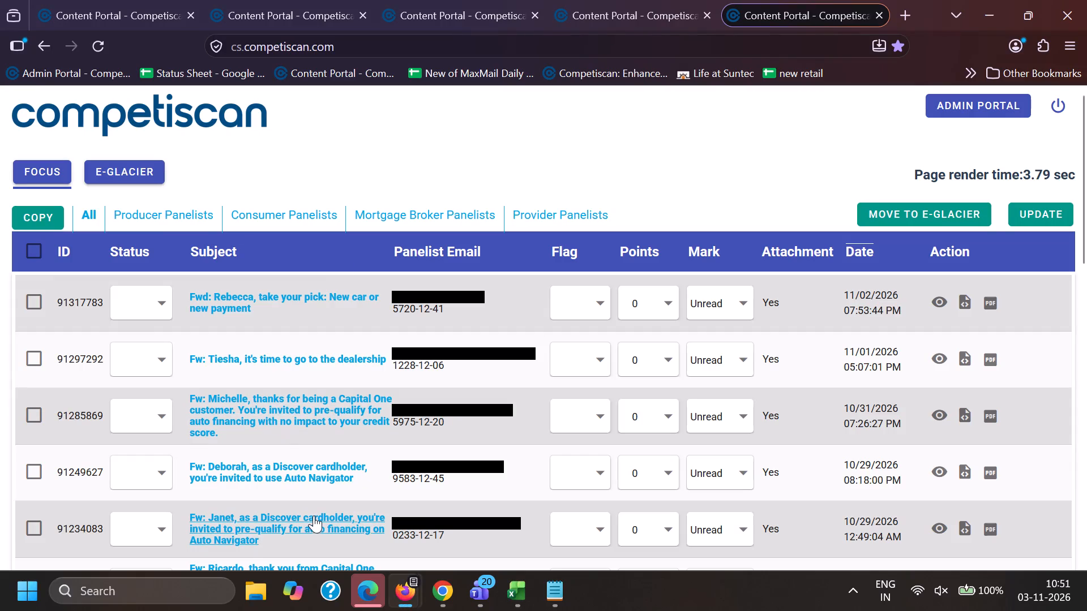
Open the panelist email "Fwd: Rebecca, take your pick: New car or new payment" for viewing.
{"action": "left_click", "coordinate": [940, 300]}
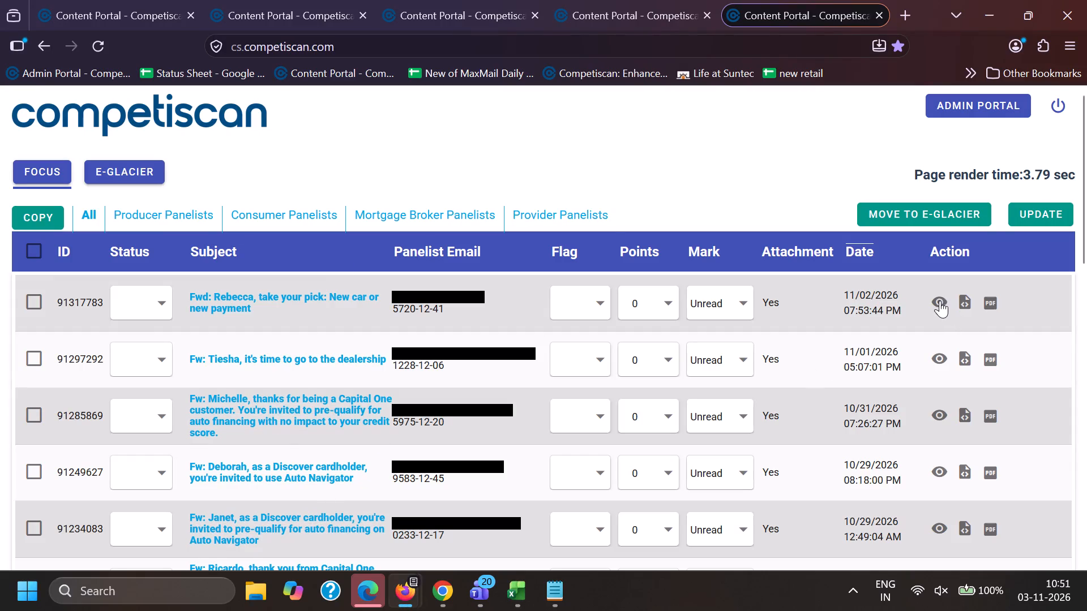
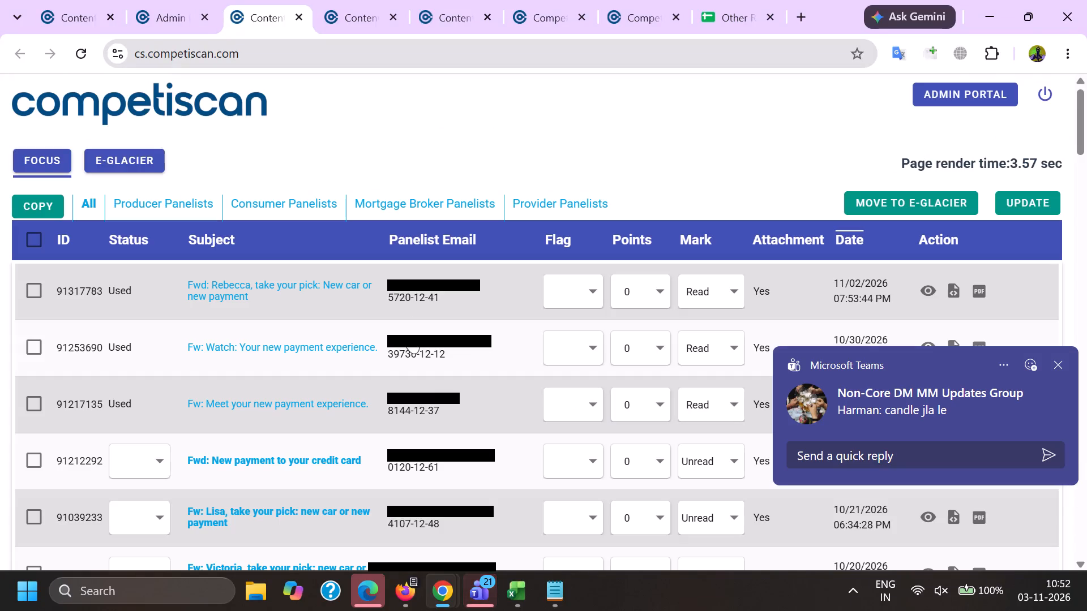
Open the panelist email "Fwd: Rebecca, take your pick: New car or new payment" for viewing.
{"action": "scroll", "coordinate": [329, 350], "scroll_direction": "down", "scroll_amount": 1}
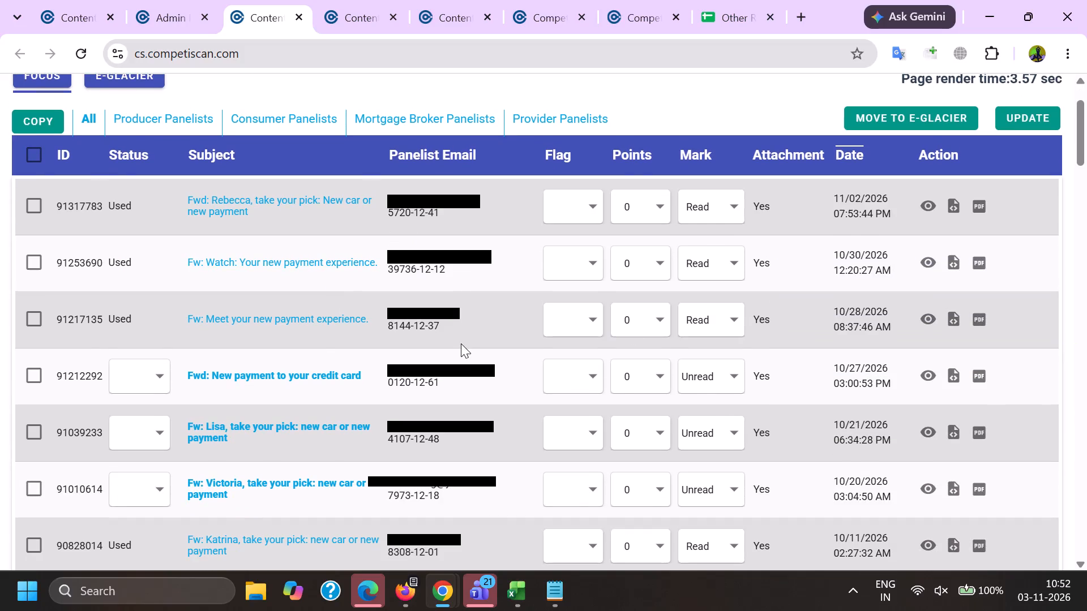
{"action": "left_click", "coordinate": [929, 199]}
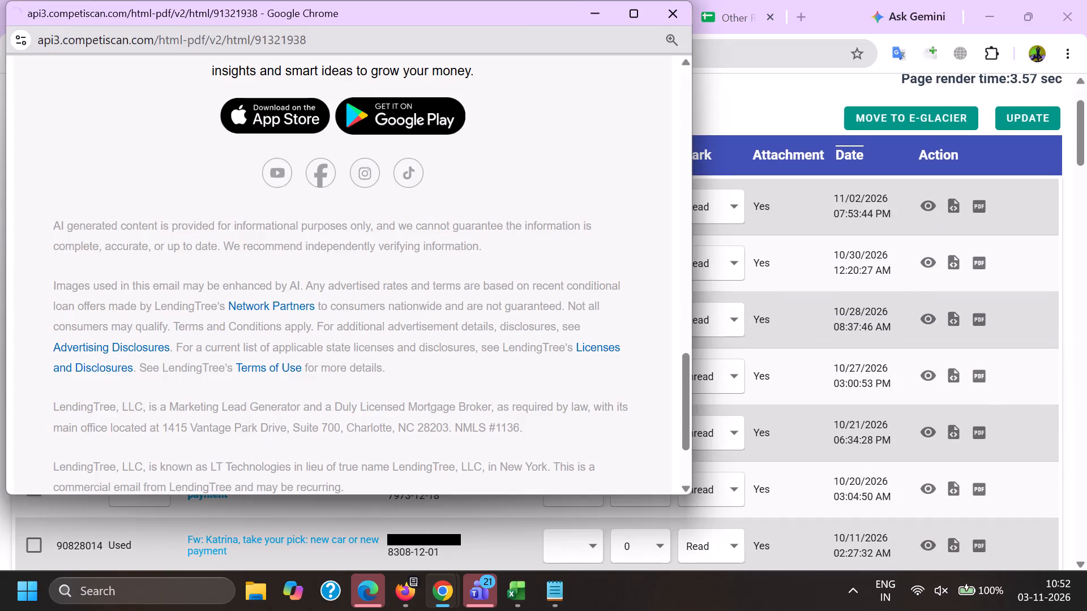
Switch to the Content Portal window in Firefox and reload the Focus email lists in its last two tabs.
{"action": "key", "text": "alt+Tab"}
{"action": "left_click", "coordinate": [408, 597]}
{"action": "left_click", "coordinate": [114, 496]}
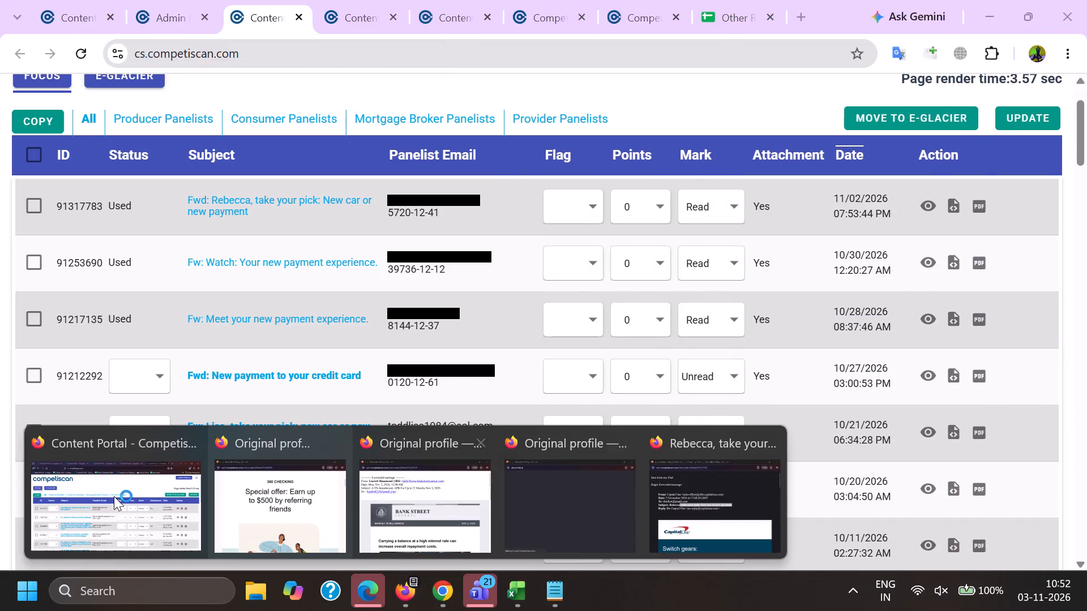
{"action": "scroll", "coordinate": [224, 377], "scroll_direction": "down", "scroll_amount": 2}
{"action": "scroll", "coordinate": [232, 385], "scroll_direction": "up", "scroll_amount": 5}
{"action": "left_click", "coordinate": [67, 175]}
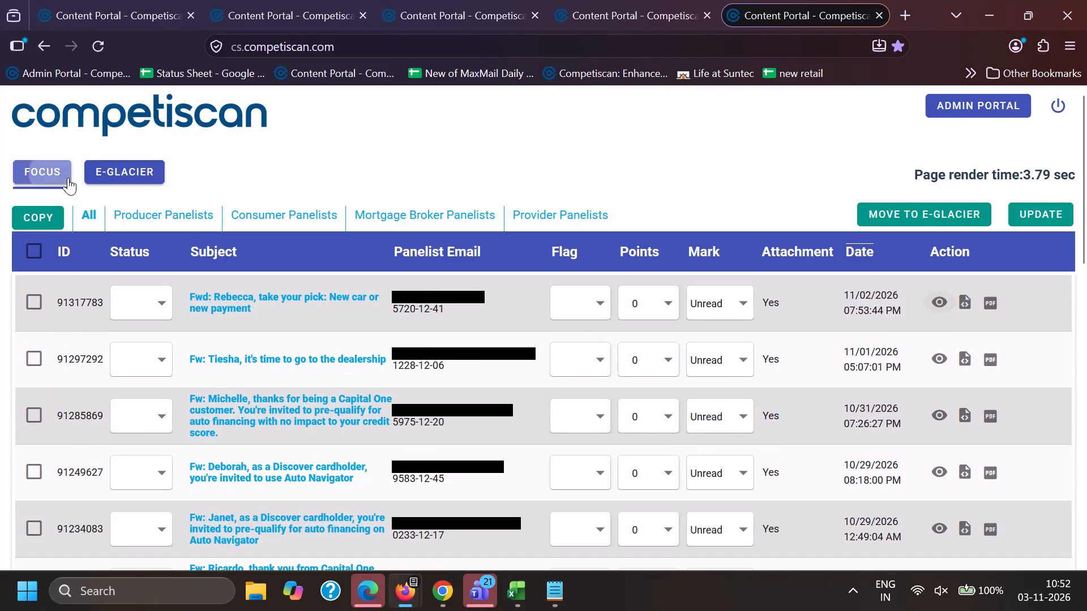
{"action": "left_click", "coordinate": [585, 0]}
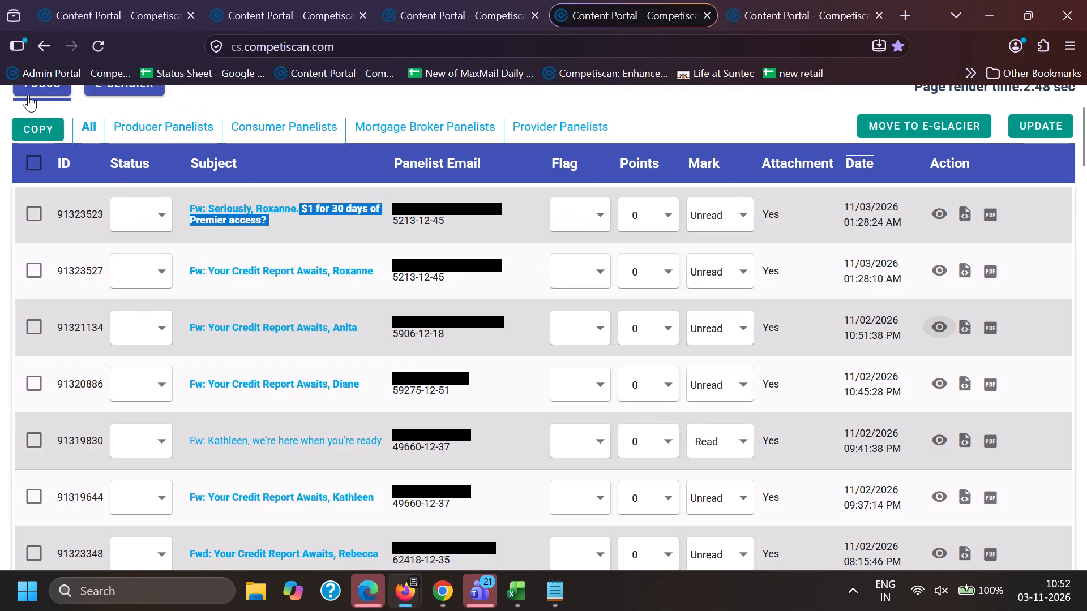
{"action": "left_click", "coordinate": [28, 91]}
In the first Content Portal tab, go to page 3 of the "Capital one" search results.
{"action": "left_click", "coordinate": [432, 0]}
{"action": "left_click", "coordinate": [257, 1]}
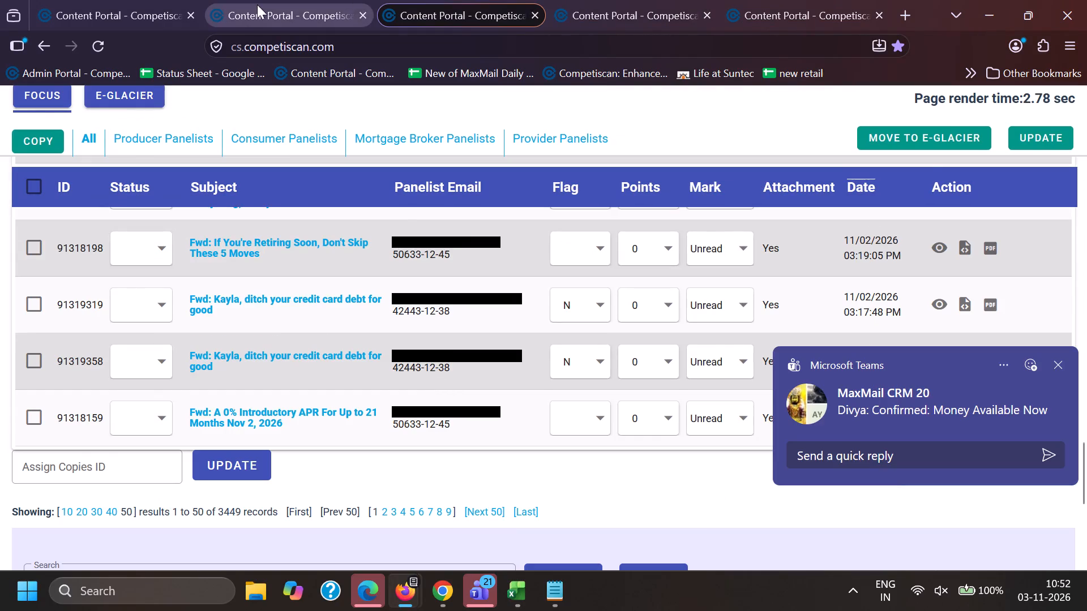
{"action": "left_click", "coordinate": [109, 0]}
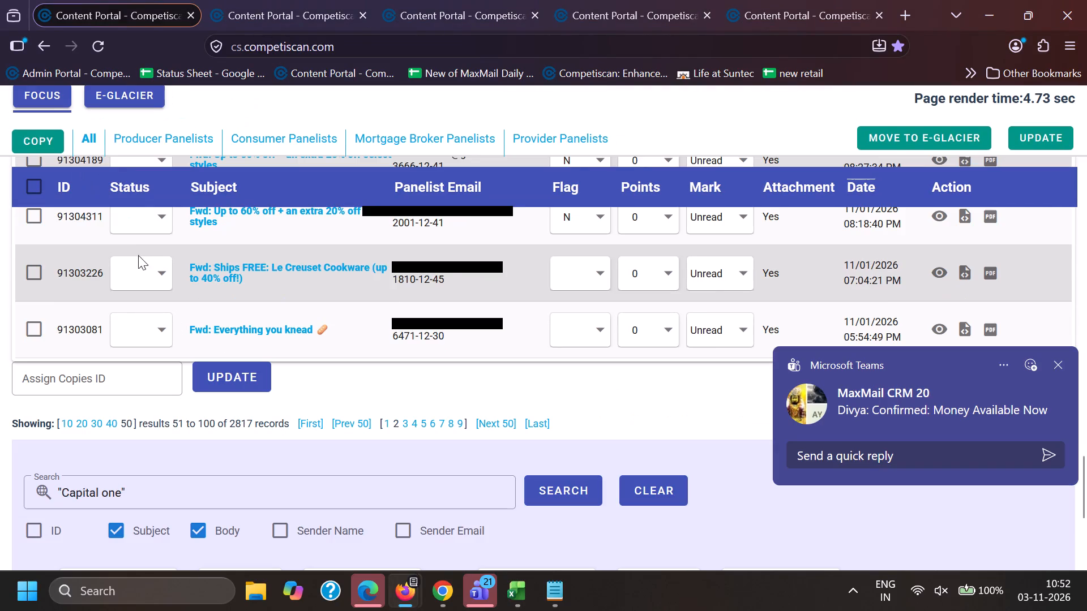
{"action": "left_click", "coordinate": [404, 422]}
Check the neighbouring Content Portal tabs, and open the first tab's email "Fw: Hey Jennifer, you can earn 10,000 bonus miles when you refer your friends".
{"action": "left_click", "coordinate": [268, 0]}
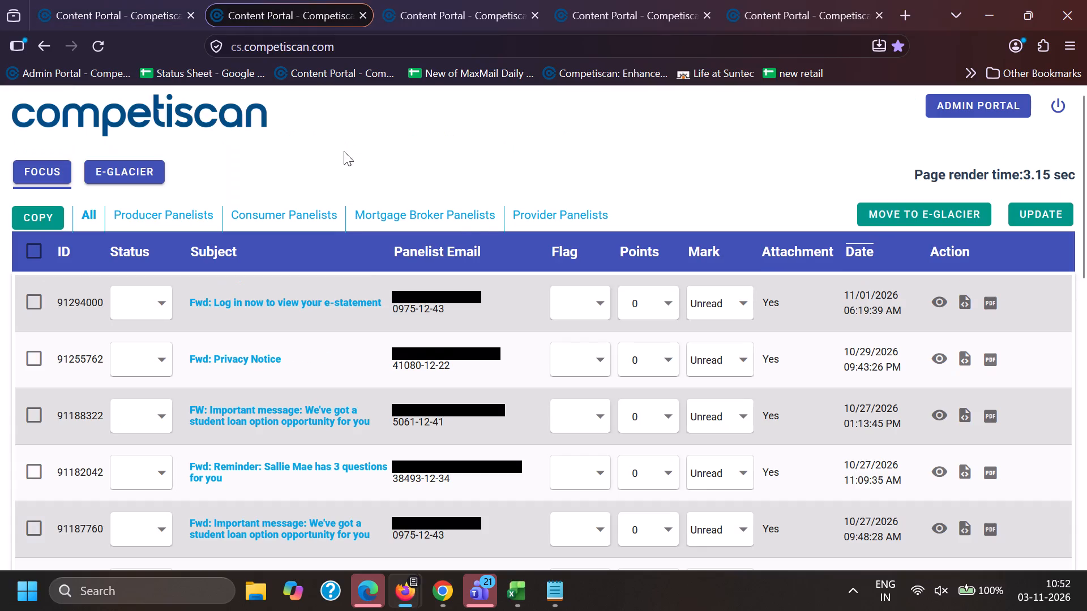
{"action": "left_click", "coordinate": [450, 0]}
{"action": "left_click", "coordinate": [314, 0]}
{"action": "left_click", "coordinate": [196, 0]}
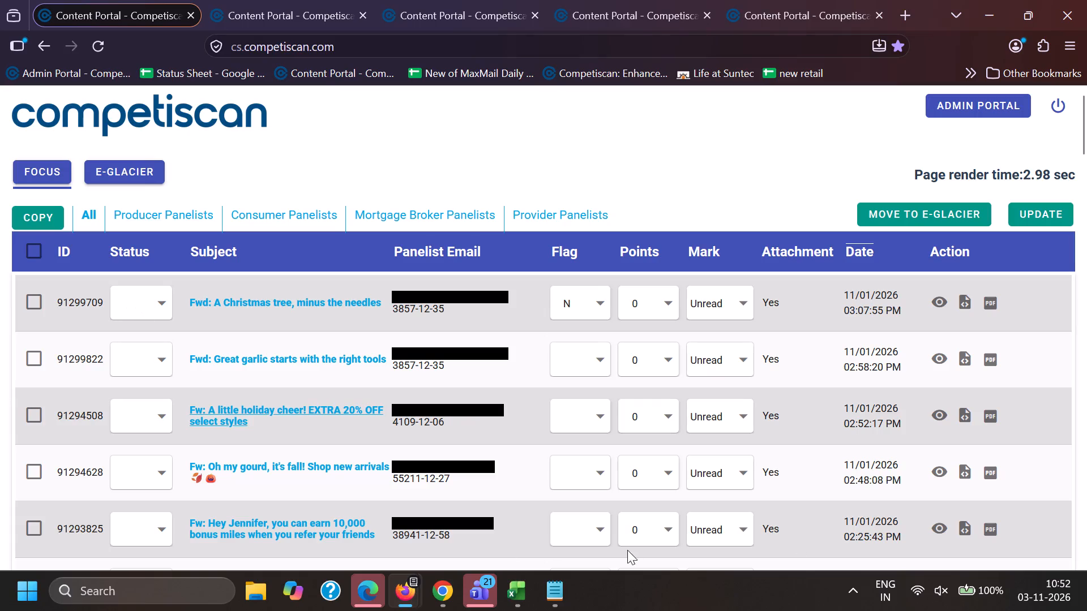
{"action": "left_click", "coordinate": [937, 532]}
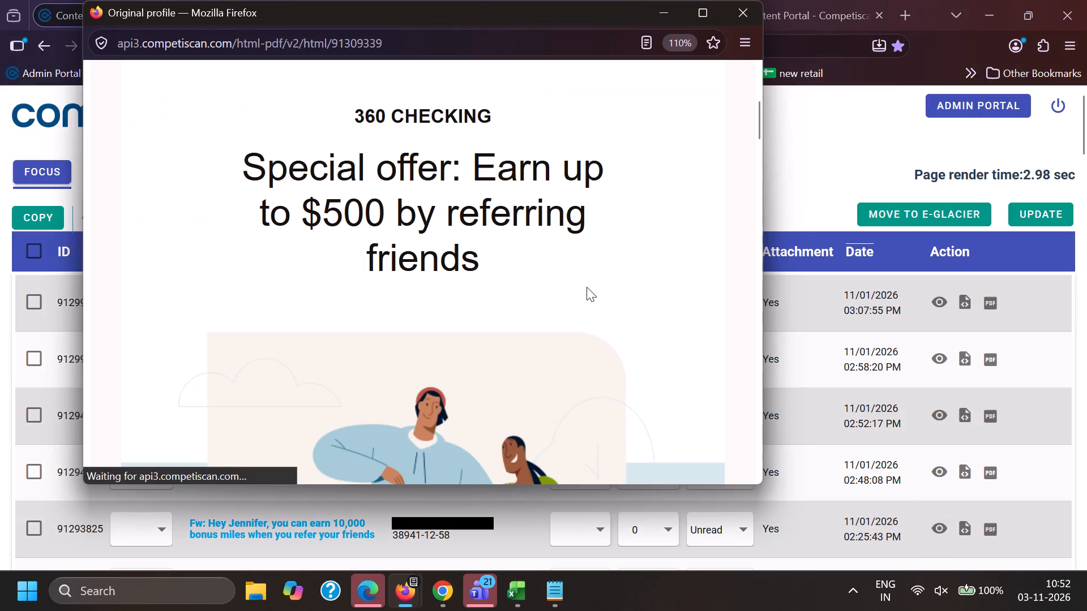
Return from the email preview to the content portal and check the open email lists, ending on the one with the auto financing offers.
{"action": "key", "text": "alt+Tab"}
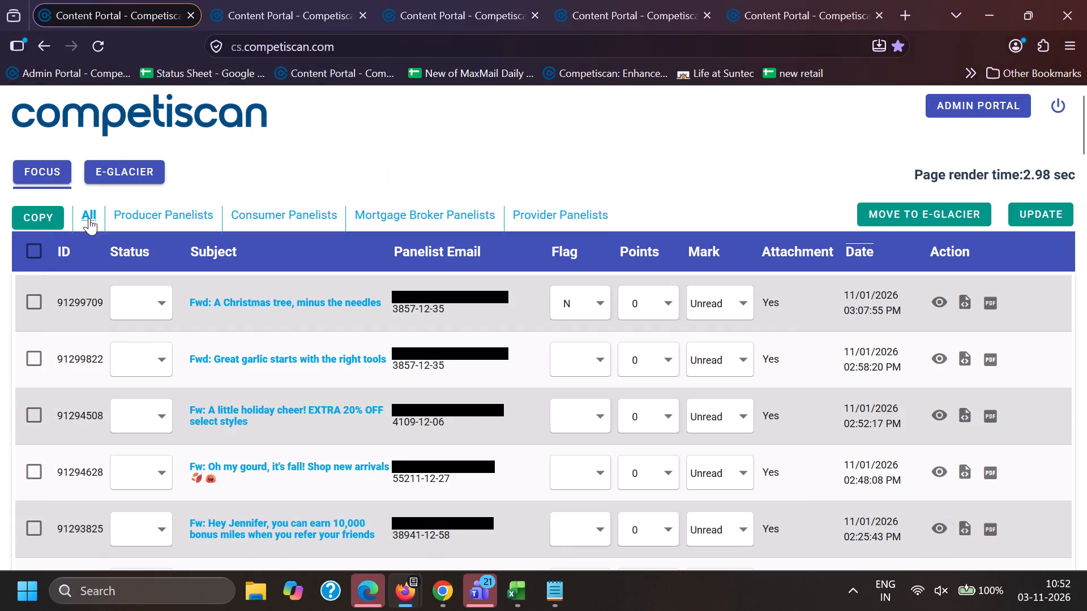
{"action": "left_click", "coordinate": [54, 167]}
{"action": "left_click", "coordinate": [270, 0]}
{"action": "left_click", "coordinate": [419, 0]}
{"action": "left_click", "coordinate": [569, 0]}
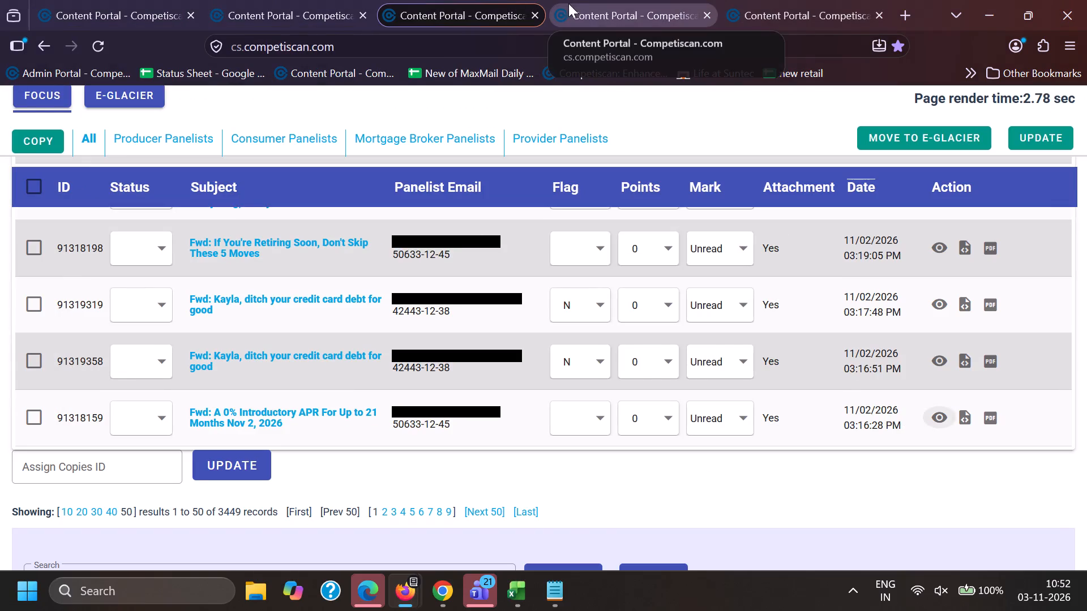
{"action": "left_click", "coordinate": [731, 0]}
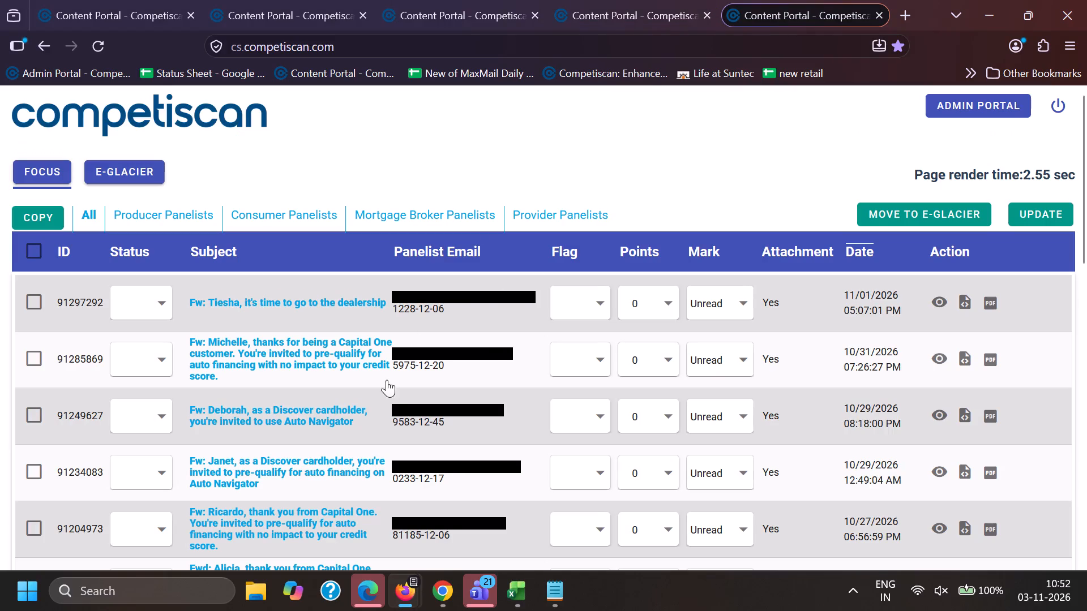
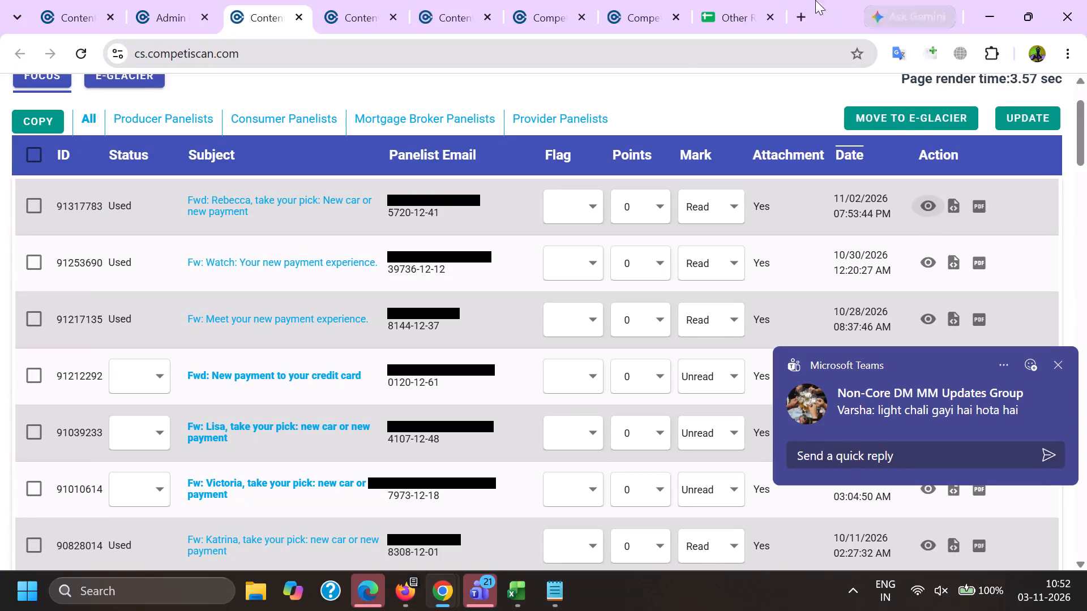
Find the "e.pbteen.com" search string in the Strings sheet of Other Retail Records and copy it.
{"action": "left_click", "coordinate": [741, 0]}
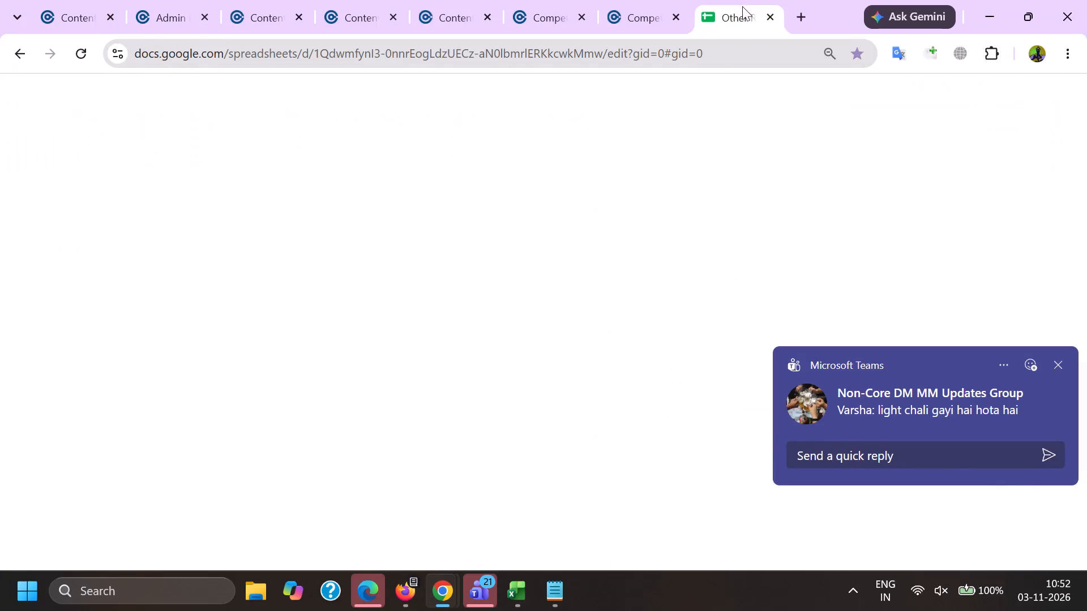
{"action": "scroll", "coordinate": [205, 362], "scroll_direction": "down", "scroll_amount": 3}
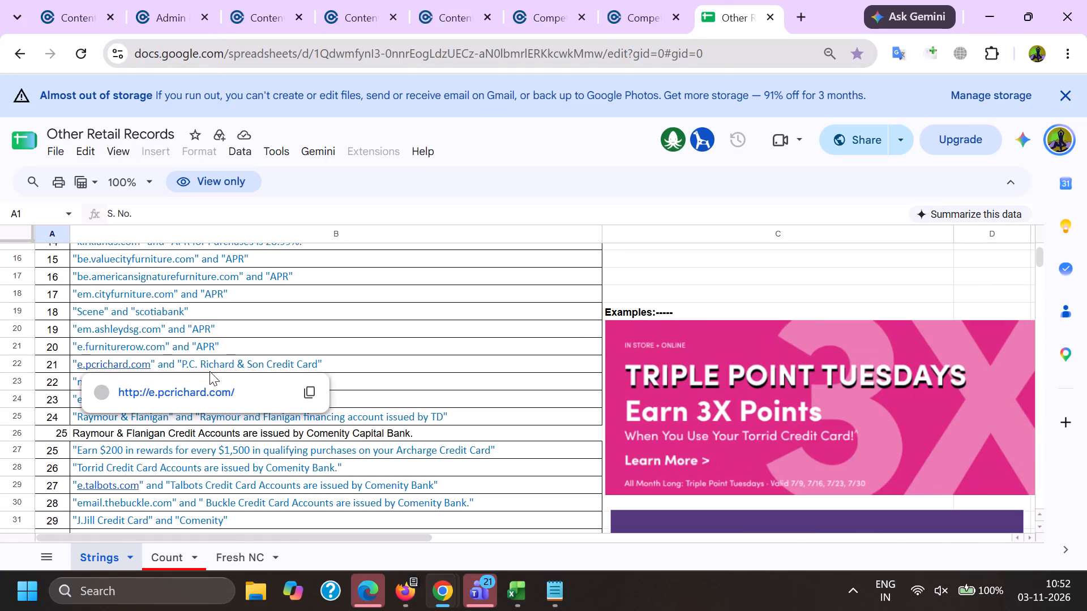
{"action": "scroll", "coordinate": [209, 377], "scroll_direction": "down", "scroll_amount": 3}
{"action": "scroll", "coordinate": [235, 471], "scroll_direction": "down", "scroll_amount": 5}
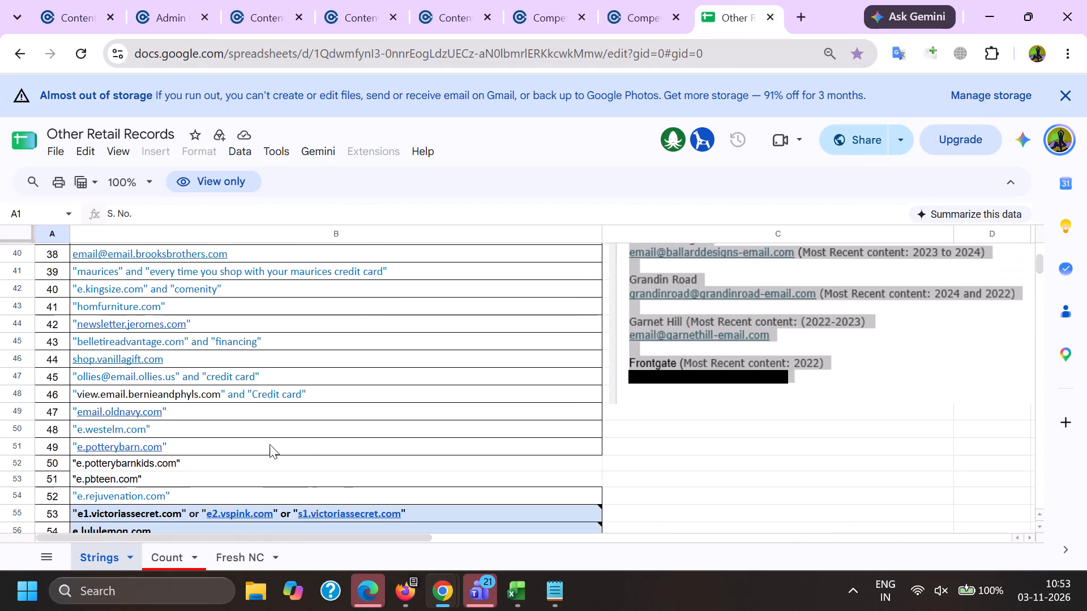
{"action": "left_click", "coordinate": [206, 477]}
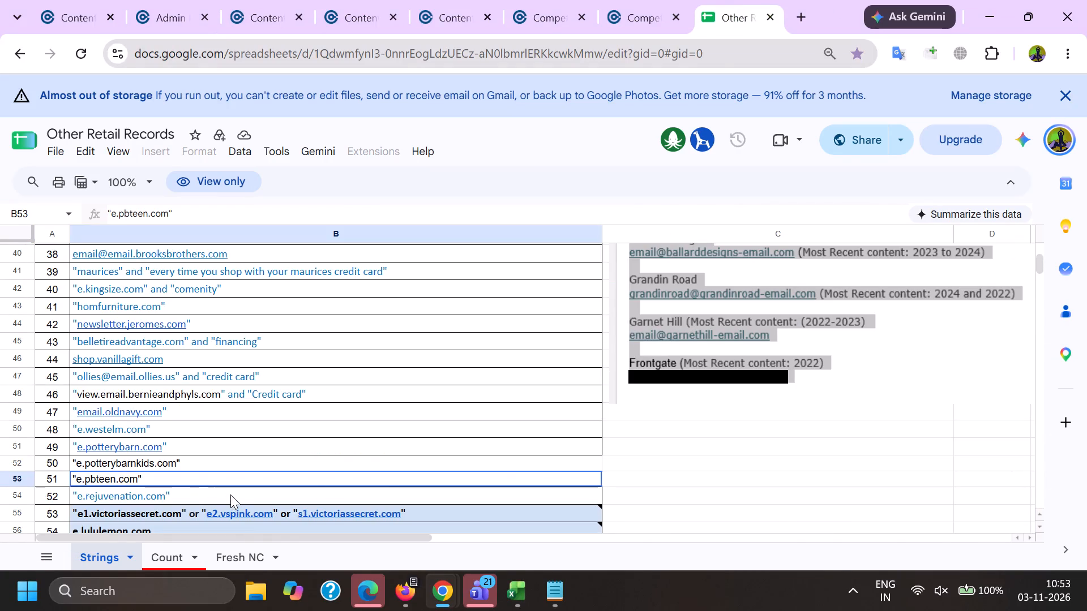
{"action": "key", "text": "ctrl+c"}
{"action": "key", "text": "ctrl+c"}
Switch to the Firefox content portal and replace the Sallie Mae search with the copied string "e.pbteen.com" in quotes.
{"action": "left_click", "coordinate": [402, 605]}
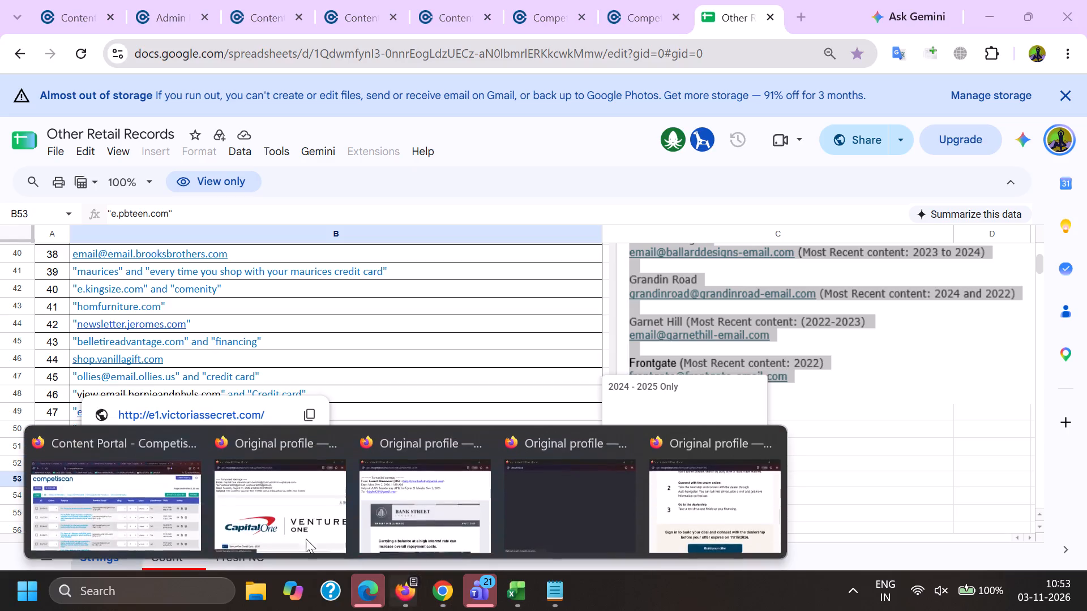
{"action": "left_click", "coordinate": [136, 506]}
{"action": "scroll", "coordinate": [209, 406], "scroll_direction": "down", "scroll_amount": 5}
{"action": "left_click", "coordinate": [302, 0]}
{"action": "scroll", "coordinate": [286, 367], "scroll_direction": "down", "scroll_amount": 6}
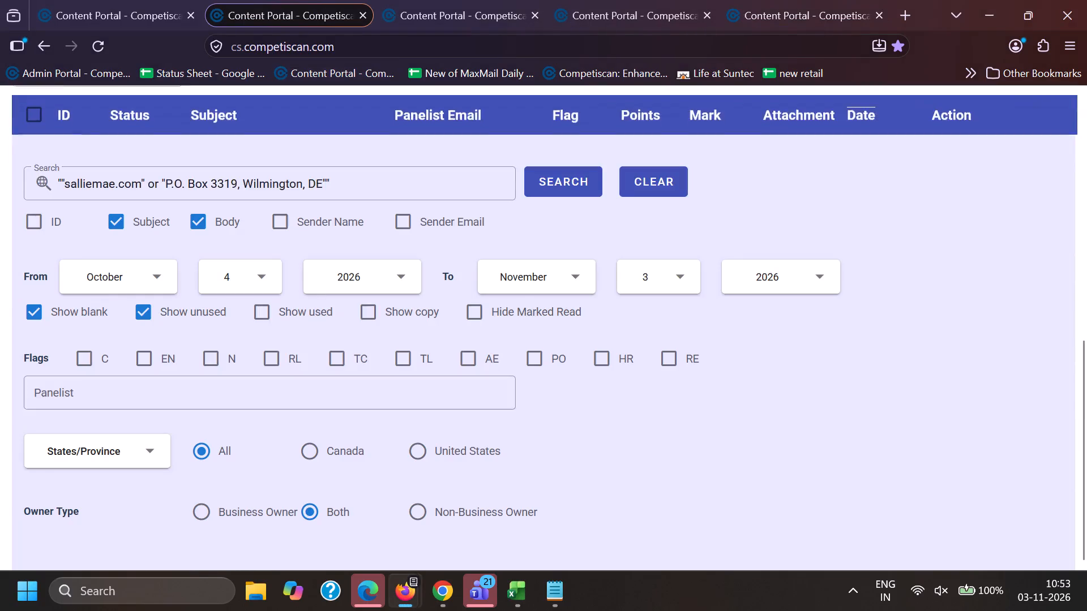
{"action": "scroll", "coordinate": [276, 477], "scroll_direction": "up", "scroll_amount": 2}
{"action": "left_click_drag", "start_coordinate": [342, 351], "coordinate": [1, 361]}
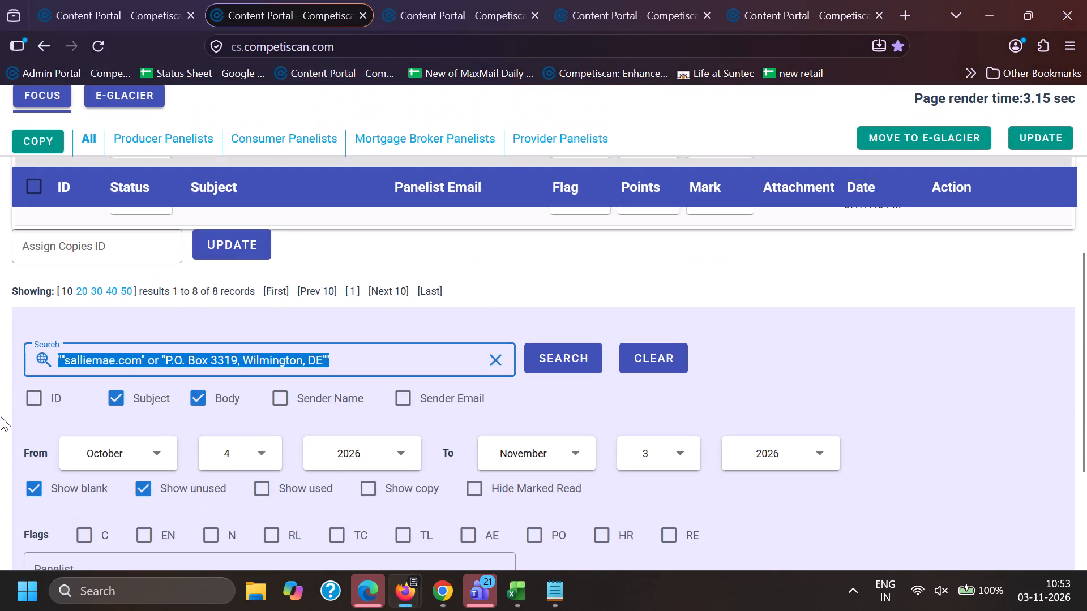
{"action": "key", "text": "BackSpace"}
{"action": "key", "text": "shift+quotedbl"}
{"action": "key", "text": "ctrl+v"}
{"action": "key", "text": "shift+quotedbl"}
{"action": "key", "text": "Return"}
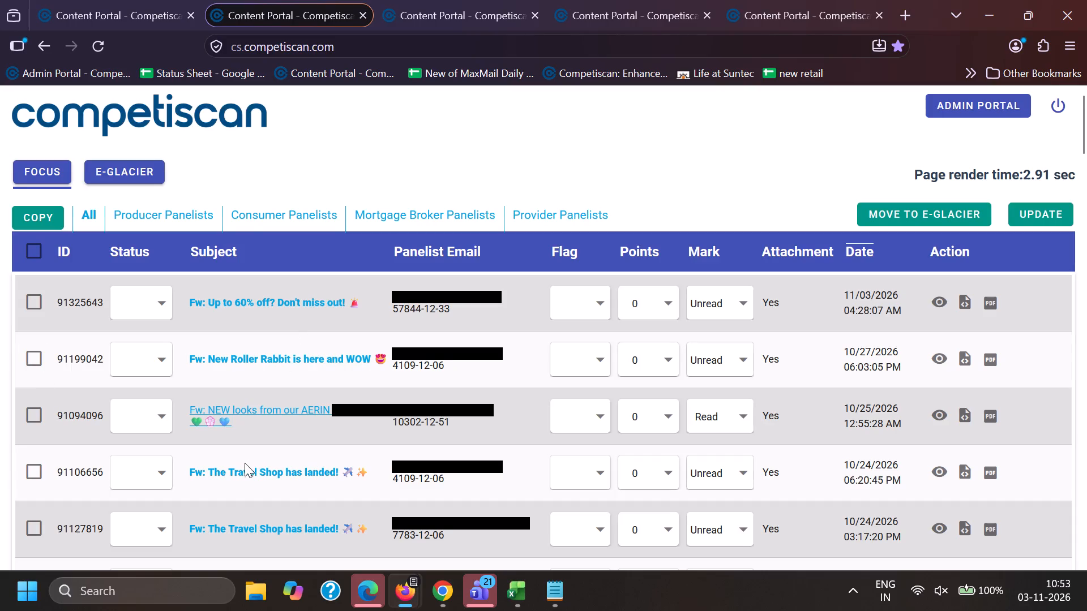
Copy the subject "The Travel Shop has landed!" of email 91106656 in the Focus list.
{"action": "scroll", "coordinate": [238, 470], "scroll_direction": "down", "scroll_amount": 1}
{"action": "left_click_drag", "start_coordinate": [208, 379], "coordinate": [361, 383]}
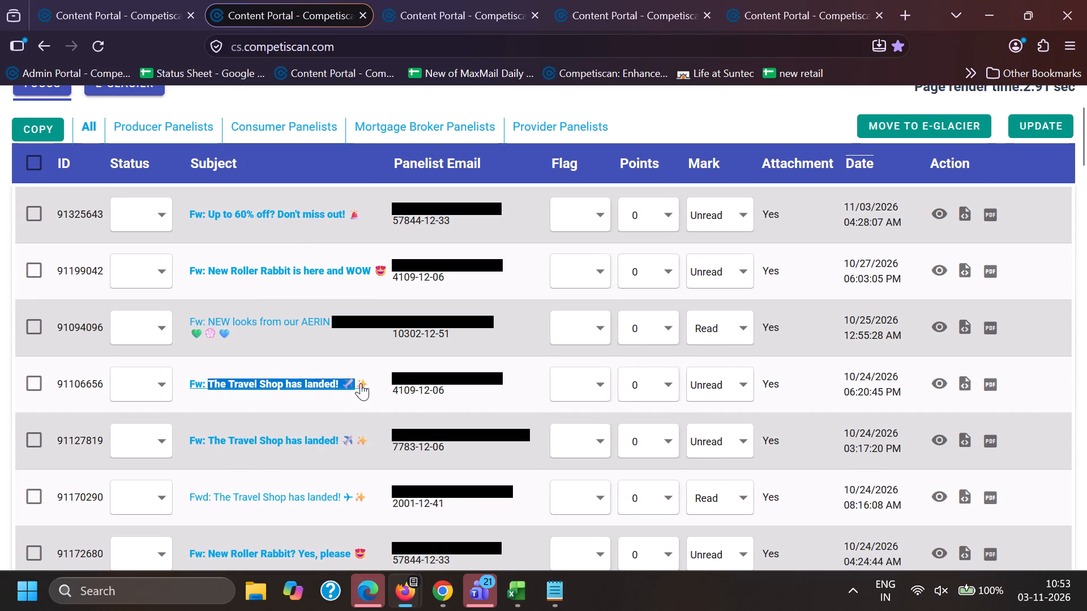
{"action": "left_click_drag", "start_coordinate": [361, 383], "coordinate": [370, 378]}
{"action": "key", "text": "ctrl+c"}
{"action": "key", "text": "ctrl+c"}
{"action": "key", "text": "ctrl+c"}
Show the E-Glacier list for the same search and copy the subject "Up to 60% off? Don't miss out!" without its Fw prefix.
{"action": "scroll", "coordinate": [207, 397], "scroll_direction": "up", "scroll_amount": 5}
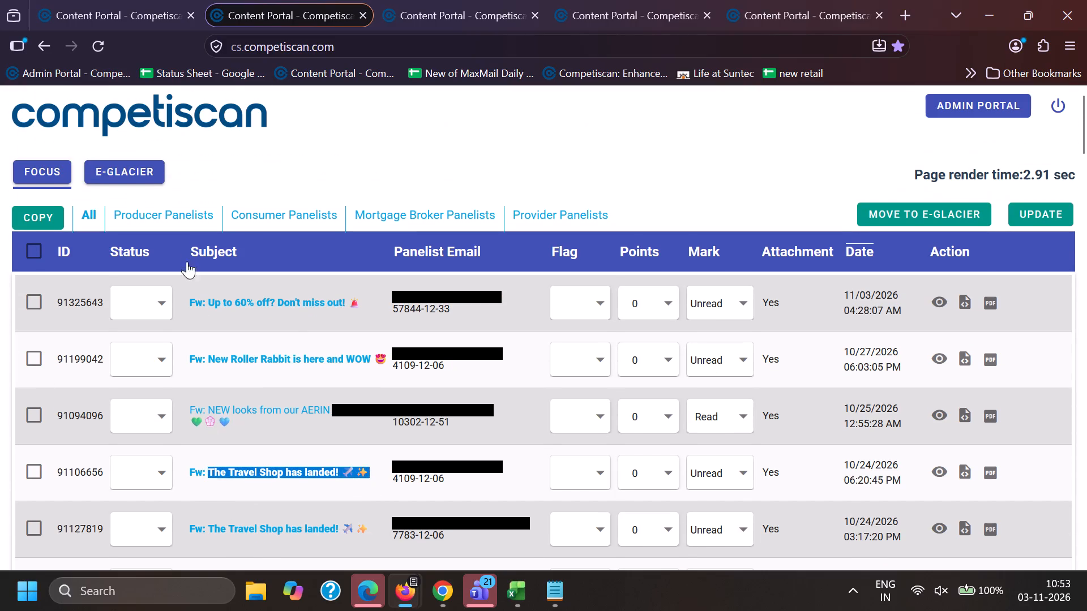
{"action": "left_click", "coordinate": [135, 172]}
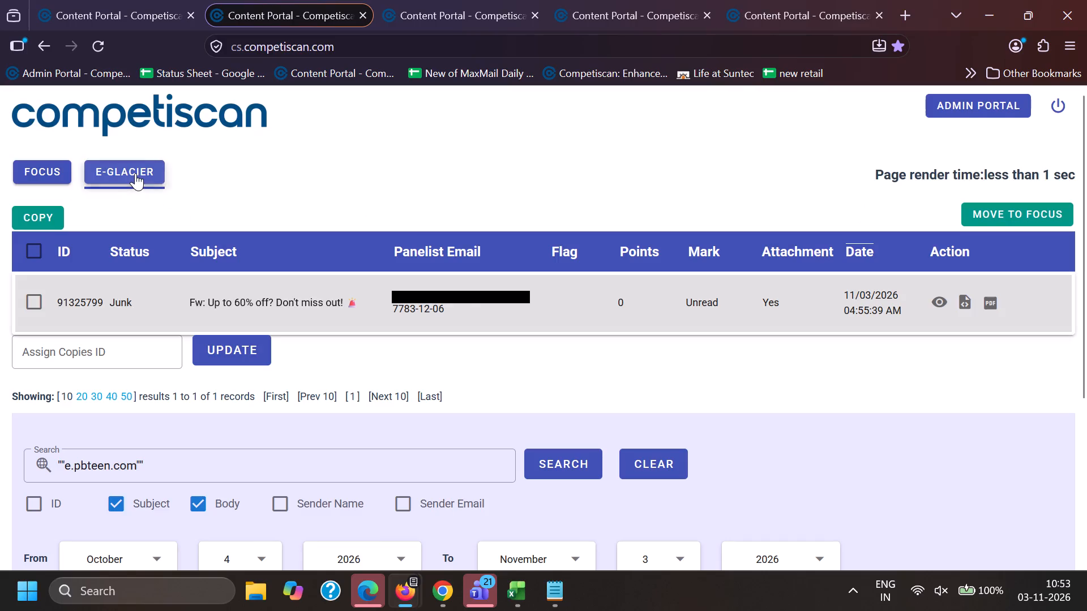
{"action": "left_click_drag", "start_coordinate": [207, 303], "coordinate": [358, 319]}
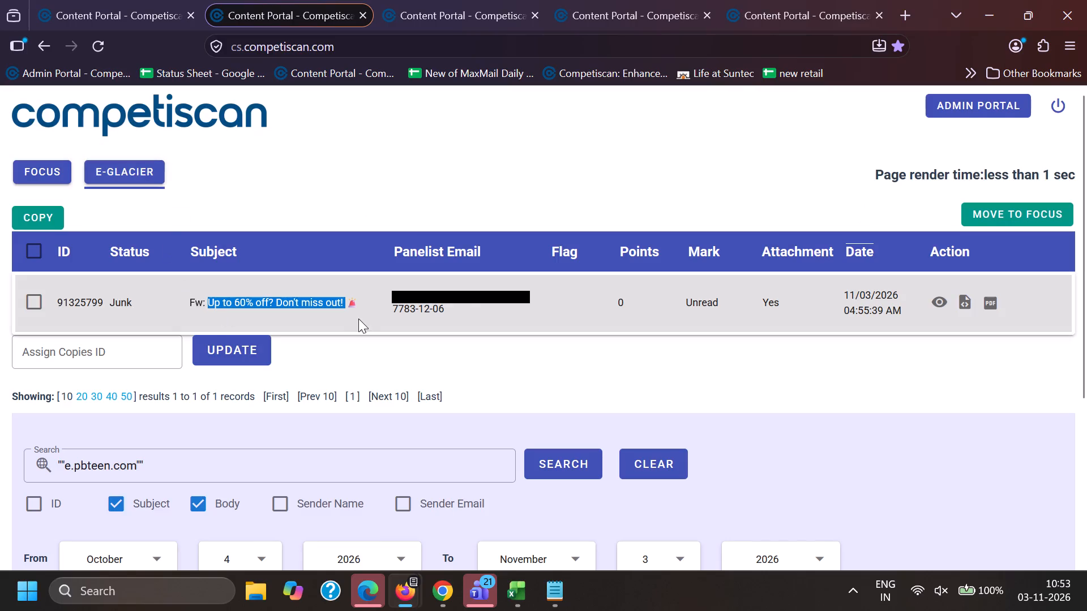
{"action": "left_click_drag", "start_coordinate": [358, 319], "coordinate": [361, 317]}
{"action": "key", "text": "ctrl+c"}
{"action": "key", "text": "ctrl+c"}
Switch to the Chrome content portal list with the auto financing offers and search subjects for the quoted phrase "Up to 60% off? Don't miss out!".
{"action": "left_click", "coordinate": [429, 605]}
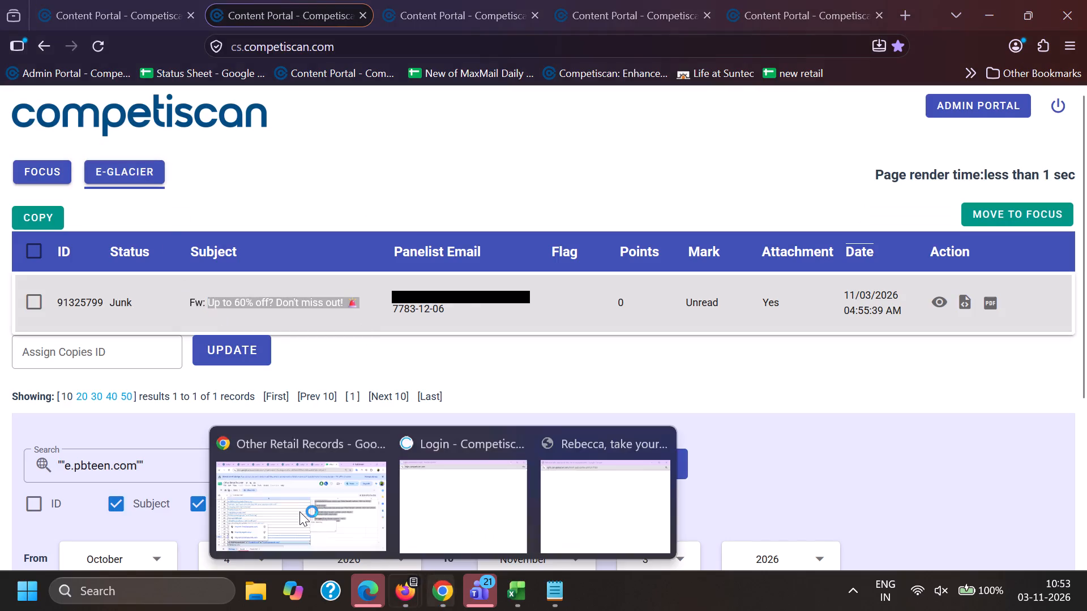
{"action": "left_click", "coordinate": [299, 511]}
{"action": "left_click", "coordinate": [212, 0]}
{"action": "left_click", "coordinate": [263, 0]}
{"action": "scroll", "coordinate": [247, 385], "scroll_direction": "down", "scroll_amount": 20}
{"action": "scroll", "coordinate": [247, 385], "scroll_direction": "down", "scroll_amount": 2}
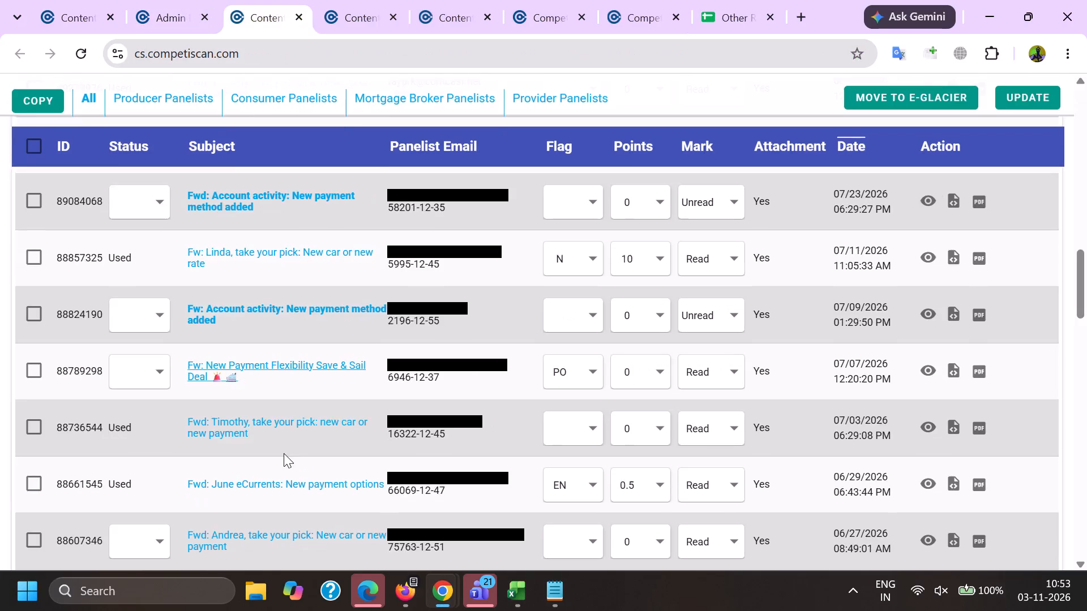
{"action": "scroll", "coordinate": [284, 453], "scroll_direction": "down", "scroll_amount": 10}
{"action": "left_click_drag", "start_coordinate": [360, 239], "coordinate": [2, 234]}
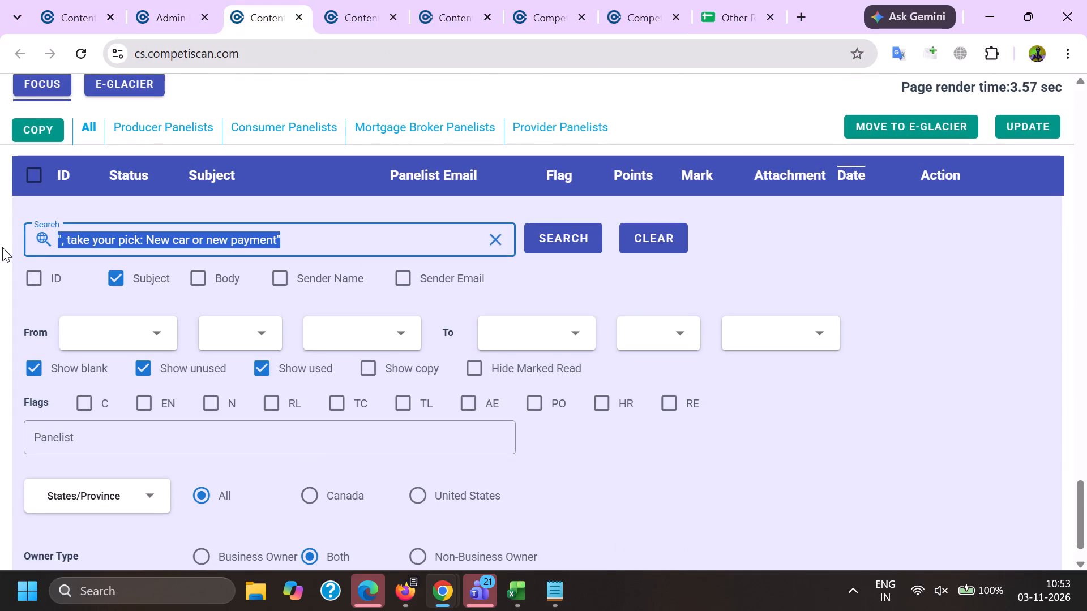
{"action": "key", "text": "BackSpace"}
{"action": "key", "text": "shift+quotedbl"}
{"action": "key", "text": "ctrl+v"}
{"action": "key", "text": "shift+quotedbl"}
{"action": "key", "text": "Return"}
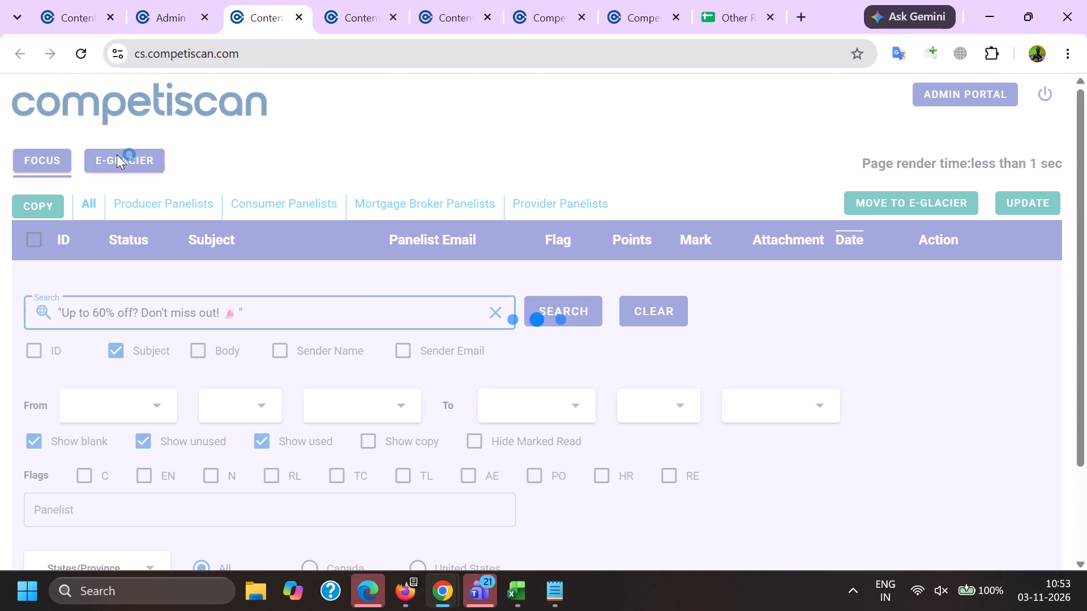
Close the two extra Content Portal pages and return to the subject search results.
{"action": "left_click", "coordinate": [396, 0]}
{"action": "left_click", "coordinate": [396, 18]}
{"action": "left_click", "coordinate": [396, 16]}
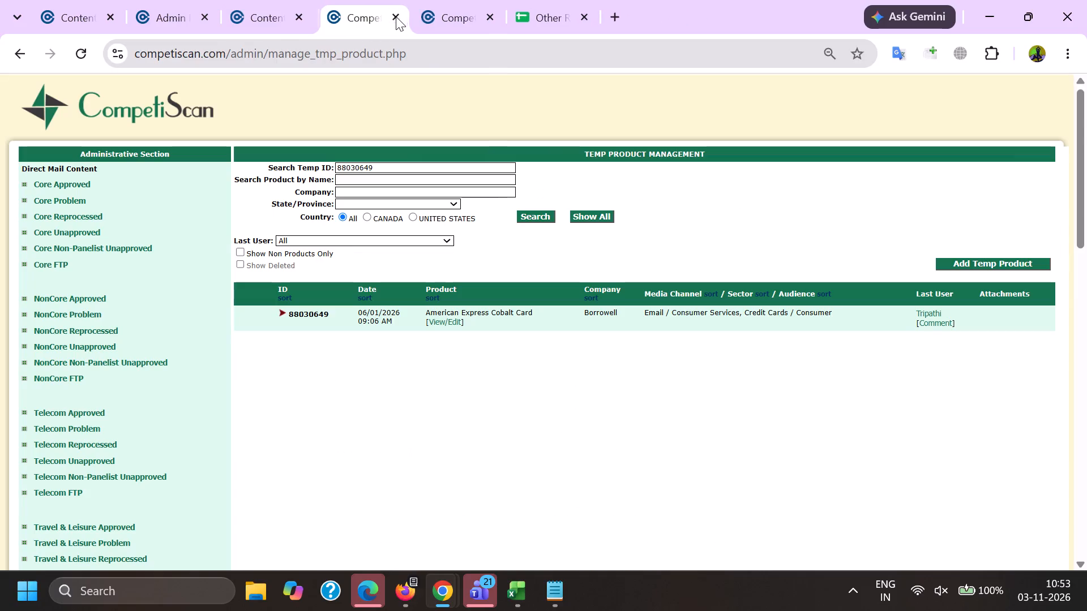
{"action": "left_click", "coordinate": [294, 0]}
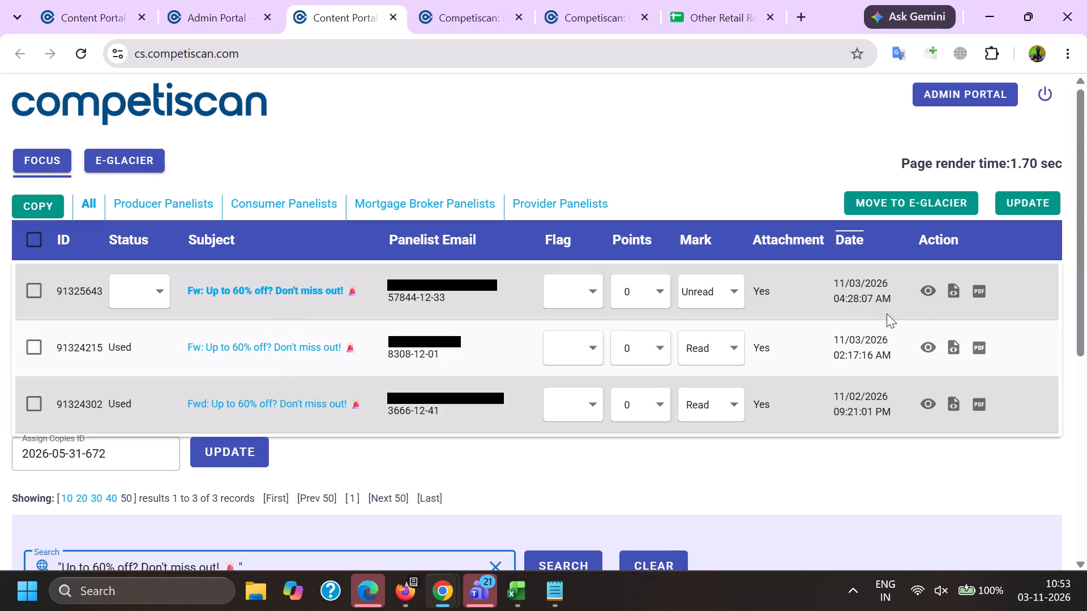
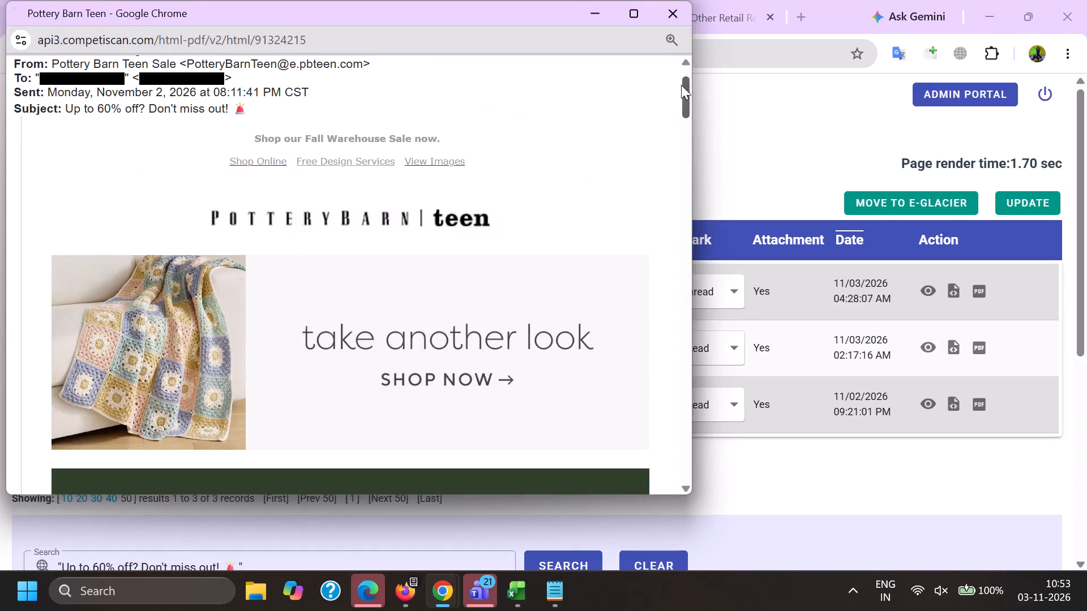
Examine the Pottery Barn Teen emails 91324302 and 91325643 from the subject search, comparing their furniture and recommendation sections.
{"action": "left_click_drag", "start_coordinate": [683, 82], "coordinate": [669, 320]}
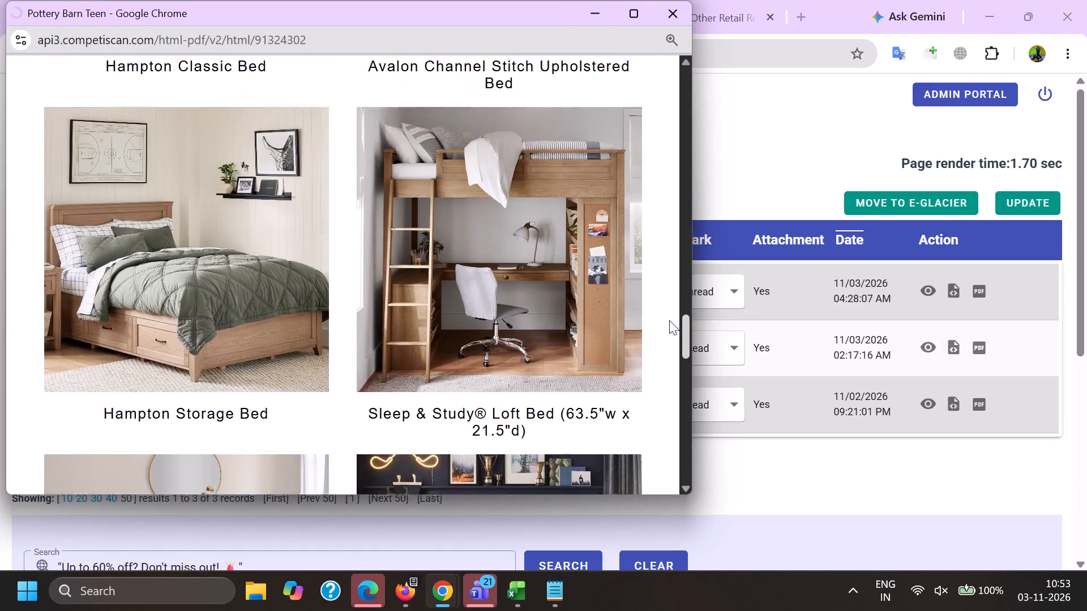
{"action": "left_click_drag", "start_coordinate": [669, 320], "coordinate": [673, 355]}
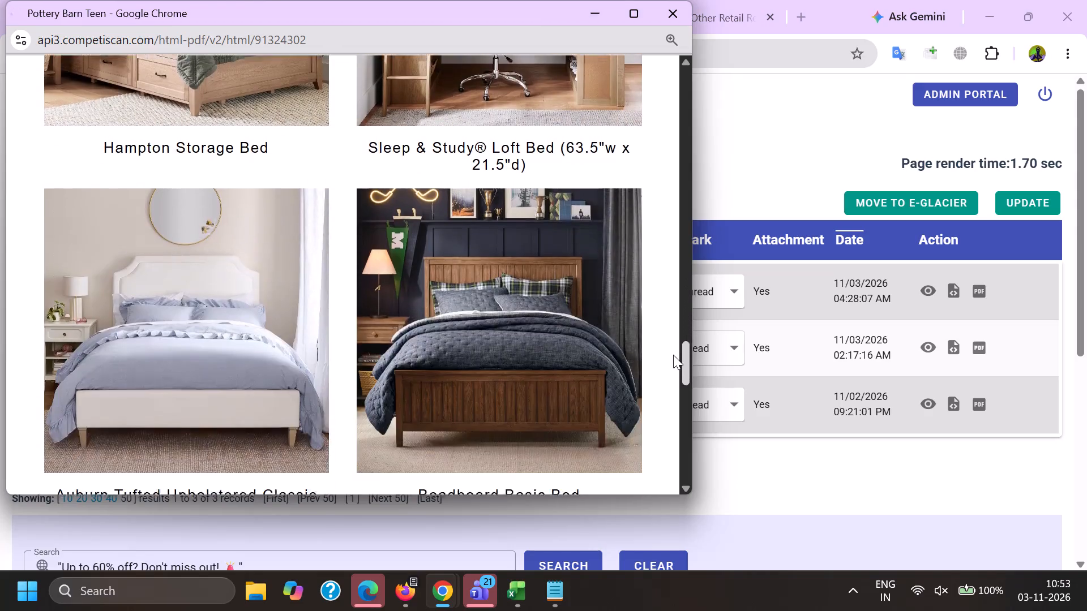
{"action": "left_click_drag", "start_coordinate": [673, 355], "coordinate": [673, 357]}
{"action": "key", "text": "alt+Tab"}
{"action": "left_click", "coordinate": [931, 294]}
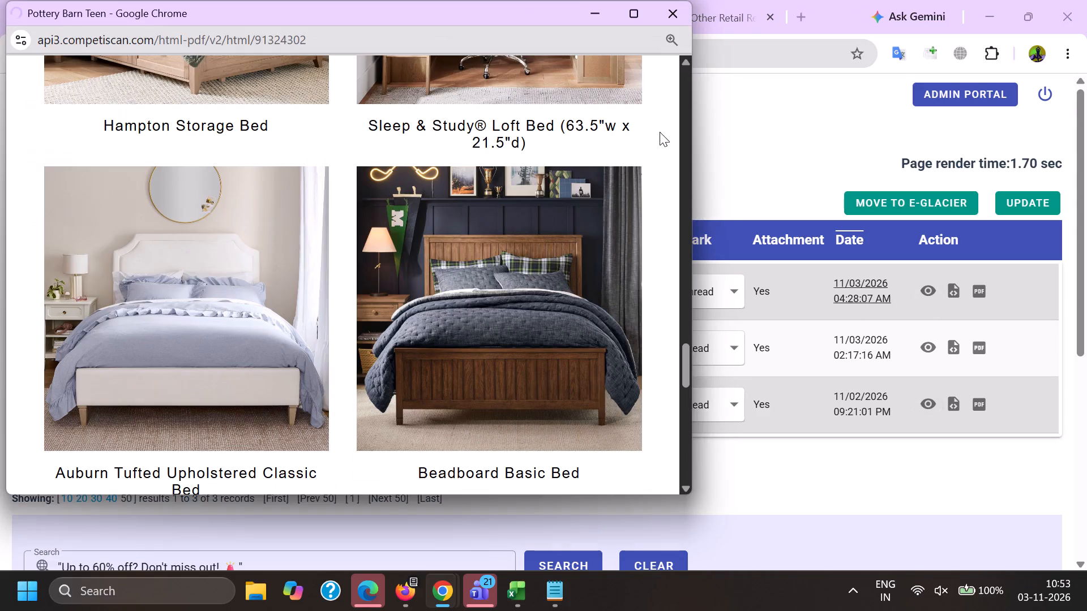
{"action": "left_click_drag", "start_coordinate": [687, 82], "coordinate": [643, 351]}
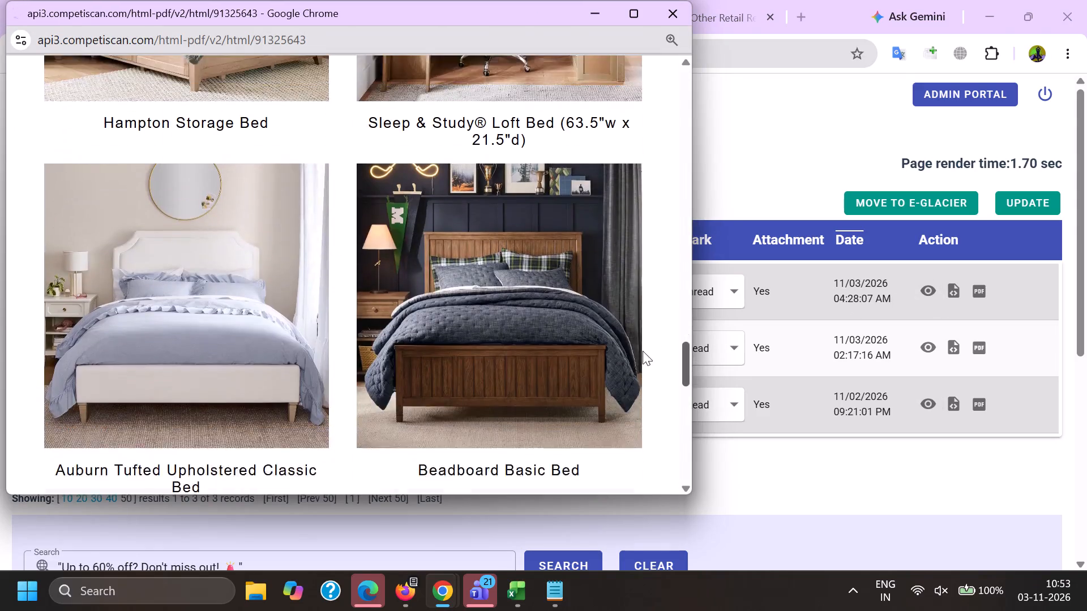
{"action": "left_click_drag", "start_coordinate": [643, 351], "coordinate": [646, 282]}
{"action": "key", "text": "alt+Tab"}
{"action": "left_click", "coordinate": [383, 172]}
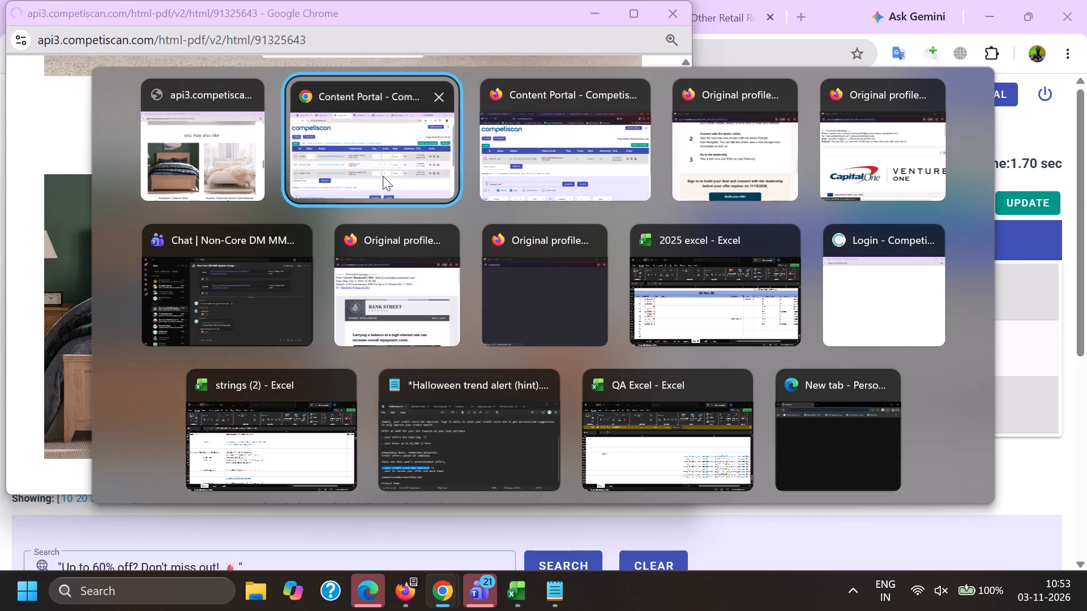
Switch to the Firefox E-Glacier list and examine Pottery Barn Teen email 91325799 down to its credit card rewards section.
{"action": "left_click", "coordinate": [406, 584]}
{"action": "left_click", "coordinate": [222, 497]}
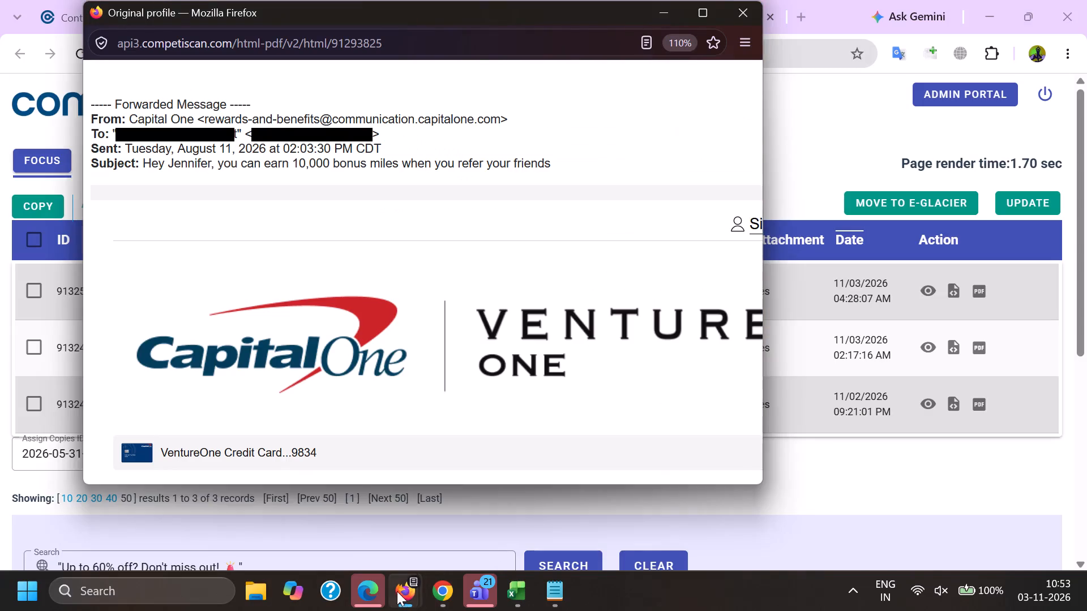
{"action": "left_click", "coordinate": [398, 595]}
{"action": "left_click", "coordinate": [143, 519]}
{"action": "left_click", "coordinate": [944, 298]}
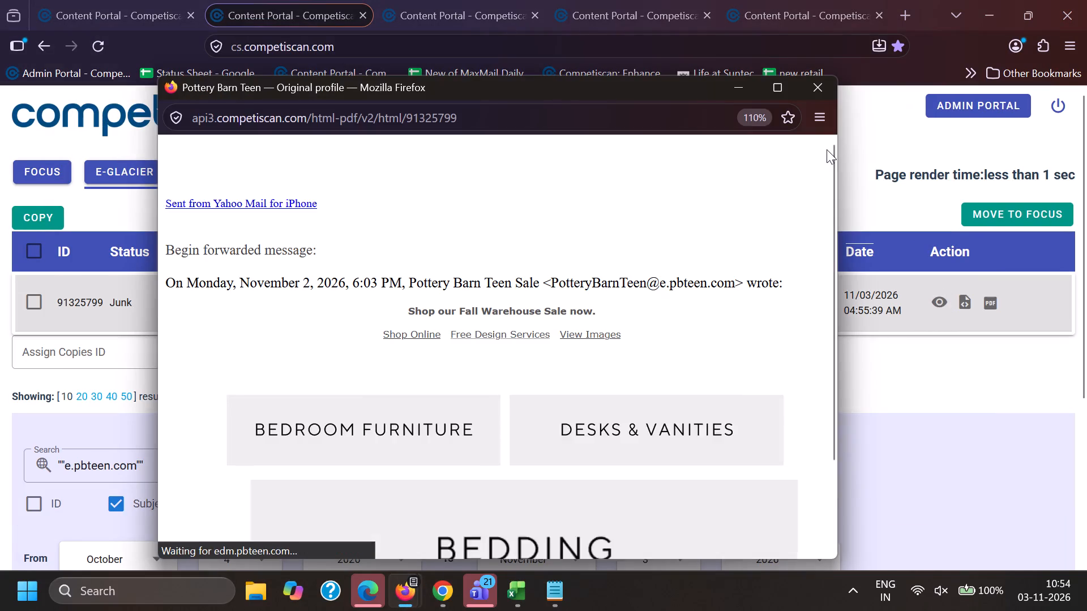
{"action": "left_click_drag", "start_coordinate": [831, 166], "coordinate": [799, 481]}
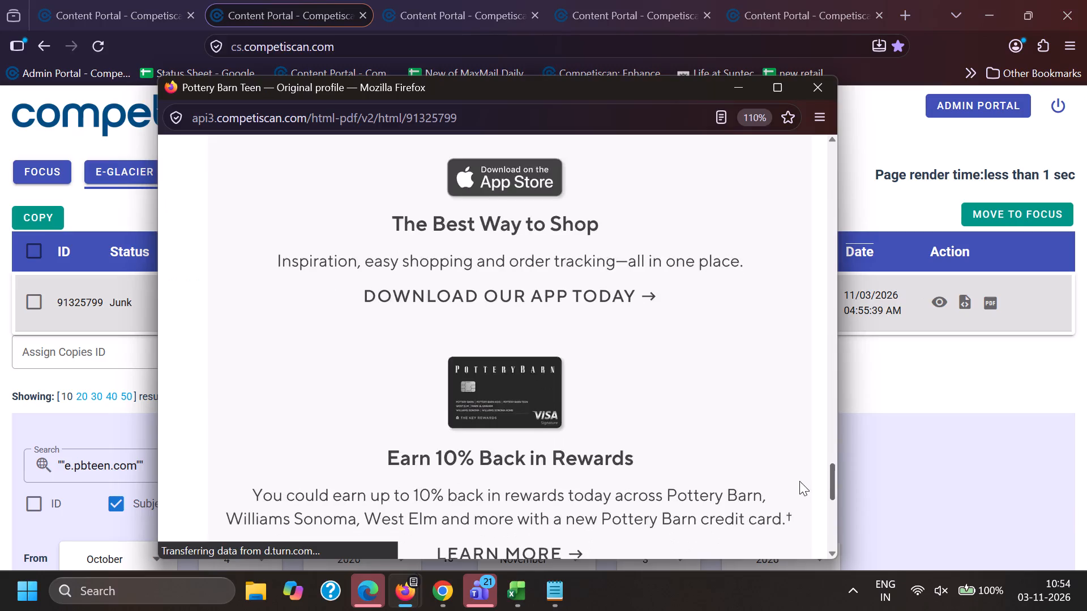
{"action": "left_click_drag", "start_coordinate": [799, 481], "coordinate": [802, 375]}
{"action": "key", "text": "alt+Tab"}
Switch to the Other Retail Records sheet in Chrome and copy the sender string "e.potterybarnkids.com".
{"action": "left_click", "coordinate": [412, 600]}
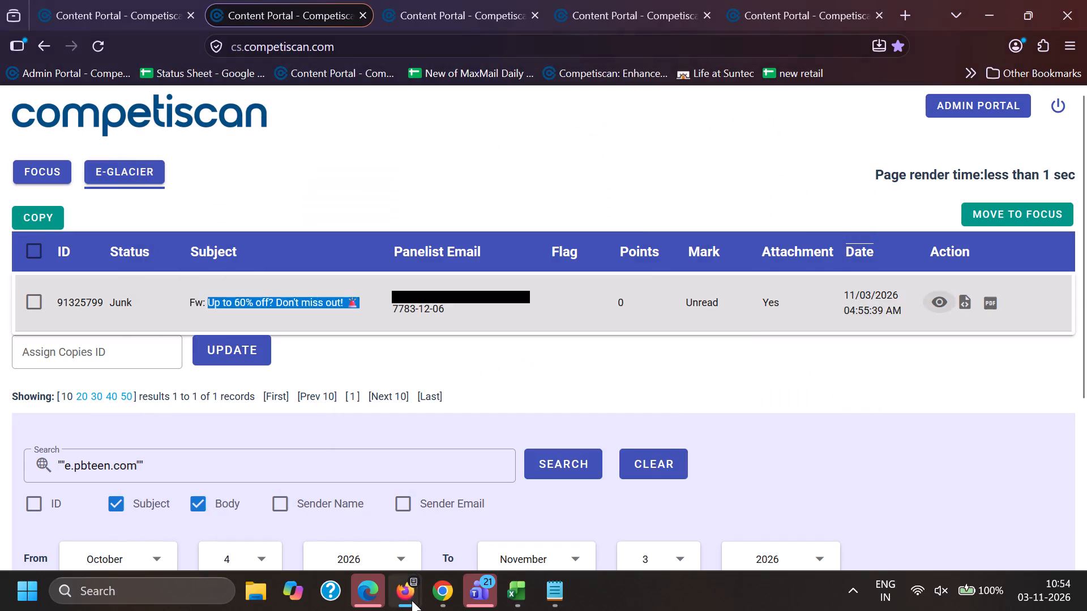
{"action": "left_click", "coordinate": [40, 492]}
{"action": "left_click", "coordinate": [176, 0]}
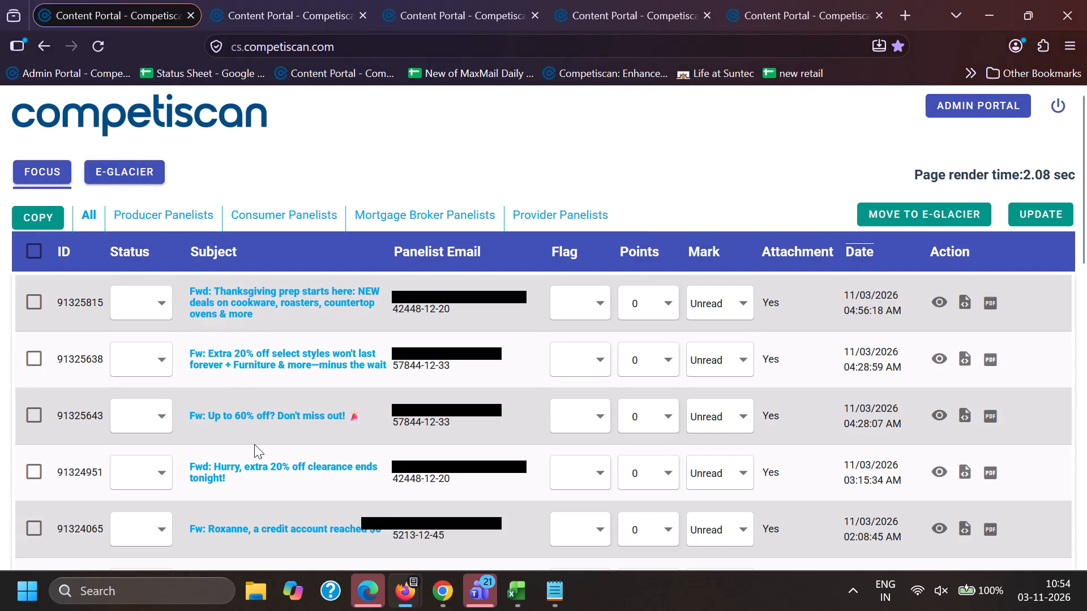
{"action": "scroll", "coordinate": [254, 444], "scroll_direction": "down", "scroll_amount": 2}
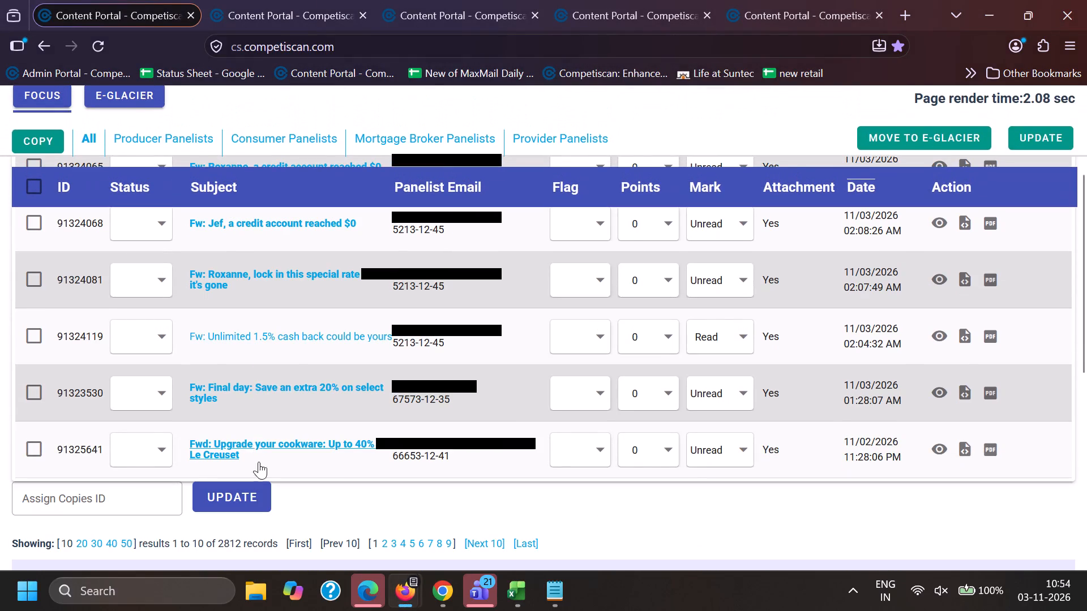
{"action": "left_click", "coordinate": [511, 597]}
{"action": "left_click", "coordinate": [518, 522]}
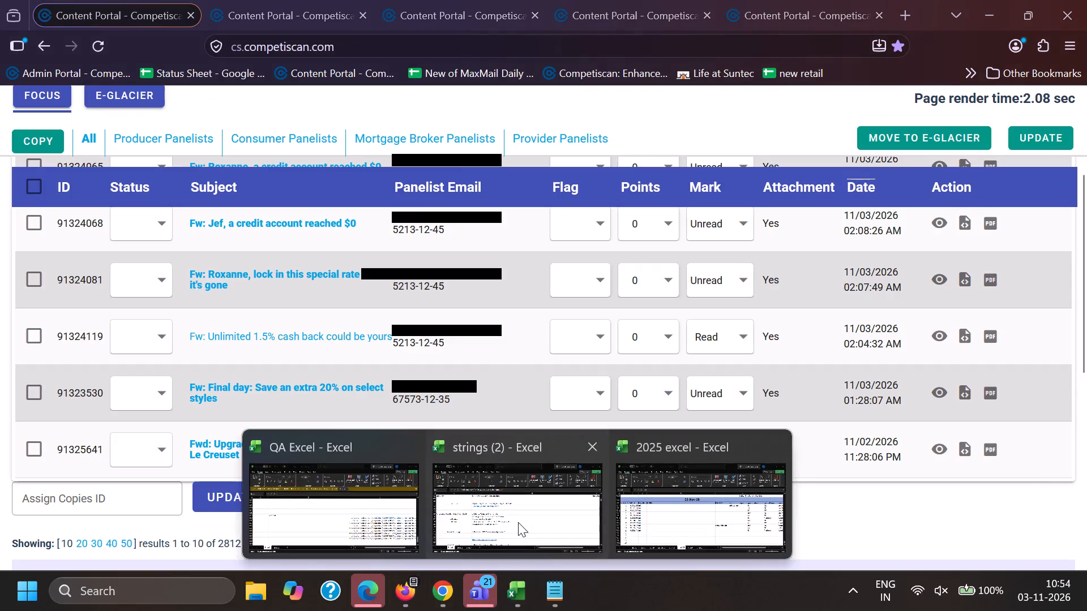
{"action": "left_click", "coordinate": [438, 604]}
{"action": "left_click", "coordinate": [287, 496]}
{"action": "left_click", "coordinate": [661, 0]}
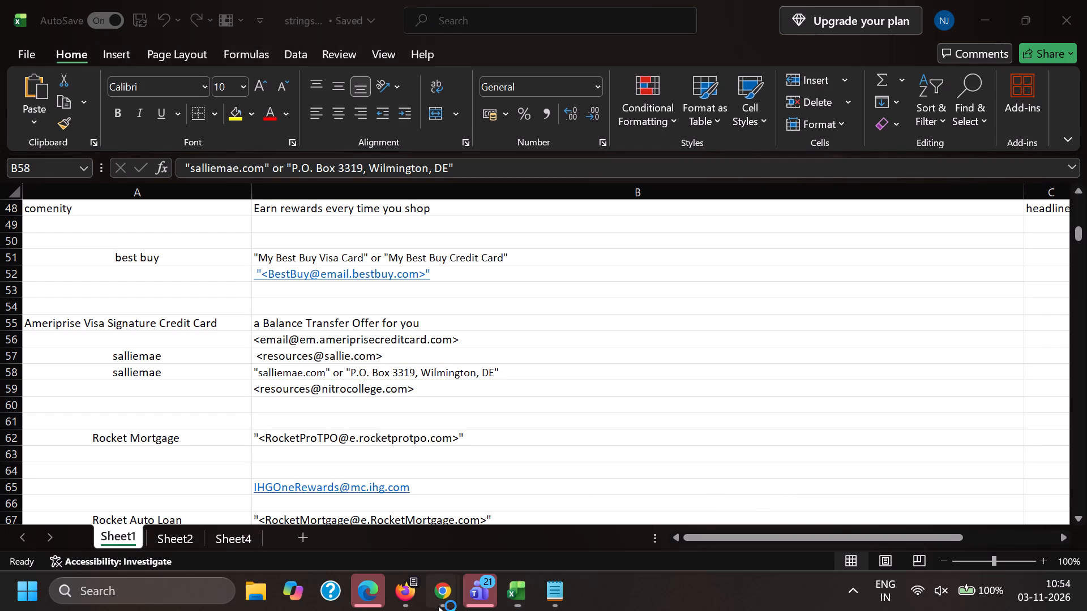
{"action": "left_click", "coordinate": [533, 467]}
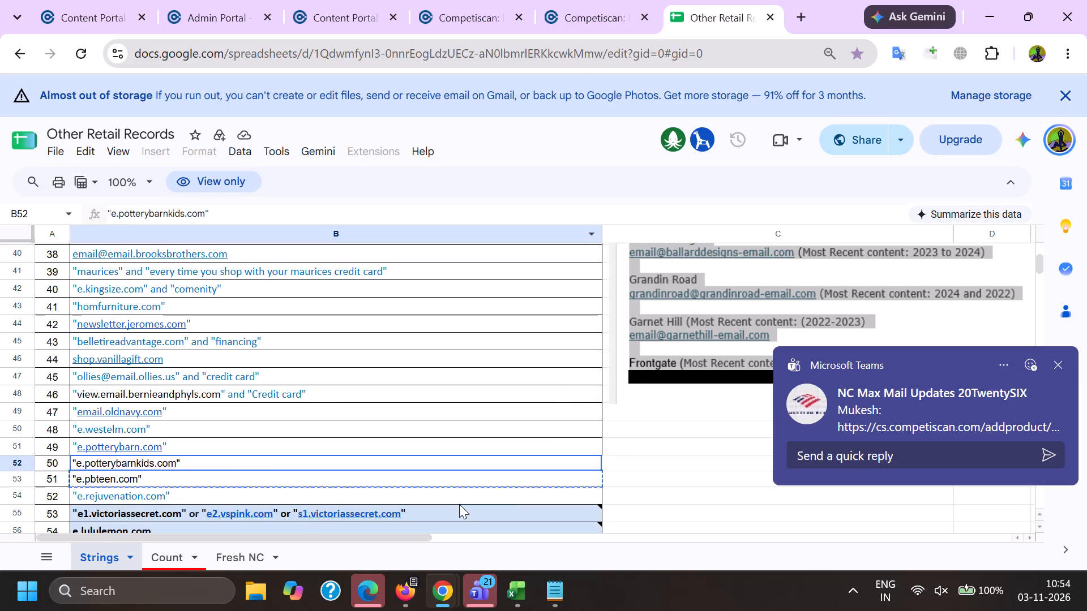
{"action": "key", "text": "ctrl+c"}
Switch to the Firefox E-Glacier list with the "e.pbteen.com" search and search for the quoted string "e.potterybarnkids.com" instead.
{"action": "left_click", "coordinate": [415, 589]}
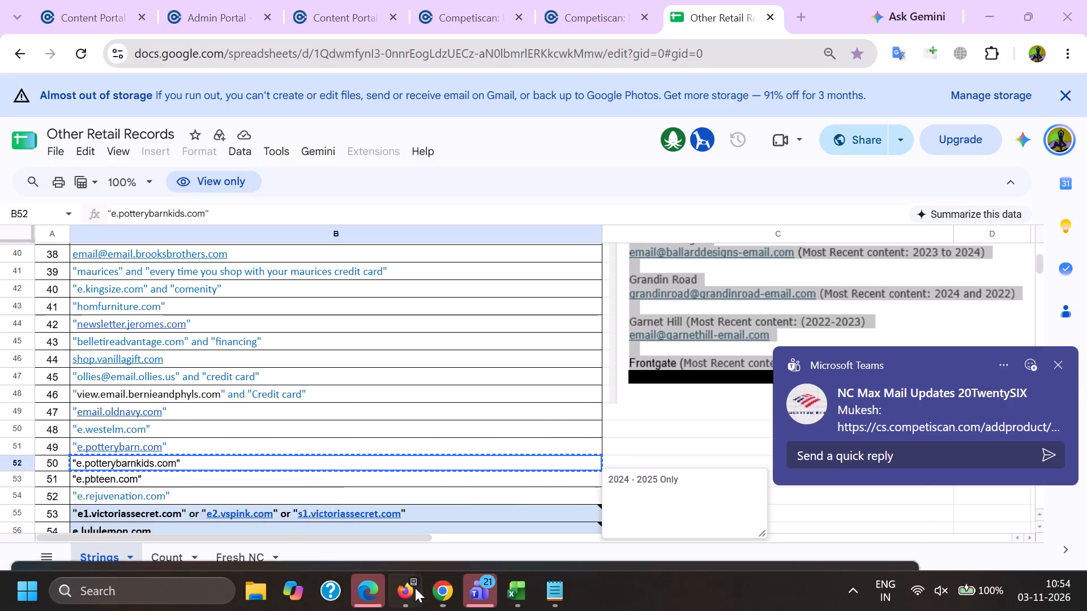
{"action": "left_click", "coordinate": [151, 493]}
{"action": "scroll", "coordinate": [357, 351], "scroll_direction": "down", "scroll_amount": 2}
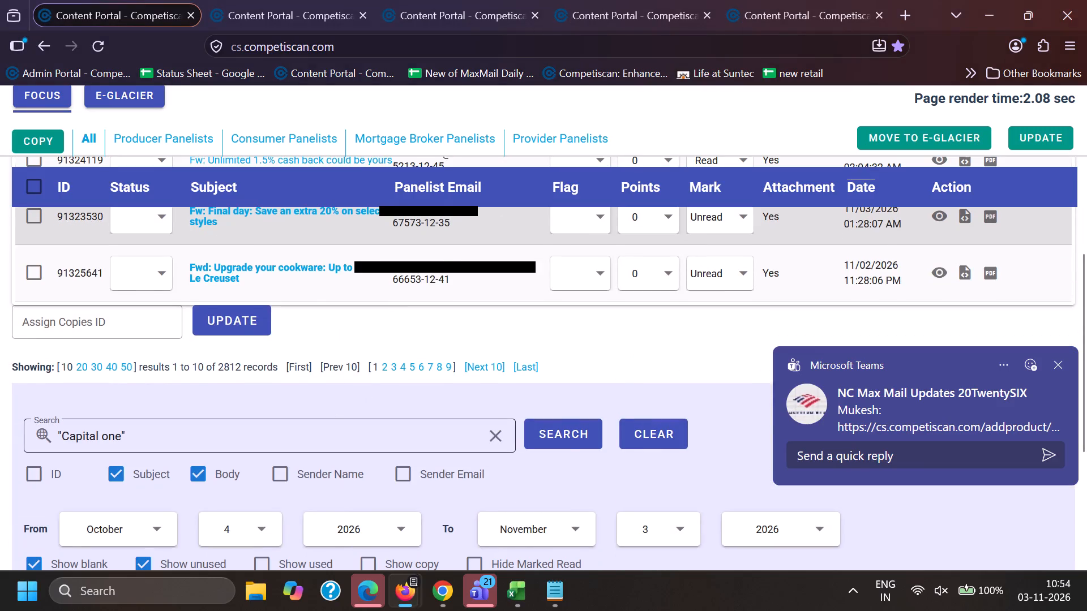
{"action": "left_click", "coordinate": [313, 0]}
{"action": "left_click", "coordinate": [459, 0]}
{"action": "left_click", "coordinate": [313, 0]}
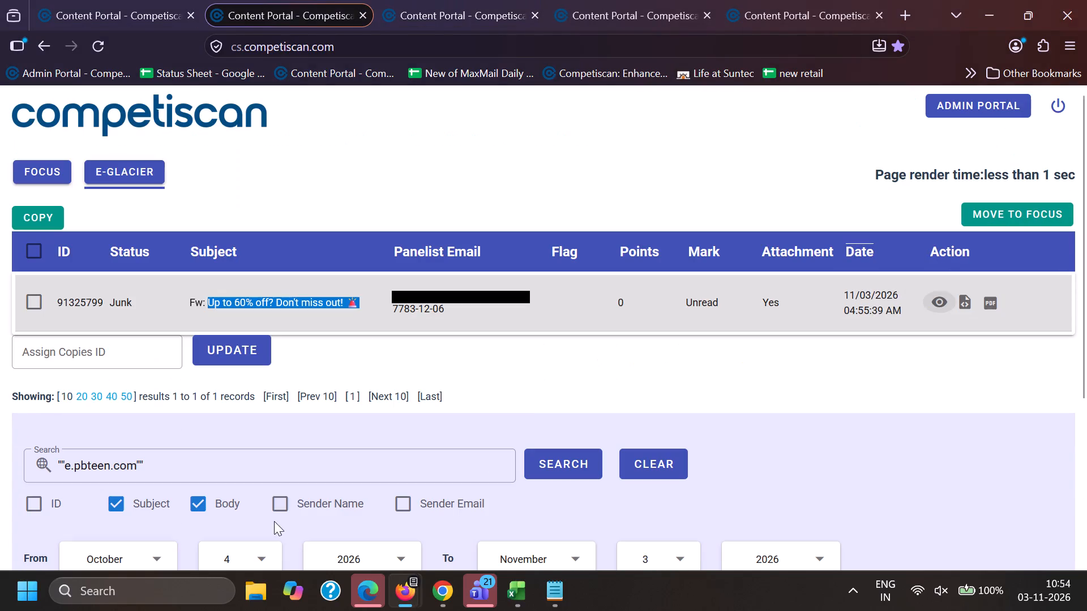
{"action": "left_click_drag", "start_coordinate": [282, 472], "coordinate": [0, 412]}
{"action": "key", "text": "BackSpace"}
{"action": "key", "text": "shift+quotedbl"}
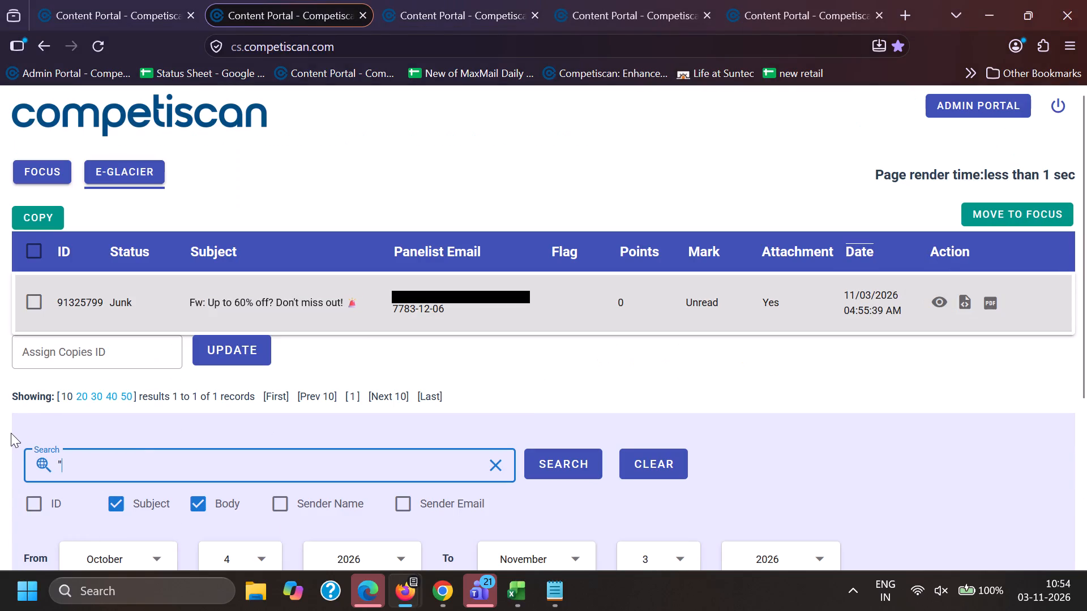
{"action": "key", "text": "ctrl+v"}
{"action": "key", "text": "shift+quotedbl"}
{"action": "key", "text": "Return"}
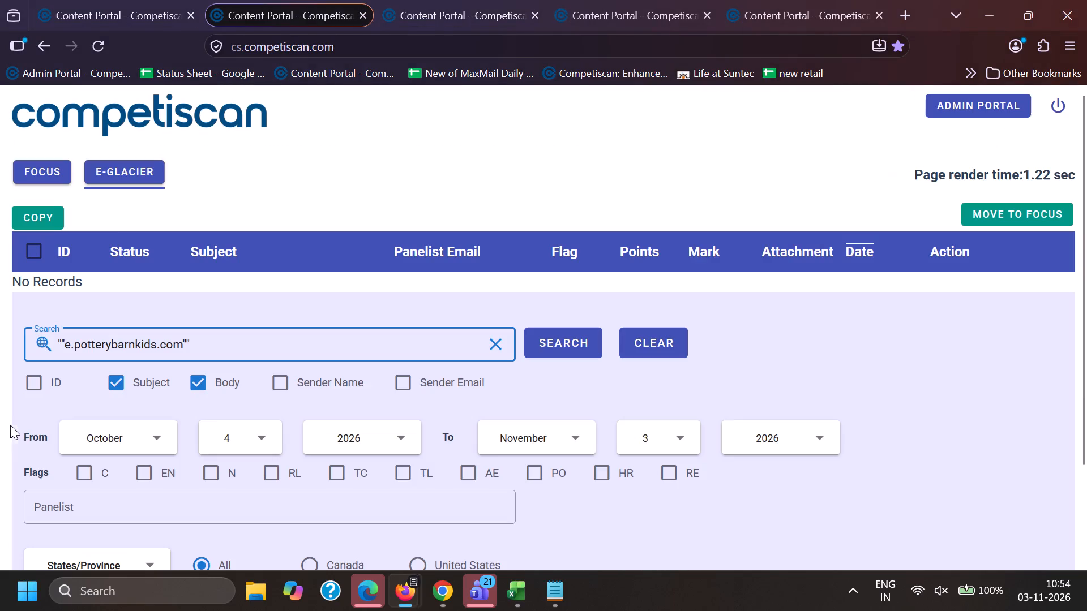
Show the Focus list for the same search and copy the subject "Still need a costume? Visit us in store" without its Fw prefix.
{"action": "left_click", "coordinate": [65, 173]}
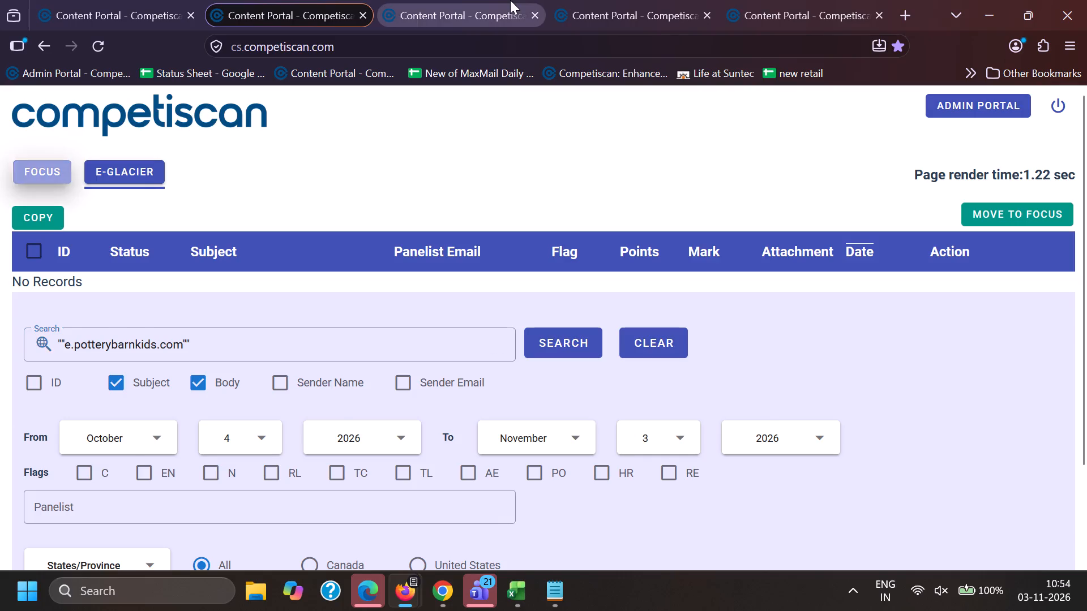
{"action": "left_click", "coordinate": [452, 0]}
{"action": "left_click", "coordinate": [308, 0]}
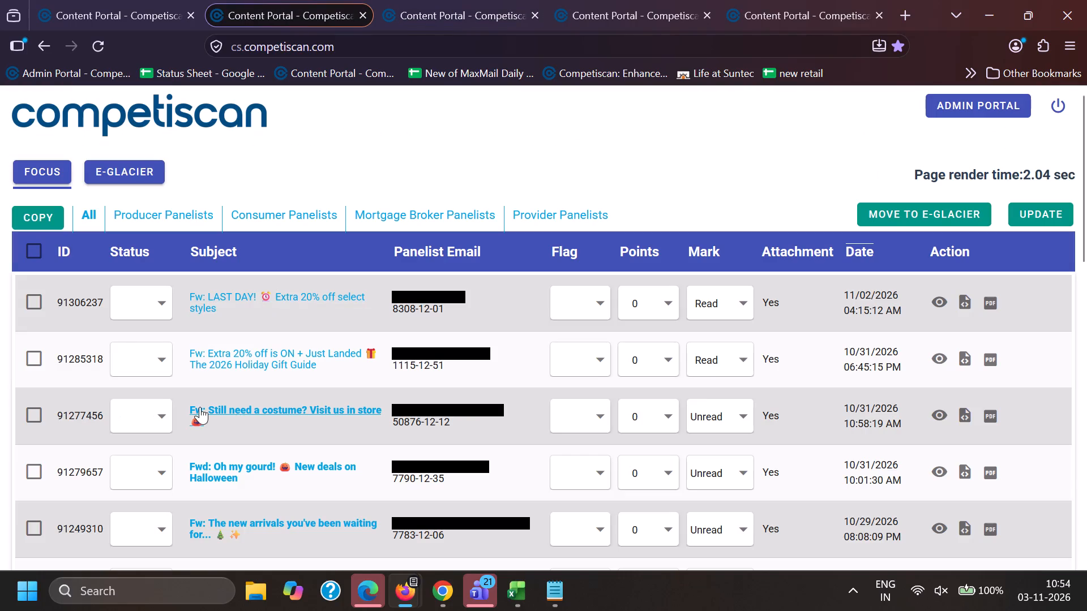
{"action": "left_click_drag", "start_coordinate": [208, 399], "coordinate": [224, 421]}
{"action": "key", "text": "ctrl+c"}
{"action": "key", "text": "ctrl+c"}
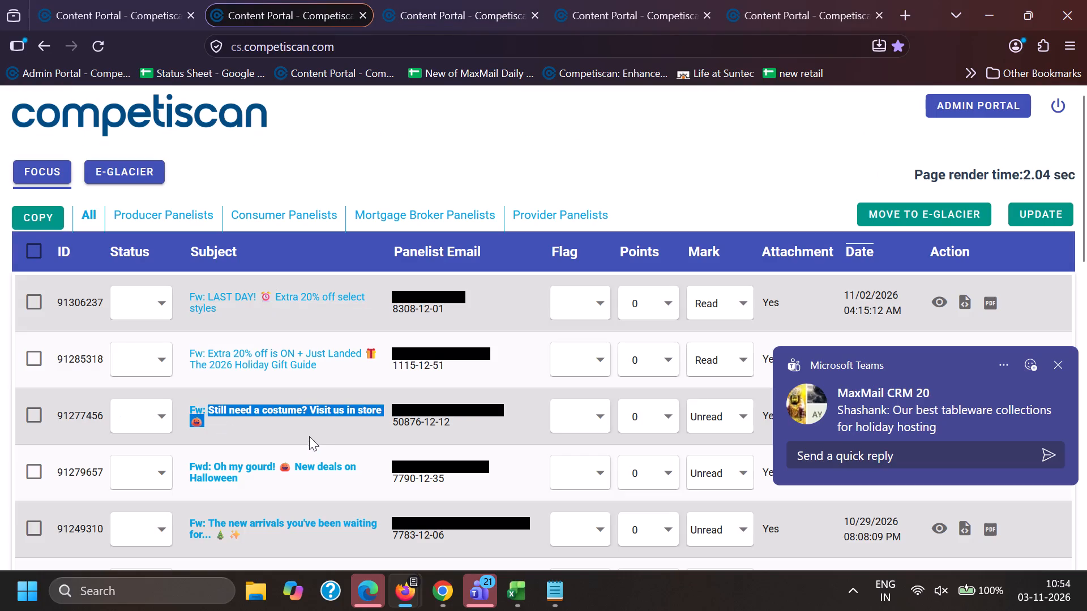
{"action": "scroll", "coordinate": [316, 405], "scroll_direction": "down", "scroll_amount": 2}
{"action": "scroll", "coordinate": [318, 405], "scroll_direction": "up", "scroll_amount": 4}
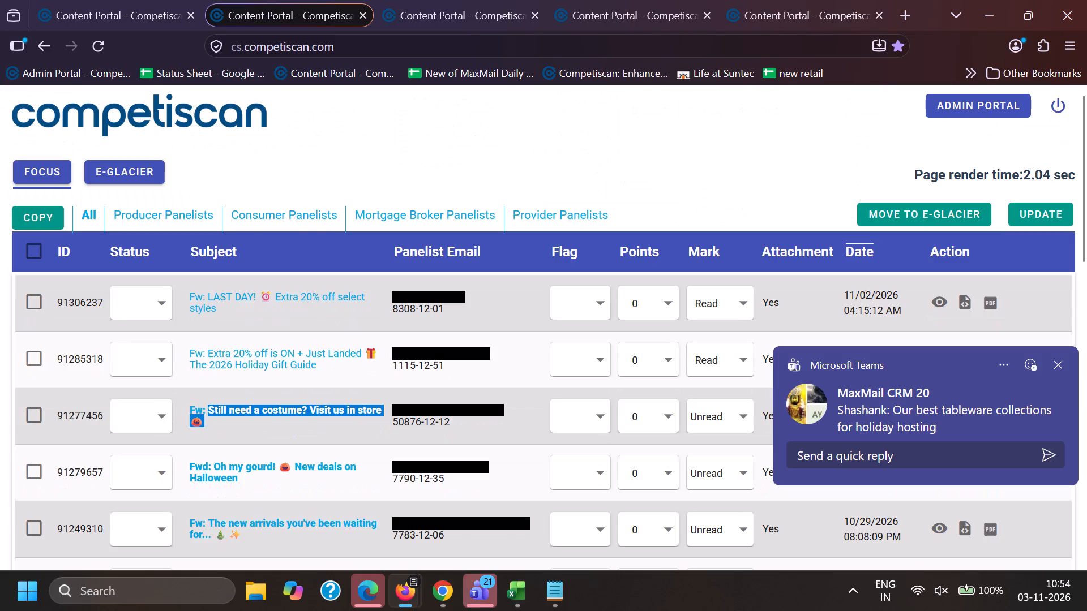
Copy the string "e.potterybarn.com" from the Other Retail Records sheet and search the Firefox Focus list for it in quotes.
{"action": "left_click", "coordinate": [444, 600]}
{"action": "left_click", "coordinate": [323, 511]}
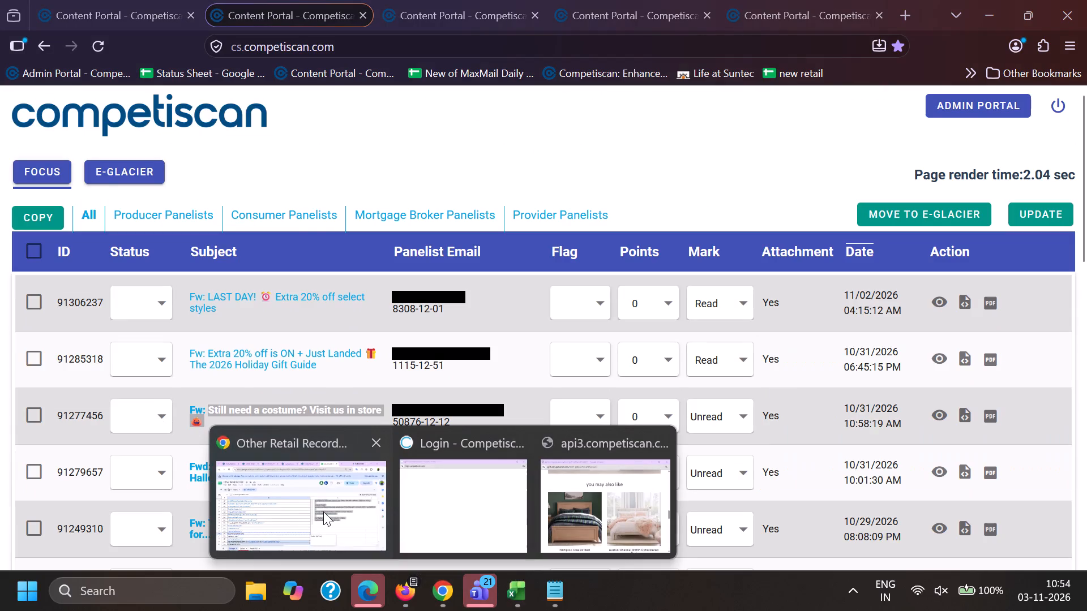
{"action": "left_click", "coordinate": [171, 448]}
{"action": "key", "text": "ctrl+c"}
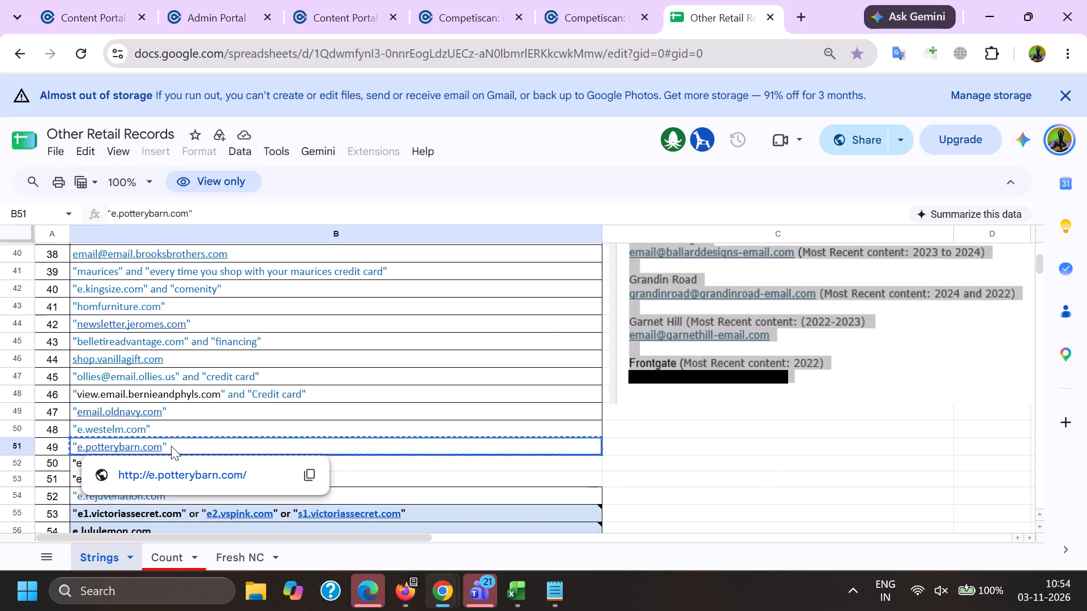
{"action": "key", "text": "alt+Tab"}
{"action": "scroll", "coordinate": [259, 378], "scroll_direction": "down", "scroll_amount": 5}
{"action": "left_click_drag", "start_coordinate": [275, 347], "coordinate": [147, 332]}
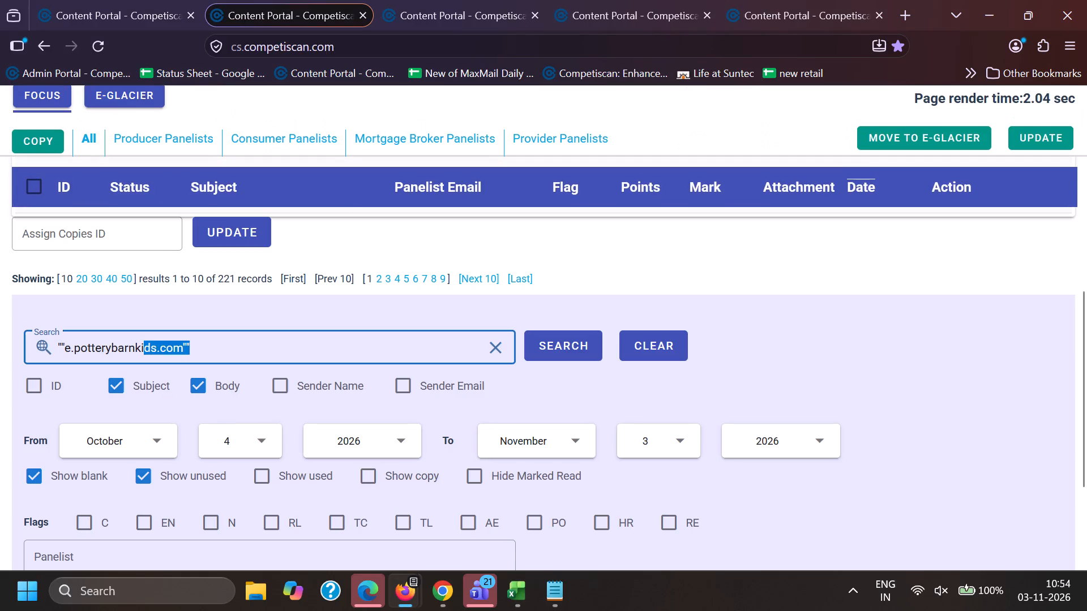
{"action": "left_click_drag", "start_coordinate": [147, 332], "coordinate": [61, 285]}
{"action": "key", "text": "BackSpace"}
{"action": "key", "text": "shift+quotedbl"}
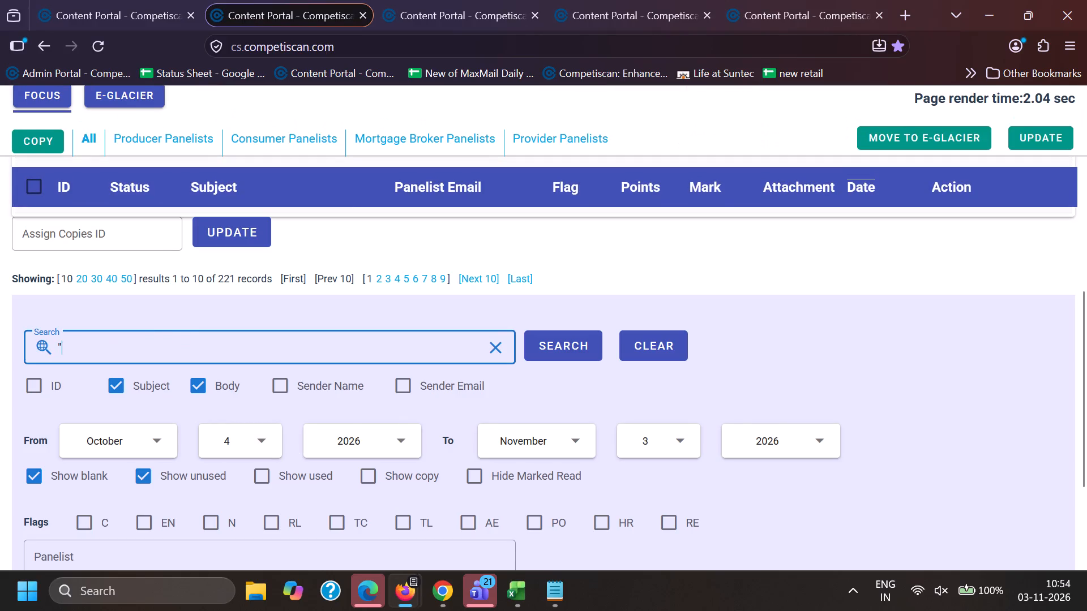
{"action": "key", "text": "ctrl+v"}
{"action": "key", "text": "shift+quotedbl"}
{"action": "key", "text": "Return"}
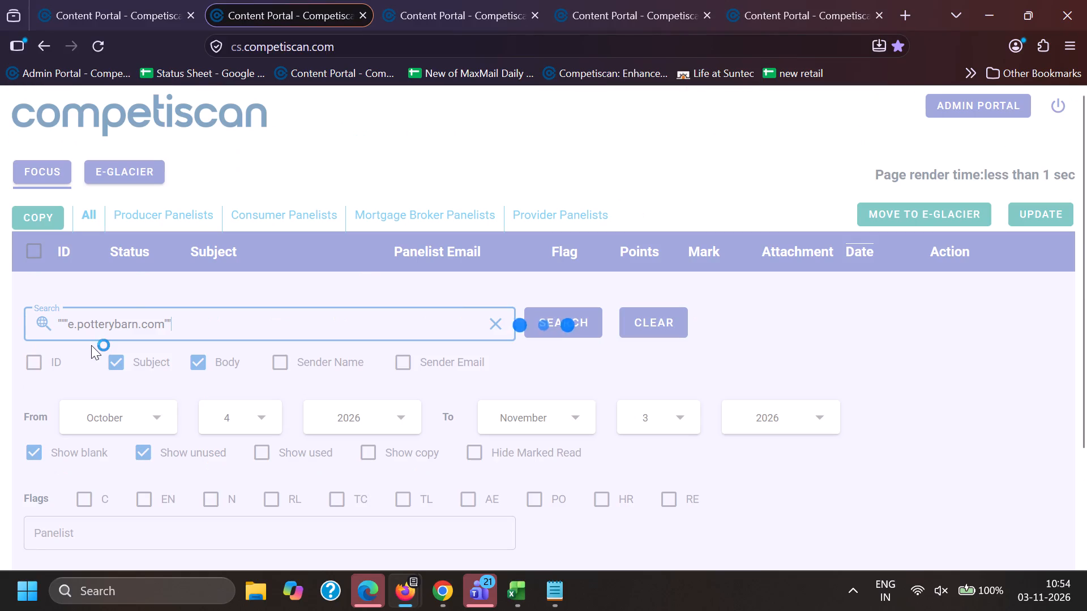
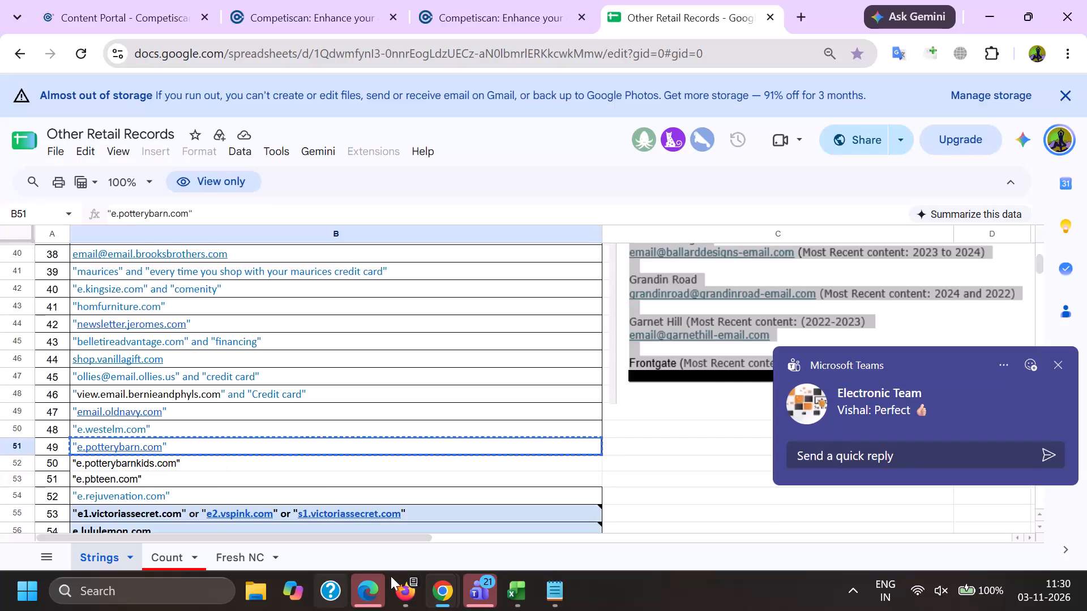
Close the leftover email preview windows in Firefox and return to the content portal.
{"action": "left_click", "coordinate": [403, 594]}
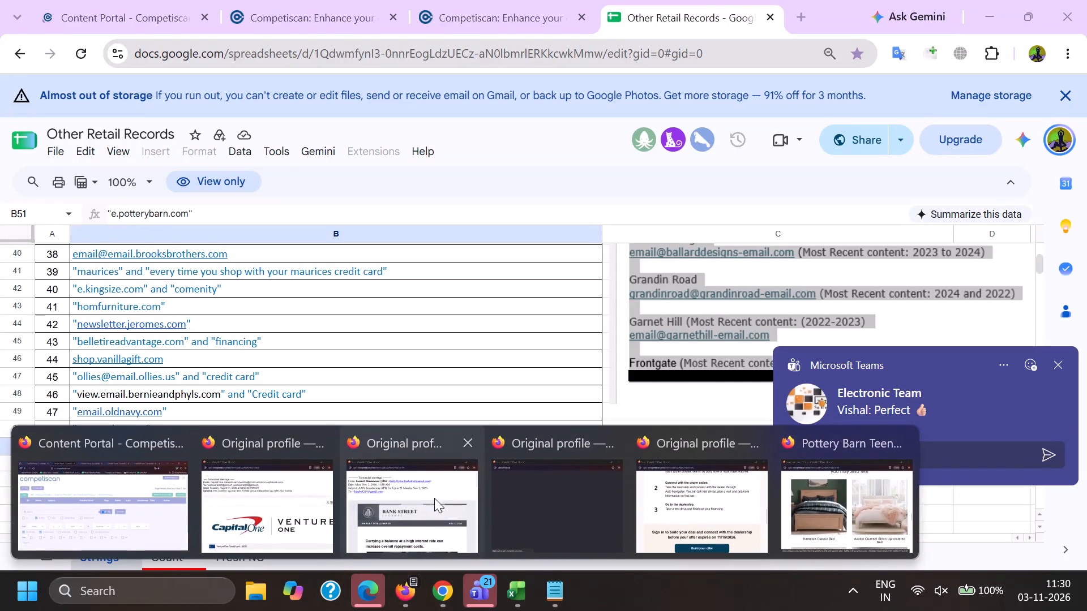
{"action": "left_click", "coordinate": [320, 437]}
{"action": "left_click", "coordinate": [338, 442]}
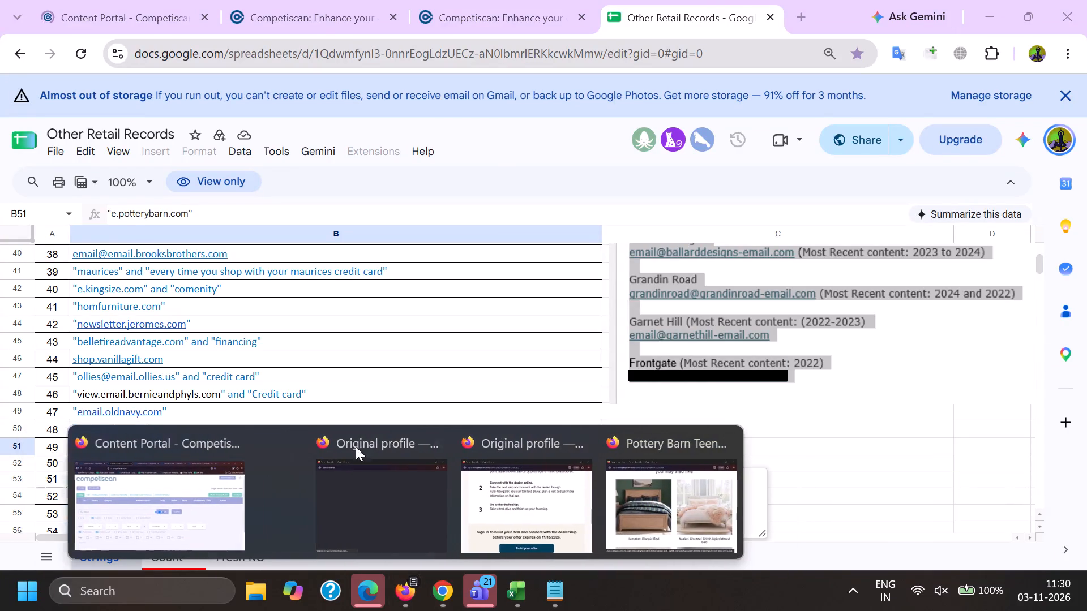
{"action": "left_click", "coordinate": [402, 437]}
{"action": "left_click", "coordinate": [486, 442]}
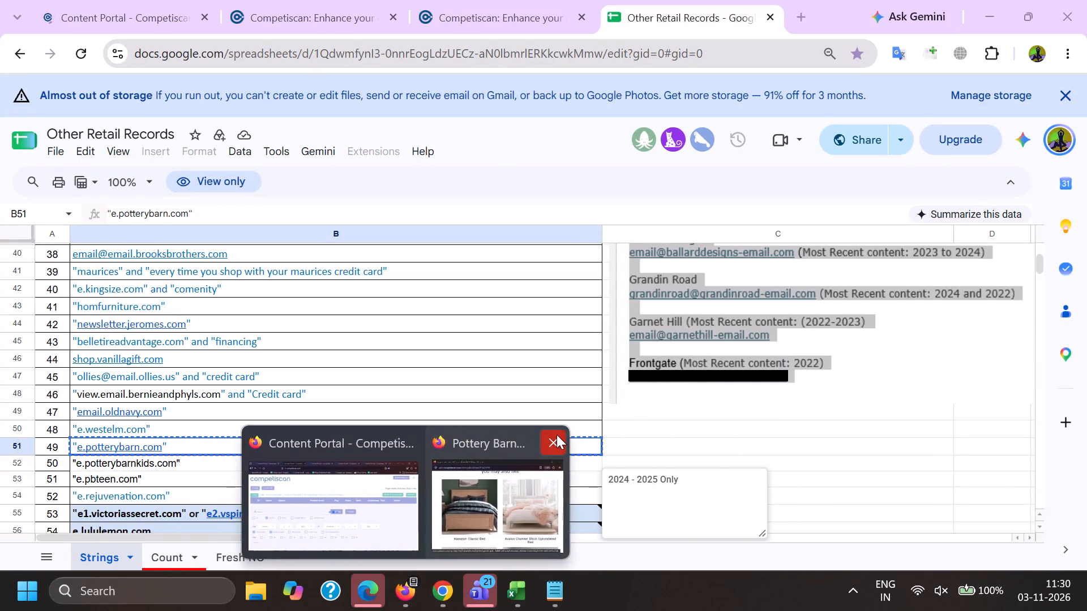
{"action": "left_click", "coordinate": [557, 435]}
{"action": "left_click", "coordinate": [443, 489]}
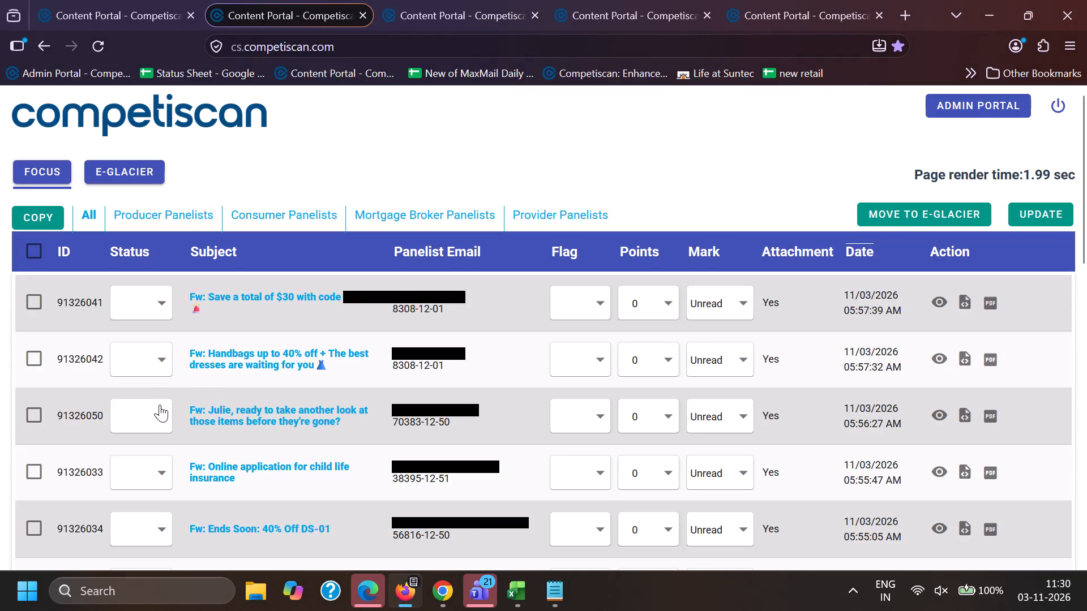
Preview the Focus email about taking another look at items before they're gone, and close it.
{"action": "left_click", "coordinate": [932, 417]}
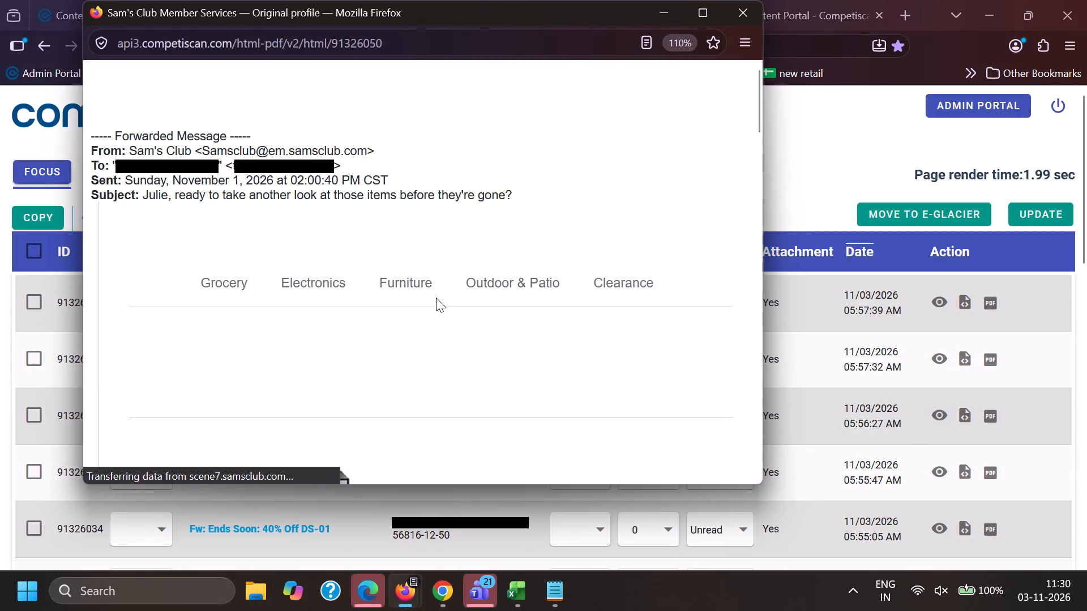
{"action": "scroll", "coordinate": [436, 296], "scroll_direction": "down", "scroll_amount": 6}
{"action": "key", "text": "alt+Tab"}
Search the Focus list's subjects and bodies across all regions for the quoted string "e.potterybarn.com".
{"action": "scroll", "coordinate": [387, 376], "scroll_direction": "down", "scroll_amount": 3}
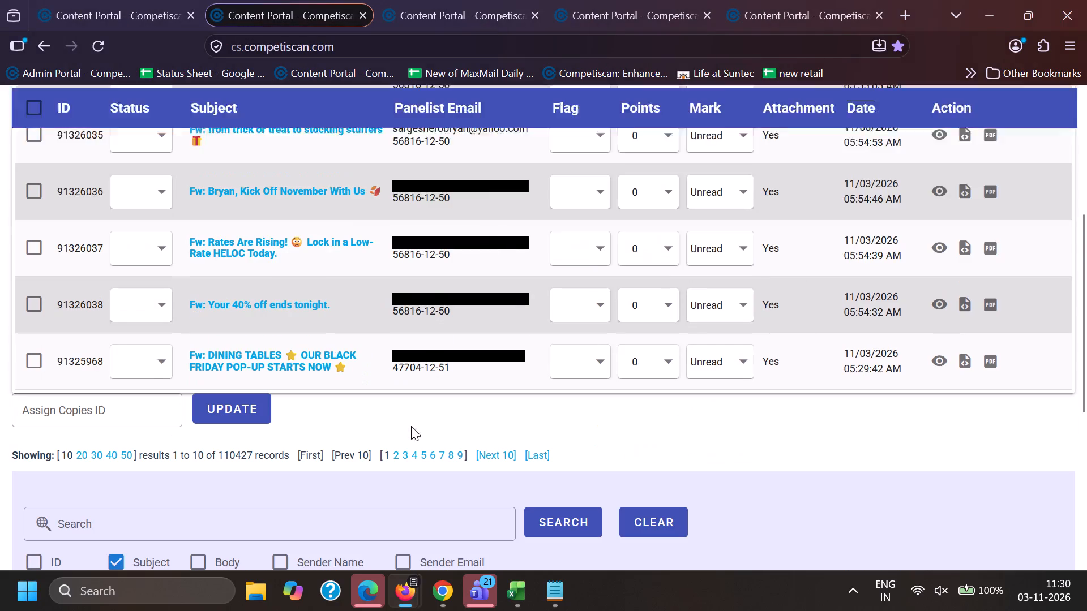
{"action": "scroll", "coordinate": [289, 325], "scroll_direction": "up", "scroll_amount": 1}
{"action": "scroll", "coordinate": [273, 282], "scroll_direction": "down", "scroll_amount": 4}
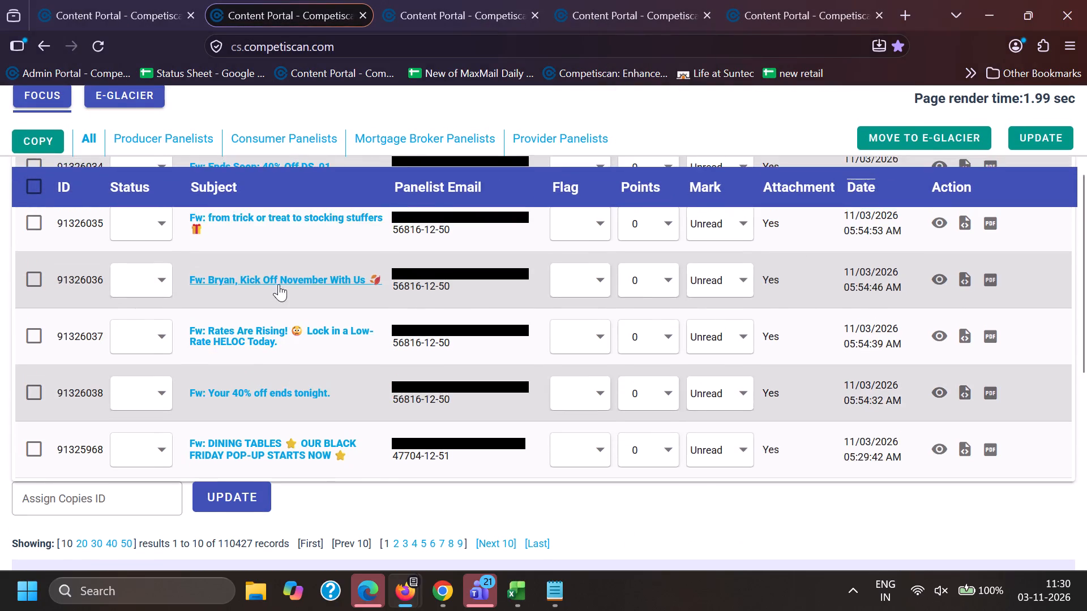
{"action": "left_click", "coordinate": [196, 312]}
{"action": "scroll", "coordinate": [196, 312], "scroll_direction": "down", "scroll_amount": 3}
{"action": "left_click", "coordinate": [206, 457]}
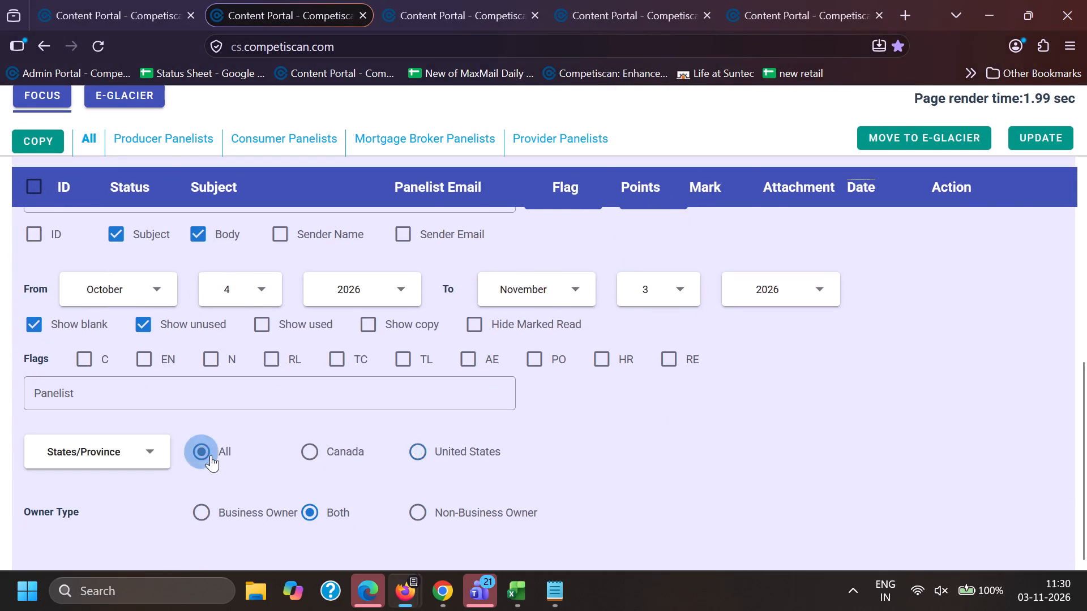
{"action": "scroll", "coordinate": [210, 456], "scroll_direction": "up", "scroll_amount": 2}
{"action": "left_click", "coordinate": [197, 382]}
{"action": "key", "text": "shift+quotedbl"}
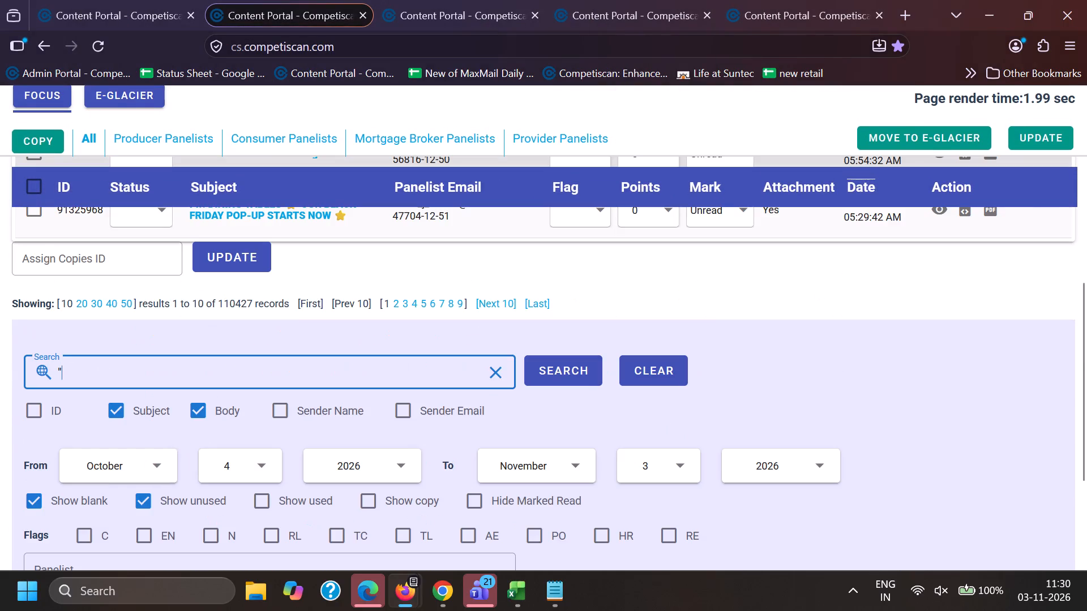
{"action": "key", "text": "ctrl+v"}
{"action": "key", "text": "shift+quotedbl"}
{"action": "key", "text": "Return"}
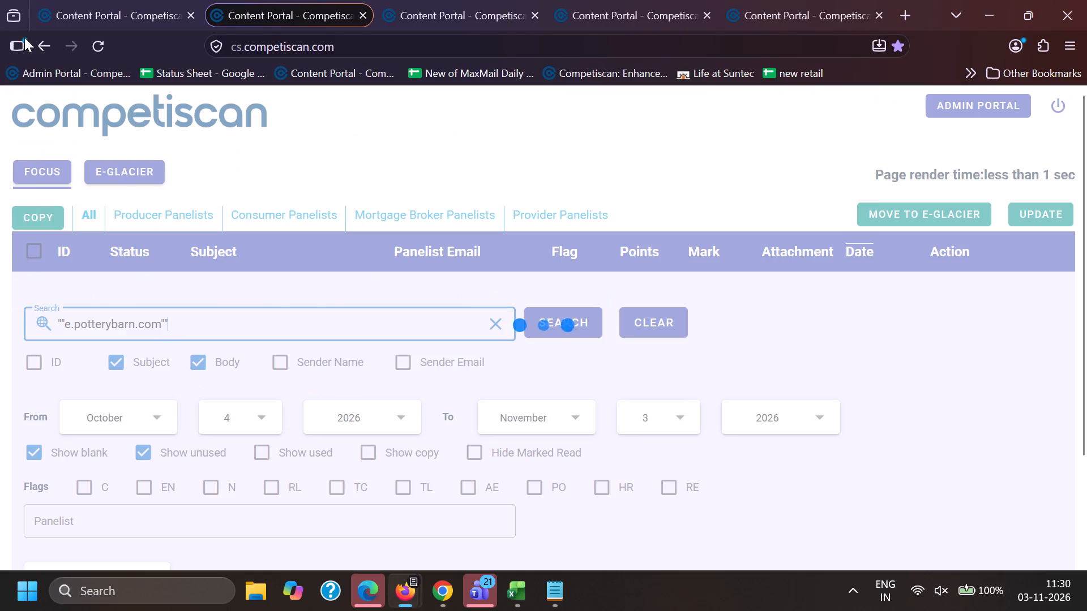
Rerun the "Capital one" search in the other portal tab and look through the listed email subjects.
{"action": "left_click", "coordinate": [74, 2]}
{"action": "left_click", "coordinate": [554, 444]}
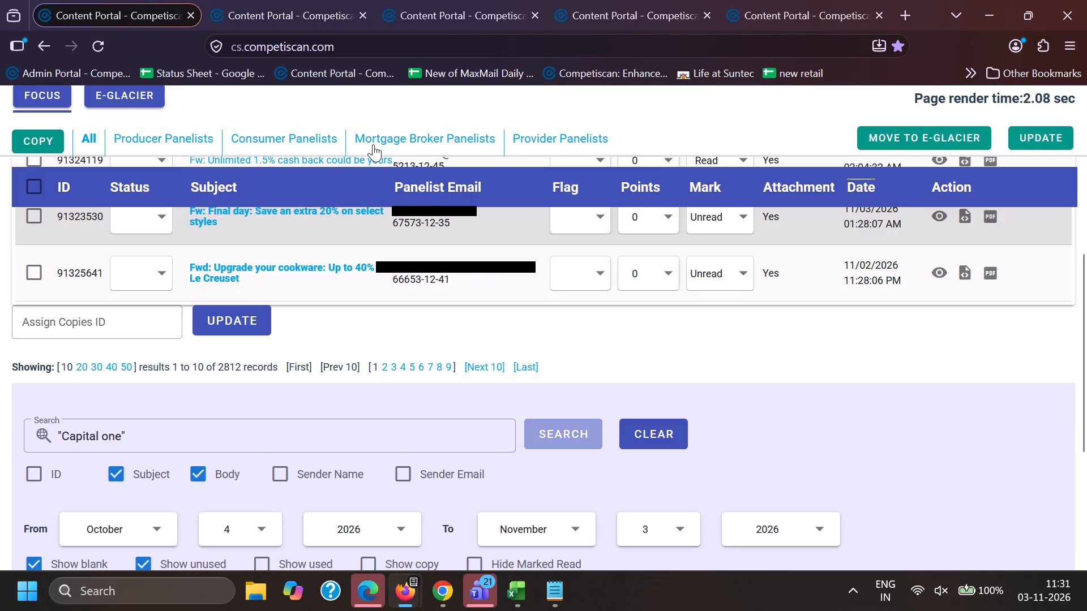
{"action": "left_click", "coordinate": [332, 0]}
{"action": "left_click", "coordinate": [175, 0]}
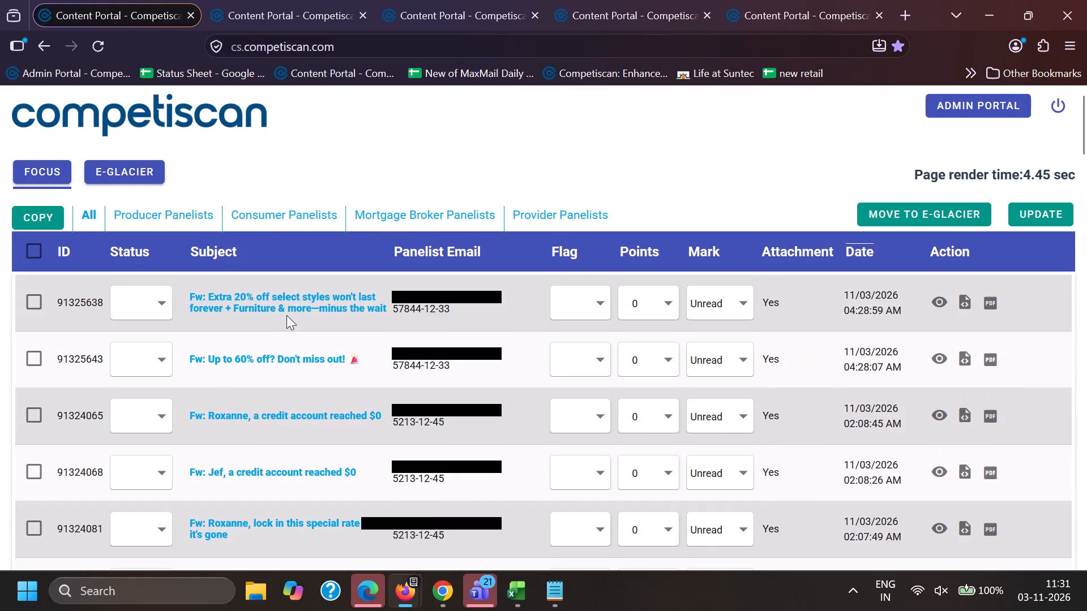
{"action": "scroll", "coordinate": [286, 315], "scroll_direction": "down", "scroll_amount": 2}
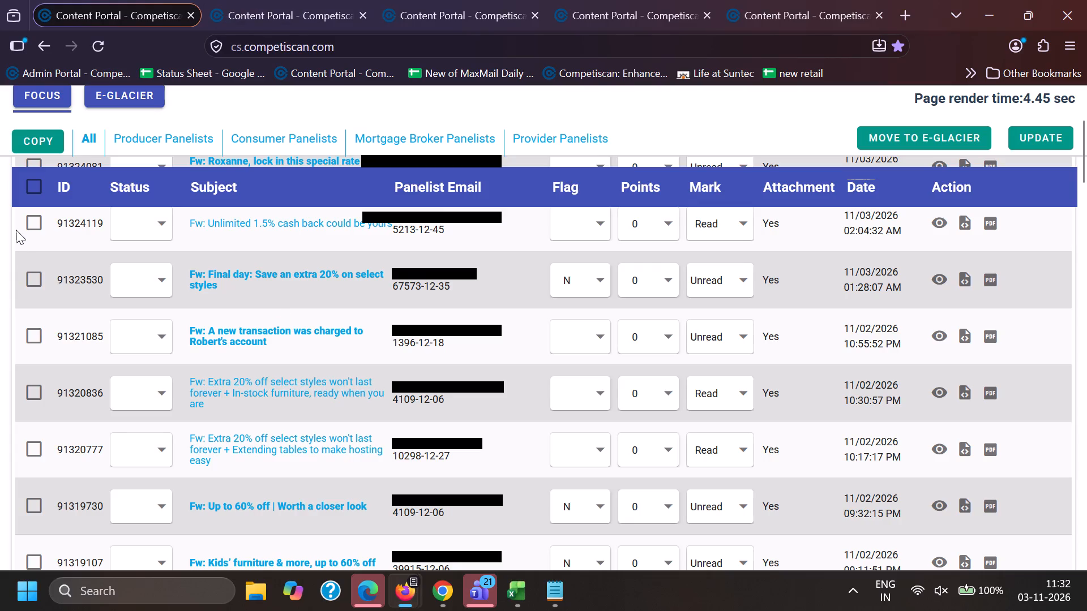
{"action": "scroll", "coordinate": [222, 314], "scroll_direction": "down", "scroll_amount": 4}
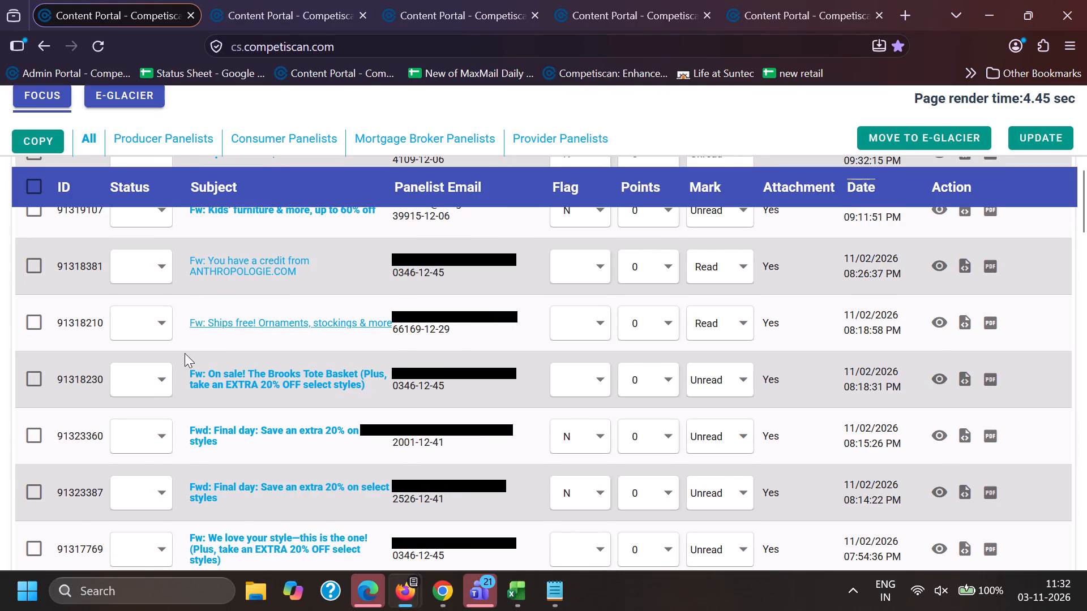
From the "e.potterybarn.com" results, copy the subject "Happening now! EXTRA 20% OFF select styles + Furniture & more—minus the wait" without its Fw prefix.
{"action": "left_click", "coordinate": [302, 0]}
{"action": "scroll", "coordinate": [218, 345], "scroll_direction": "down", "scroll_amount": 3}
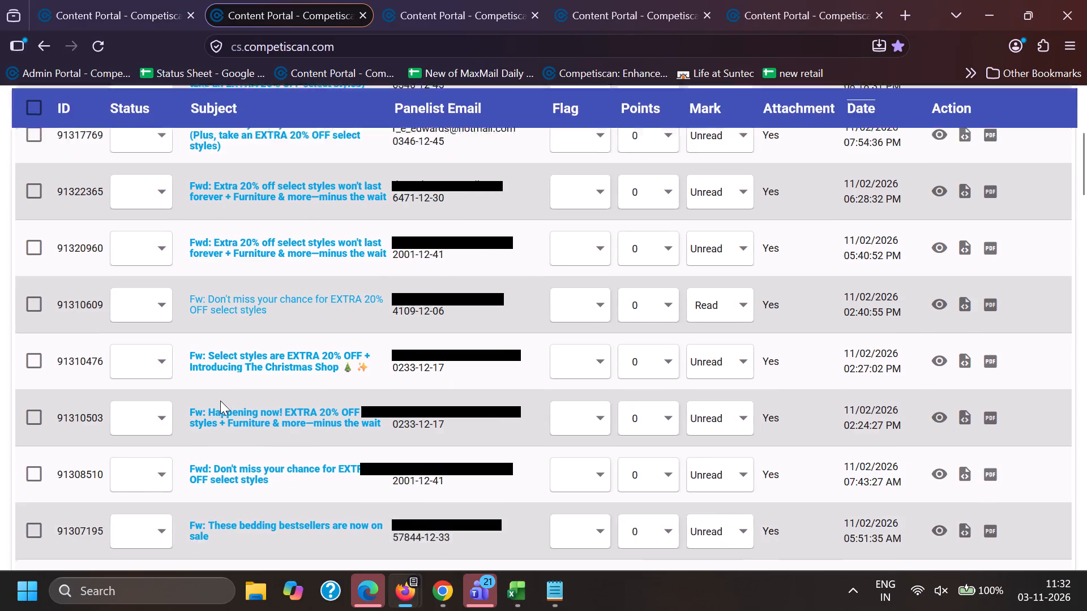
{"action": "left_click_drag", "start_coordinate": [206, 405], "coordinate": [388, 419]}
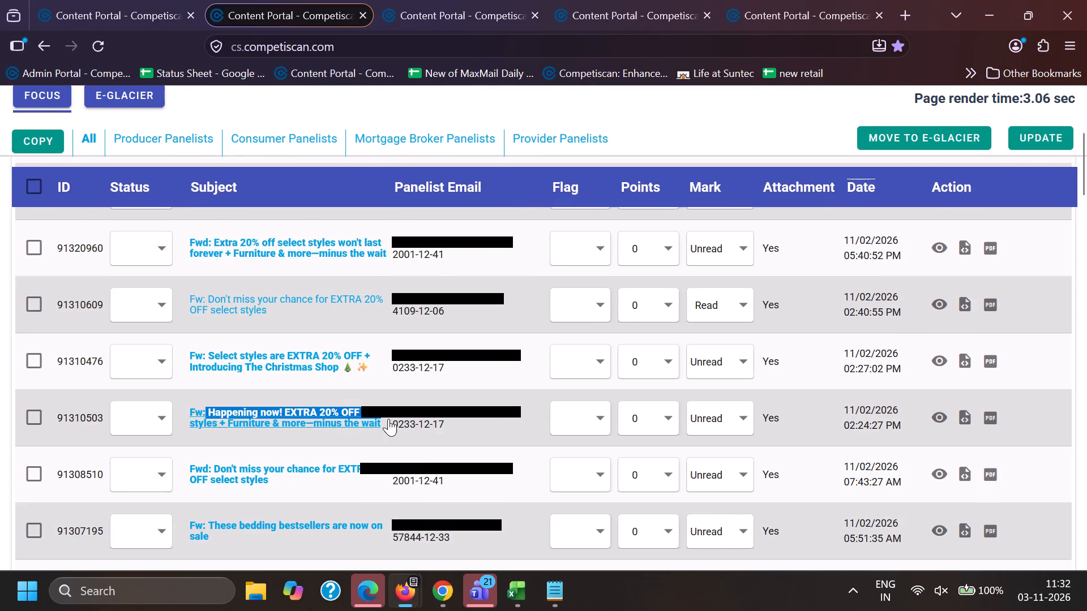
{"action": "left_click_drag", "start_coordinate": [388, 419], "coordinate": [384, 427]}
{"action": "key", "text": "ctrl+c"}
{"action": "key", "text": "ctrl+c"}
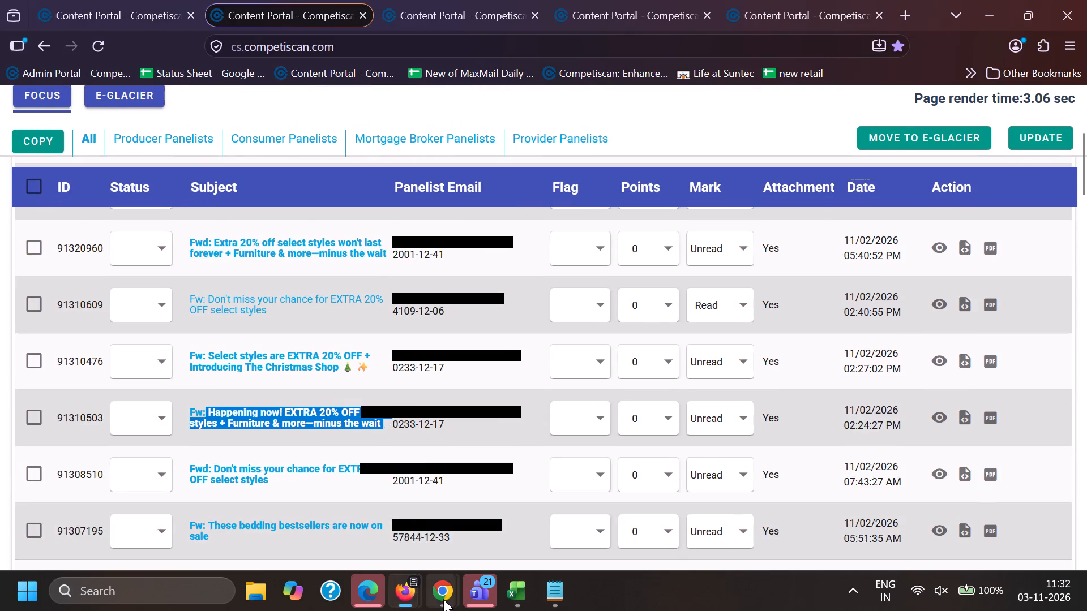
In Chrome's content portal, clear the From and To dates, include all regions, and show used emails.
{"action": "left_click", "coordinate": [443, 606]}
{"action": "left_click", "coordinate": [296, 530]}
{"action": "left_click", "coordinate": [264, 0]}
{"action": "left_click", "coordinate": [106, 1]}
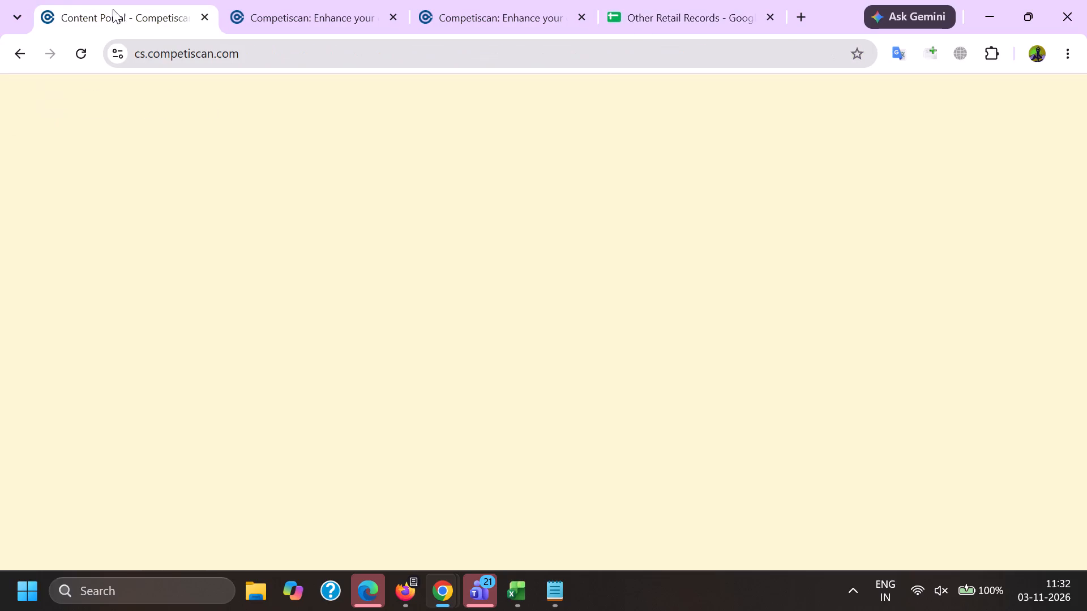
{"action": "scroll", "coordinate": [327, 382], "scroll_direction": "down", "scroll_amount": 16}
{"action": "double_click", "coordinate": [122, 294]}
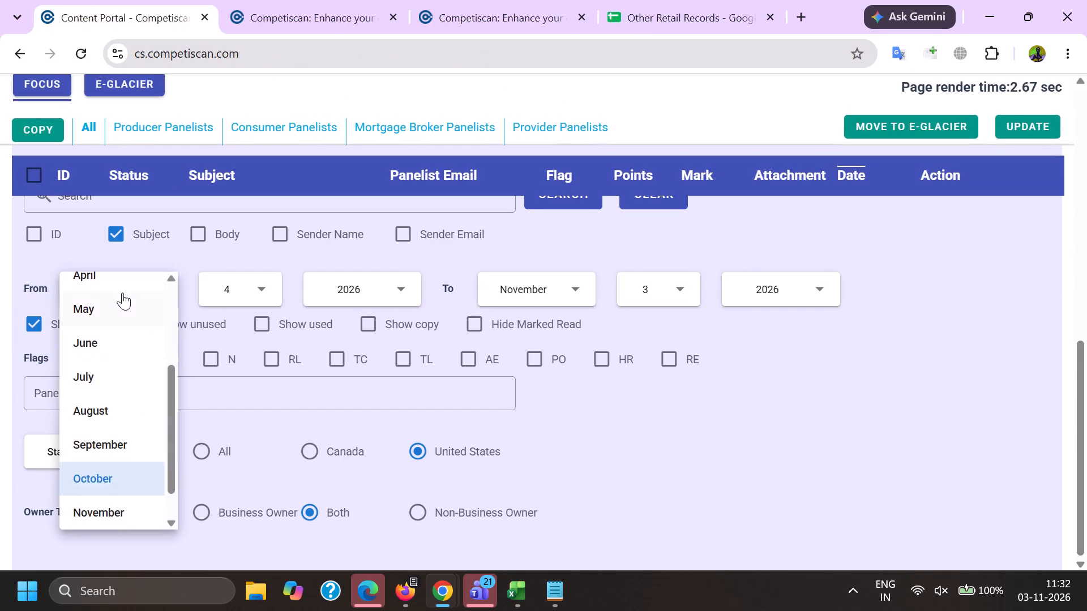
{"action": "scroll", "coordinate": [122, 292], "scroll_direction": "up", "scroll_amount": 6}
{"action": "left_click", "coordinate": [122, 292]}
{"action": "double_click", "coordinate": [238, 287]}
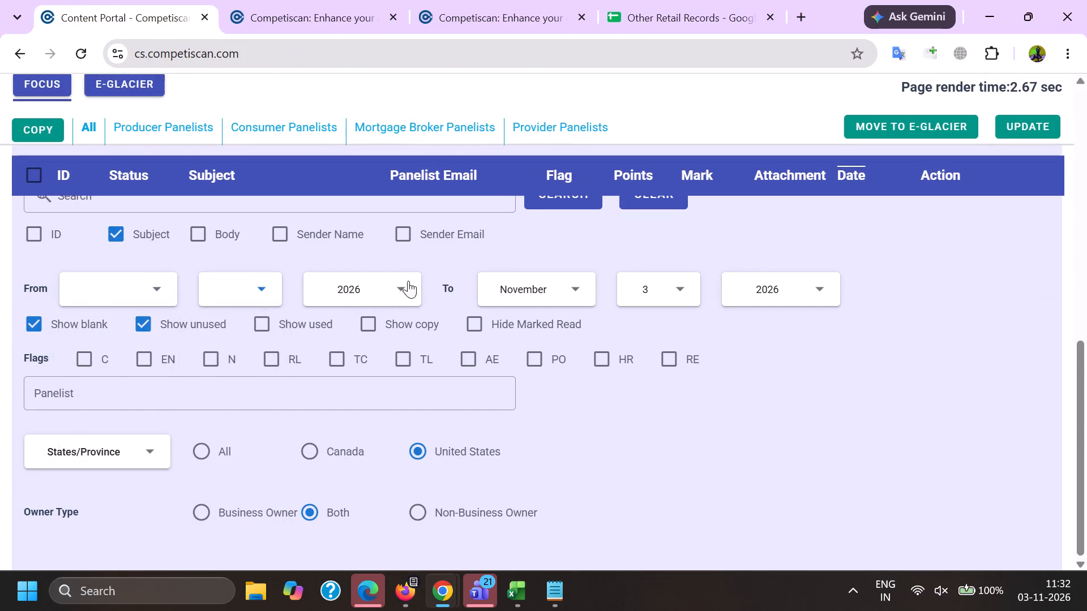
{"action": "double_click", "coordinate": [390, 289]}
{"action": "double_click", "coordinate": [510, 296]}
{"action": "scroll", "coordinate": [513, 295], "scroll_direction": "up", "scroll_amount": 6}
{"action": "left_click", "coordinate": [513, 292]}
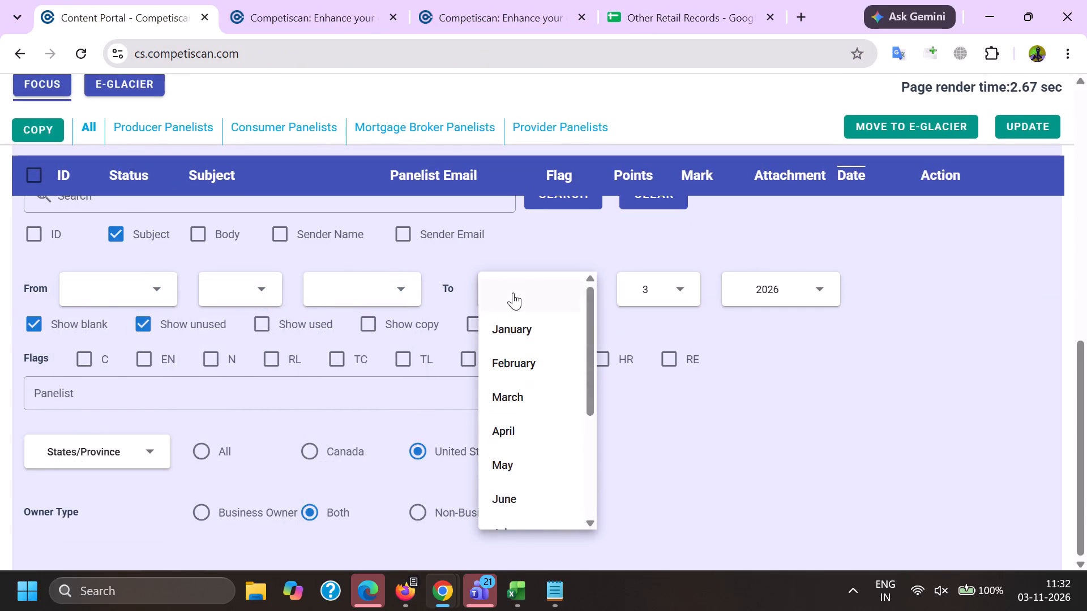
{"action": "left_click", "coordinate": [645, 272]}
{"action": "left_click", "coordinate": [644, 285]}
{"action": "double_click", "coordinate": [739, 295]}
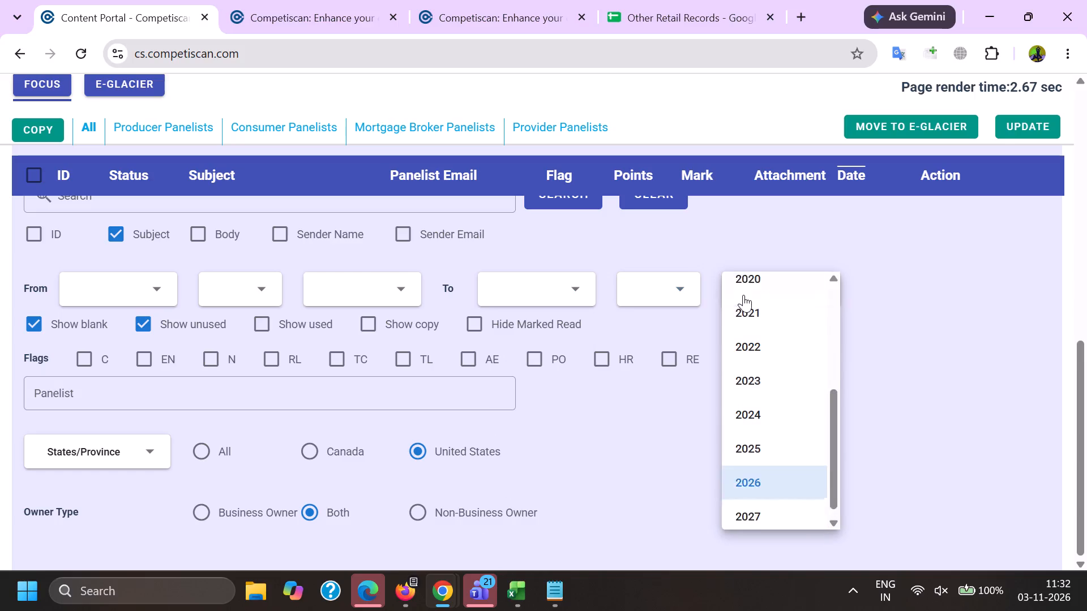
{"action": "scroll", "coordinate": [743, 294], "scroll_direction": "up", "scroll_amount": 6}
{"action": "left_click", "coordinate": [745, 292]}
{"action": "left_click", "coordinate": [212, 449]}
{"action": "scroll", "coordinate": [230, 468], "scroll_direction": "up", "scroll_amount": 1}
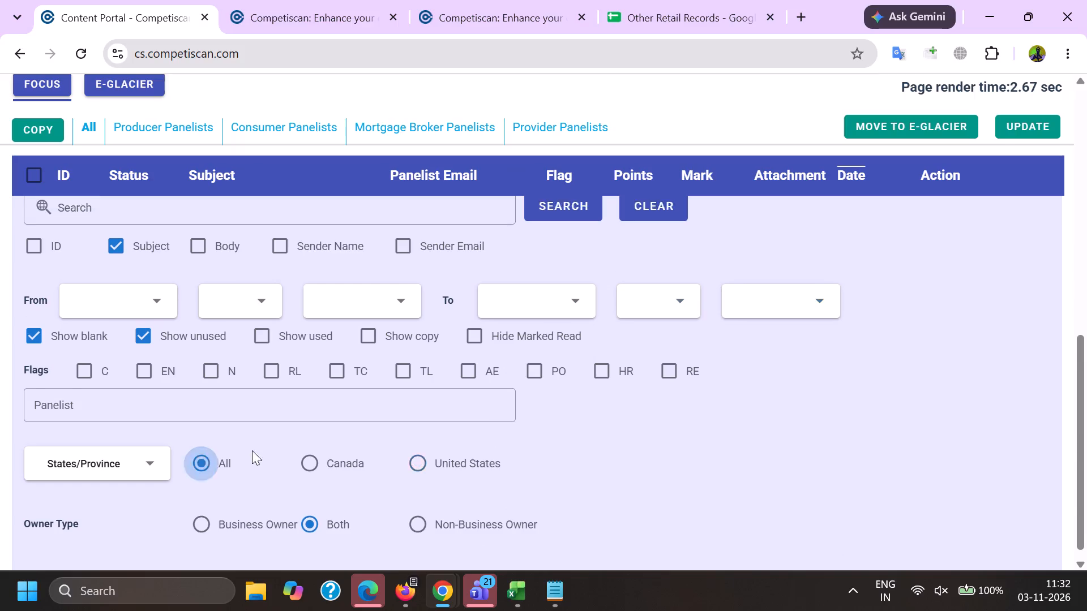
{"action": "left_click", "coordinate": [283, 412]}
Search the portal subjects for the copied "Happening now! EXTRA 20% OFF select styles + Furniture & more—minus the wait" in quotes.
{"action": "left_click", "coordinate": [253, 276]}
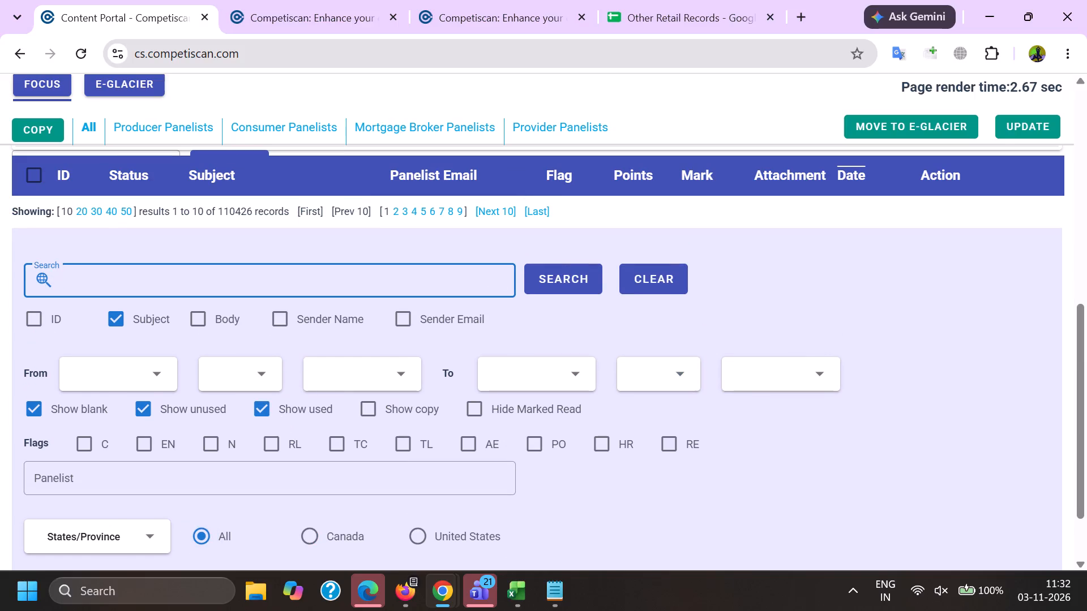
{"action": "key", "text": "shift+quotedbl"}
{"action": "key", "text": "ctrl+v"}
{"action": "key", "text": "shift+quotedbl"}
{"action": "key", "text": "Return"}
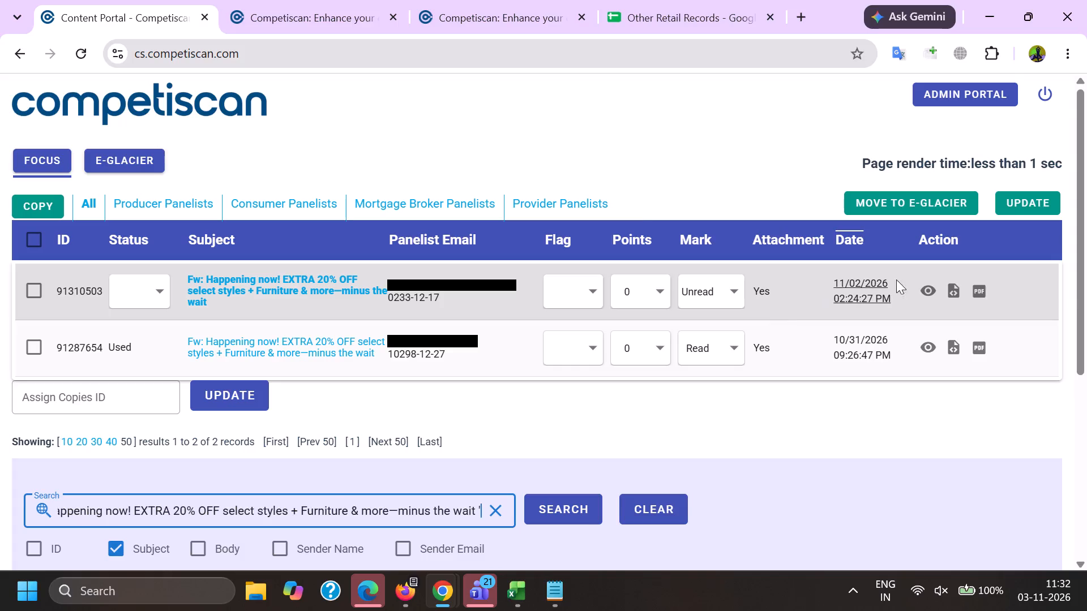
Preview both "Happening now!" emails, 91310503 and 91287654, and compare their content down the message.
{"action": "left_click", "coordinate": [926, 287]}
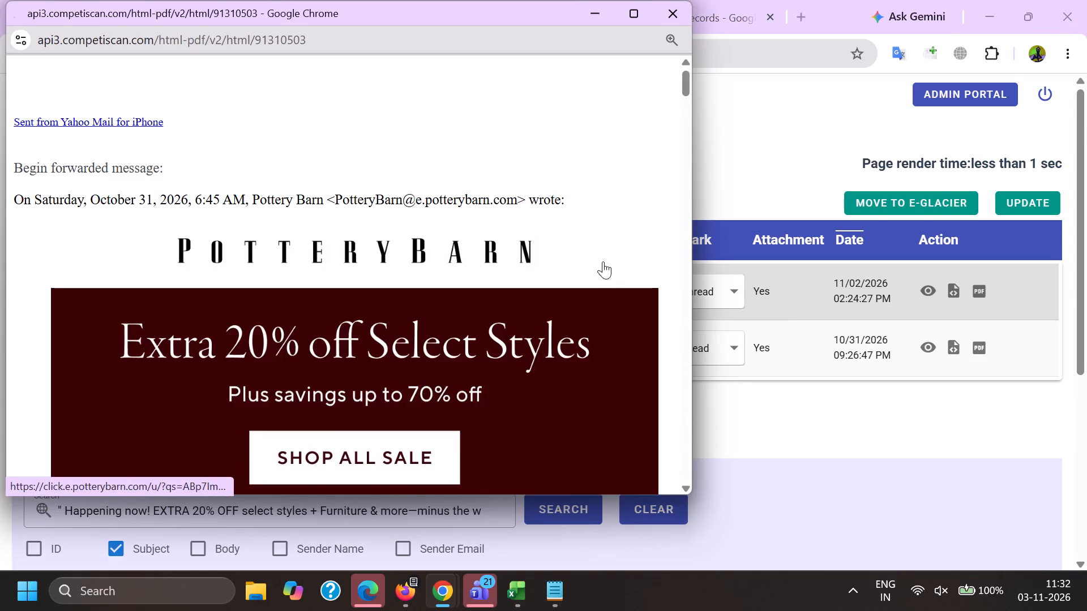
{"action": "scroll", "coordinate": [471, 271], "scroll_direction": "down", "scroll_amount": 20}
{"action": "scroll", "coordinate": [471, 271], "scroll_direction": "down", "scroll_amount": 20}
{"action": "scroll", "coordinate": [471, 271], "scroll_direction": "down", "scroll_amount": 2}
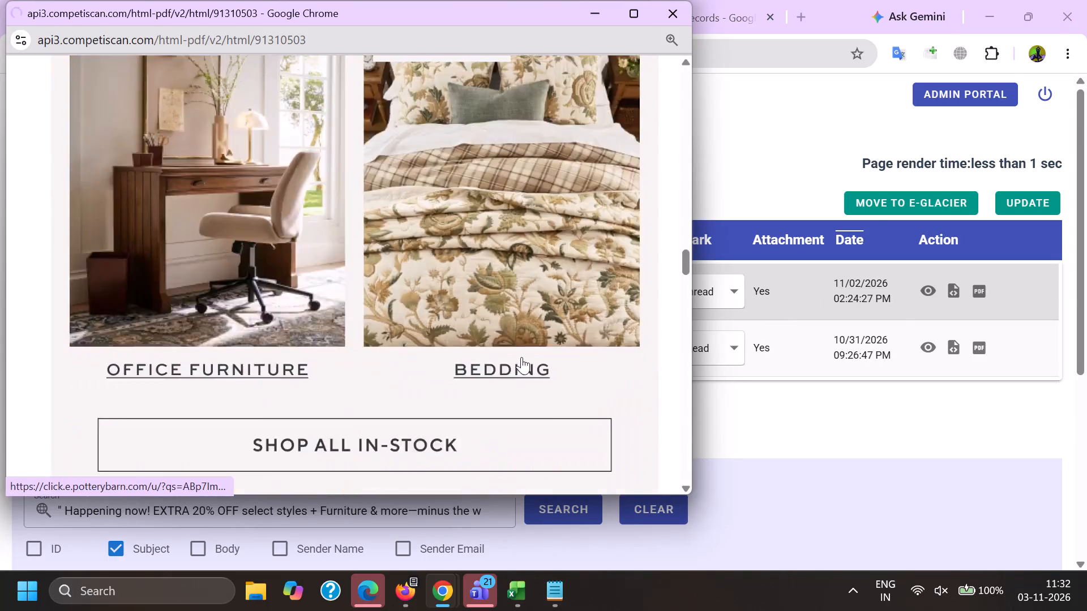
{"action": "scroll", "coordinate": [521, 357], "scroll_direction": "down", "scroll_amount": 4}
{"action": "key", "text": "alt+Tab"}
{"action": "left_click", "coordinate": [934, 344]}
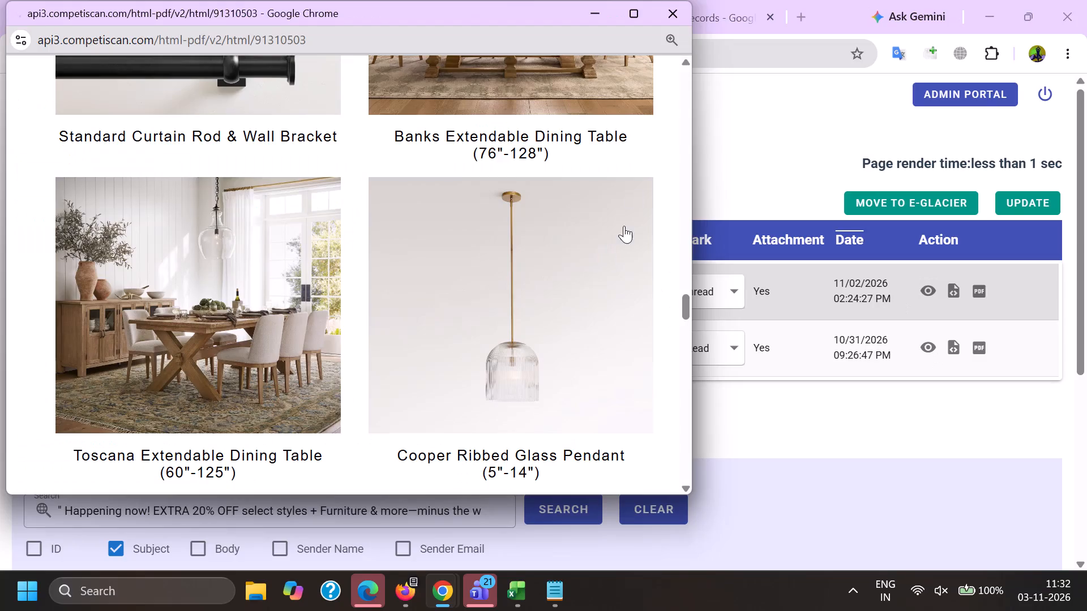
{"action": "left_click_drag", "start_coordinate": [686, 91], "coordinate": [681, 371]}
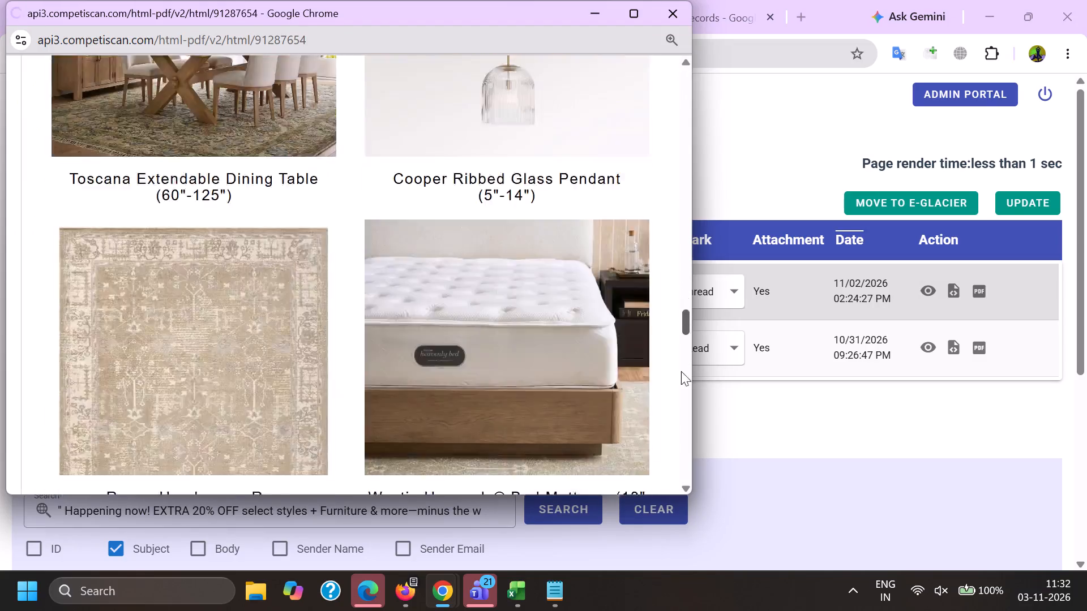
{"action": "left_click_drag", "start_coordinate": [681, 371], "coordinate": [682, 378]}
{"action": "key", "text": "alt+Tab"}
Copy the Firefox subject "Don't miss your chance for EXTRA 20% OFF select styles" without its Fwd prefix, and return to Chrome's content portal.
{"action": "left_click", "coordinate": [408, 603]}
{"action": "left_click", "coordinate": [279, 530]}
{"action": "scroll", "coordinate": [264, 381], "scroll_direction": "down", "scroll_amount": 1}
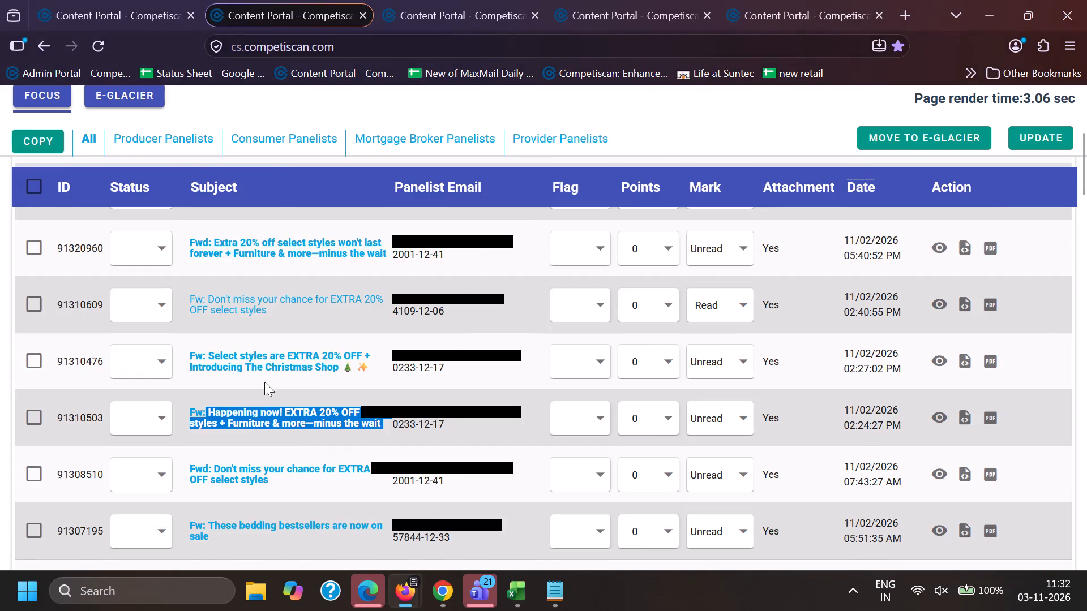
{"action": "left_click_drag", "start_coordinate": [214, 378], "coordinate": [298, 393]}
{"action": "key", "text": "ctrl+c"}
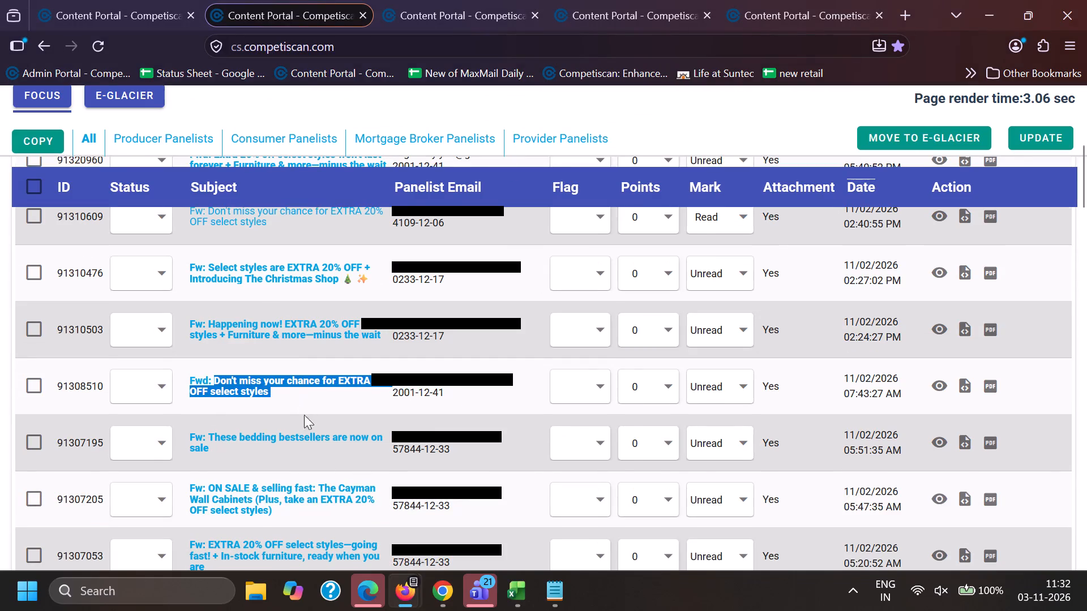
{"action": "key", "text": "ctrl+c"}
{"action": "left_click", "coordinate": [436, 591]}
{"action": "left_click", "coordinate": [158, 520]}
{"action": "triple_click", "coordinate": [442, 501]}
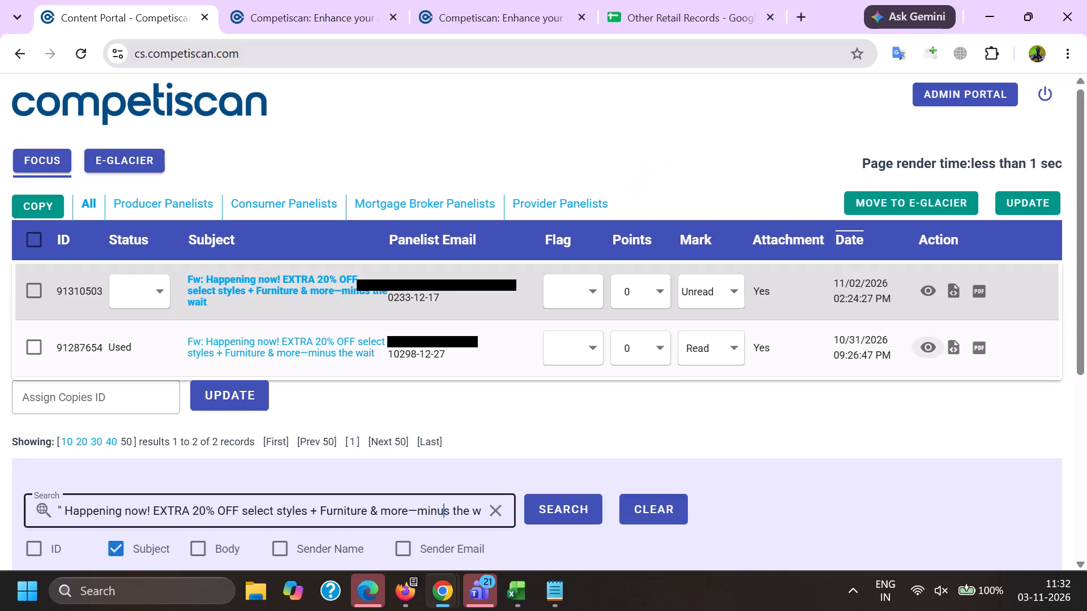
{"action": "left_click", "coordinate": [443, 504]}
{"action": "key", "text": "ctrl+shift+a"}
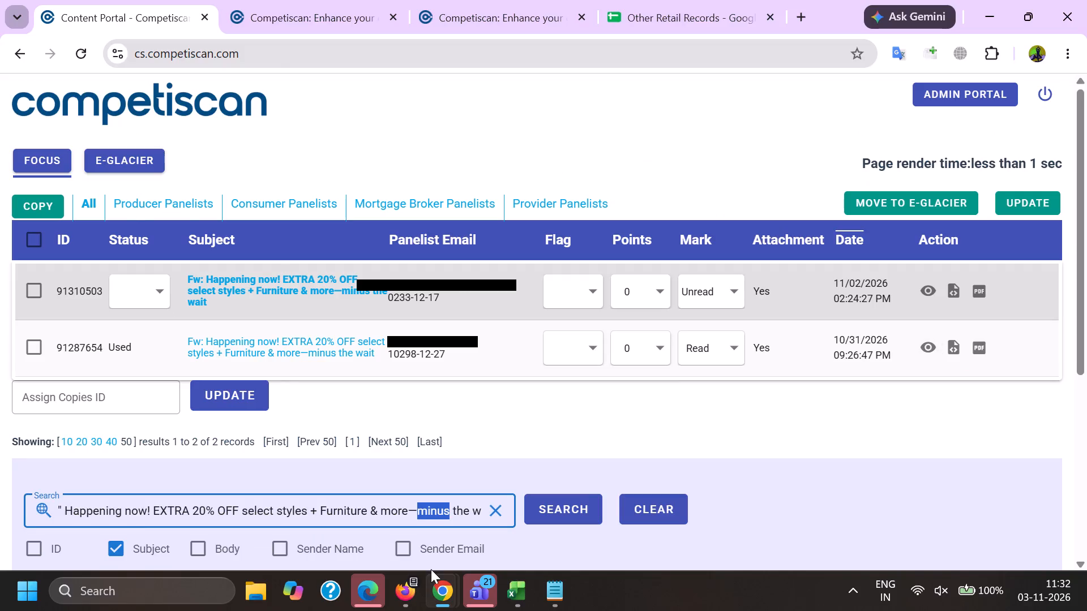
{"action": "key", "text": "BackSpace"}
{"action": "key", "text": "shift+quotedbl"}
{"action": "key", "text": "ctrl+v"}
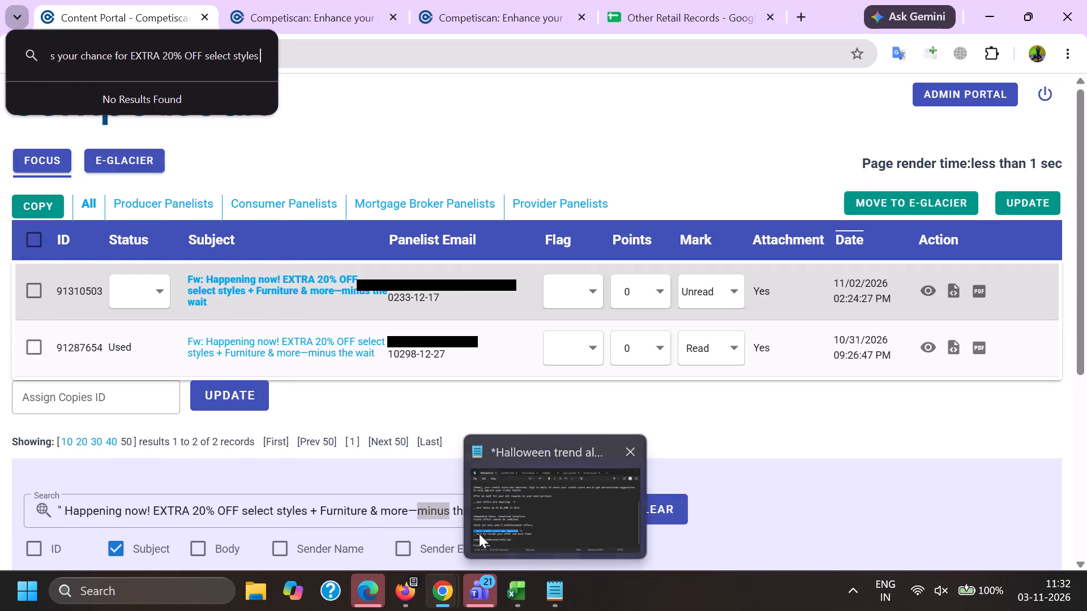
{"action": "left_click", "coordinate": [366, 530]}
Search the portal subjects for the copied "Don't miss your chance for EXTRA 20% OFF select styles" in quotes.
{"action": "triple_click", "coordinate": [364, 517]}
{"action": "left_click", "coordinate": [364, 516]}
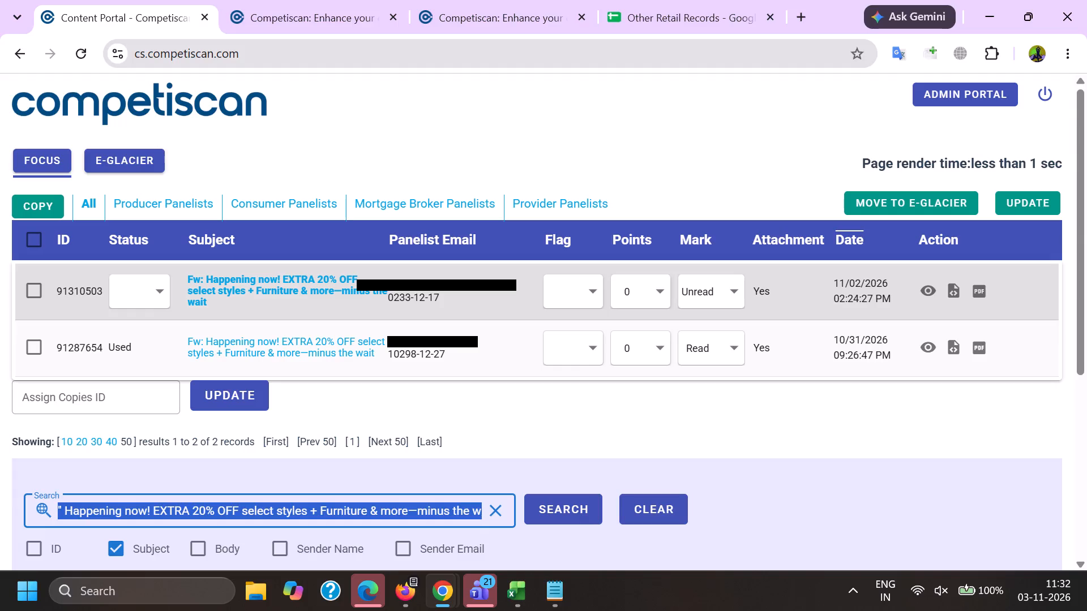
{"action": "key", "text": "BackSpace"}
{"action": "key", "text": "shift+quotedbl"}
{"action": "key", "text": "ctrl+v"}
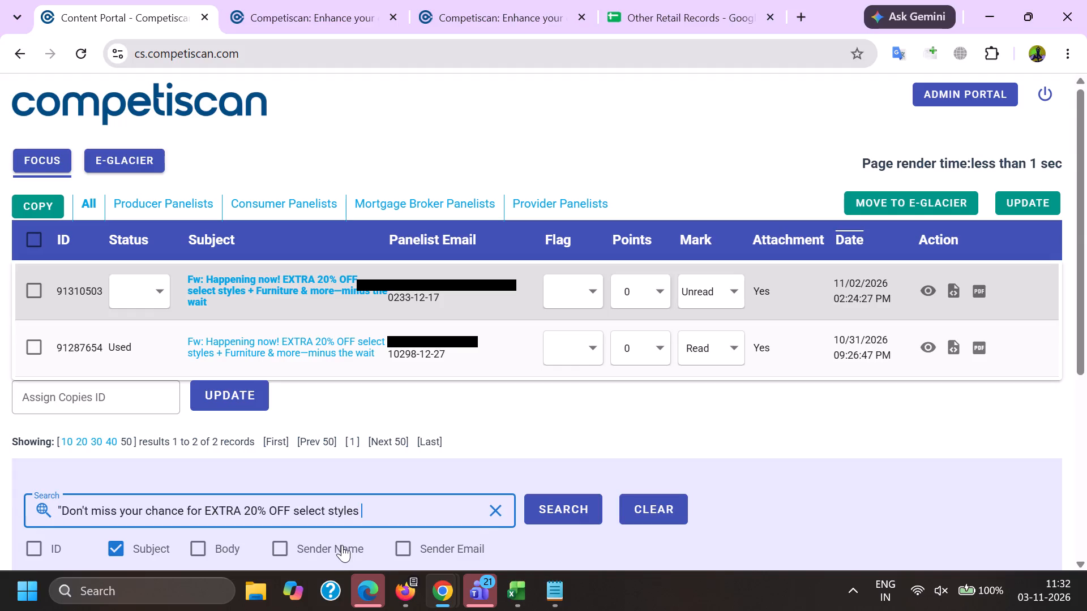
{"action": "type", "text": "\\'"}
{"action": "key", "text": "BackSpace"}
{"action": "key", "text": "BackSpace"}
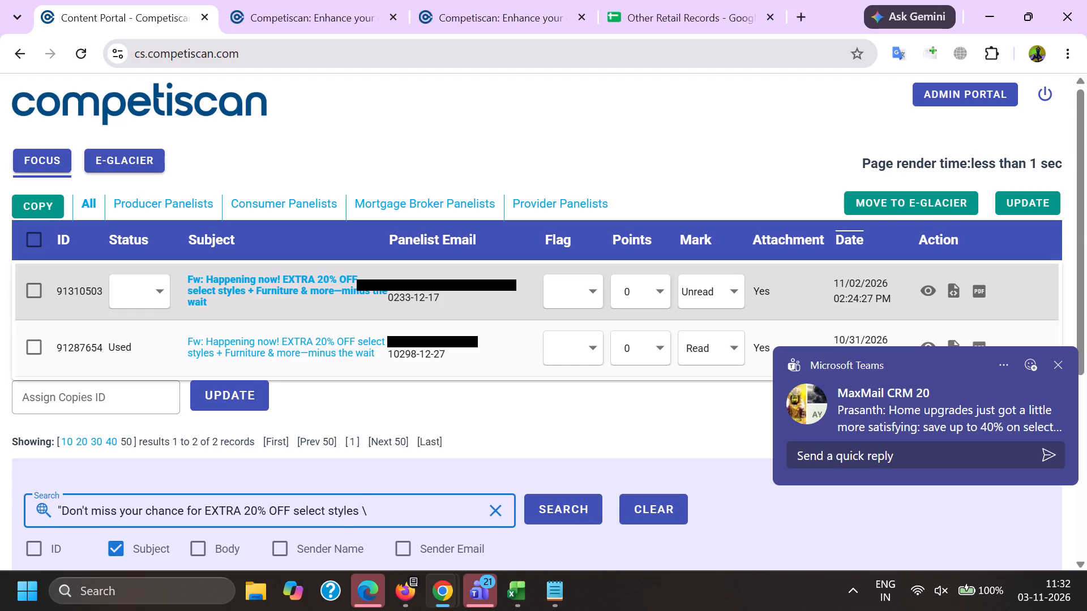
{"action": "key", "text": "shift+quotedbl"}
{"action": "key", "text": "Return"}
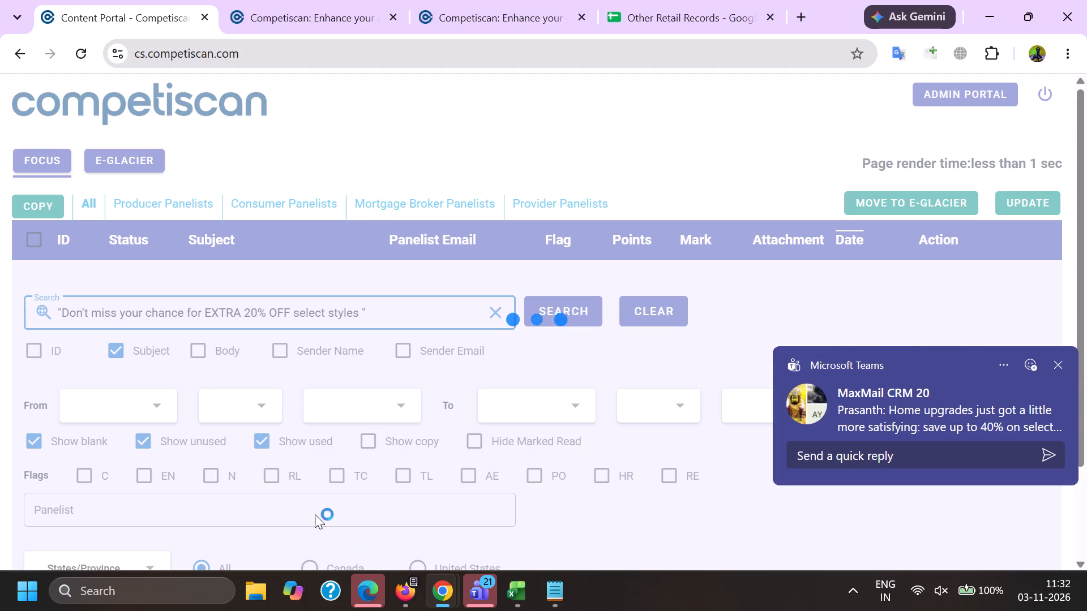
{"action": "scroll", "coordinate": [328, 399], "scroll_direction": "down", "scroll_amount": 1}
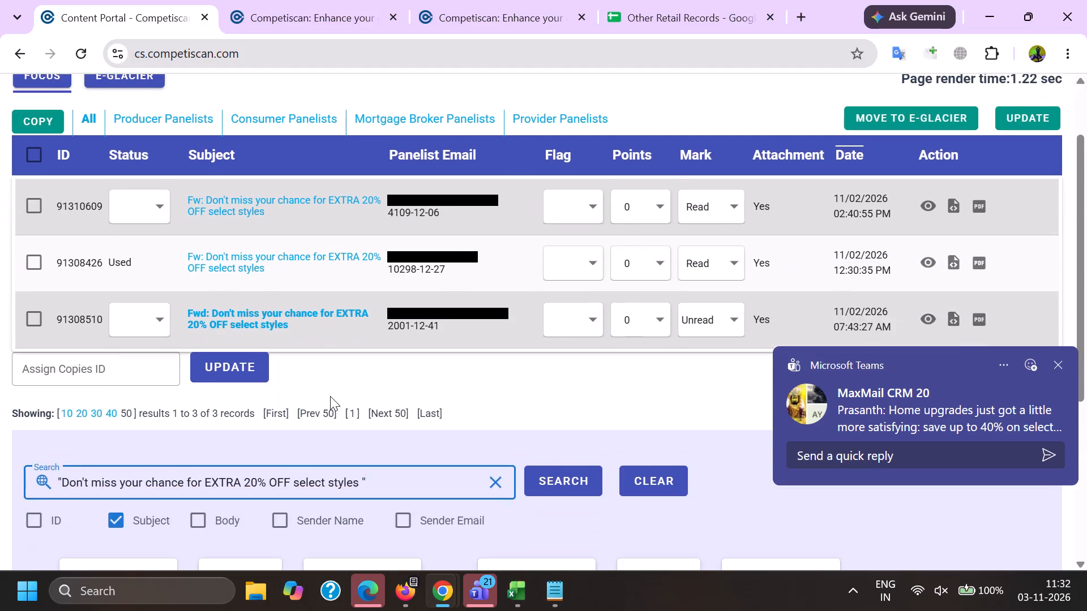
Copy the Firefox subject "ON SALE & selling fast: The Cayman Wall Cabinets (Plus, take an EXTRA 20% OFF select styles)" and return to Chrome.
{"action": "key", "text": "alt+Tab"}
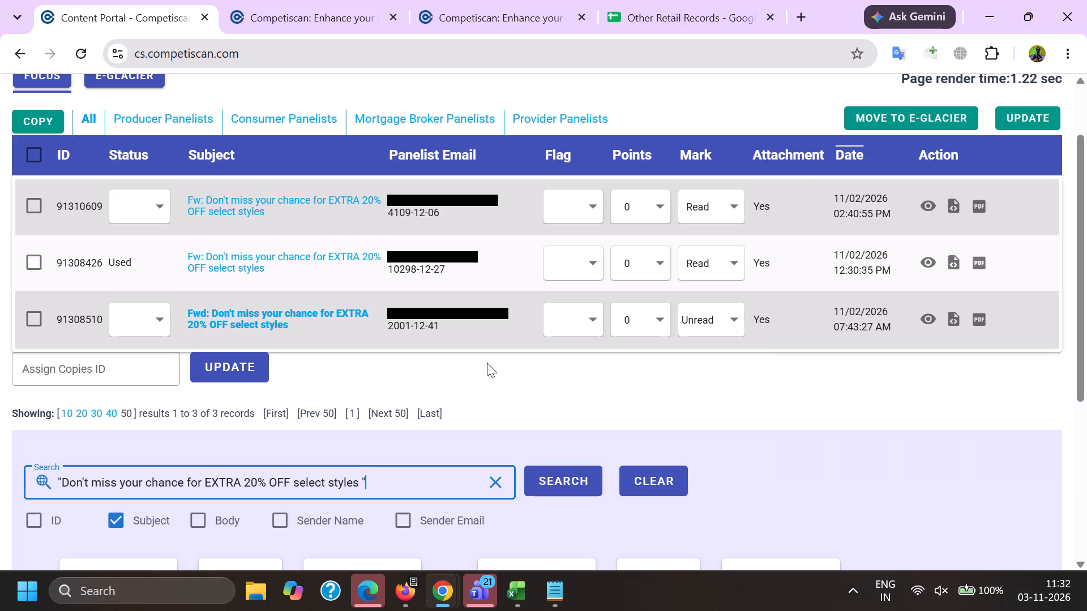
{"action": "scroll", "coordinate": [345, 394], "scroll_direction": "down", "scroll_amount": 1}
{"action": "left_click_drag", "start_coordinate": [211, 390], "coordinate": [289, 420]}
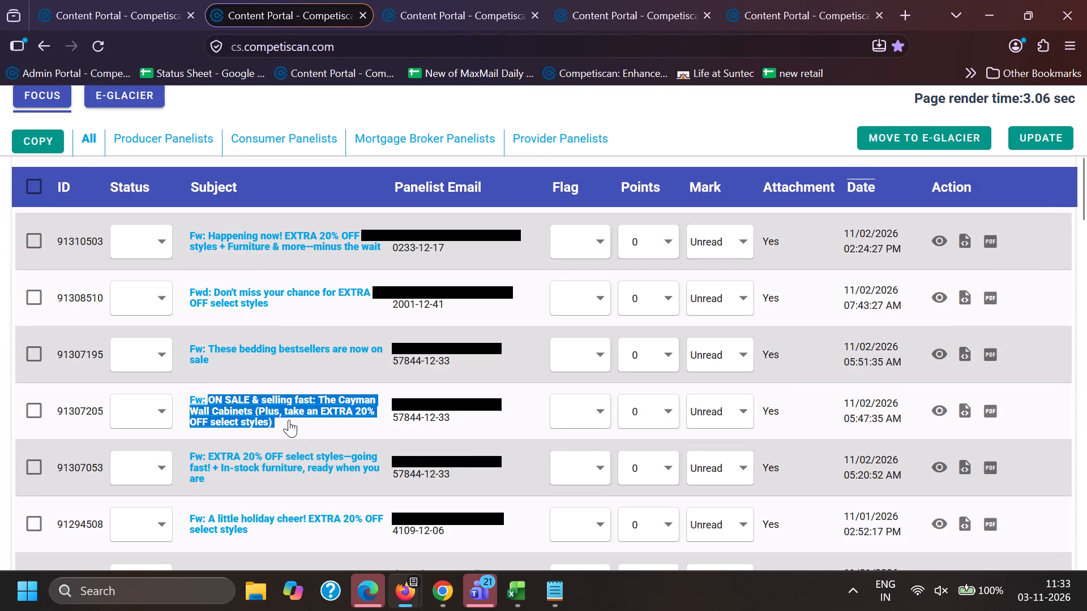
{"action": "left_click_drag", "start_coordinate": [289, 420], "coordinate": [290, 420]}
{"action": "key", "text": "ctrl+c"}
{"action": "key", "text": "ctrl+c"}
{"action": "key", "text": "alt+Tab"}
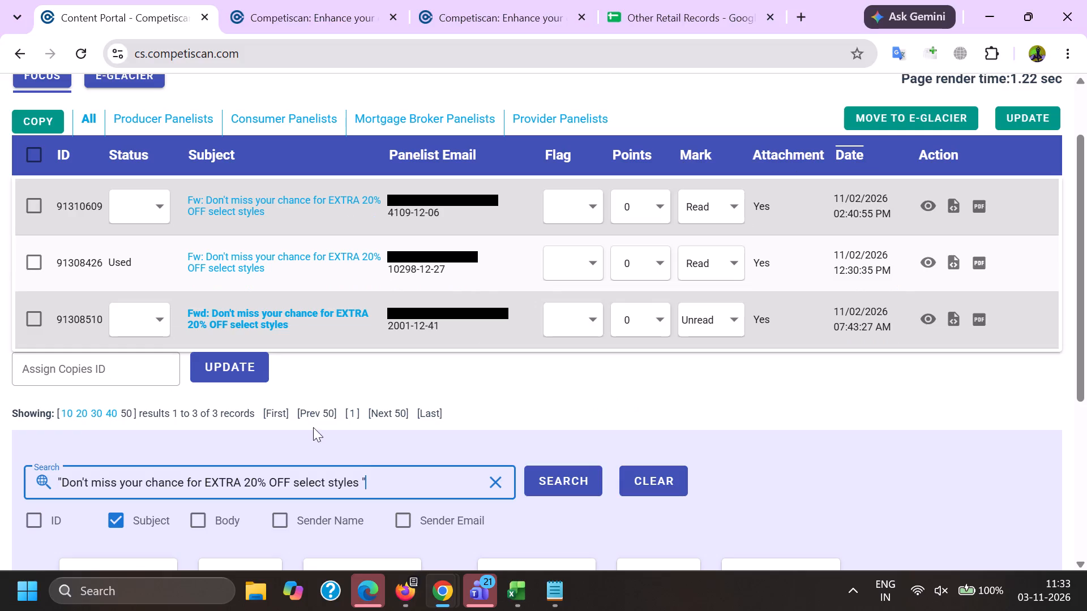
Search the portal subjects for the copied "ON SALE & selling fast: The Cayman Wall Cabinets" line, enclosed in quotes.
{"action": "left_click_drag", "start_coordinate": [392, 480], "coordinate": [6, 517]}
{"action": "key", "text": "BackSpace"}
{"action": "key", "text": "shift+quotedbl"}
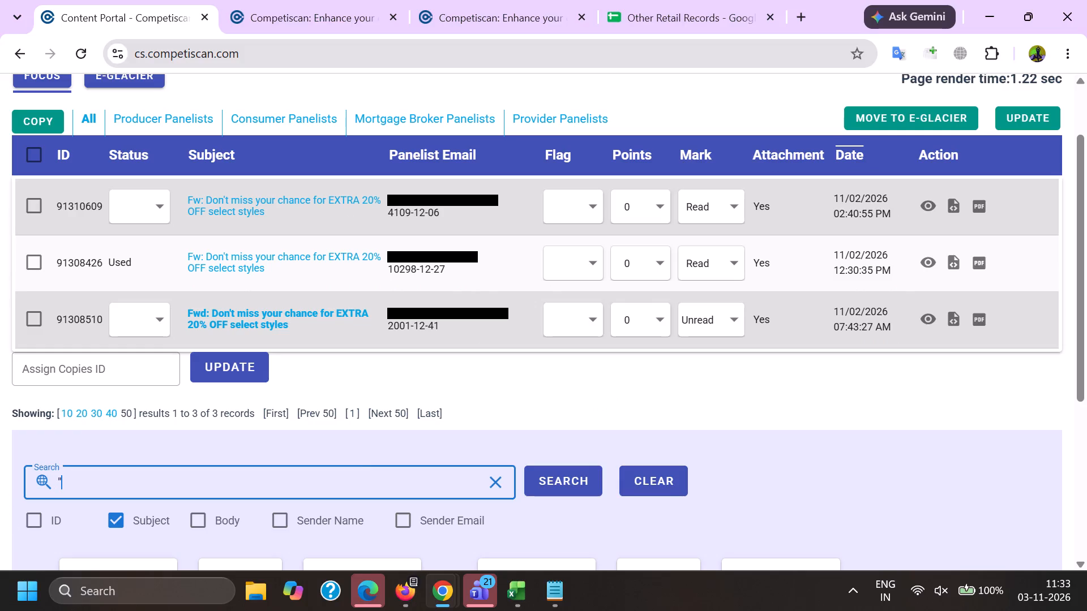
{"action": "key", "text": "ctrl+v"}
{"action": "key", "text": "shift+quotedbl"}
{"action": "key", "text": "Return"}
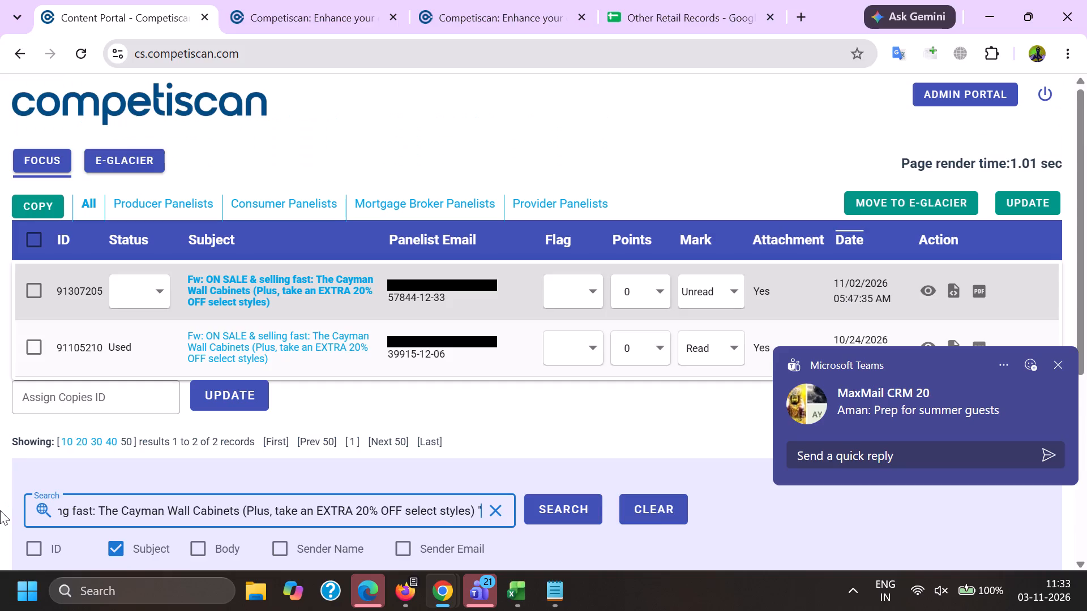
Preview both Cayman Wall Cabinets emails, 91307205 and 91105210, and compare their offers and featured products down the message.
{"action": "left_click", "coordinate": [931, 295]}
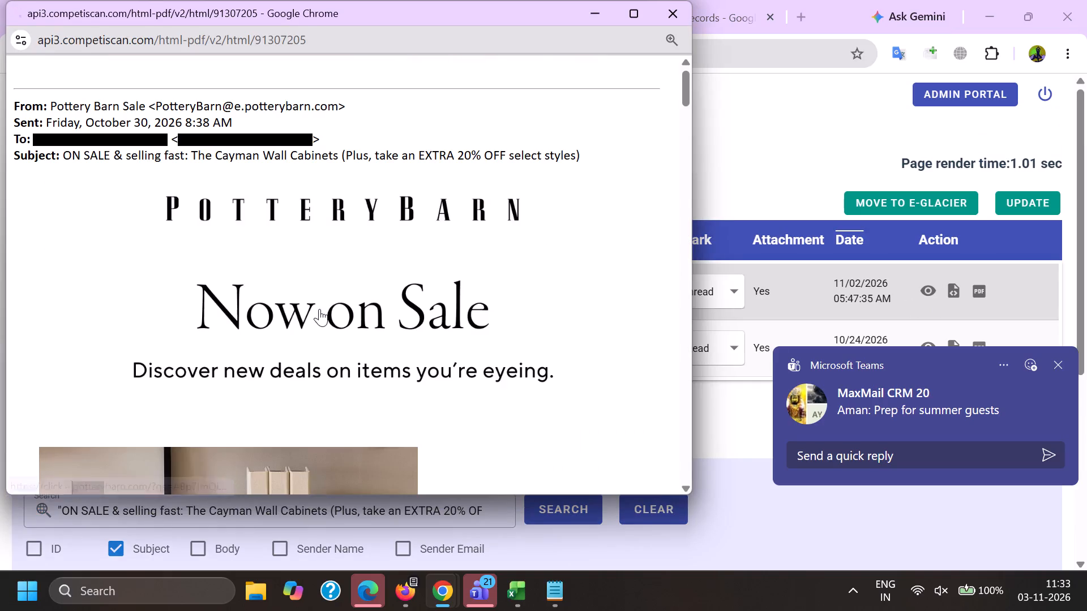
{"action": "scroll", "coordinate": [320, 309], "scroll_direction": "down", "scroll_amount": 20}
{"action": "scroll", "coordinate": [320, 309], "scroll_direction": "down", "scroll_amount": 1}
{"action": "key", "text": "alt+Tab"}
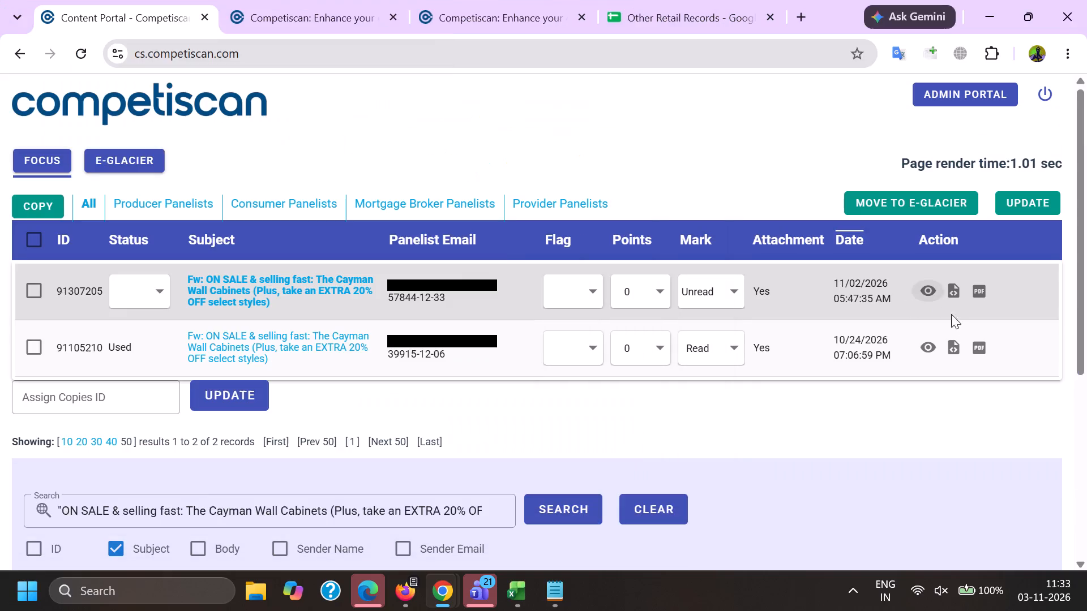
{"action": "left_click", "coordinate": [920, 349]}
{"action": "scroll", "coordinate": [474, 256], "scroll_direction": "down", "scroll_amount": 6}
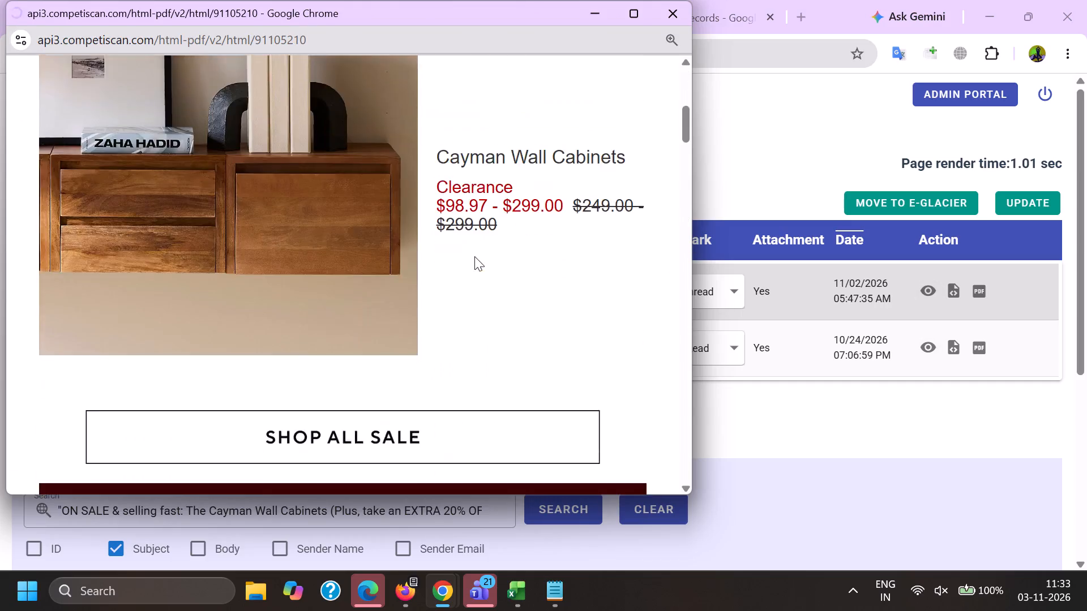
{"action": "scroll", "coordinate": [474, 256], "scroll_direction": "down", "scroll_amount": 20}
{"action": "scroll", "coordinate": [474, 256], "scroll_direction": "down", "scroll_amount": 2}
{"action": "scroll", "coordinate": [489, 312], "scroll_direction": "up", "scroll_amount": 6}
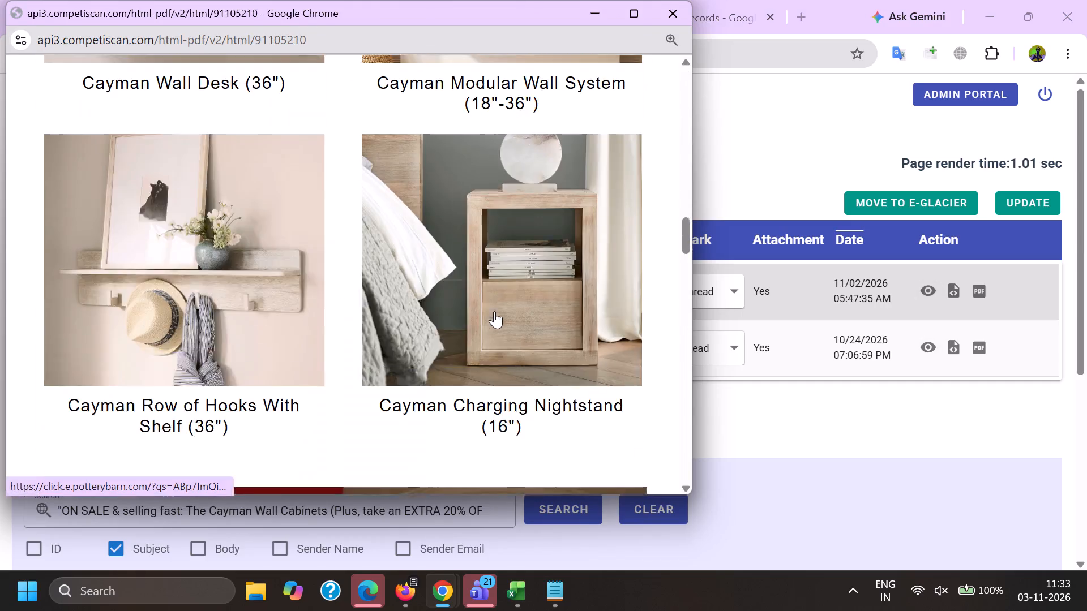
{"action": "scroll", "coordinate": [494, 311], "scroll_direction": "up", "scroll_amount": 9}
{"action": "key", "text": "alt+Tab"}
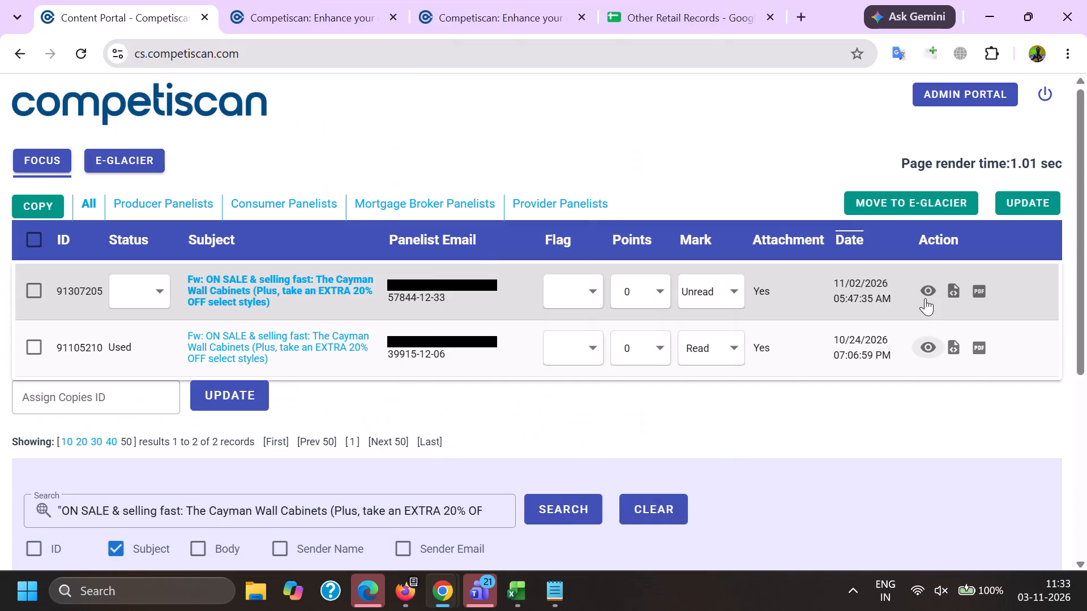
{"action": "left_click", "coordinate": [925, 298]}
{"action": "scroll", "coordinate": [439, 283], "scroll_direction": "down", "scroll_amount": 10}
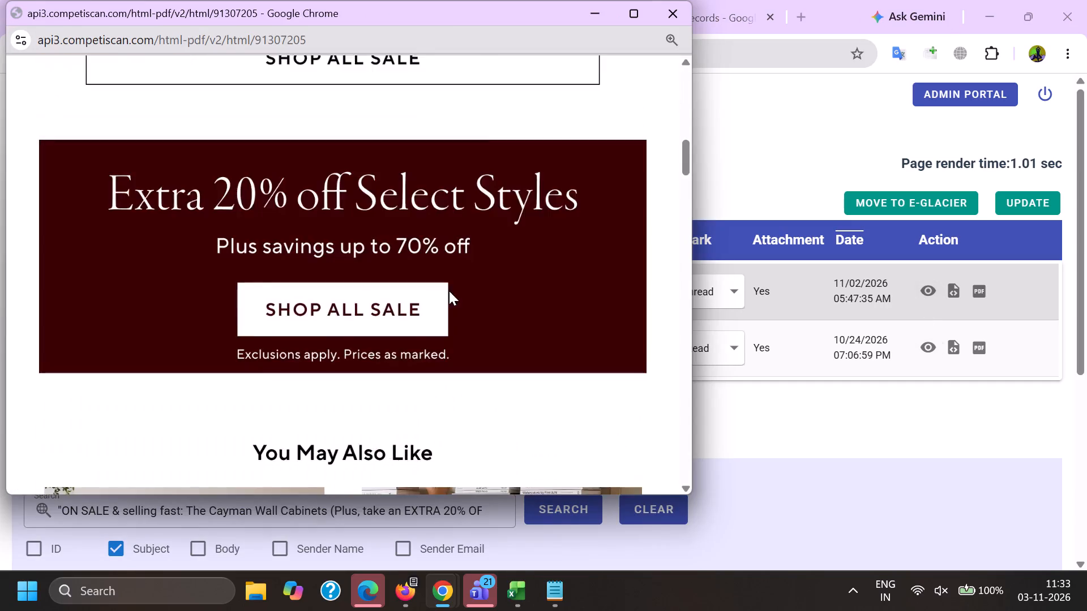
{"action": "scroll", "coordinate": [449, 291], "scroll_direction": "down", "scroll_amount": 17}
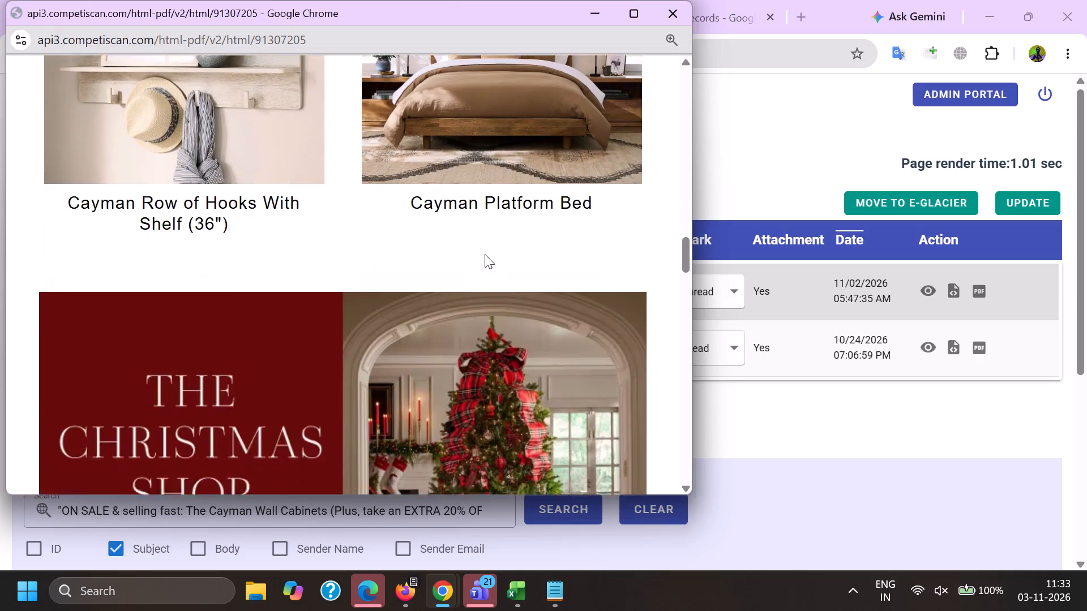
{"action": "key", "text": "alt+Tab"}
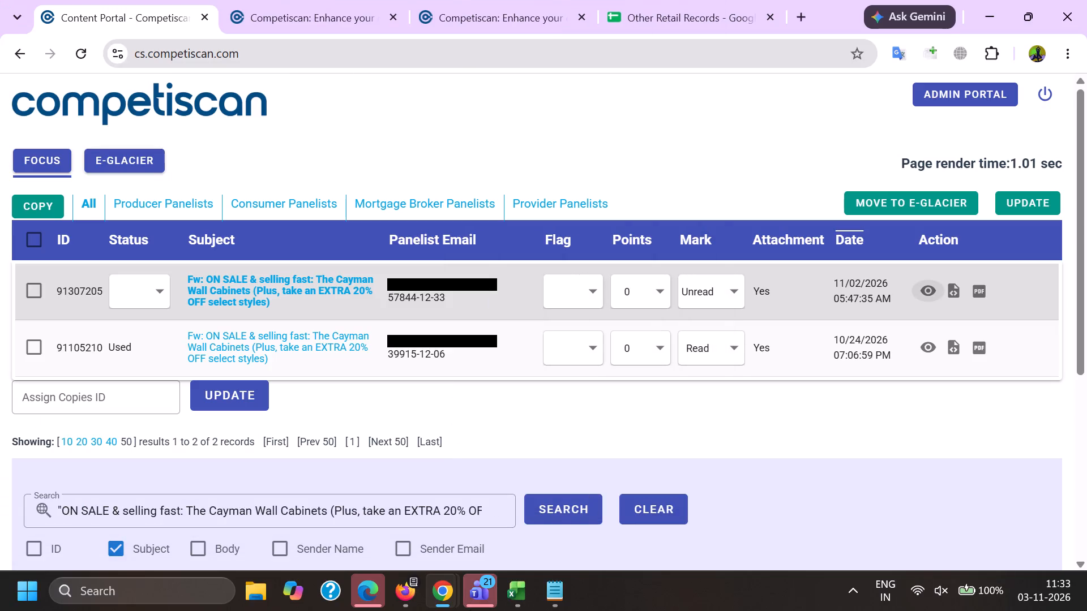
Copy the Firefox subject "EXTRA 20% OFF select styles—going fast! + In-stock furniture, ready when you are" without its Fw prefix, and return to Chrome.
{"action": "left_click", "coordinate": [407, 601]}
{"action": "left_click", "coordinate": [313, 519]}
{"action": "scroll", "coordinate": [186, 407], "scroll_direction": "down", "scroll_amount": 1}
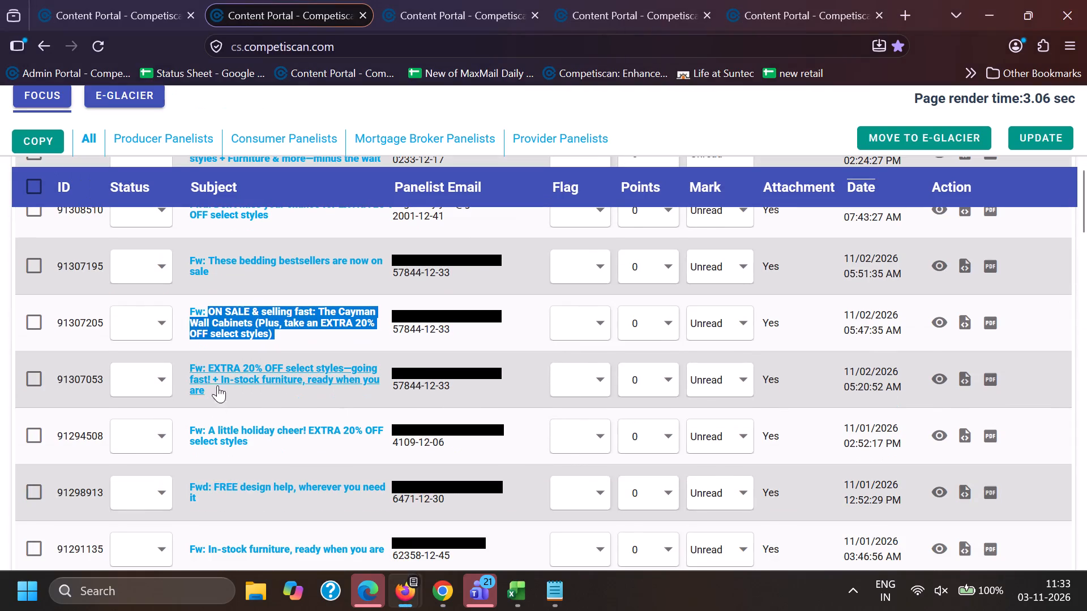
{"action": "left_click_drag", "start_coordinate": [207, 360], "coordinate": [235, 395]}
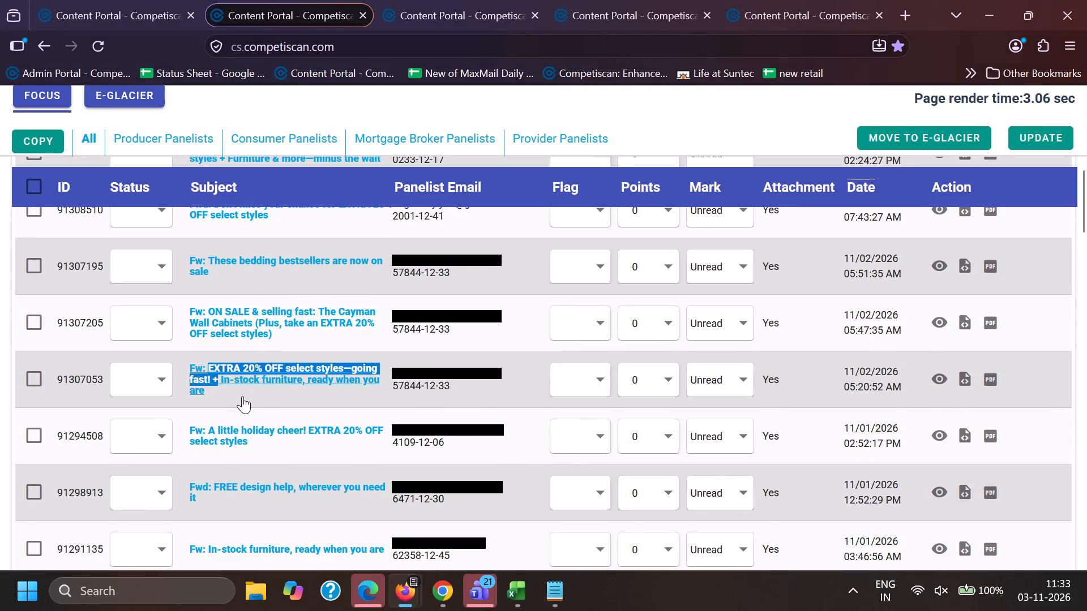
{"action": "key", "text": "ctrl+c"}
{"action": "key", "text": "alt+Tab"}
Search the portal subjects for the copied "EXTRA 20% OFF select styles—going fast! + In-stock furniture, ready when you are" in quotes.
{"action": "scroll", "coordinate": [367, 326], "scroll_direction": "down", "scroll_amount": 2}
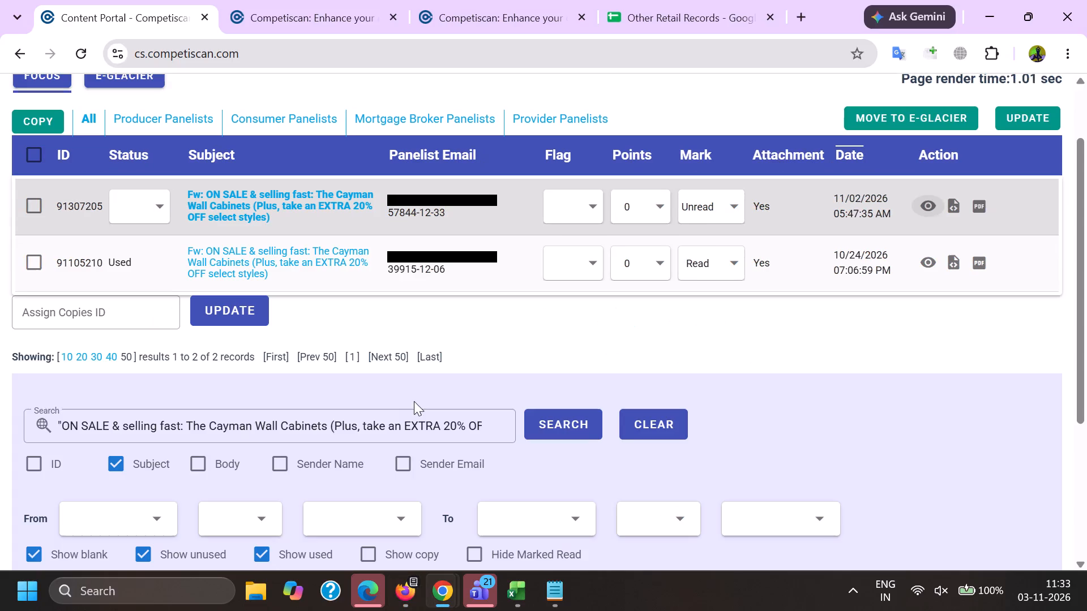
{"action": "triple_click", "coordinate": [382, 431]}
{"action": "left_click", "coordinate": [382, 431]}
{"action": "key", "text": "BackSpace"}
{"action": "key", "text": "shift+quotedbl"}
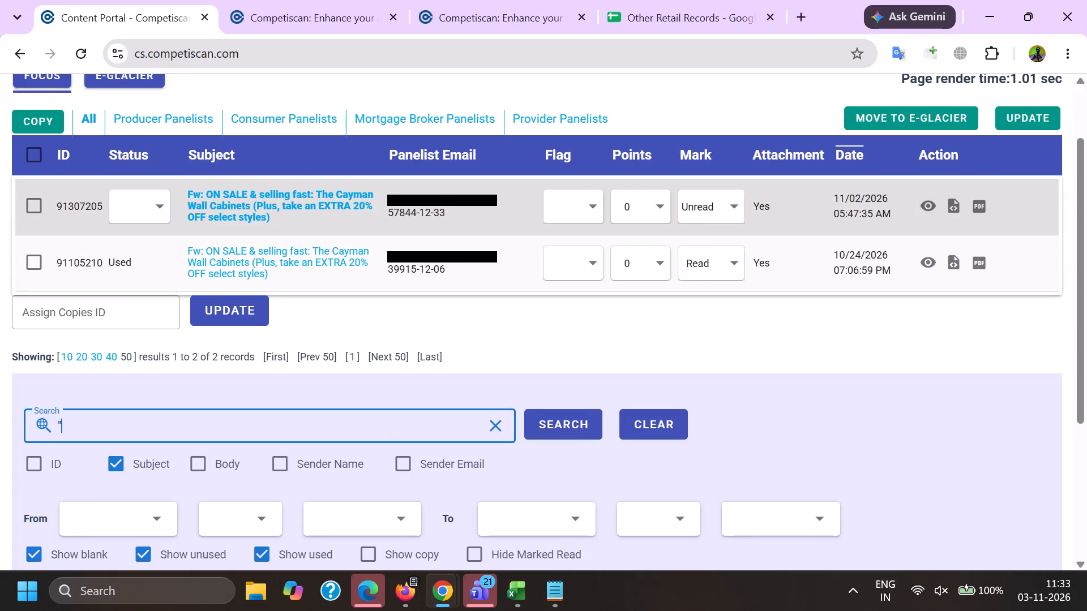
{"action": "key", "text": "ctrl+v"}
{"action": "key", "text": "shift+quotedbl"}
{"action": "key", "text": "Return"}
{"action": "key", "text": "alt+Tab"}
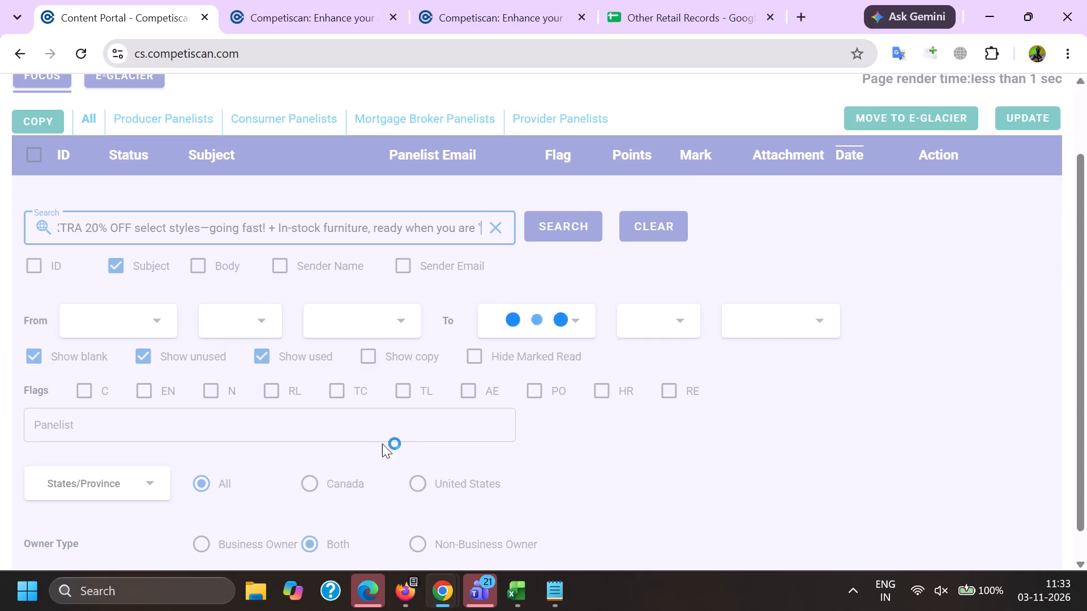
{"action": "key", "text": "alt+Tab"}
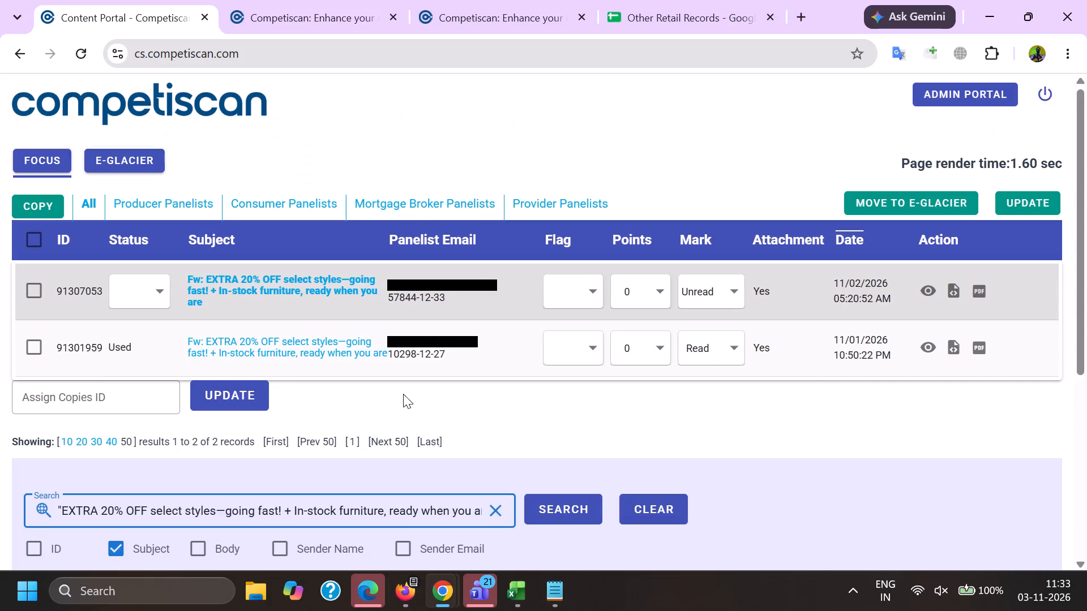
{"action": "key", "text": "alt+Tab"}
{"action": "key", "text": "alt+Tab"}
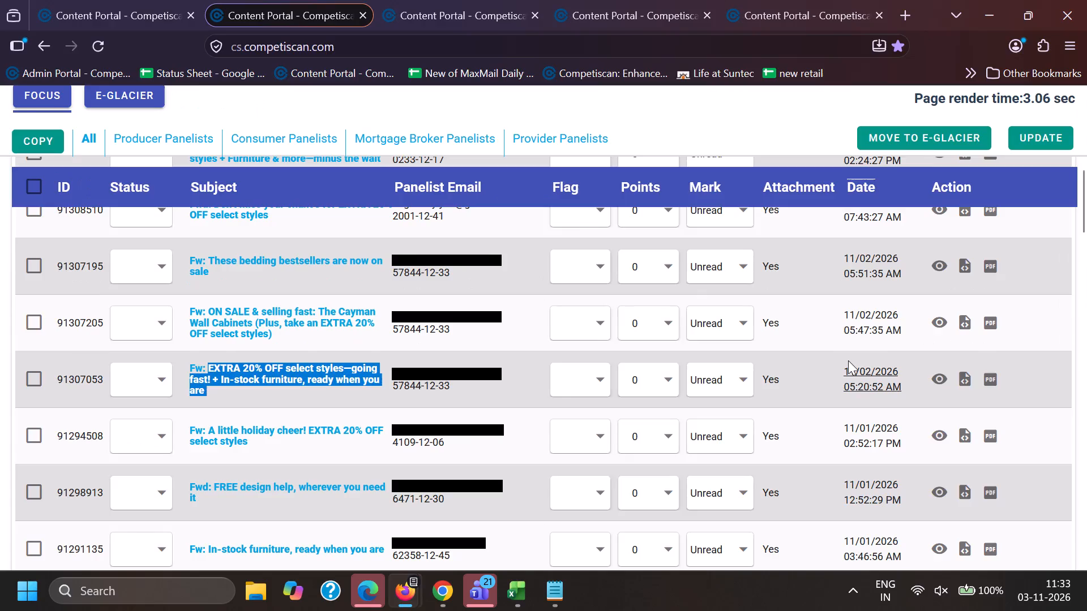
Preview the unread "going fast!" email 91307053 and look through its content down to the footer.
{"action": "left_click", "coordinate": [926, 289]}
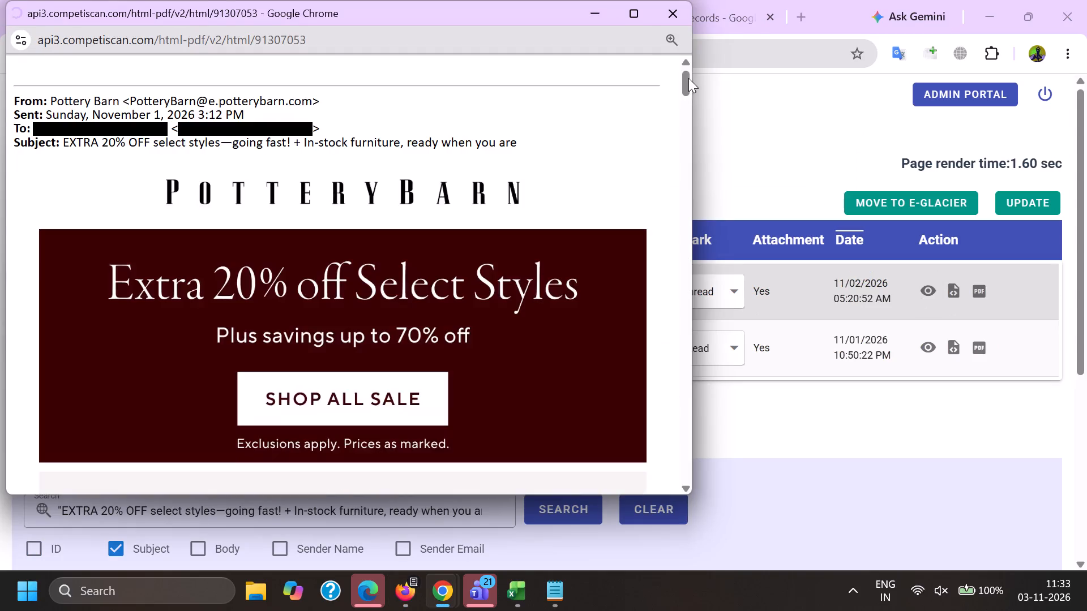
{"action": "left_click_drag", "start_coordinate": [688, 78], "coordinate": [683, 393]}
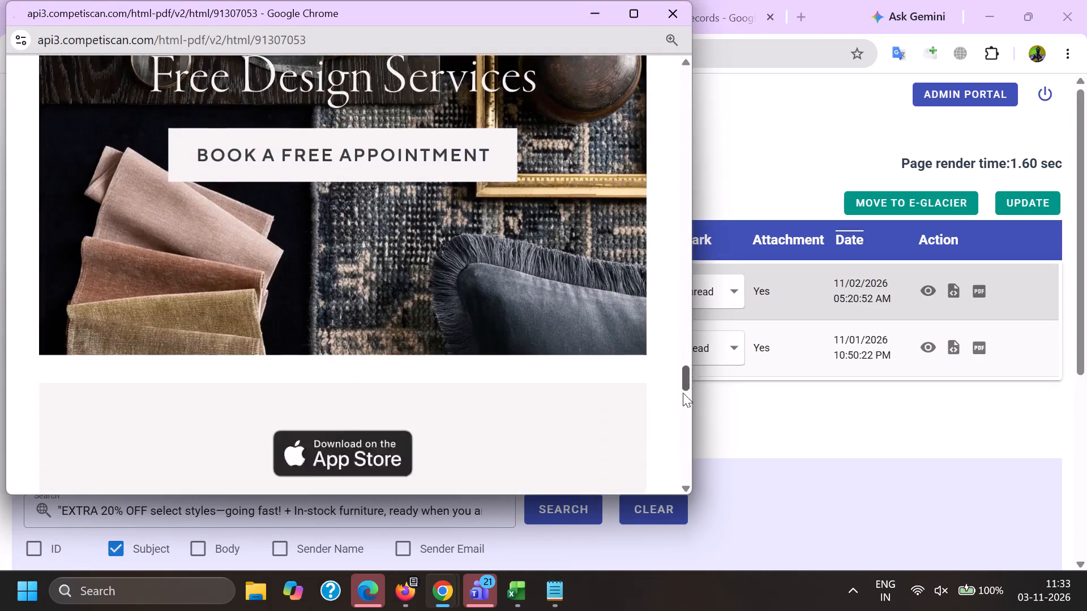
{"action": "left_click_drag", "start_coordinate": [683, 393], "coordinate": [687, 430]}
{"action": "key", "text": "alt+Tab"}
{"action": "left_click", "coordinate": [1024, 395]}
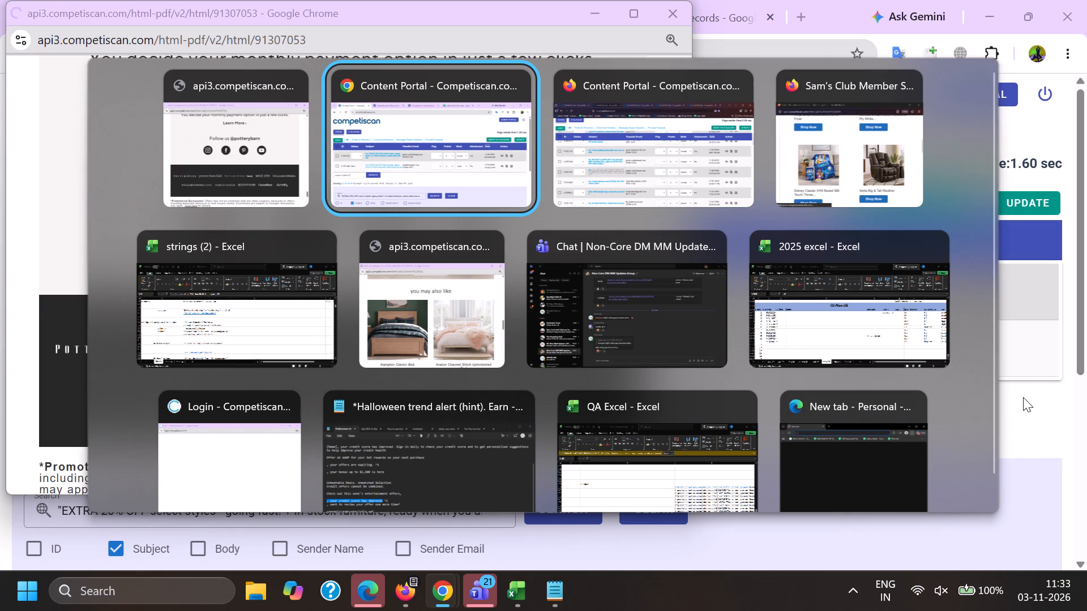
Copy the Firefox subject "A little holiday cheer! EXTRA 20% OFF select styles" without its Fw prefix, and return to Chrome's content portal.
{"action": "left_click", "coordinate": [401, 593]}
{"action": "left_click", "coordinate": [322, 542]}
{"action": "scroll", "coordinate": [220, 436], "scroll_direction": "down", "scroll_amount": 1}
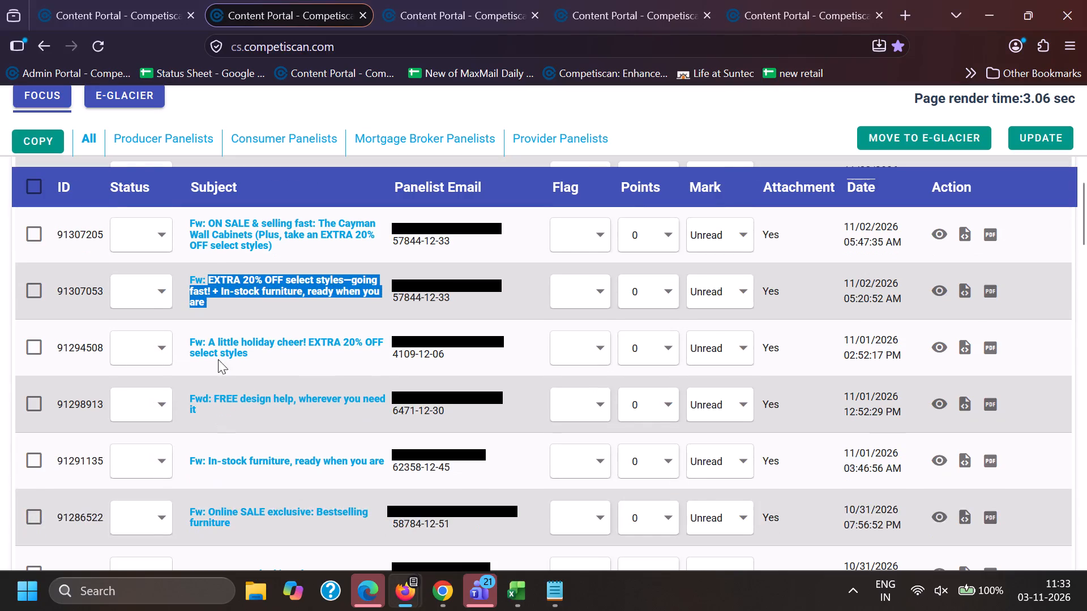
{"action": "left_click_drag", "start_coordinate": [208, 343], "coordinate": [306, 362]}
{"action": "key", "text": "ctrl+c"}
{"action": "key", "text": "ctrl+c"}
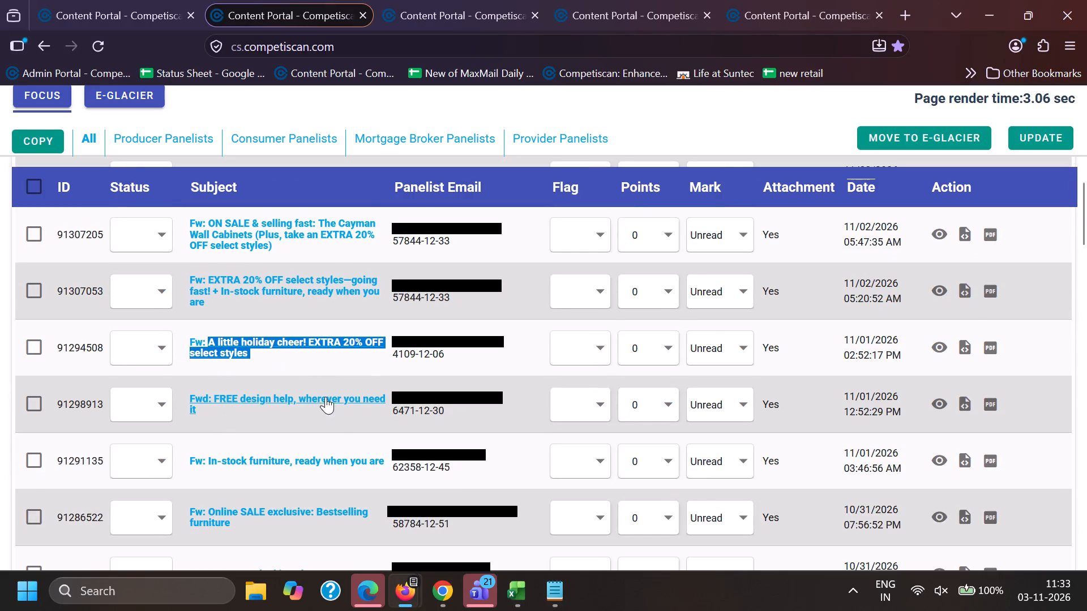
{"action": "key", "text": "alt+Tab"}
{"action": "key", "text": "alt+Tab"}
{"action": "key", "text": "alt+Tab"}
Search the portal subjects for the copied "A little holiday cheer! EXTRA 20% OFF select styles" in quotes.
{"action": "scroll", "coordinate": [302, 352], "scroll_direction": "down", "scroll_amount": 2}
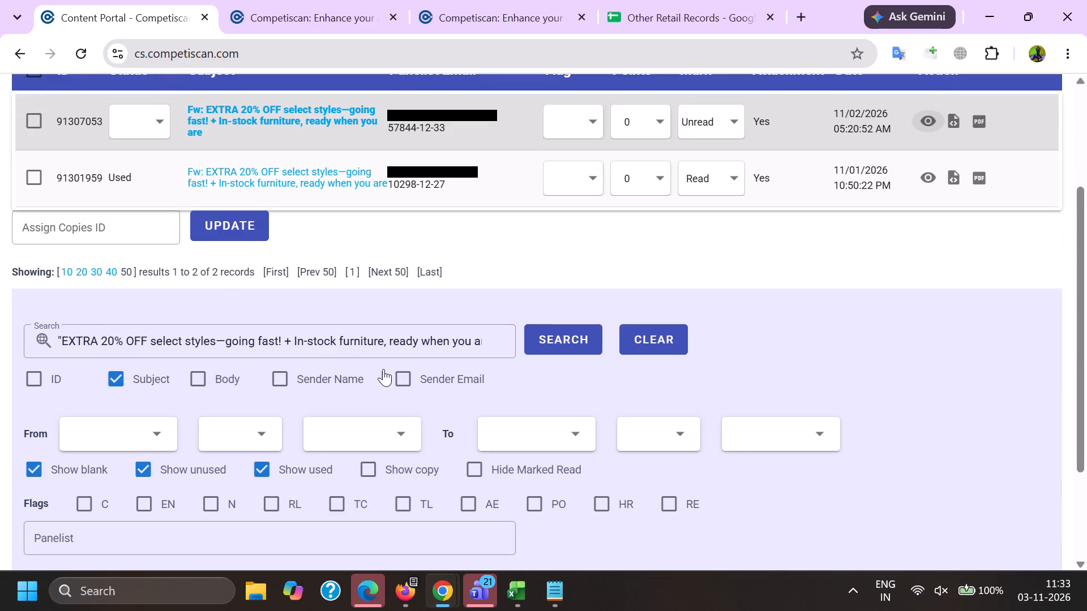
{"action": "triple_click", "coordinate": [356, 352]}
{"action": "key", "text": "BackSpace"}
{"action": "key", "text": "shift+quotedbl"}
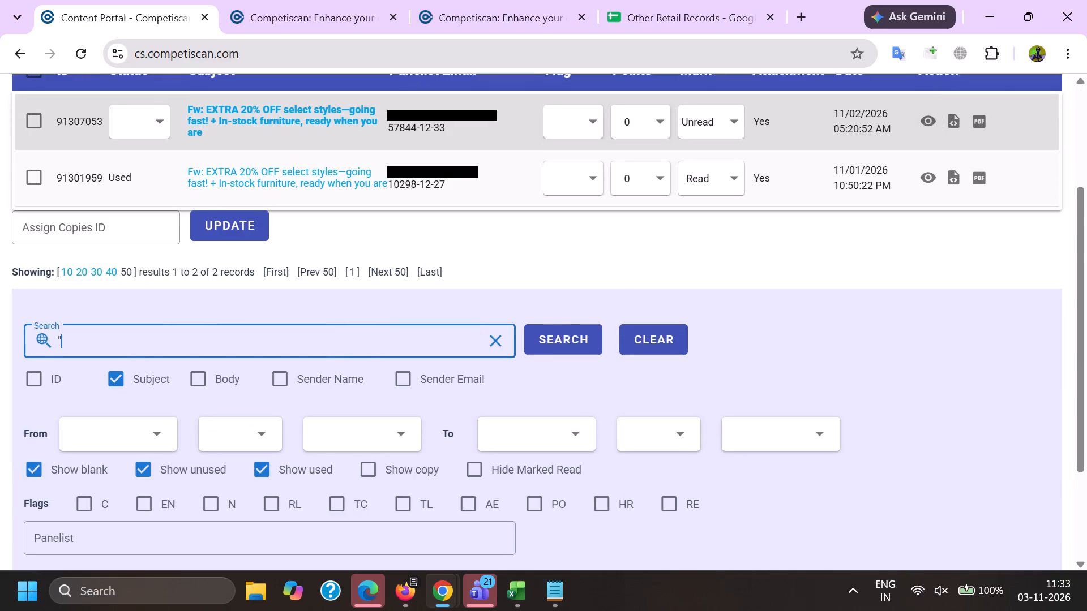
{"action": "key", "text": "ctrl+v"}
{"action": "key", "text": "shift+quotedbl"}
{"action": "key", "text": "Return"}
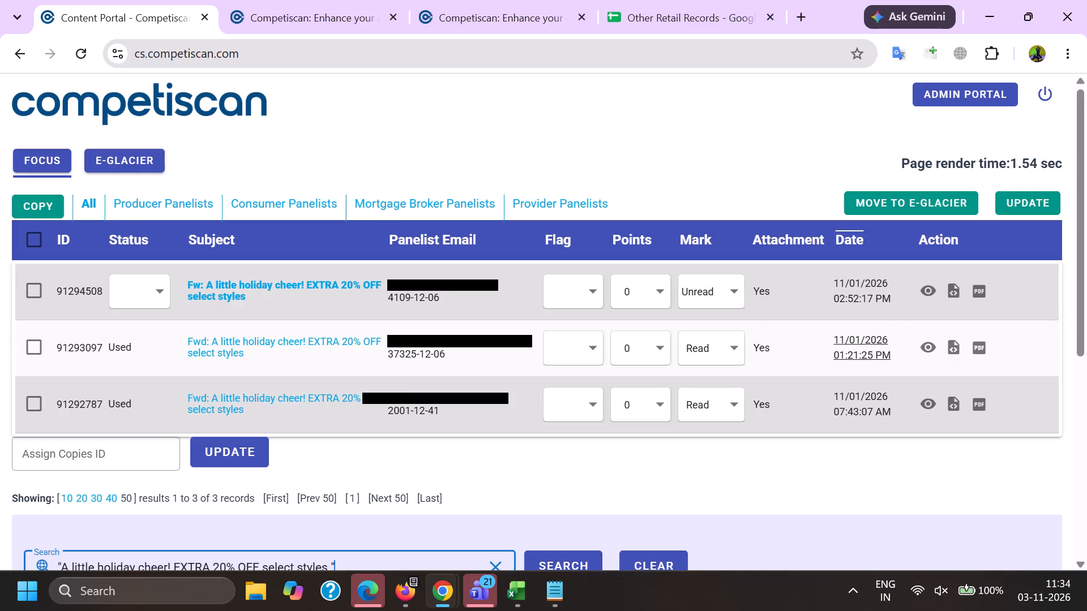
Switch to Firefox and copy the subject "Online SALE exclusive: Bestselling furniture" of email 91286522 without its Fw prefix.
{"action": "key", "text": "alt+Tab"}
{"action": "key", "text": "alt+Tab"}
{"action": "key", "text": "alt+Tab"}
{"action": "scroll", "coordinate": [270, 366], "scroll_direction": "down", "scroll_amount": 1}
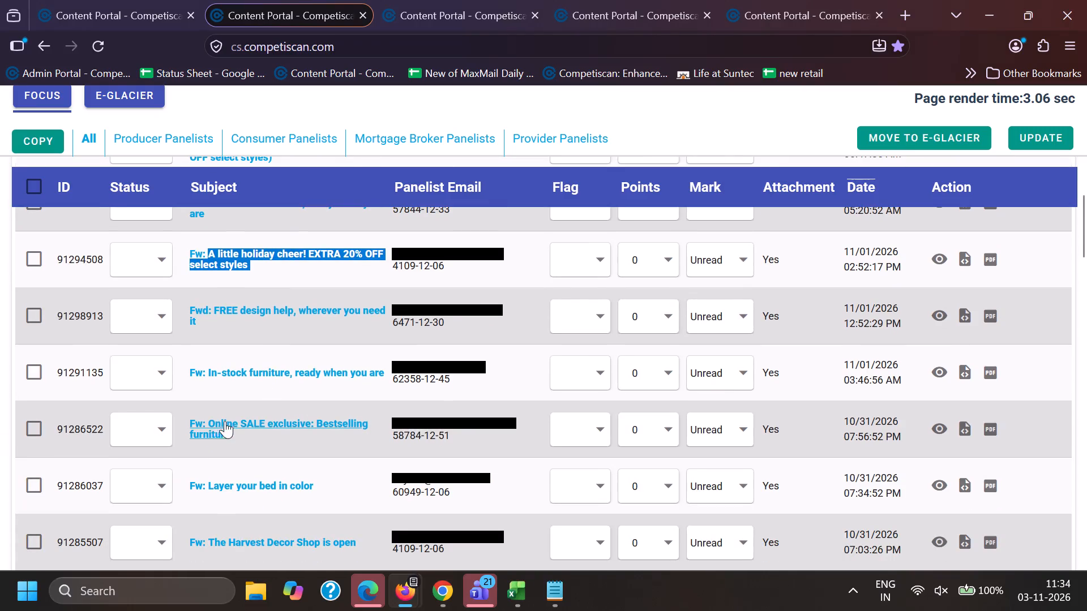
{"action": "left_click_drag", "start_coordinate": [209, 415], "coordinate": [275, 449]}
{"action": "key", "text": "ctrl+c"}
{"action": "key", "text": "ctrl+c"}
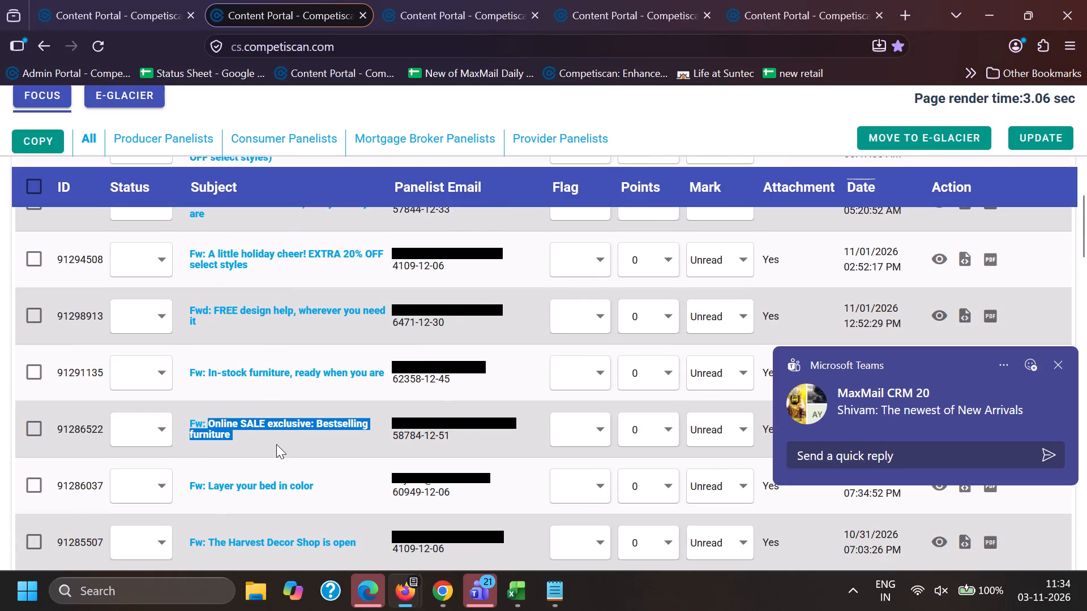
Return to Chrome's content portal and search the subjects for the copied "Online SALE exclusive: Bestselling furniture" in quotes.
{"action": "key", "text": "alt+Tab"}
{"action": "key", "text": "alt+Tab"}
{"action": "key", "text": "alt+Tab"}
{"action": "scroll", "coordinate": [352, 445], "scroll_direction": "down", "scroll_amount": 3}
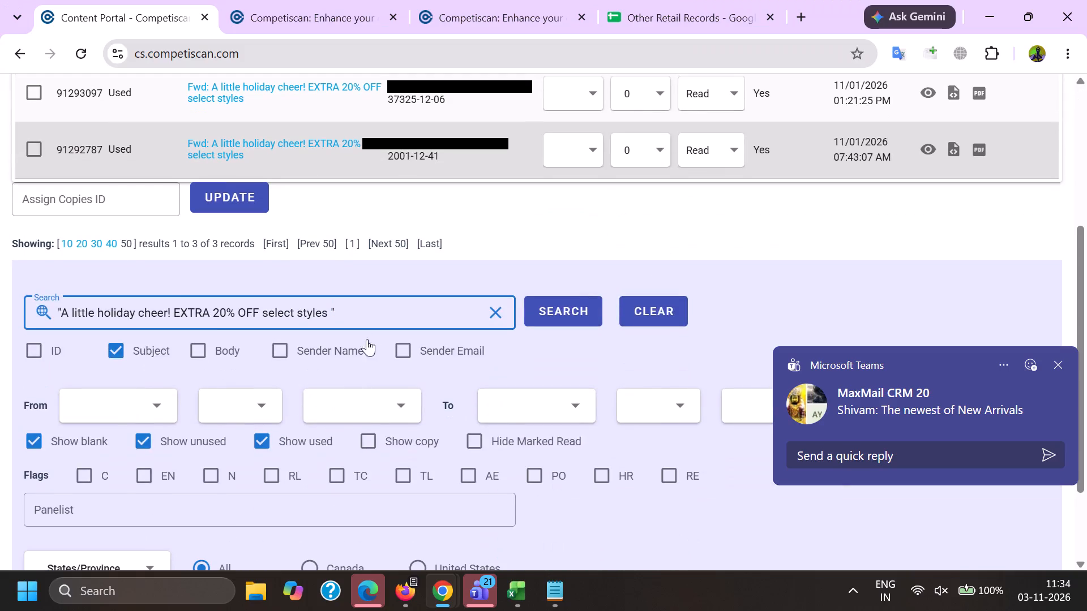
{"action": "left_click_drag", "start_coordinate": [373, 307], "coordinate": [3, 336]}
{"action": "key", "text": "BackSpace"}
{"action": "key", "text": "shift+quotedbl"}
{"action": "key", "text": "ctrl+v"}
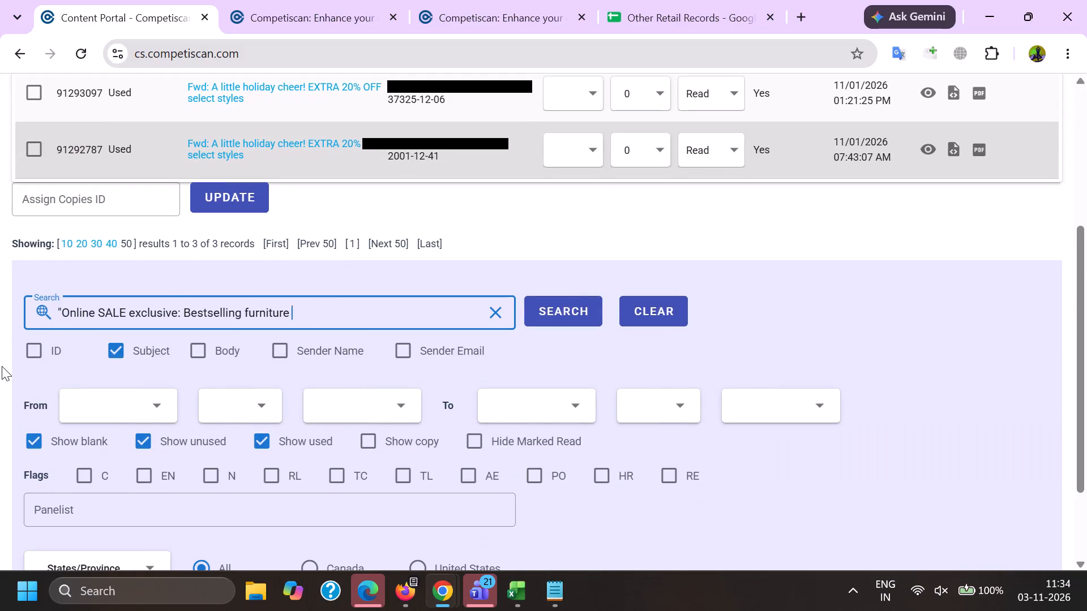
{"action": "key", "text": "shift+quotedbl"}
{"action": "key", "text": "Return"}
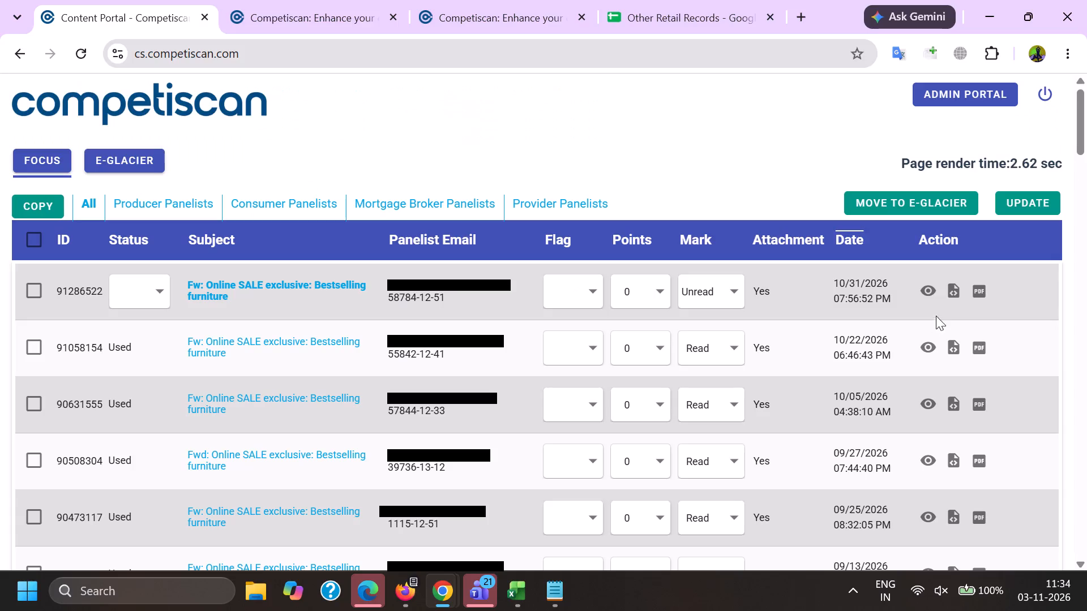
Preview the unread email 91286522 and the used email 91058154, comparing their content.
{"action": "left_click", "coordinate": [932, 290]}
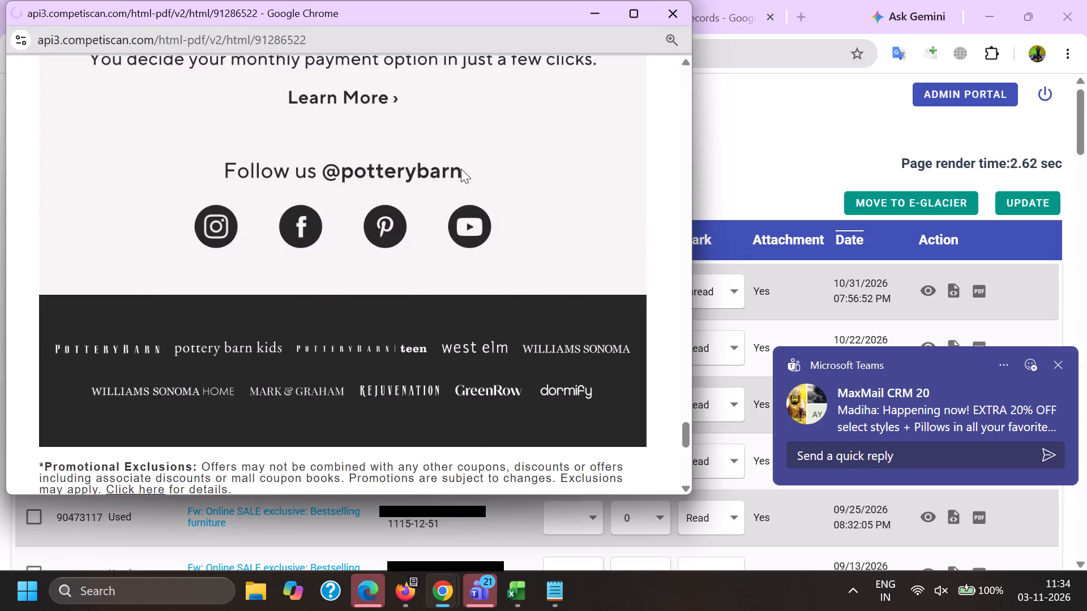
{"action": "scroll", "coordinate": [464, 181], "scroll_direction": "down", "scroll_amount": 20}
{"action": "scroll", "coordinate": [464, 181], "scroll_direction": "down", "scroll_amount": 8}
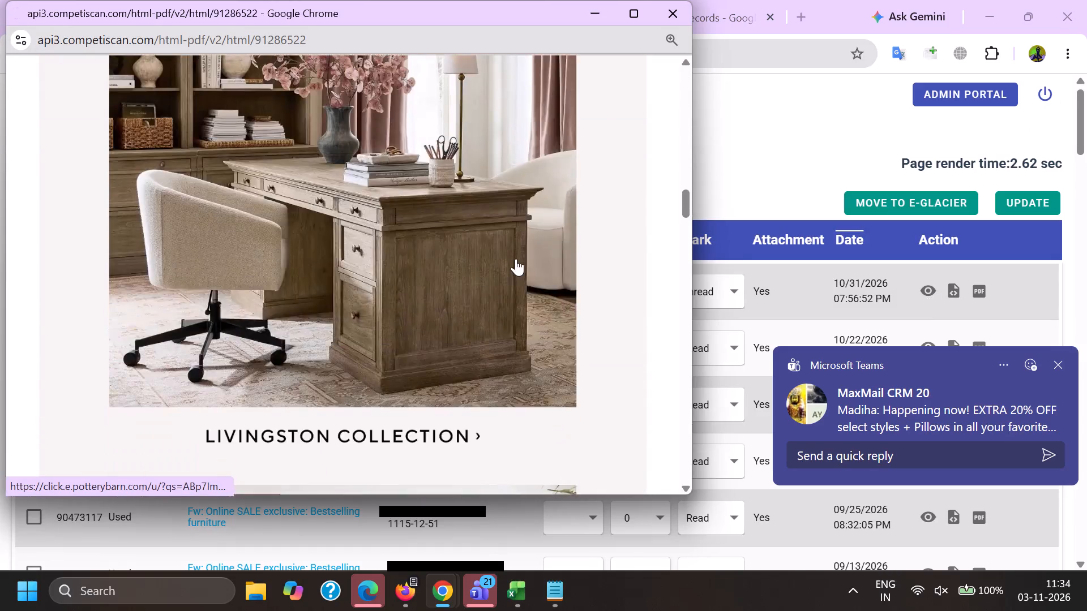
{"action": "scroll", "coordinate": [516, 259], "scroll_direction": "down", "scroll_amount": 16}
{"action": "key", "text": "alt+Tab"}
{"action": "scroll", "coordinate": [936, 263], "scroll_direction": "down", "scroll_amount": 1}
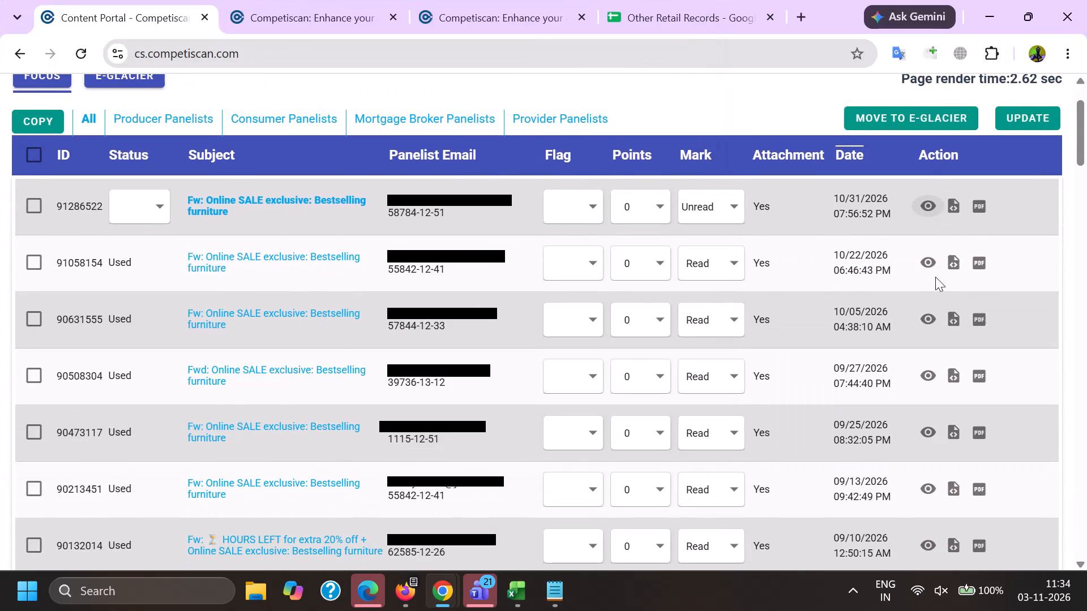
{"action": "left_click", "coordinate": [932, 270]}
{"action": "left_click", "coordinate": [930, 263]}
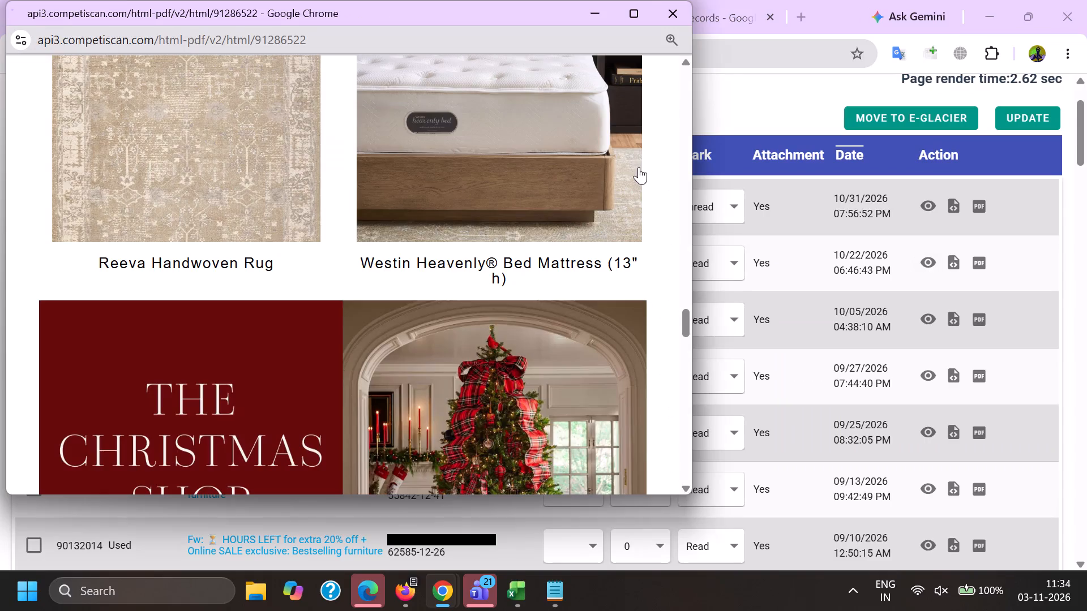
{"action": "left_click_drag", "start_coordinate": [687, 80], "coordinate": [683, 231]}
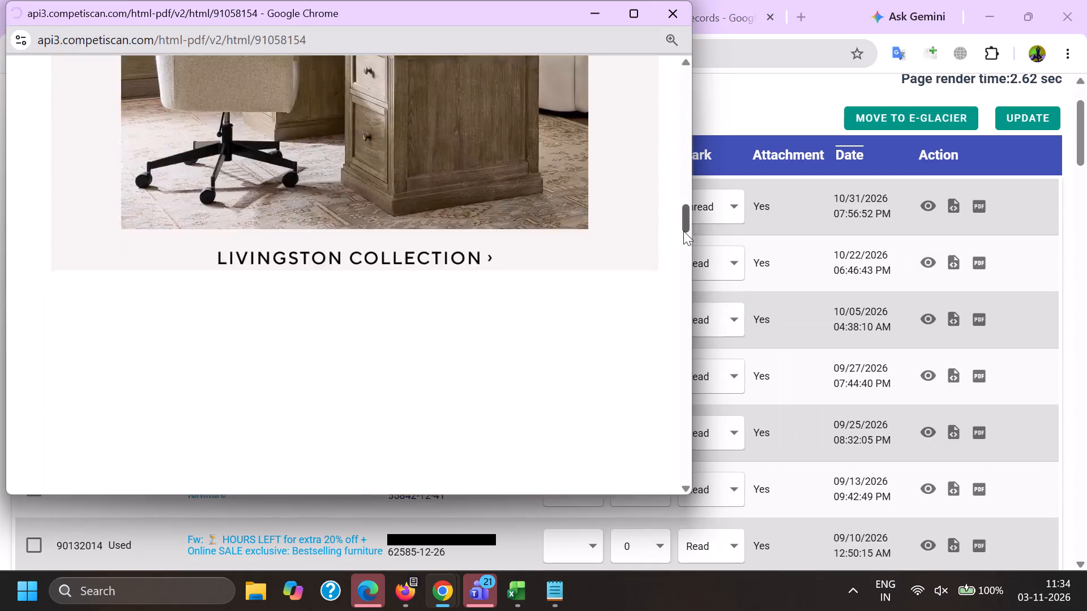
{"action": "left_click_drag", "start_coordinate": [683, 231], "coordinate": [682, 342]}
{"action": "key", "text": "alt+Tab"}
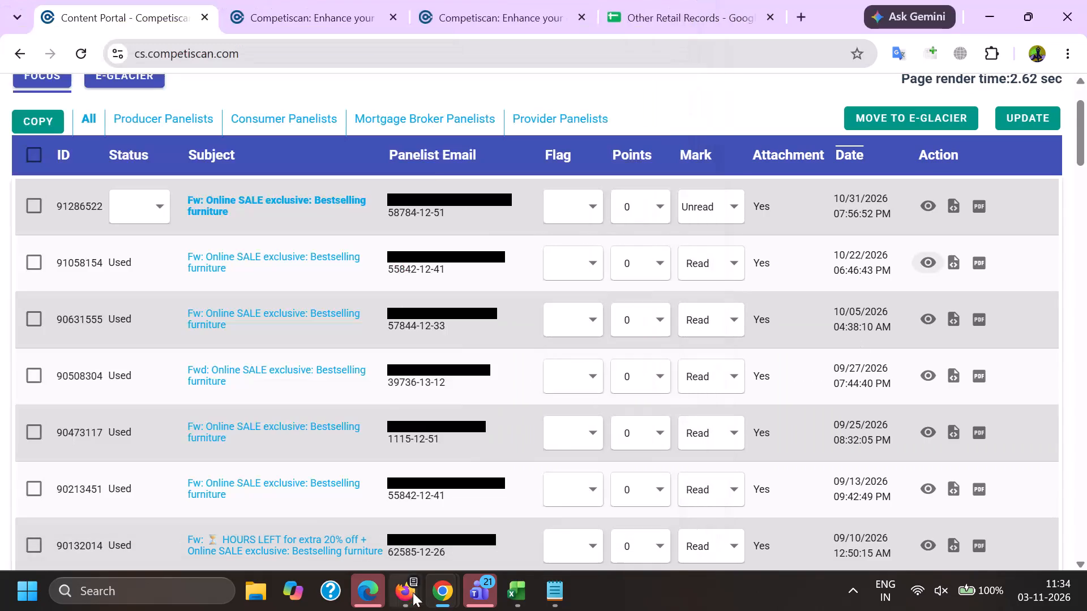
Switch to Firefox and copy the subject "NEW 🎄 The Grinch x Pottery Barn" of email 91285587 without its Fw prefix.
{"action": "left_click", "coordinate": [396, 596]}
{"action": "left_click", "coordinate": [312, 528]}
{"action": "scroll", "coordinate": [224, 362], "scroll_direction": "down", "scroll_amount": 2}
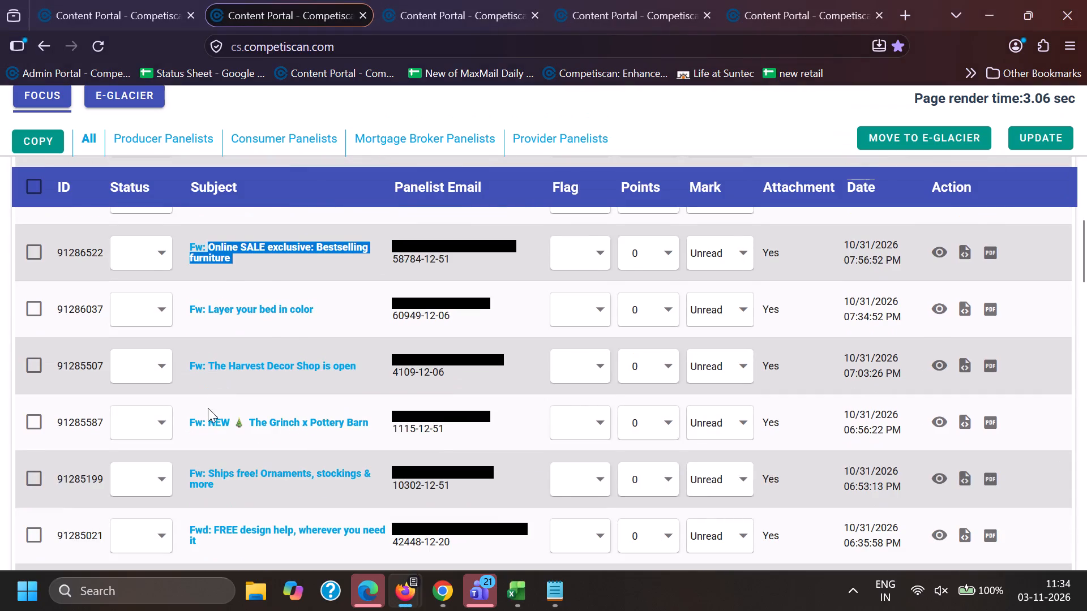
{"action": "left_click_drag", "start_coordinate": [208, 414], "coordinate": [368, 414]}
{"action": "key", "text": "ctrl+c"}
{"action": "key", "text": "ctrl+c"}
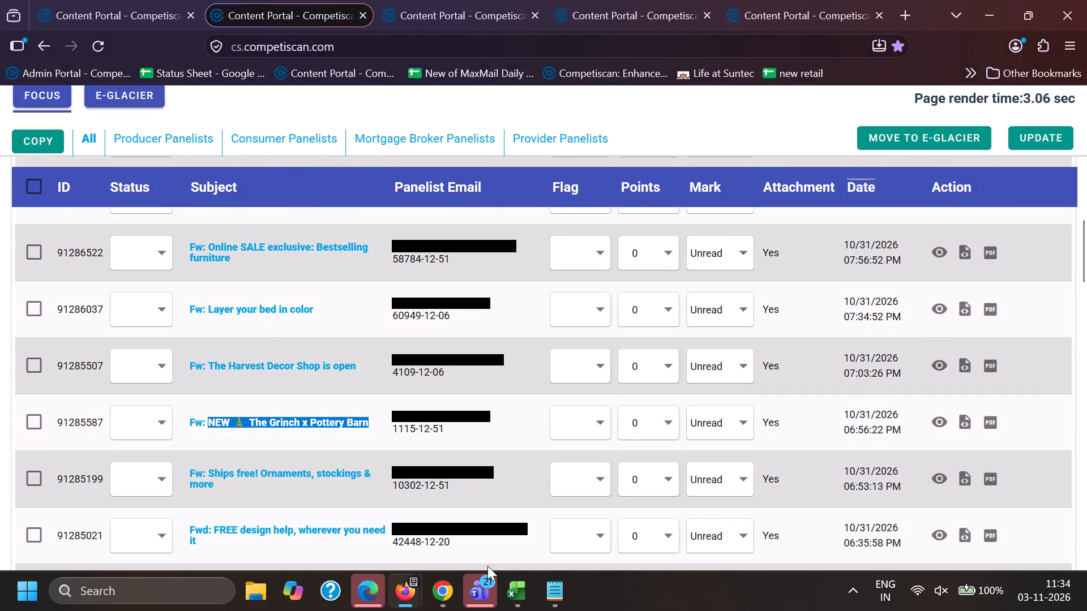
Return to Chrome's content portal and search the subjects for the copied "NEW 🎄 The Grinch x Pottery Barn" in quotes.
{"action": "left_click", "coordinate": [448, 586]}
{"action": "left_click", "coordinate": [246, 508]}
{"action": "scroll", "coordinate": [256, 312], "scroll_direction": "down", "scroll_amount": 12}
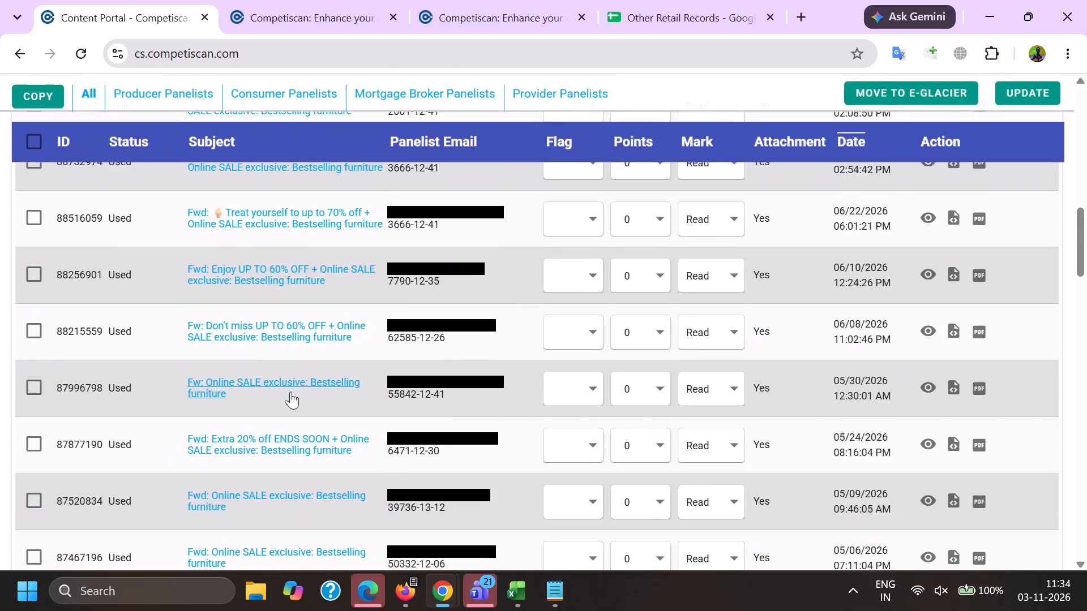
{"action": "scroll", "coordinate": [290, 391], "scroll_direction": "down", "scroll_amount": 7}
{"action": "scroll", "coordinate": [310, 428], "scroll_direction": "up", "scroll_amount": 1}
{"action": "scroll", "coordinate": [310, 428], "scroll_direction": "down", "scroll_amount": 11}
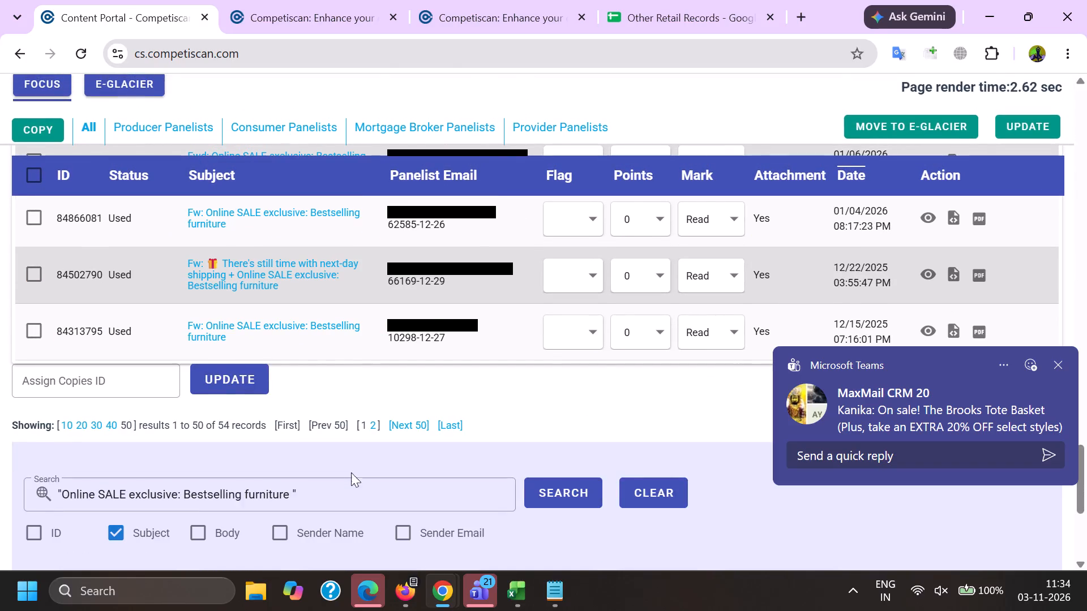
{"action": "left_click_drag", "start_coordinate": [367, 493], "coordinate": [3, 448]}
{"action": "key", "text": "BackSpace"}
{"action": "key", "text": "shift+quotedbl"}
{"action": "key", "text": "ctrl+v"}
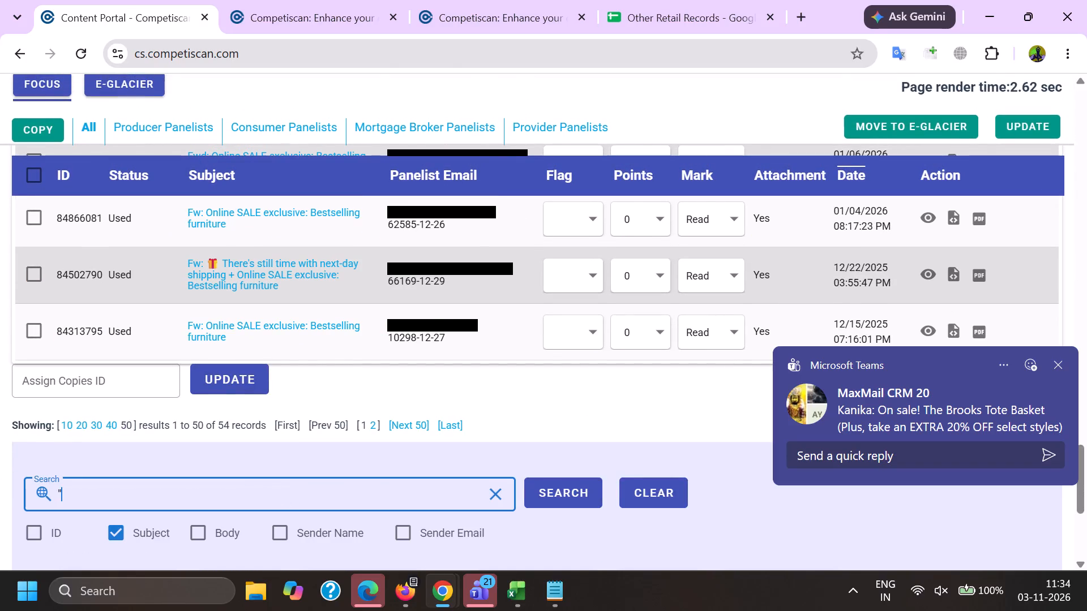
{"action": "key", "text": "shift+quotedbl"}
{"action": "key", "text": "Return"}
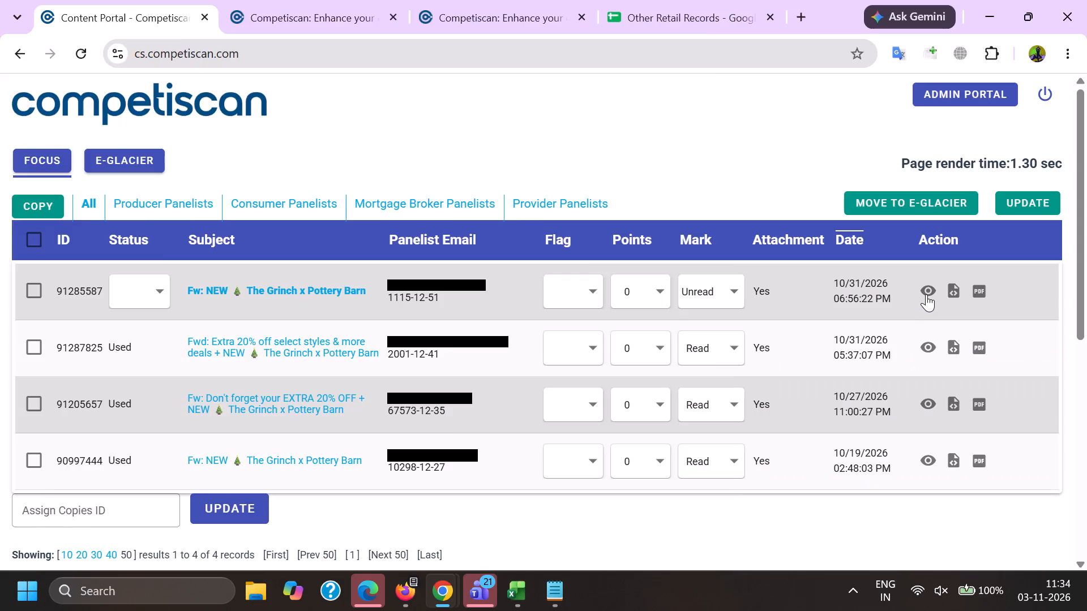
Preview the unread Grinch email 91285587 and look through its content.
{"action": "left_click", "coordinate": [927, 294]}
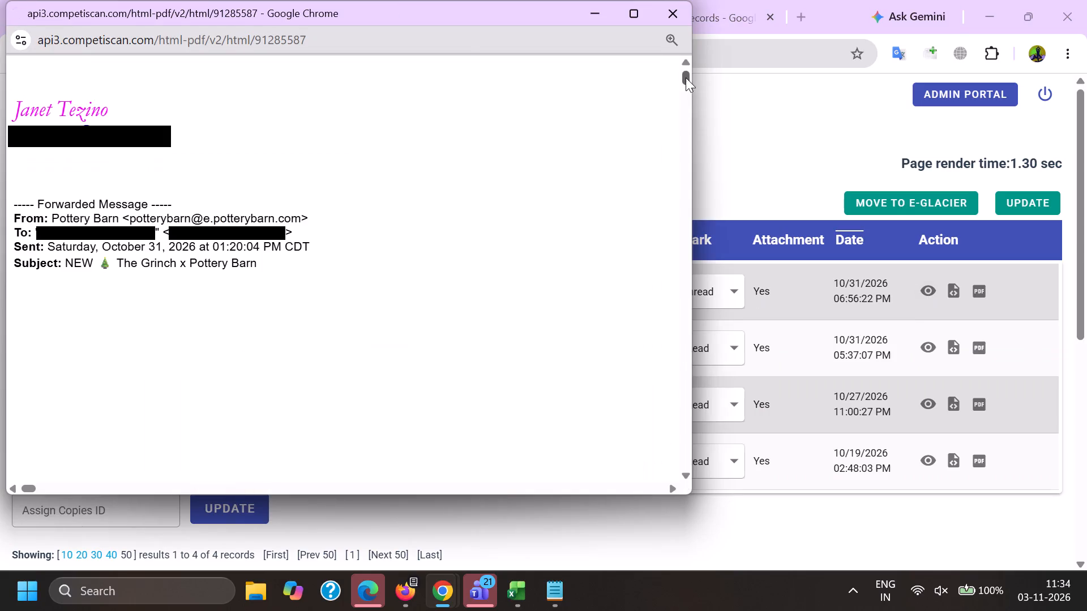
{"action": "left_click_drag", "start_coordinate": [686, 78], "coordinate": [668, 351]}
{"action": "key", "text": "alt+Tab"}
Switch to Firefox and copy the subject "Ships free! Ornaments, stockings & more" of email 91285199 without its Fw prefix.
{"action": "left_click", "coordinate": [419, 594]}
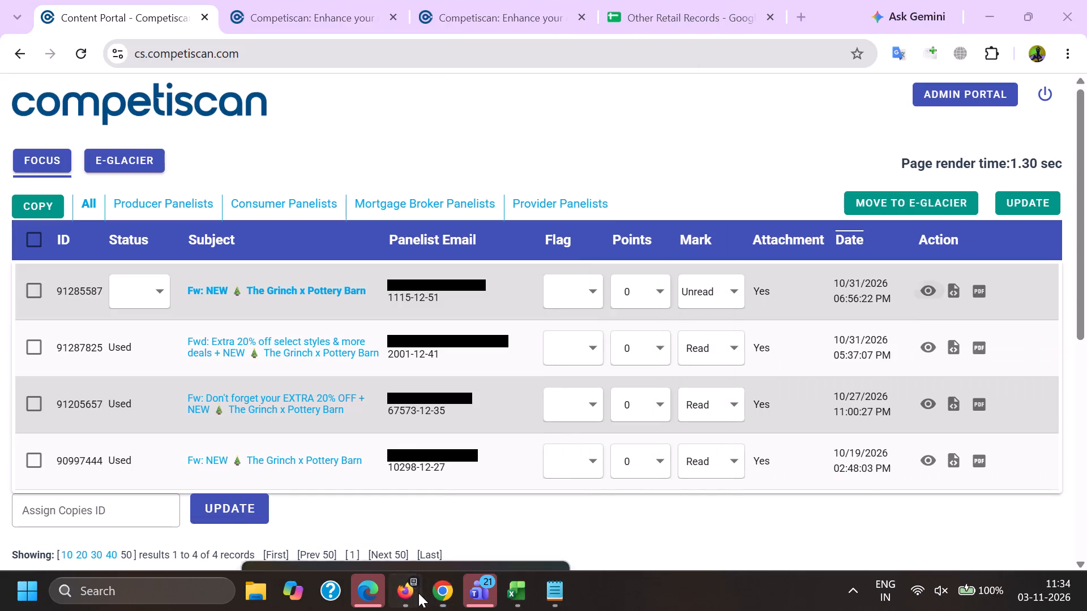
{"action": "left_click", "coordinate": [328, 541]}
{"action": "scroll", "coordinate": [229, 427], "scroll_direction": "down", "scroll_amount": 1}
{"action": "left_click_drag", "start_coordinate": [206, 378], "coordinate": [245, 403]}
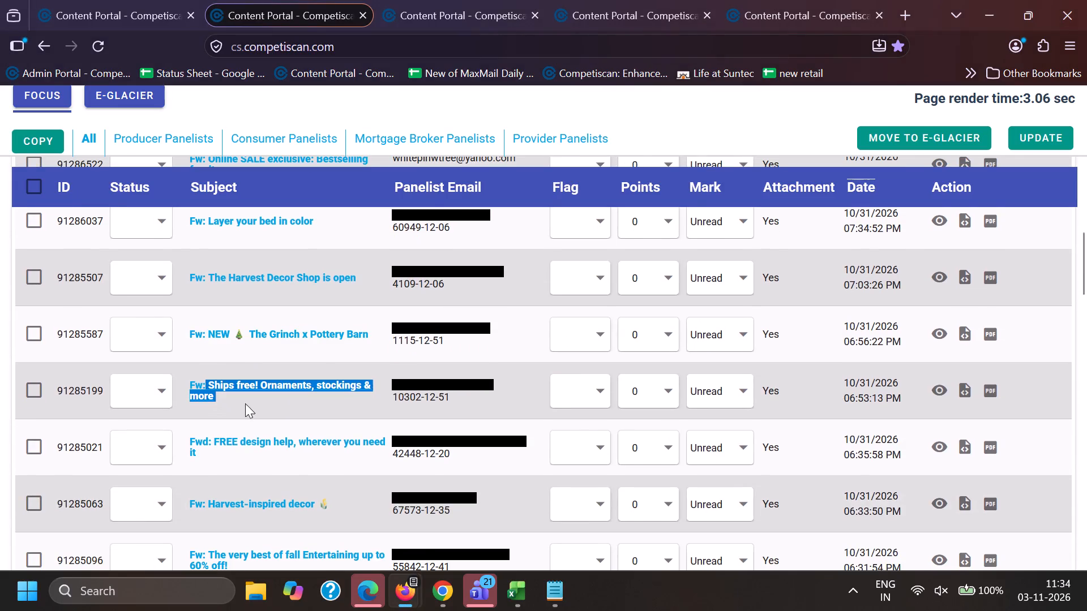
{"action": "left_click_drag", "start_coordinate": [245, 403], "coordinate": [245, 405]}
{"action": "key", "text": "ctrl+c"}
{"action": "key", "text": "ctrl+c"}
{"action": "key", "text": "ctrl+c"}
Return to Chrome's content portal and search the subjects for the copied "Ships free! Ornaments, stockings & more" in quotes.
{"action": "key", "text": "alt+Tab"}
{"action": "scroll", "coordinate": [337, 499], "scroll_direction": "down", "scroll_amount": 2}
{"action": "left_click_drag", "start_coordinate": [399, 452], "coordinate": [4, 463]}
{"action": "key", "text": "BackSpace"}
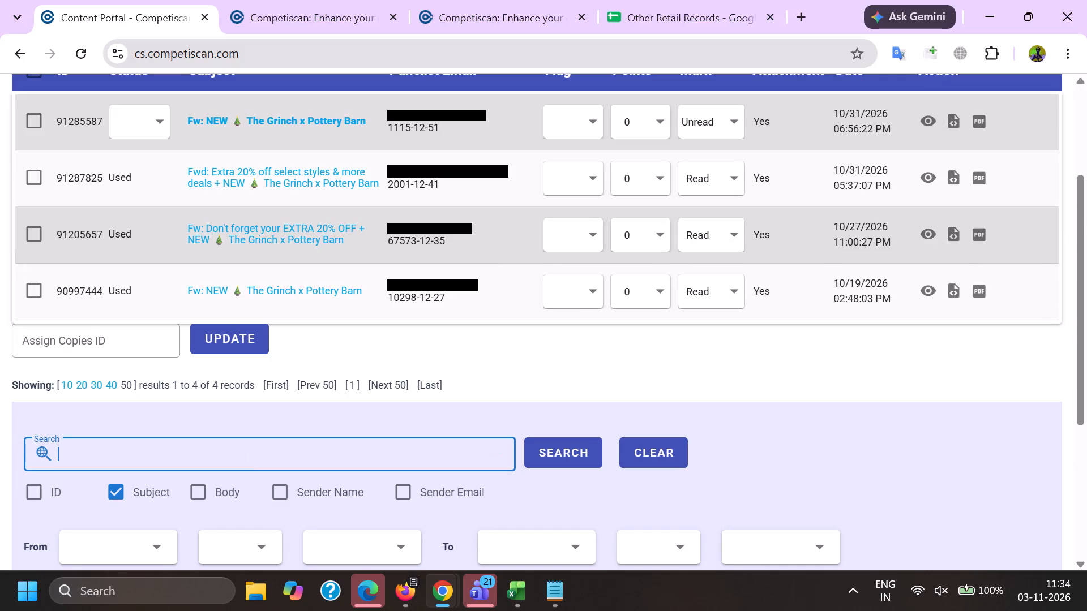
{"action": "key", "text": "shift+quotedbl"}
{"action": "key", "text": "shift+braceleft"}
{"action": "key", "text": "ctrl+v"}
{"action": "key", "text": "shift+quotedbl"}
{"action": "key", "text": "Return"}
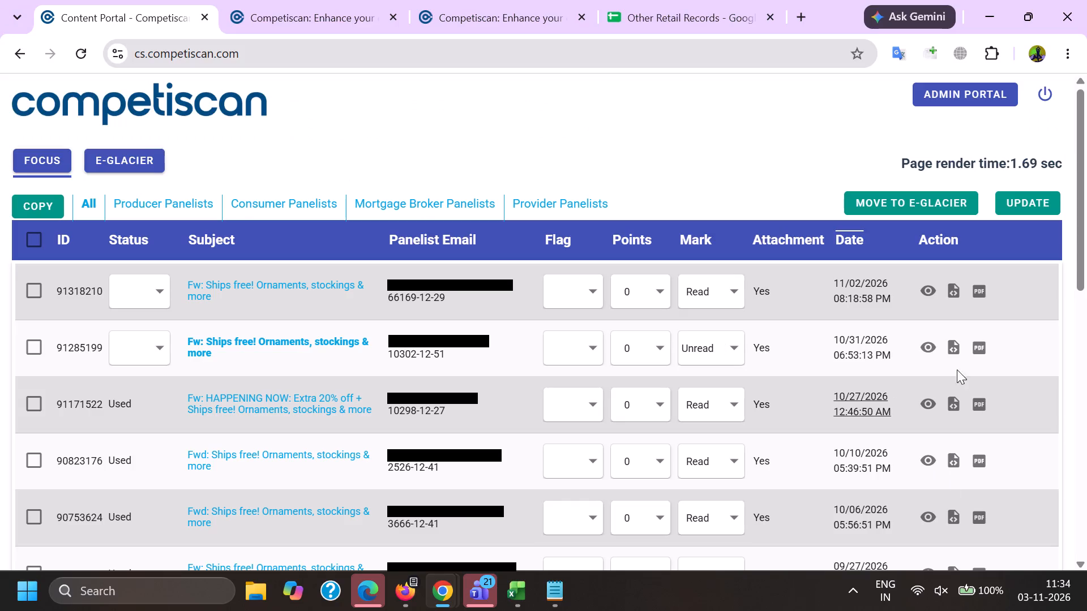
Preview emails 91285199 and 91318210 and the used email 90753624, comparing their content.
{"action": "left_click", "coordinate": [933, 347]}
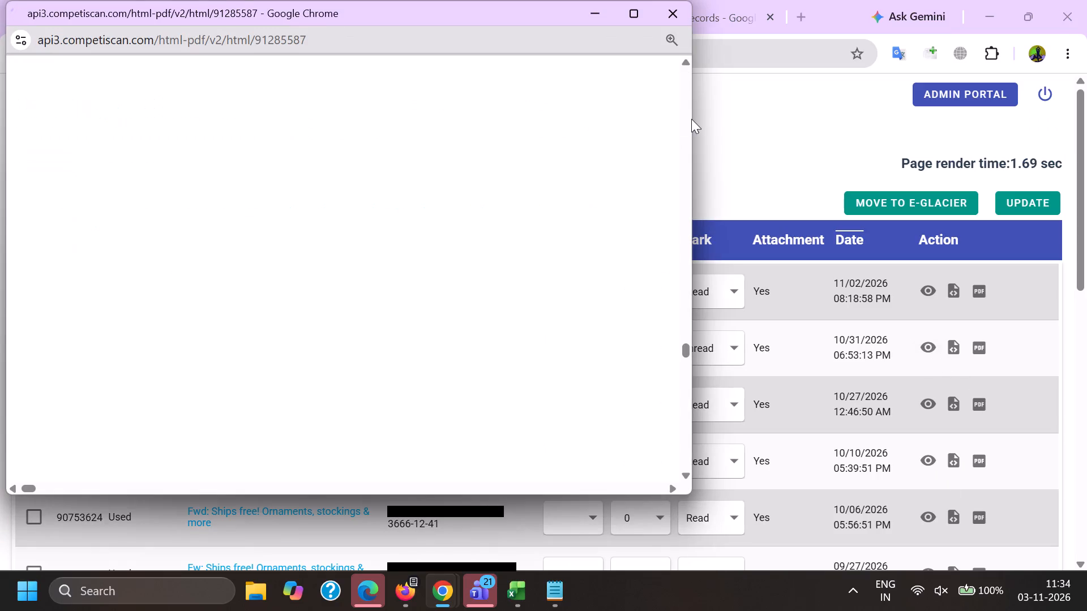
{"action": "left_click_drag", "start_coordinate": [684, 83], "coordinate": [663, 388]}
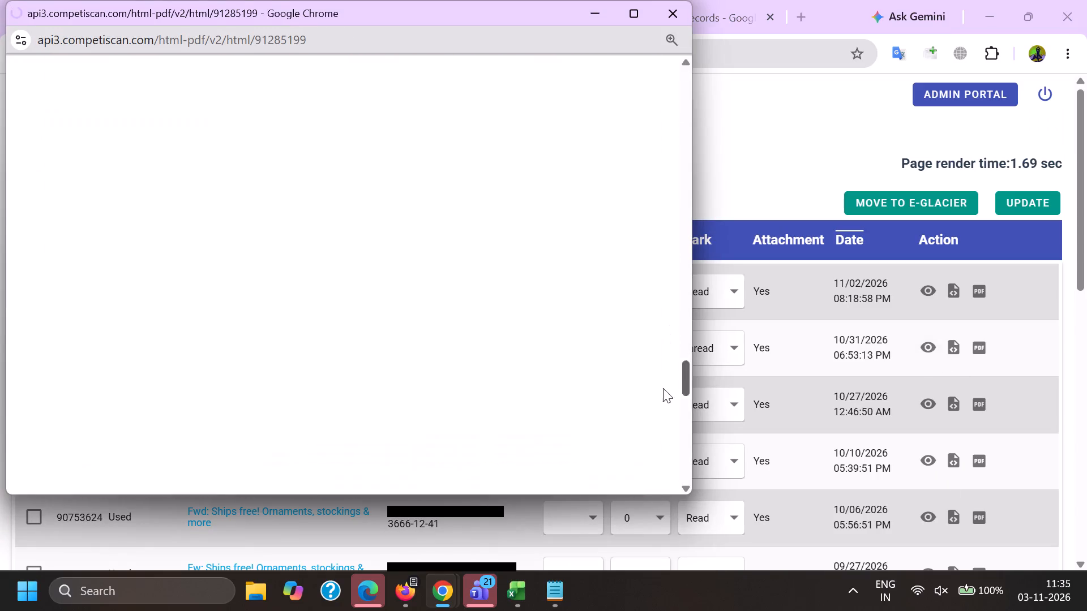
{"action": "left_click_drag", "start_coordinate": [663, 388], "coordinate": [669, 189]}
{"action": "key", "text": "alt+Tab"}
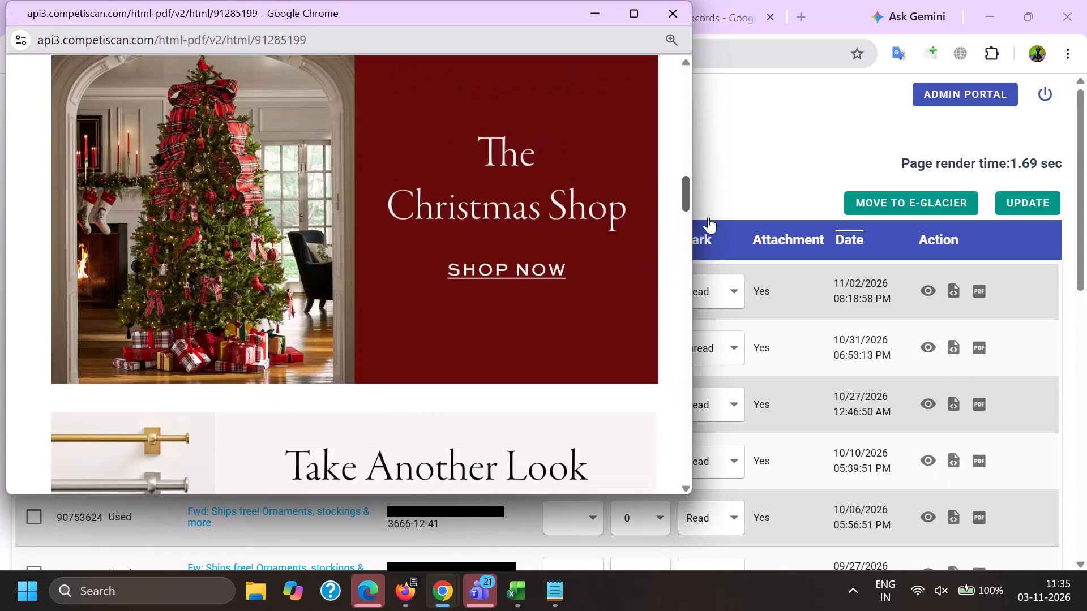
{"action": "left_click", "coordinate": [921, 292]}
{"action": "left_click_drag", "start_coordinate": [689, 81], "coordinate": [689, 92]}
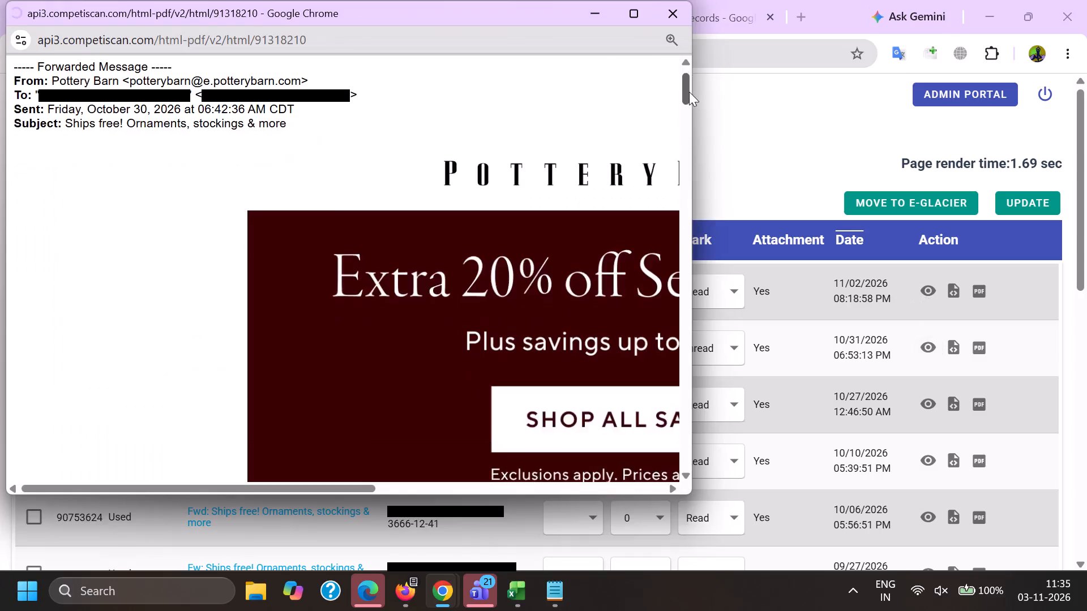
{"action": "left_click_drag", "start_coordinate": [689, 92], "coordinate": [683, 248]}
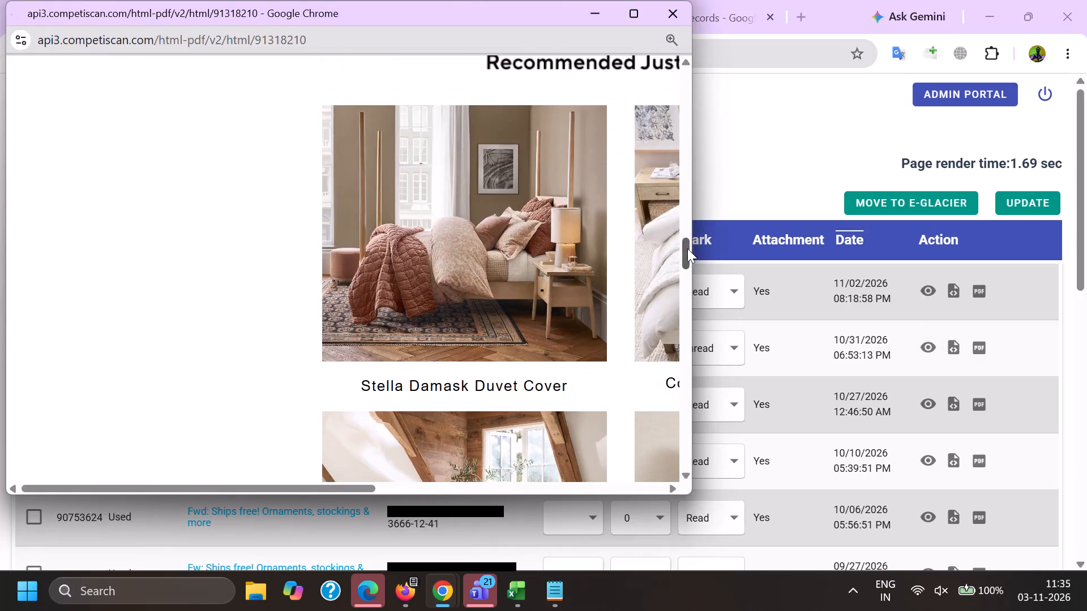
{"action": "key", "text": "alt+Tab"}
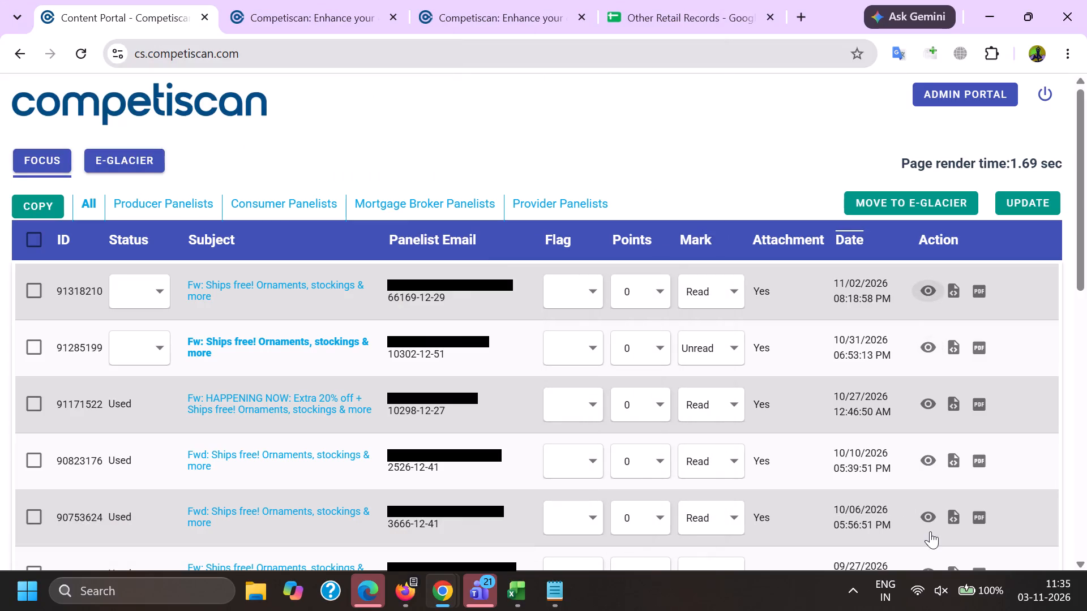
{"action": "left_click", "coordinate": [932, 509]}
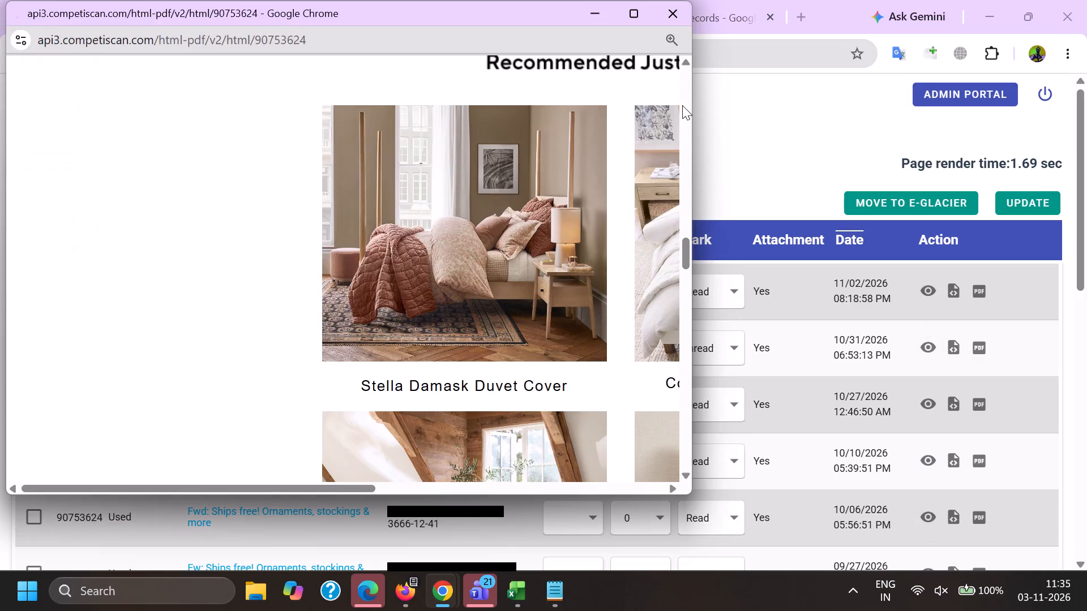
{"action": "left_click_drag", "start_coordinate": [681, 83], "coordinate": [672, 302]}
{"action": "key", "text": "alt+Tab"}
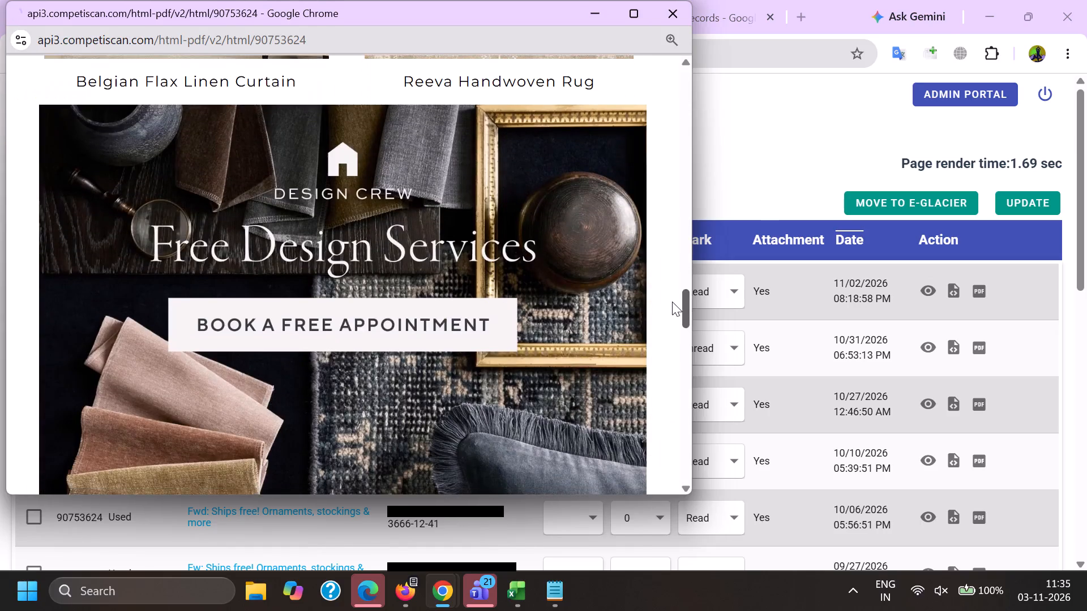
Open the "Ships free! Ornaments, stockings & more" emails 91285199 and 91318210 from their subjects in separate tabs.
{"action": "left_click", "coordinate": [213, 345], "text": "ctrl"}
{"action": "left_click", "coordinate": [223, 285], "text": "ctrl"}
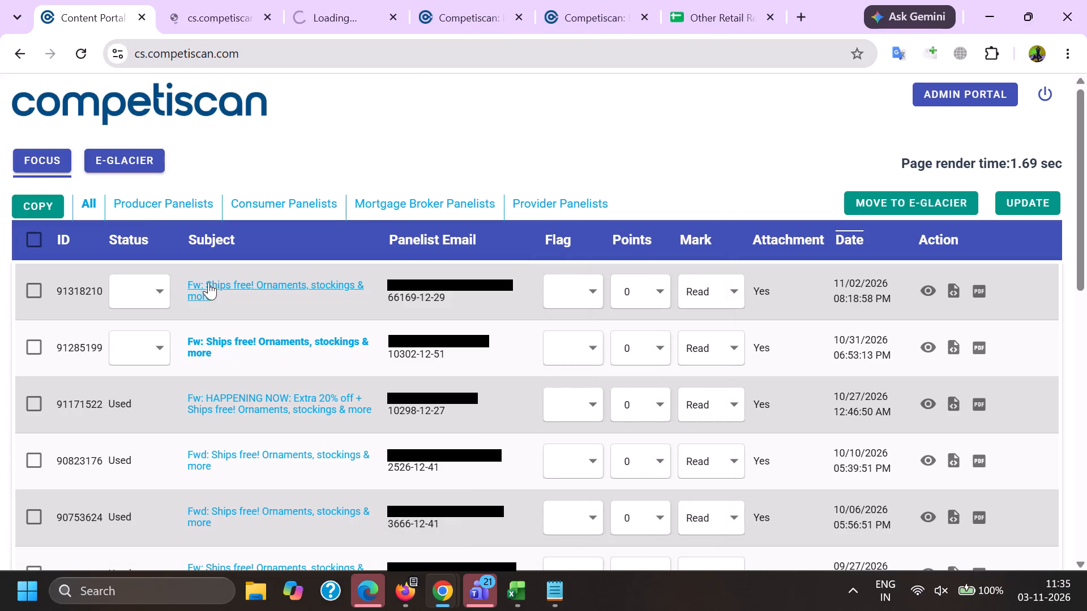
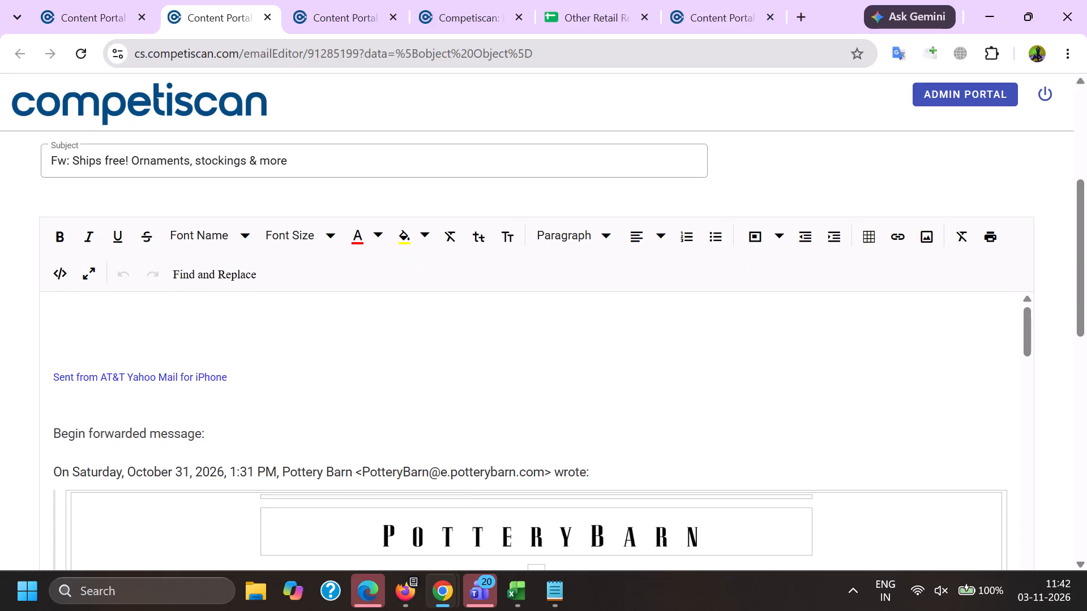
Add "From:" and "Date:" lines at the top of the body of email 91285199.
{"action": "left_click", "coordinate": [104, 317]}
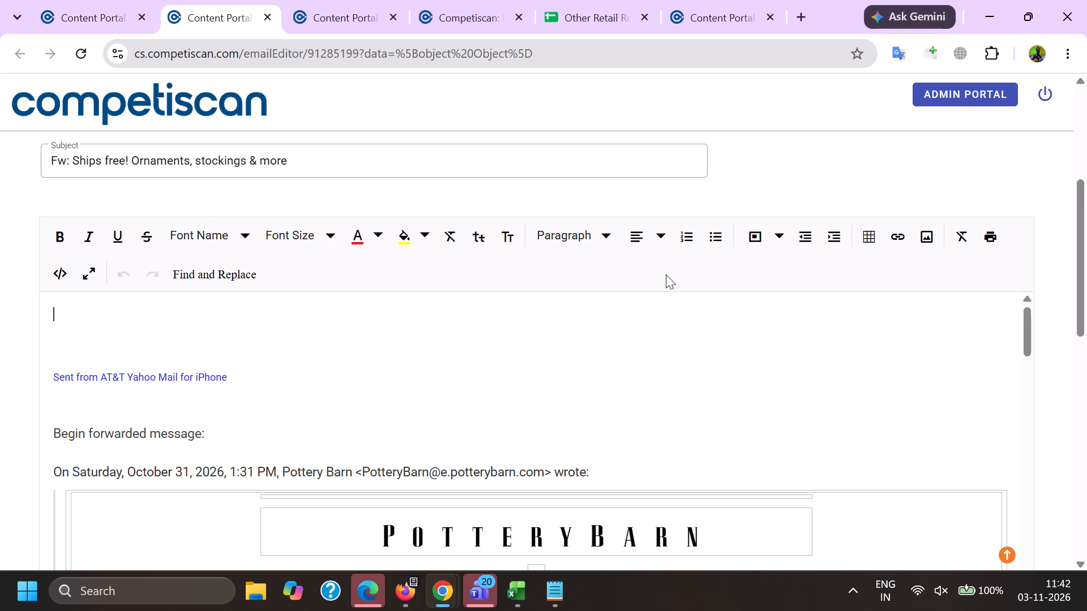
{"action": "key", "text": "o"}
{"action": "key", "text": "m"}
{"action": "key", "text": "shift+colon"}
{"action": "key", "text": "space"}
{"action": "key", "text": "t"}
{"action": "key", "text": "e"}
{"action": "key", "text": "shift+colon"}
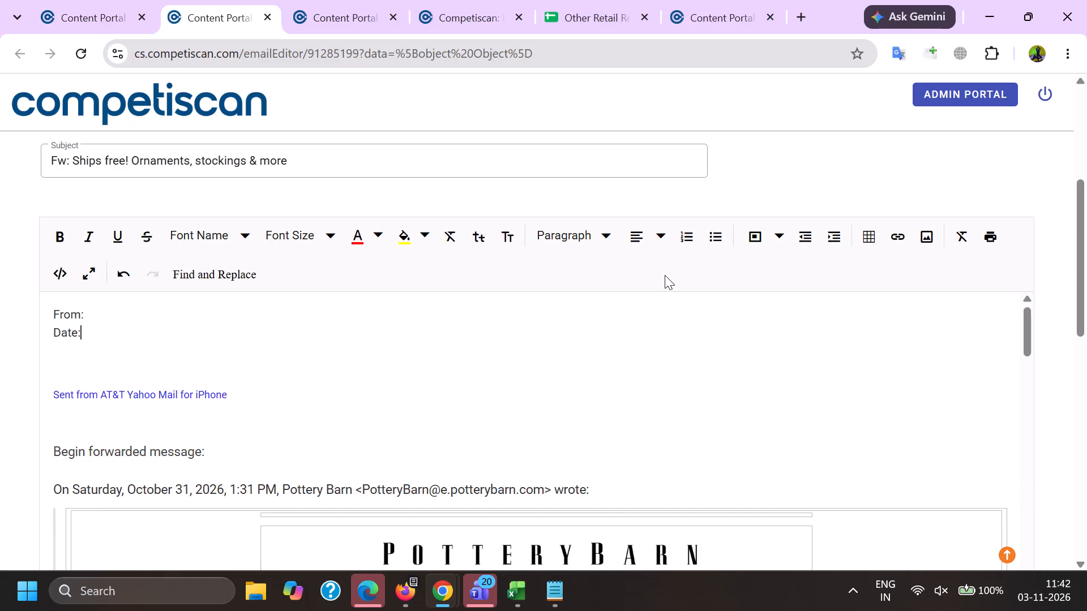
{"action": "key", "text": "space"}
Add a "Subject:" line directly below the "Date:" line in the email body.
{"action": "key", "text": "b"}
{"action": "key", "text": "j"}
{"action": "key", "text": "e"}
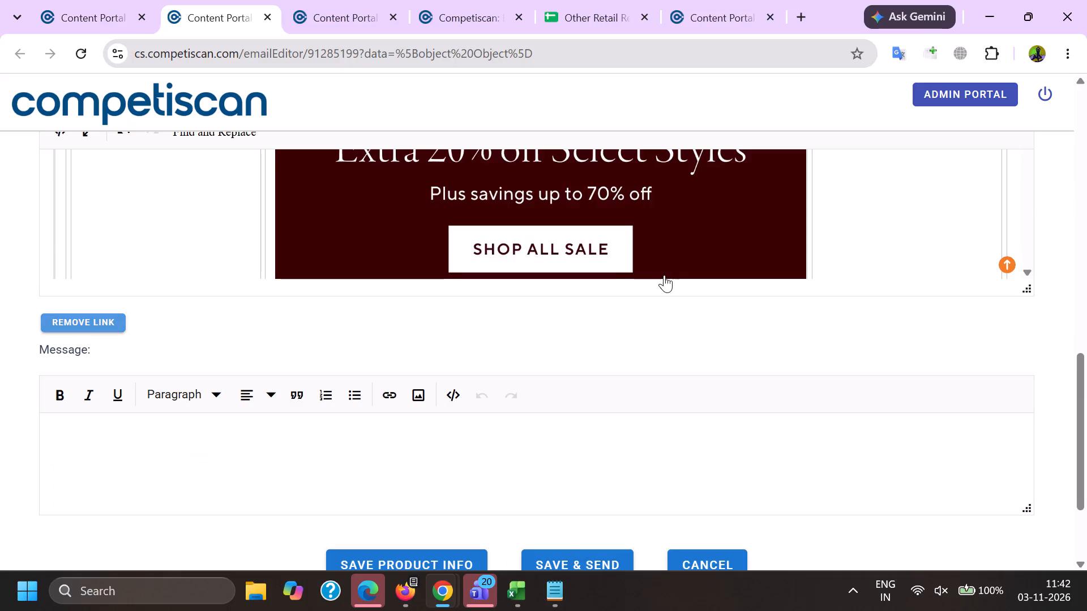
{"action": "scroll", "coordinate": [634, 469], "scroll_direction": "up", "scroll_amount": 10}
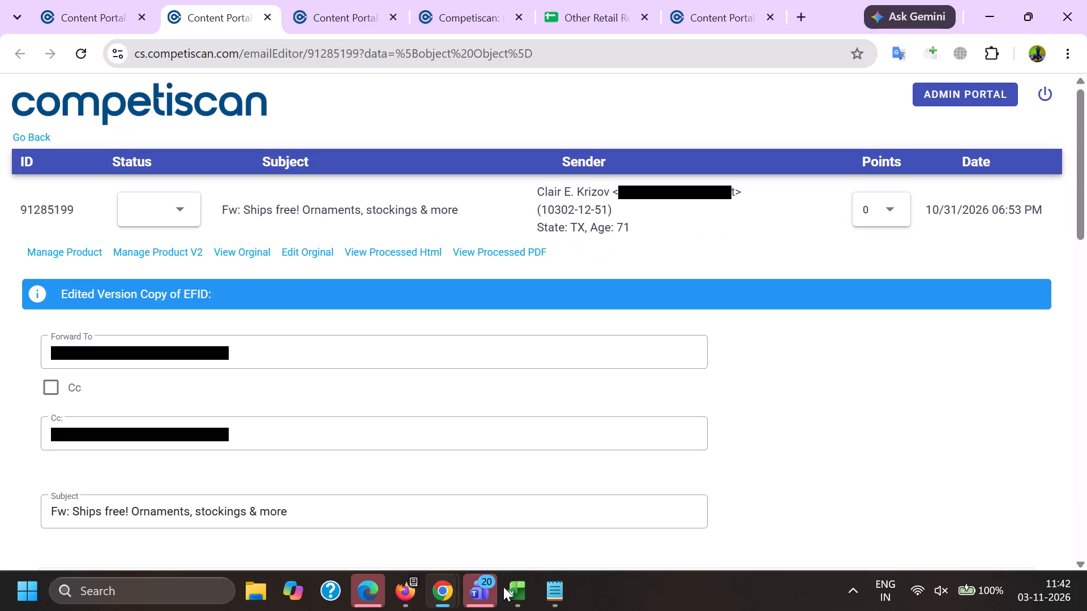
{"action": "scroll", "coordinate": [363, 485], "scroll_direction": "down", "scroll_amount": 4}
{"action": "left_click", "coordinate": [88, 293]}
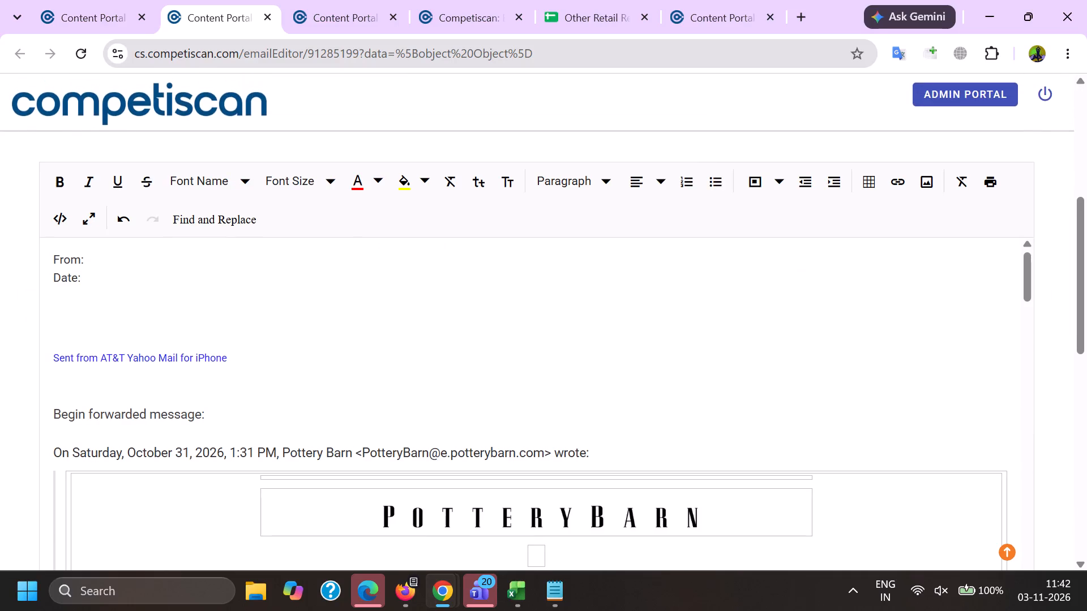
{"action": "key", "text": "u"}
{"action": "key", "text": "b"}
{"action": "key", "text": "j"}
{"action": "key", "text": "e"}
{"action": "key", "text": "c"}
{"action": "key", "text": "t"}
{"action": "key", "text": "shift+colon"}
{"action": "key", "text": "space"}
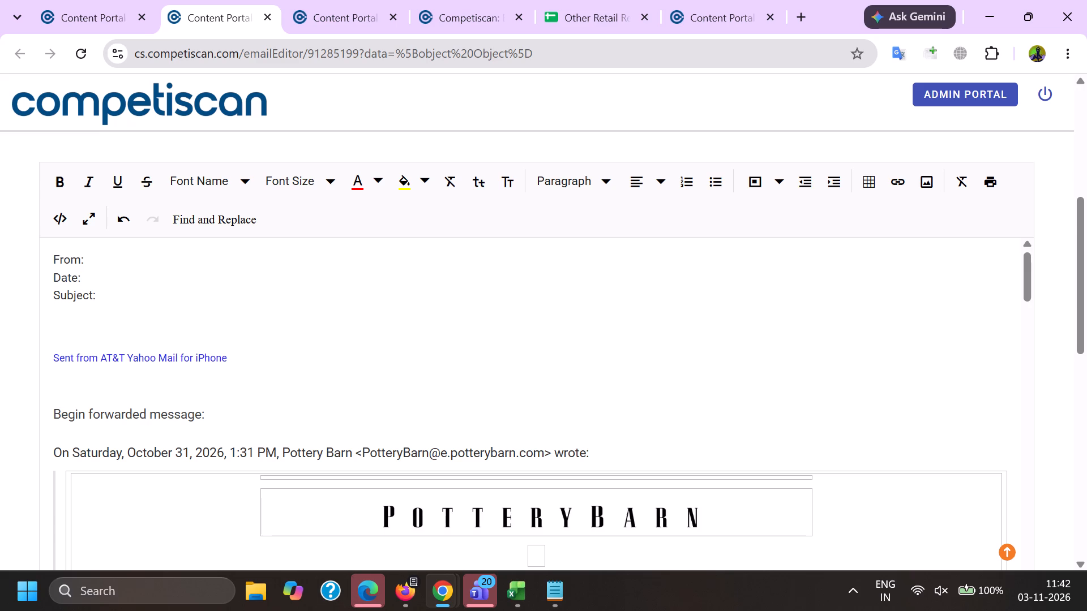
Copy the sender name "Pottery Barn" from the forwarded message line into the "From:" line.
{"action": "double_click", "coordinate": [290, 453]}
{"action": "left_click", "coordinate": [329, 451], "text": "shift"}
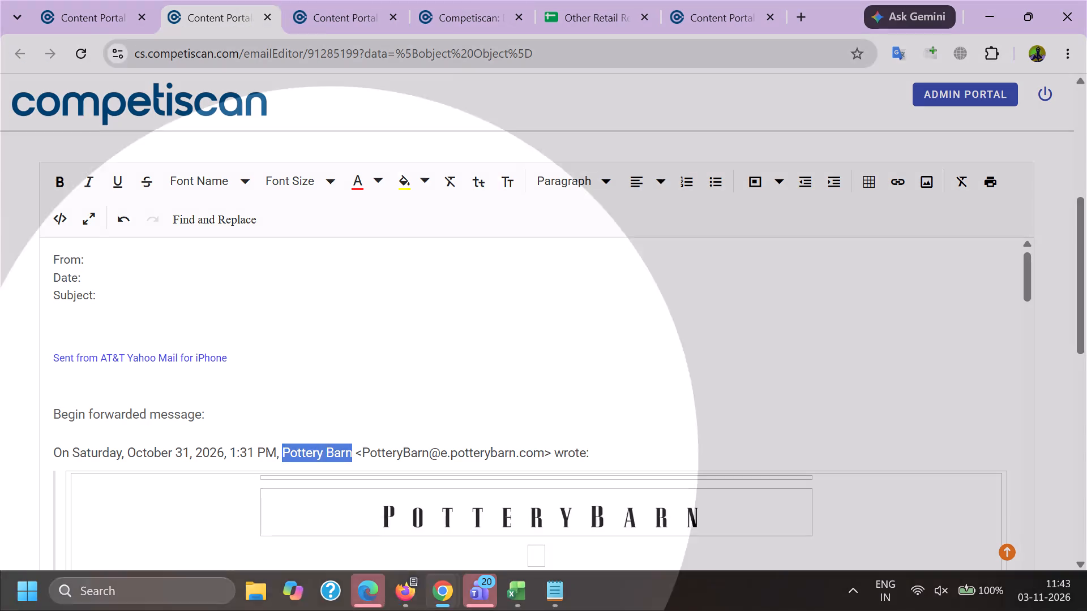
{"action": "key", "text": "ctrl+c"}
{"action": "left_click", "coordinate": [154, 264]}
{"action": "key", "text": "ctrl+v"}
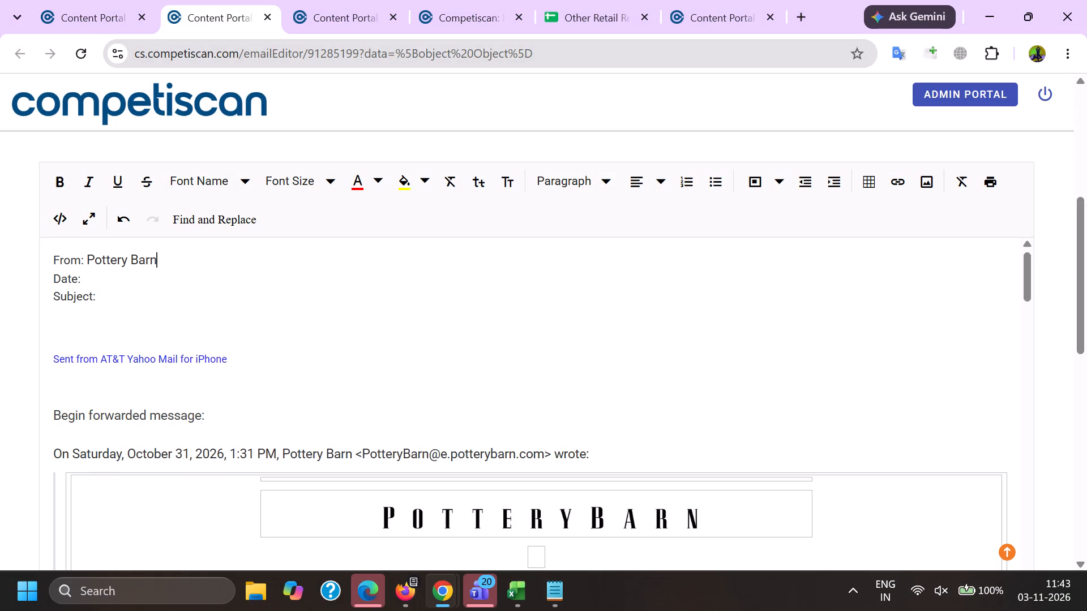
Copy "Saturday, October 31, 2026, 1:31 PM" from the forwarded message line into the "Date:" line.
{"action": "left_click", "coordinate": [139, 273]}
{"action": "double_click", "coordinate": [87, 451]}
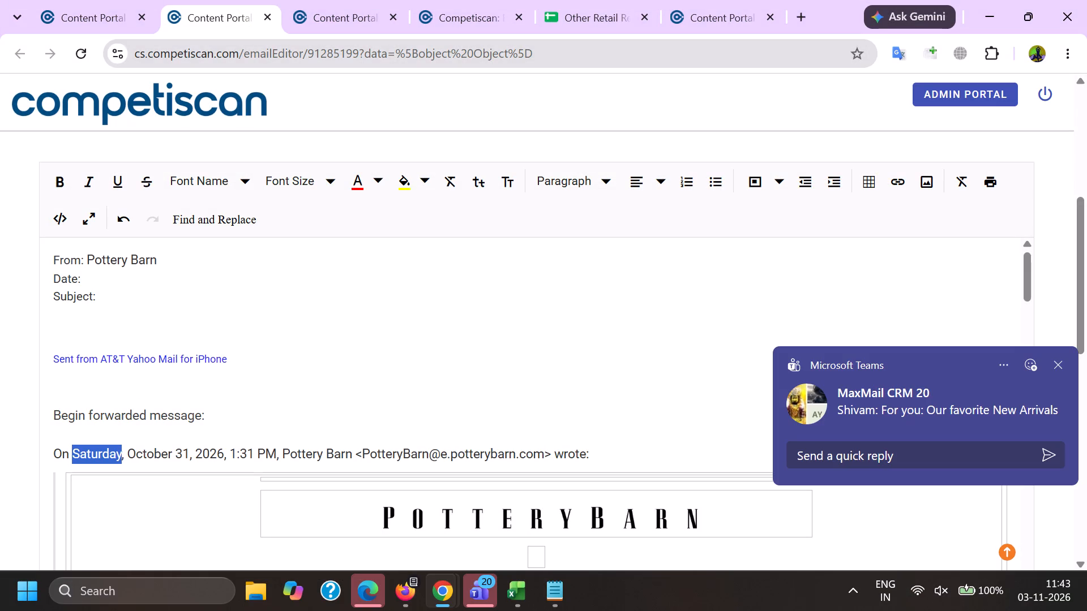
{"action": "left_click", "coordinate": [266, 452], "text": "shift"}
{"action": "key", "text": "ctrl+c"}
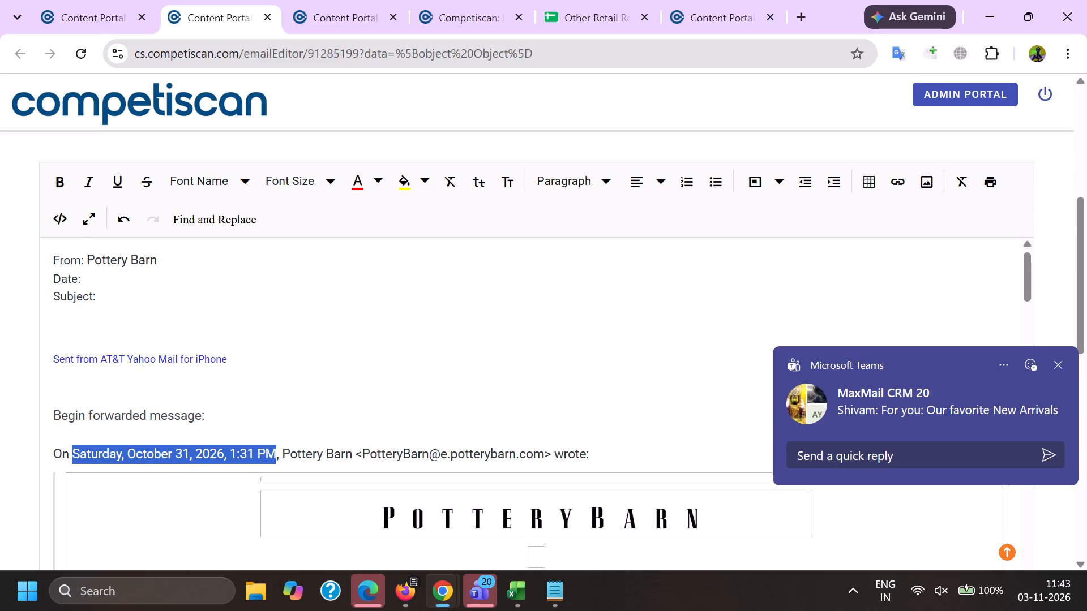
{"action": "left_click", "coordinate": [89, 270]}
{"action": "key", "text": "ctrl+v"}
Copy "Ships free! Ornaments, stockings & more" from the email record's subject, without the Fw prefix, for the "Subject:" line.
{"action": "left_click", "coordinate": [118, 308]}
{"action": "scroll", "coordinate": [200, 337], "scroll_direction": "up", "scroll_amount": 5}
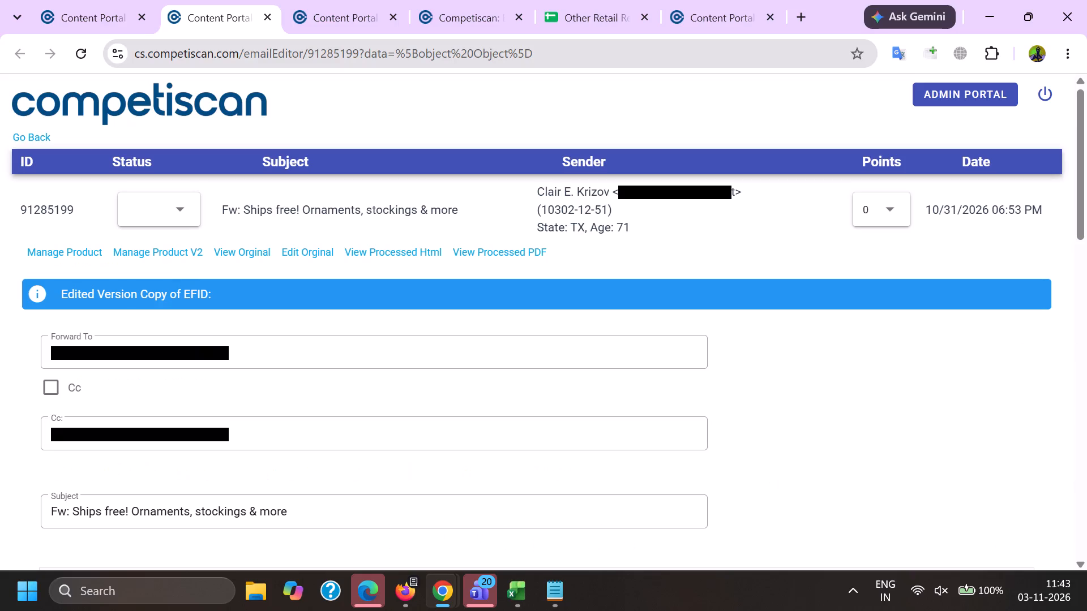
{"action": "left_click_drag", "start_coordinate": [244, 208], "coordinate": [462, 235]}
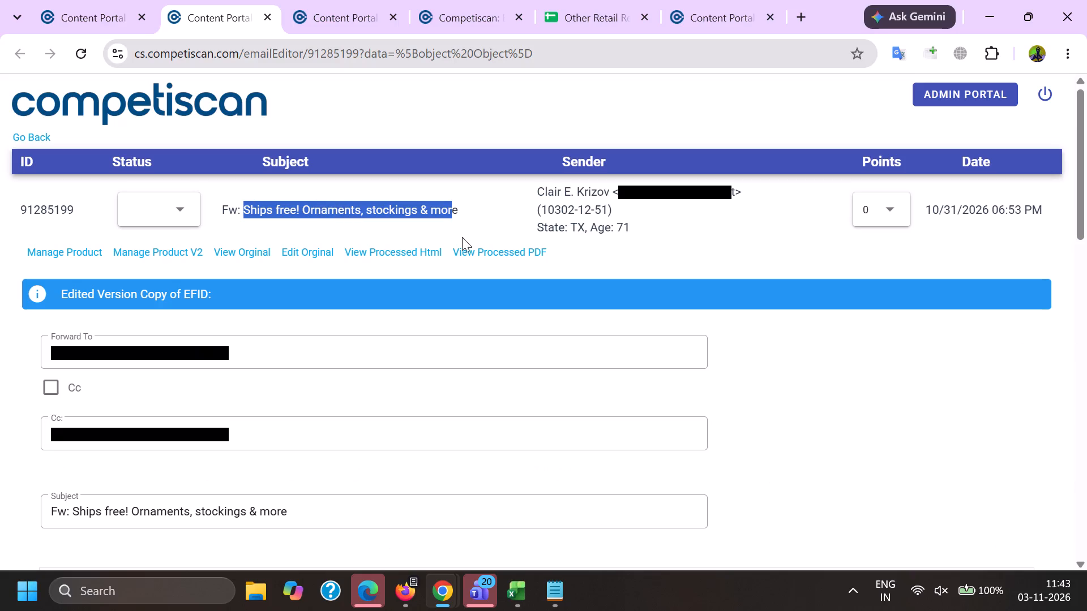
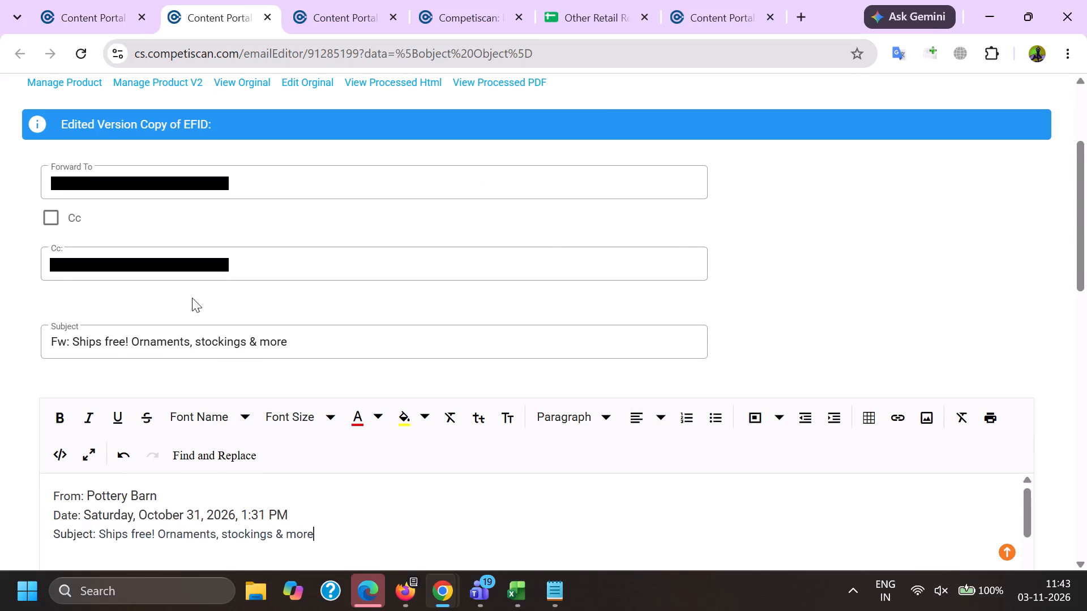
Delete the "Sent from" signature and forwarded-message text between the Subject line and the Pottery Barn banner in the email body.
{"action": "scroll", "coordinate": [189, 287], "scroll_direction": "down", "scroll_amount": 3}
{"action": "left_click_drag", "start_coordinate": [601, 375], "coordinate": [0, 243]}
{"action": "key", "text": "BackSpace"}
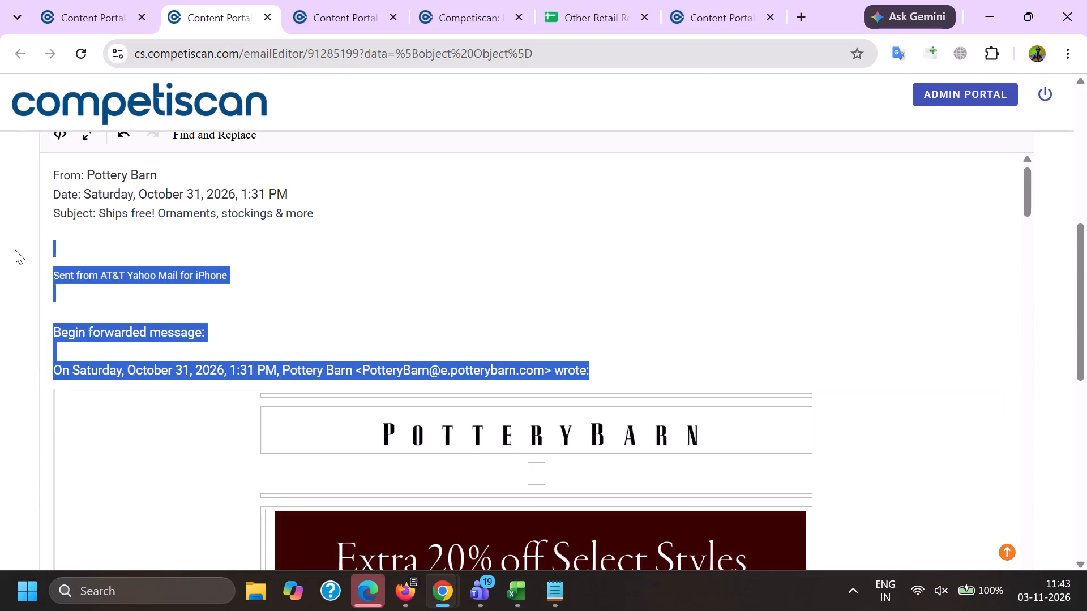
Remove the hyperlink from the Design Crew "Free Design Services" image in the Pottery Barn email body.
{"action": "scroll", "coordinate": [316, 437], "scroll_direction": "up", "scroll_amount": 2}
{"action": "scroll", "coordinate": [435, 444], "scroll_direction": "down", "scroll_amount": 17}
{"action": "scroll", "coordinate": [537, 164], "scroll_direction": "down", "scroll_amount": 13}
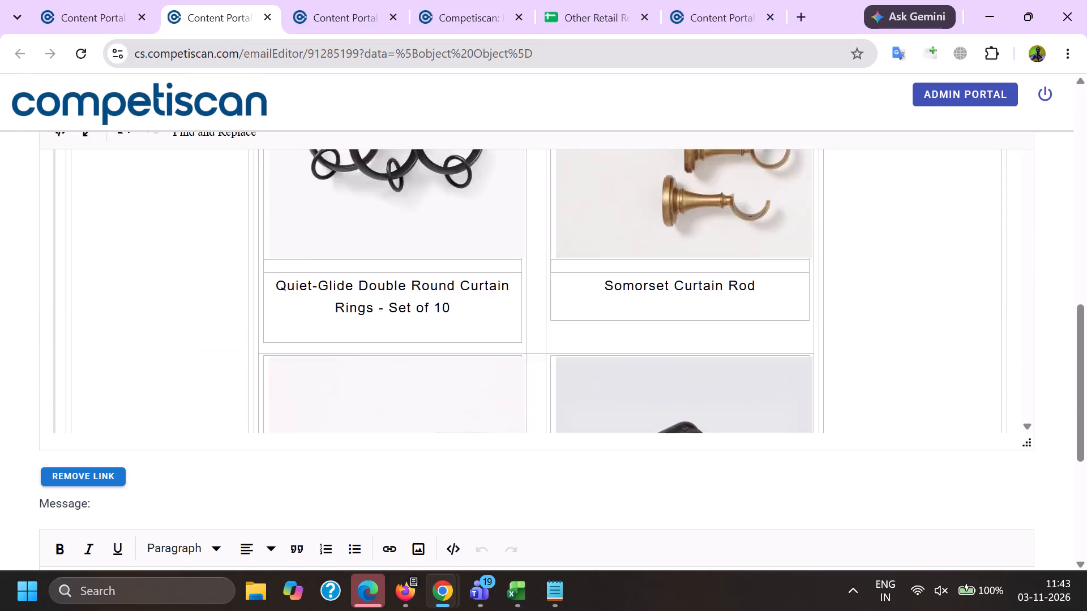
{"action": "scroll", "coordinate": [521, 328], "scroll_direction": "down", "scroll_amount": 9}
{"action": "scroll", "coordinate": [507, 360], "scroll_direction": "up", "scroll_amount": 1}
{"action": "scroll", "coordinate": [510, 363], "scroll_direction": "down", "scroll_amount": 7}
{"action": "scroll", "coordinate": [470, 406], "scroll_direction": "up", "scroll_amount": 8}
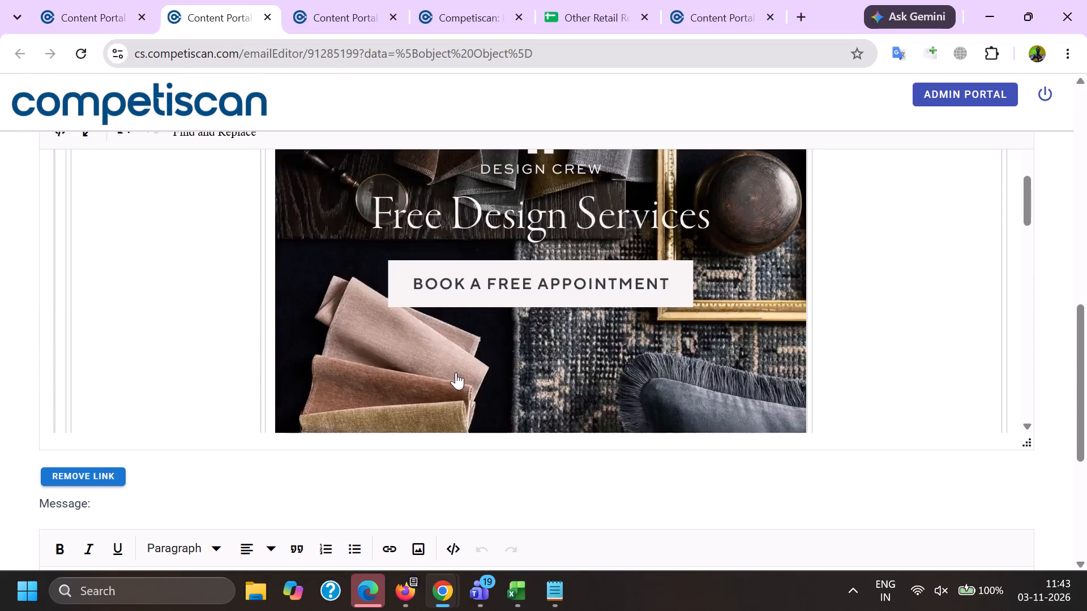
{"action": "left_click", "coordinate": [456, 372]}
{"action": "left_click", "coordinate": [495, 169]}
Remove the hyperlink from the "Our App Makes It Easy" App Store image in the email body.
{"action": "scroll", "coordinate": [493, 299], "scroll_direction": "down", "scroll_amount": 5}
{"action": "scroll", "coordinate": [459, 352], "scroll_direction": "down", "scroll_amount": 2}
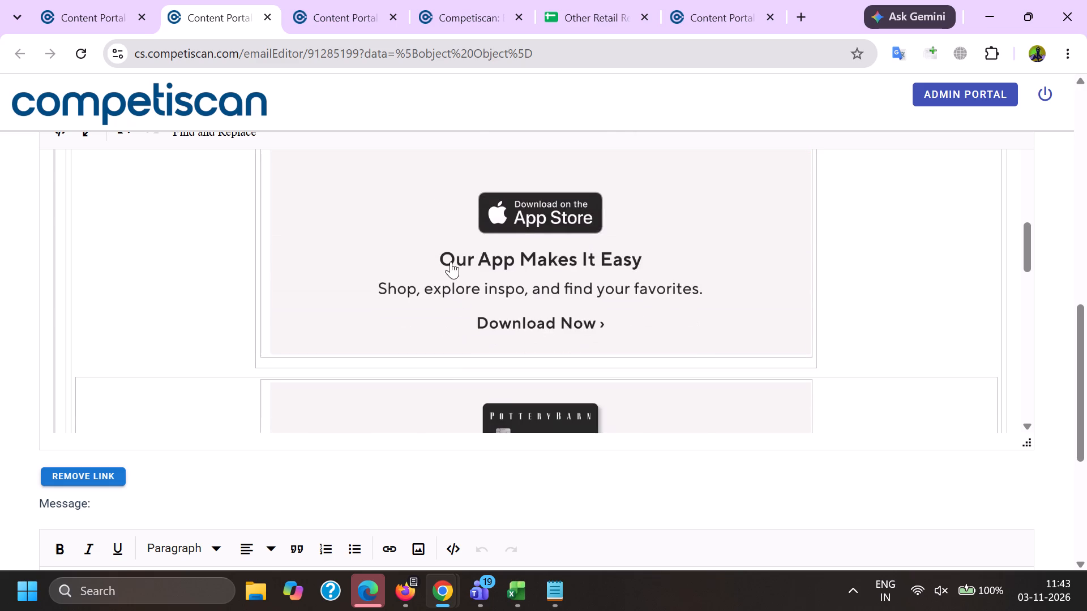
{"action": "left_click", "coordinate": [451, 261]}
{"action": "scroll", "coordinate": [476, 408], "scroll_direction": "up", "scroll_amount": 2}
{"action": "left_click", "coordinate": [477, 377]}
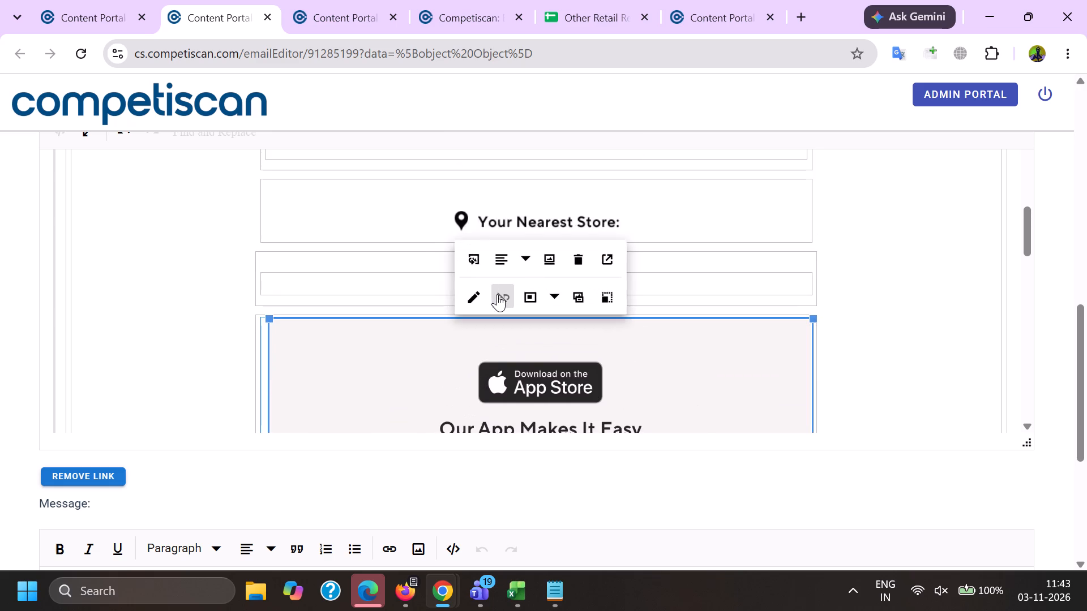
{"action": "left_click", "coordinate": [496, 292]}
{"action": "scroll", "coordinate": [493, 297], "scroll_direction": "down", "scroll_amount": 4}
{"action": "scroll", "coordinate": [464, 345], "scroll_direction": "down", "scroll_amount": 4}
{"action": "scroll", "coordinate": [441, 403], "scroll_direction": "down", "scroll_amount": 2}
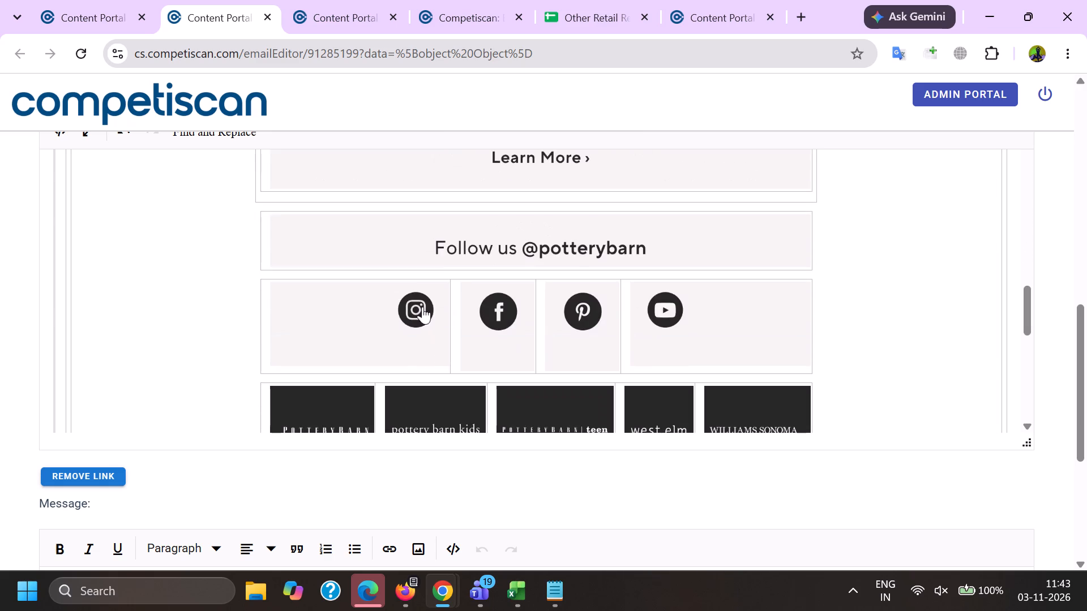
{"action": "left_click", "coordinate": [379, 345]}
{"action": "left_click", "coordinate": [322, 307]}
{"action": "left_click", "coordinate": [327, 258]}
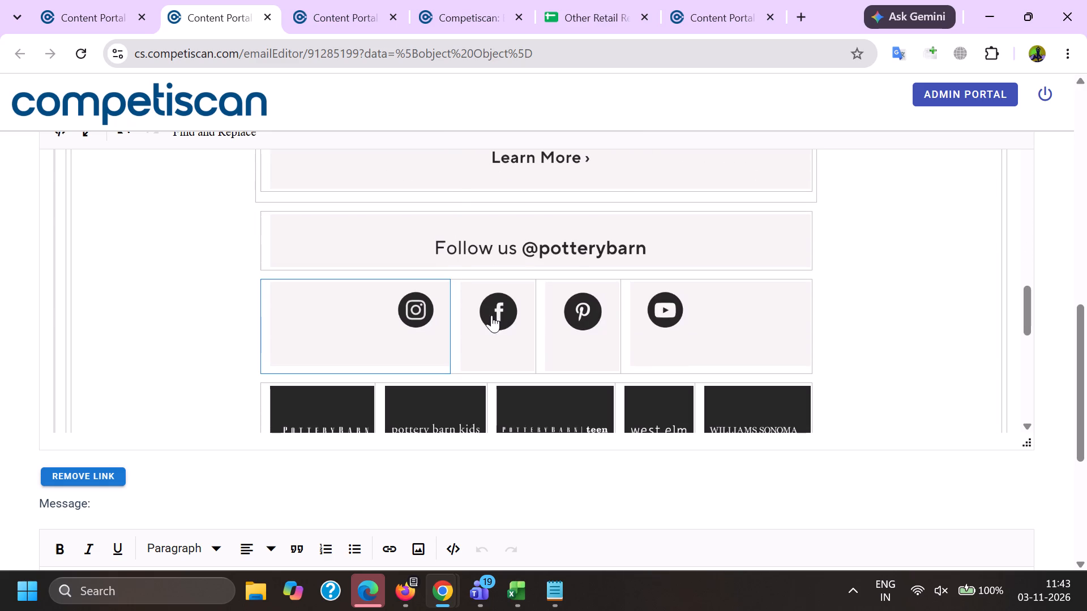
{"action": "left_click", "coordinate": [491, 315]}
{"action": "left_click", "coordinate": [507, 263]}
{"action": "left_click", "coordinate": [635, 330]}
{"action": "left_click", "coordinate": [604, 332]}
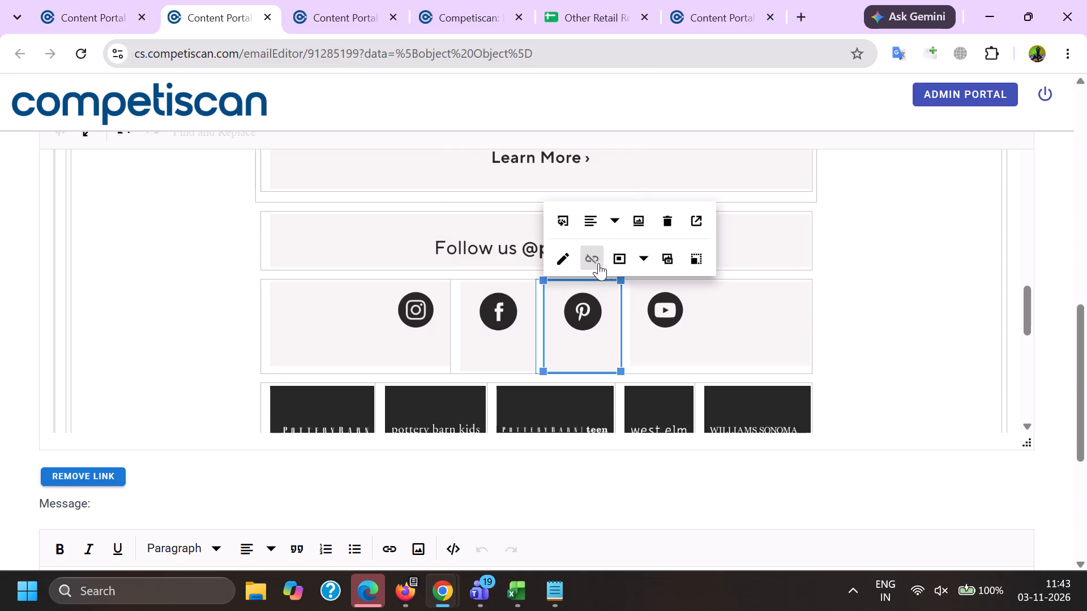
{"action": "left_click", "coordinate": [599, 260]}
{"action": "left_click", "coordinate": [686, 322]}
{"action": "left_click", "coordinate": [686, 261]}
{"action": "left_click", "coordinate": [511, 235]}
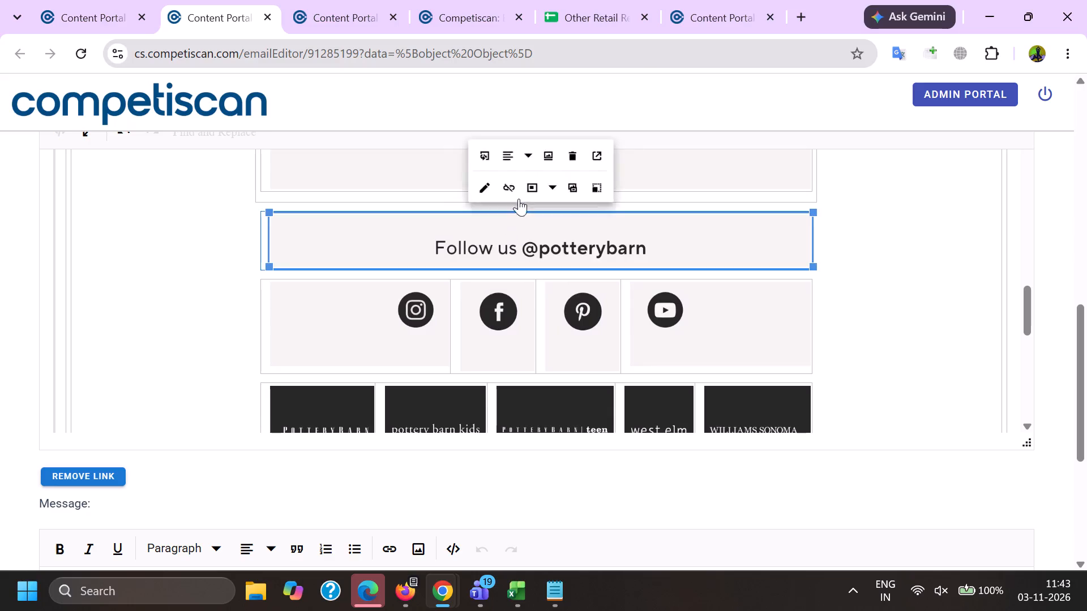
{"action": "left_click", "coordinate": [508, 195]}
Delete the sender's email address from the delivery note and the recipient's address after "This message was sent to:" in the footer.
{"action": "scroll", "coordinate": [494, 314], "scroll_direction": "down", "scroll_amount": 10}
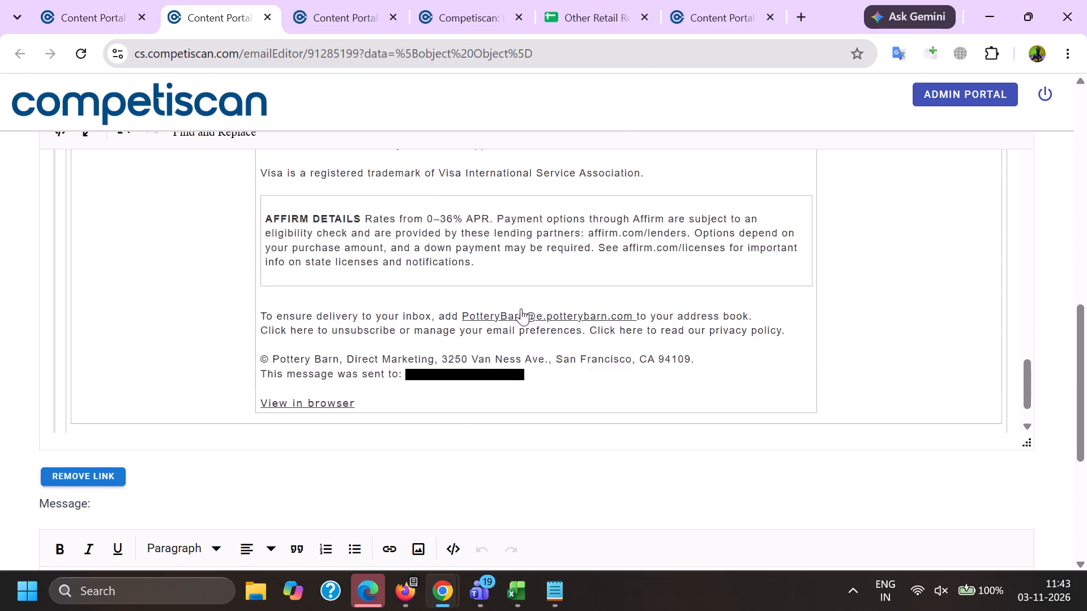
{"action": "left_click_drag", "start_coordinate": [460, 251], "coordinate": [641, 244]}
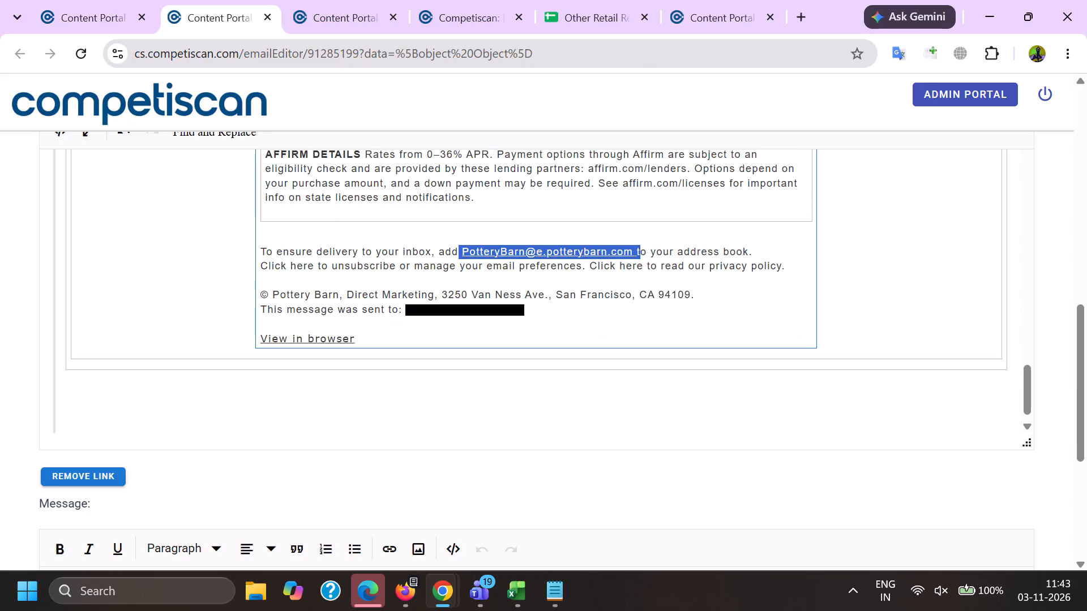
{"action": "left_click_drag", "start_coordinate": [641, 244], "coordinate": [635, 249]}
{"action": "key", "text": "BackSpace"}
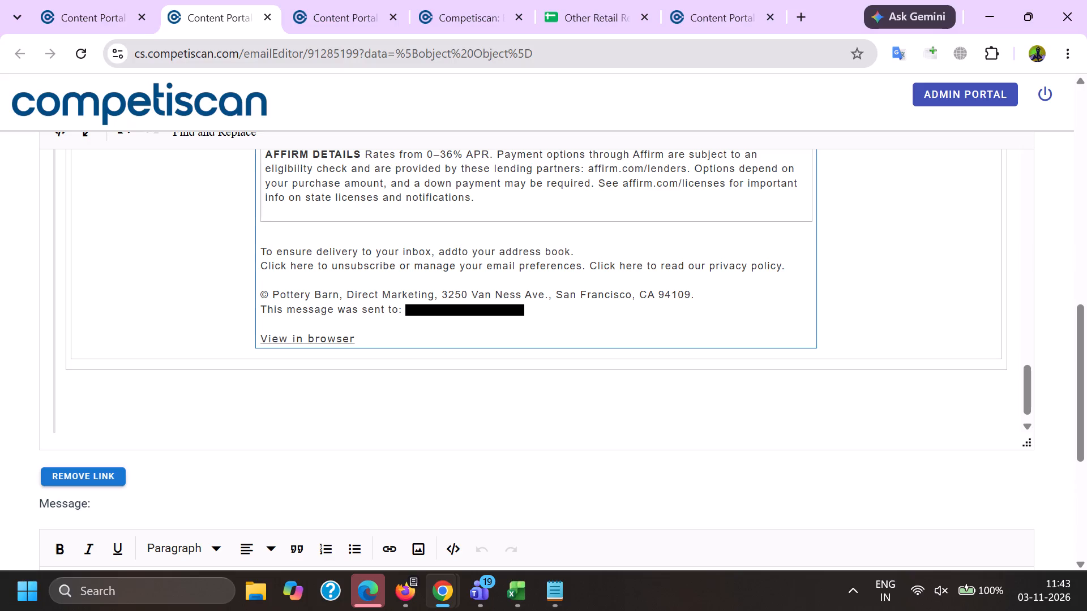
{"action": "left_click_drag", "start_coordinate": [408, 308], "coordinate": [513, 320]}
{"action": "key", "text": "BackSpace"}
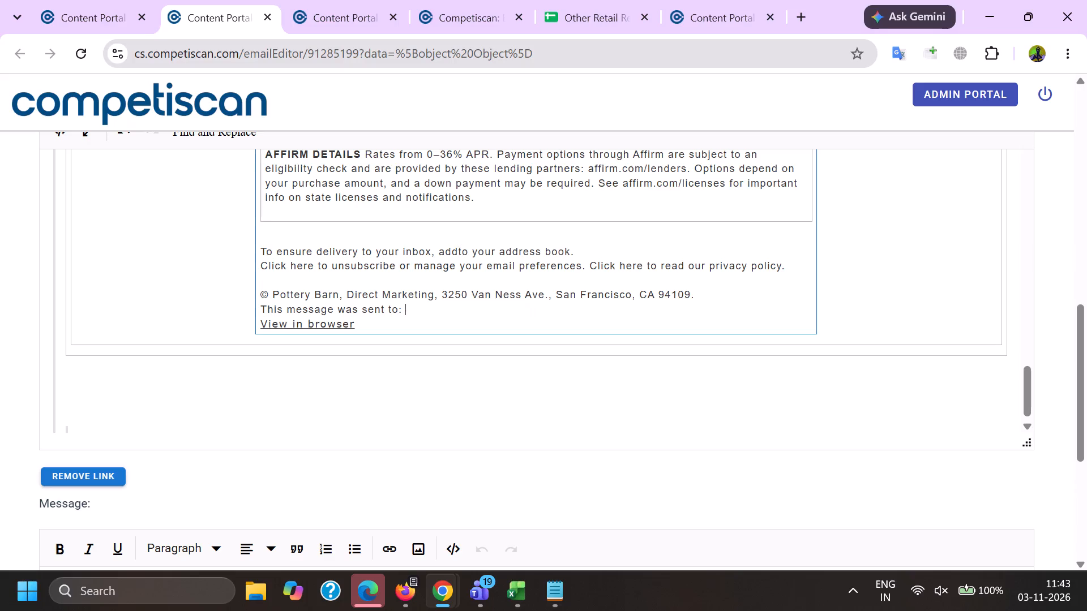
Remove the hyperlink from the "View in browser" text at the end of the email footer.
{"action": "left_click", "coordinate": [290, 267]}
{"action": "left_click", "coordinate": [390, 301]}
{"action": "left_click", "coordinate": [339, 326]}
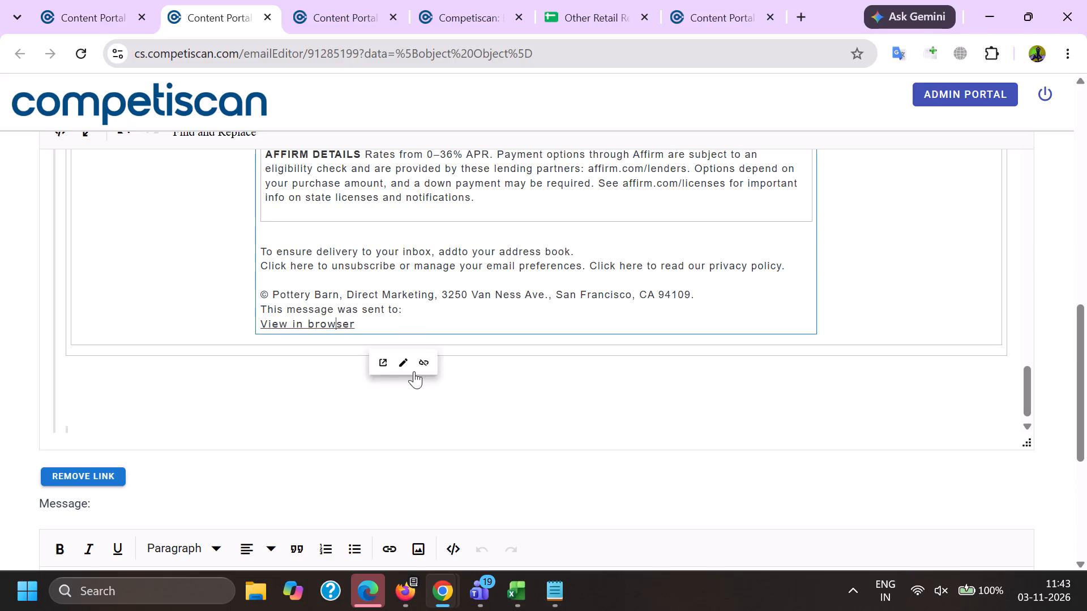
{"action": "left_click", "coordinate": [426, 372]}
Save the product info for the edited Pottery Barn email.
{"action": "scroll", "coordinate": [418, 347], "scroll_direction": "down", "scroll_amount": 8}
{"action": "scroll", "coordinate": [380, 378], "scroll_direction": "up", "scroll_amount": 1}
{"action": "scroll", "coordinate": [381, 379], "scroll_direction": "down", "scroll_amount": 3}
{"action": "left_click", "coordinate": [400, 418]}
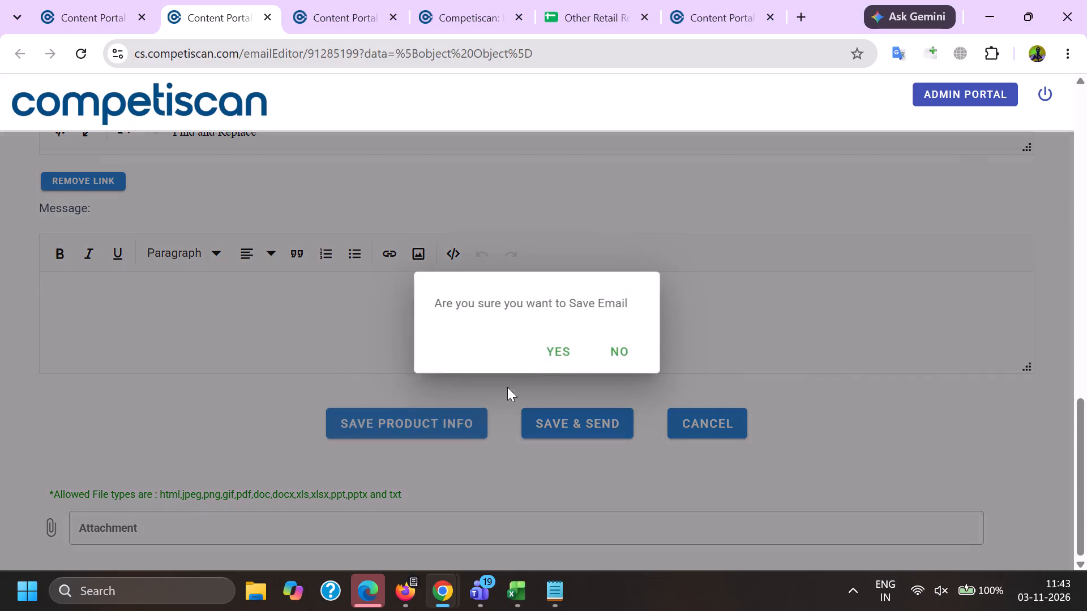
{"action": "left_click", "coordinate": [575, 358]}
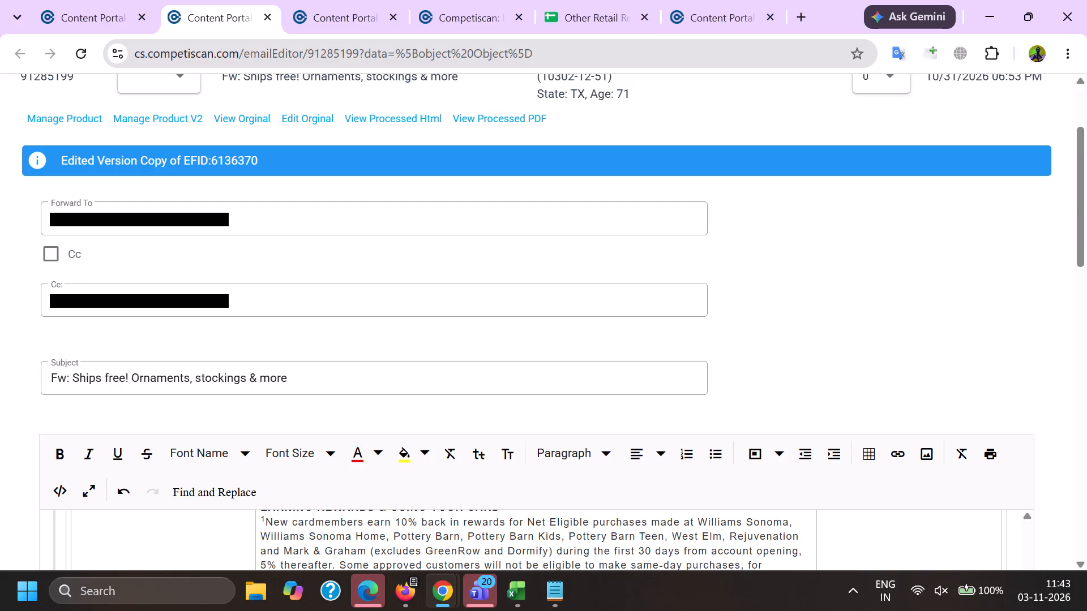
Open Manage Product for the saved Pottery Barn email and return to the email editor.
{"action": "left_click", "coordinate": [48, 122]}
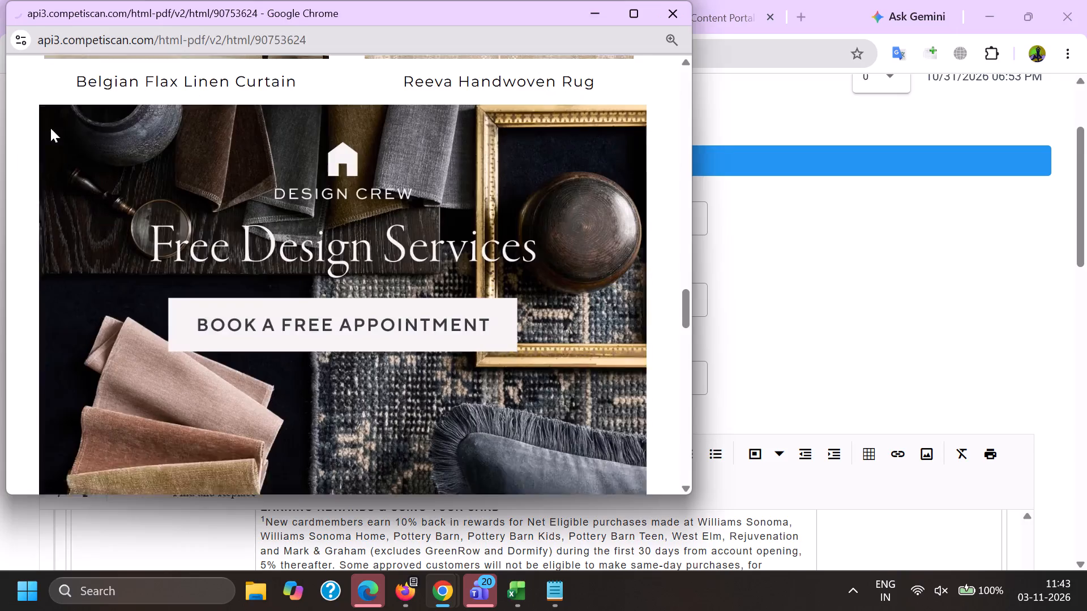
{"action": "key", "text": "alt+Tab"}
{"action": "scroll", "coordinate": [354, 134], "scroll_direction": "down", "scroll_amount": 6}
{"action": "left_click", "coordinate": [217, 273]}
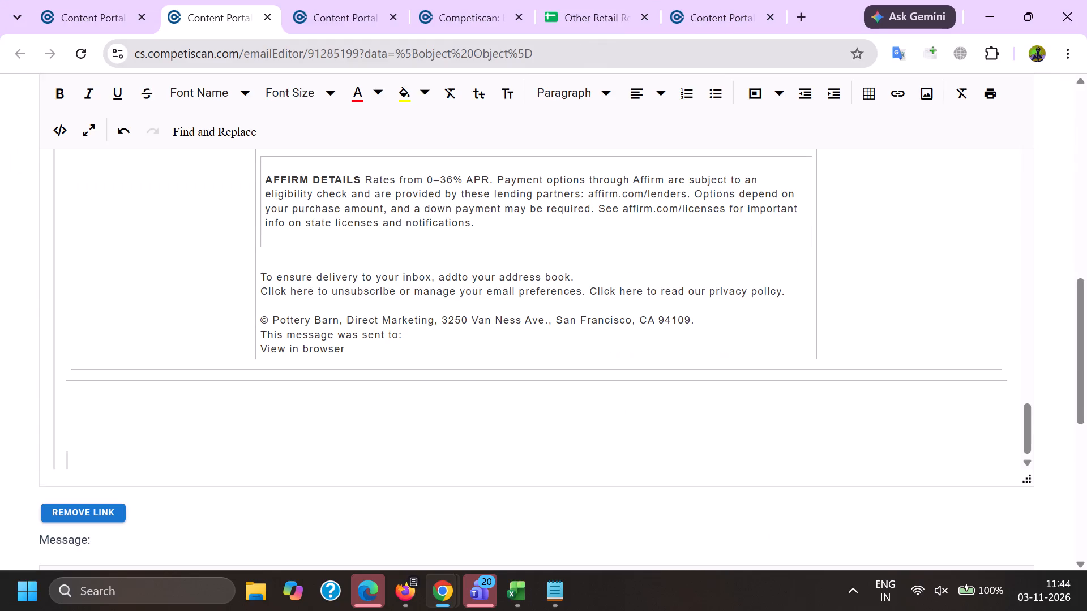
Copy the sender name "Pottery Barn" from the "From:" line at the top of the edited email body.
{"action": "left_click", "coordinate": [219, 272]}
{"action": "key", "text": "Page_Up"}
{"action": "key", "text": "Page_Up"}
{"action": "key", "text": "Page_Up"}
{"action": "key", "text": "Page_Up"}
{"action": "key", "text": "Page_Up"}
{"action": "key", "text": "Page_Up"}
{"action": "key", "text": "Page_Up"}
{"action": "key", "text": "Page_Up"}
{"action": "key", "text": "Page_Up"}
{"action": "key", "text": "Page_Up"}
{"action": "key", "text": "Page_Up"}
{"action": "key", "text": "Page_Up"}
{"action": "key", "text": "Page_Up"}
{"action": "key", "text": "Page_Up"}
{"action": "key", "text": "Page_Up"}
{"action": "key", "text": "Page_Up"}
{"action": "key", "text": "Page_Up"}
{"action": "key", "text": "Page_Up"}
{"action": "key", "text": "Page_Up"}
{"action": "key", "text": "Page_Up"}
{"action": "scroll", "coordinate": [226, 218], "scroll_direction": "down", "scroll_amount": 2}
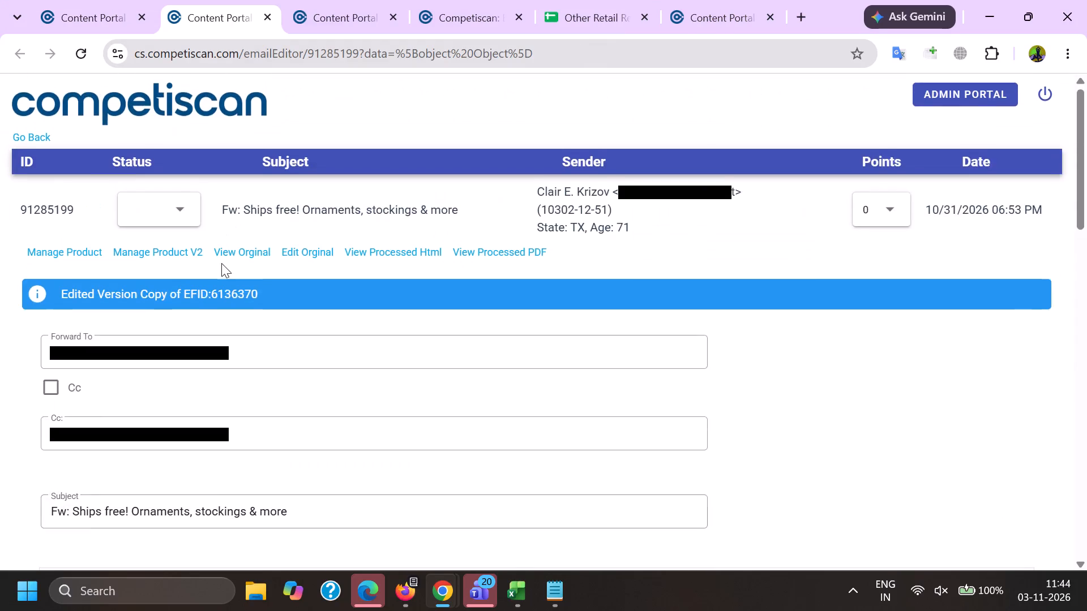
{"action": "scroll", "coordinate": [221, 263], "scroll_direction": "down", "scroll_amount": 3}
{"action": "double_click", "coordinate": [91, 184]}
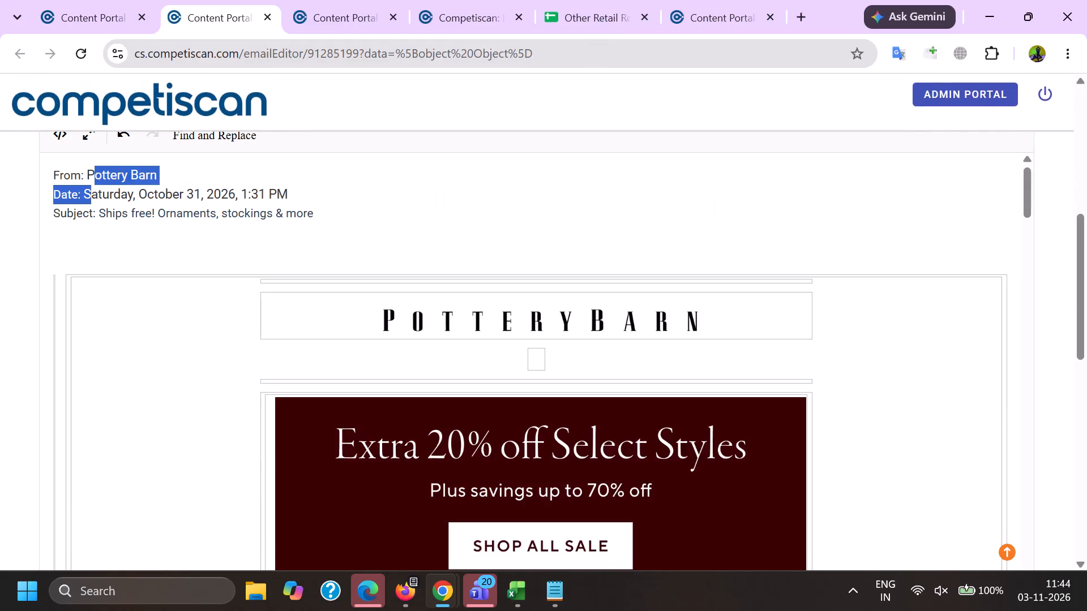
{"action": "double_click", "coordinate": [98, 176]}
{"action": "double_click", "coordinate": [109, 170]}
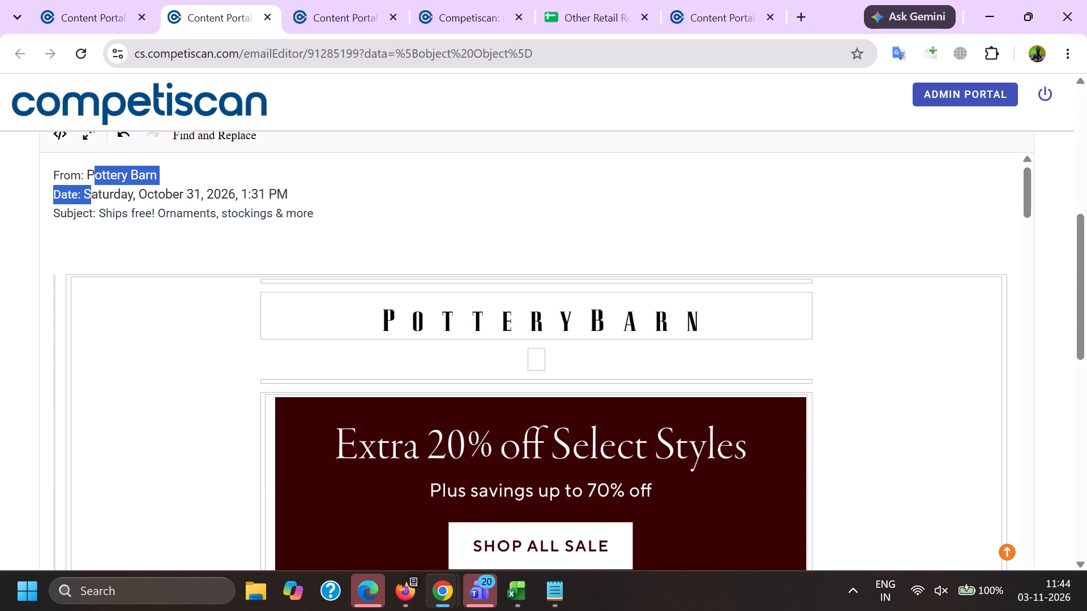
{"action": "scroll", "coordinate": [140, 390], "scroll_direction": "up", "scroll_amount": 1}
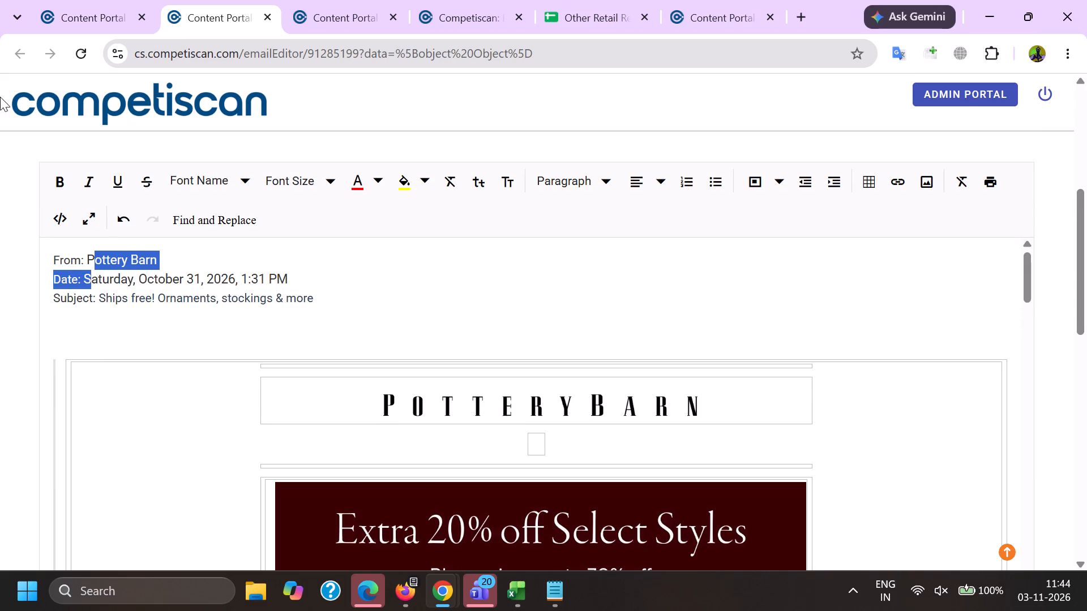
{"action": "double_click", "coordinate": [102, 264]}
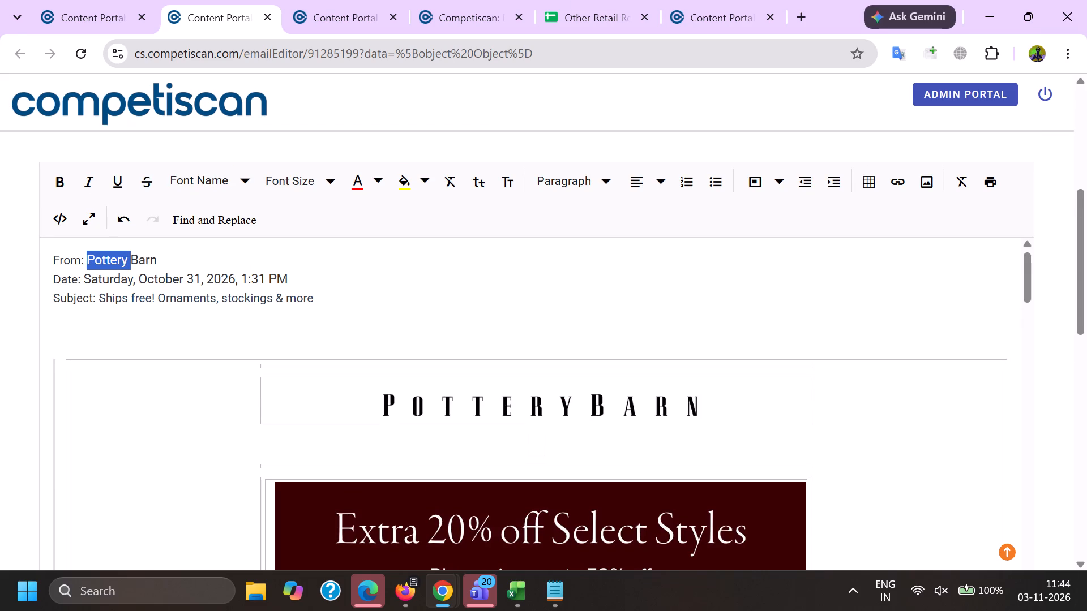
{"action": "left_click", "coordinate": [149, 260], "text": "shift"}
{"action": "key", "text": "ctrl+c"}
Add Pottery Barn as the company in product form 91285199 and search for Pottery Barn under affinity/association.
{"action": "key", "text": "alt+Tab"}
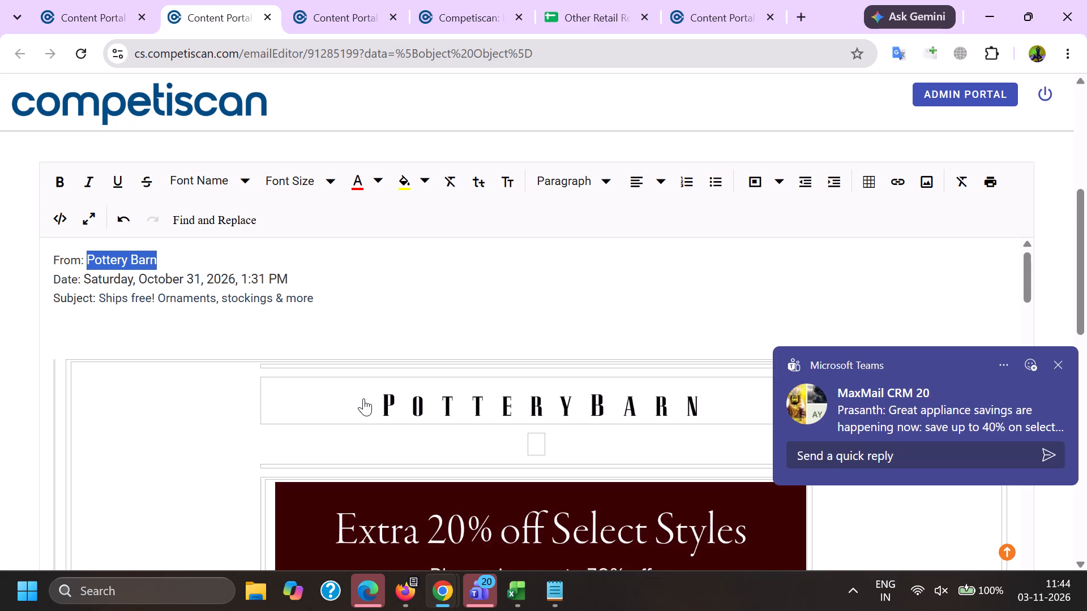
{"action": "scroll", "coordinate": [296, 224], "scroll_direction": "down", "scroll_amount": 5}
{"action": "left_click", "coordinate": [332, 303]}
{"action": "left_click", "coordinate": [313, 265]}
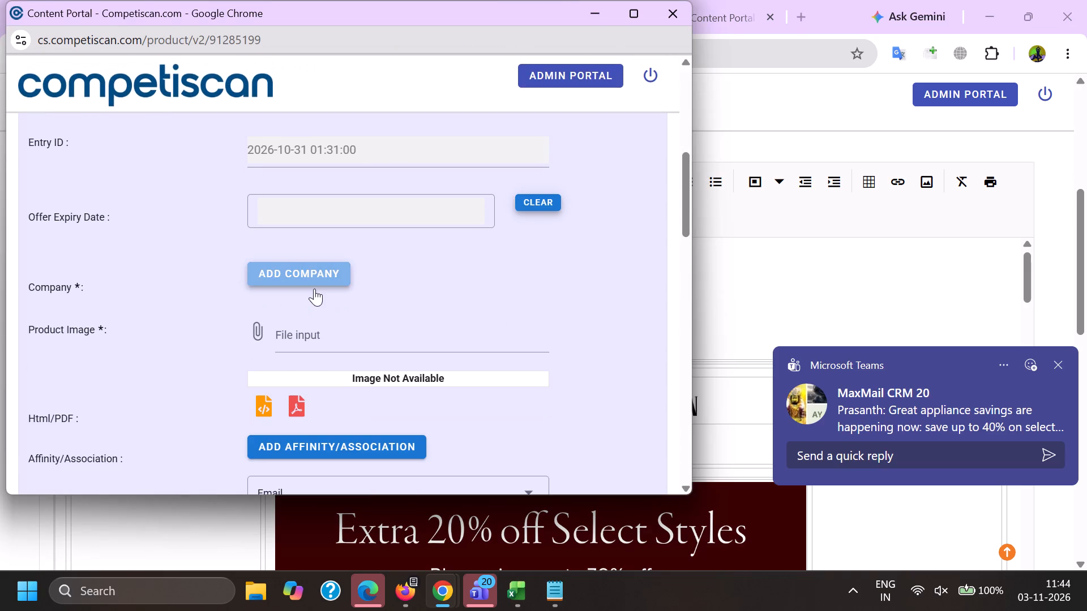
{"action": "key", "text": "ctrl+v"}
{"action": "scroll", "coordinate": [346, 399], "scroll_direction": "down", "scroll_amount": 2}
{"action": "left_click", "coordinate": [320, 270]}
{"action": "left_click", "coordinate": [443, 309]}
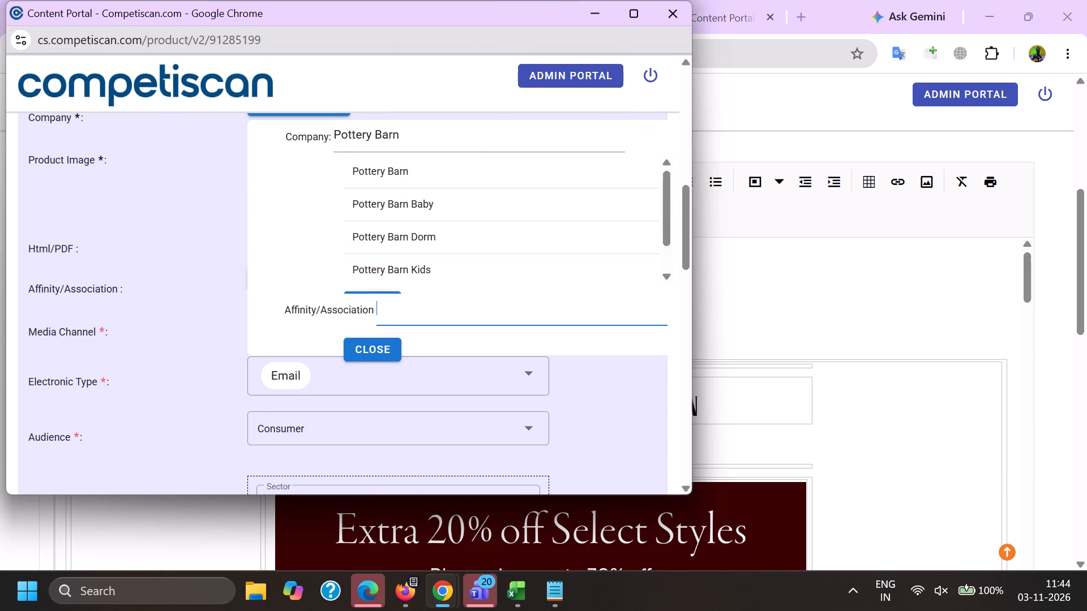
{"action": "key", "text": "ctrl+v"}
{"action": "scroll", "coordinate": [366, 387], "scroll_direction": "up", "scroll_amount": 2}
{"action": "left_click", "coordinate": [360, 347]}
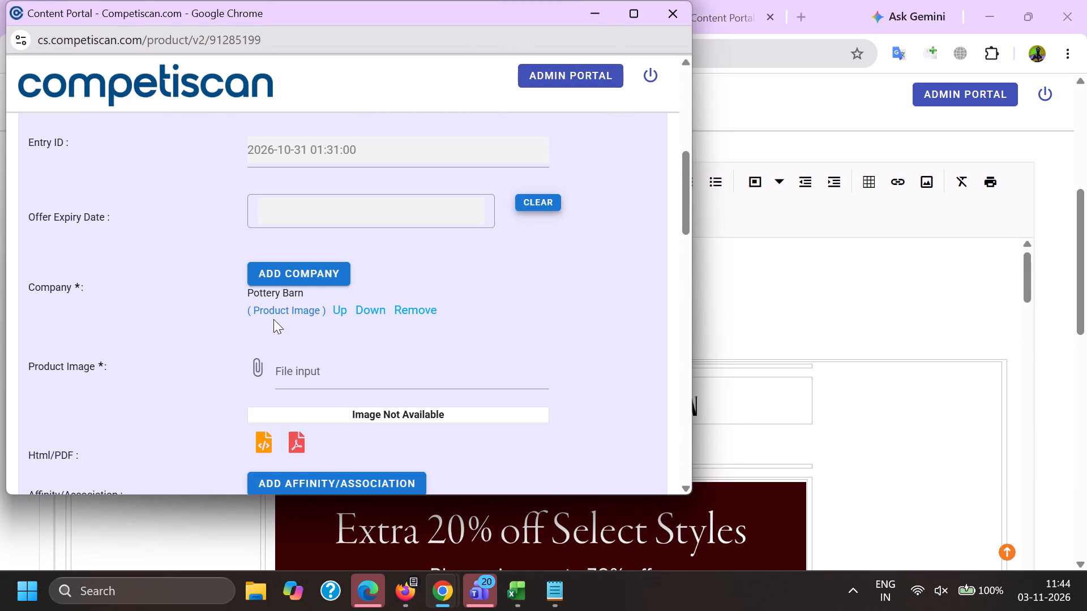
Use Pottery Barn's company logo as the product image.
{"action": "left_click", "coordinate": [273, 317]}
{"action": "left_click", "coordinate": [269, 311]}
Add Affirm as a second company and pick the match from the Pottery Barn affinity/association search.
{"action": "left_click", "coordinate": [279, 276]}
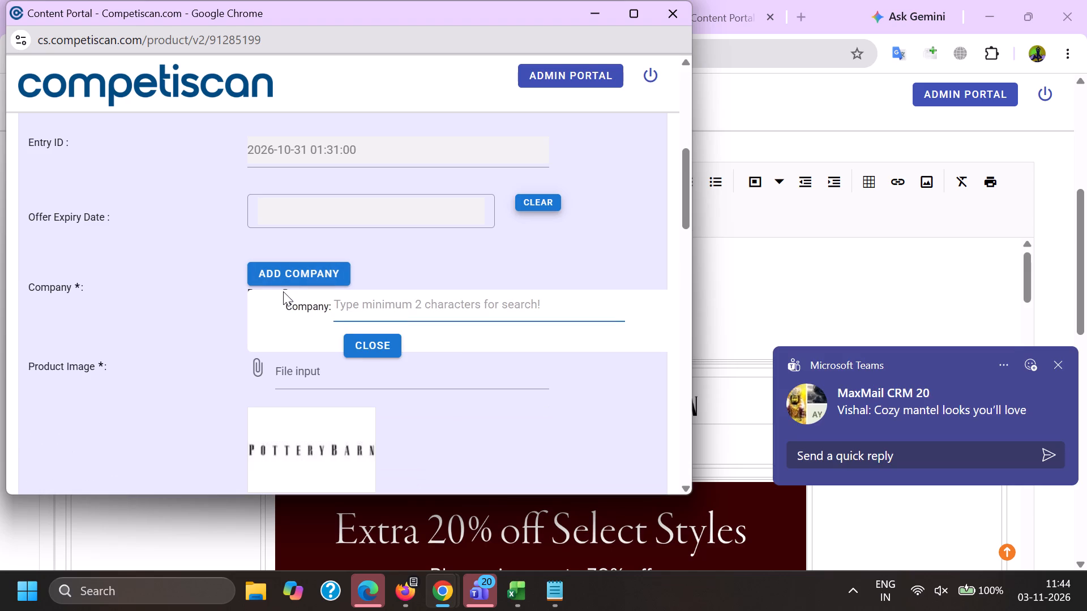
{"action": "key", "text": "a"}
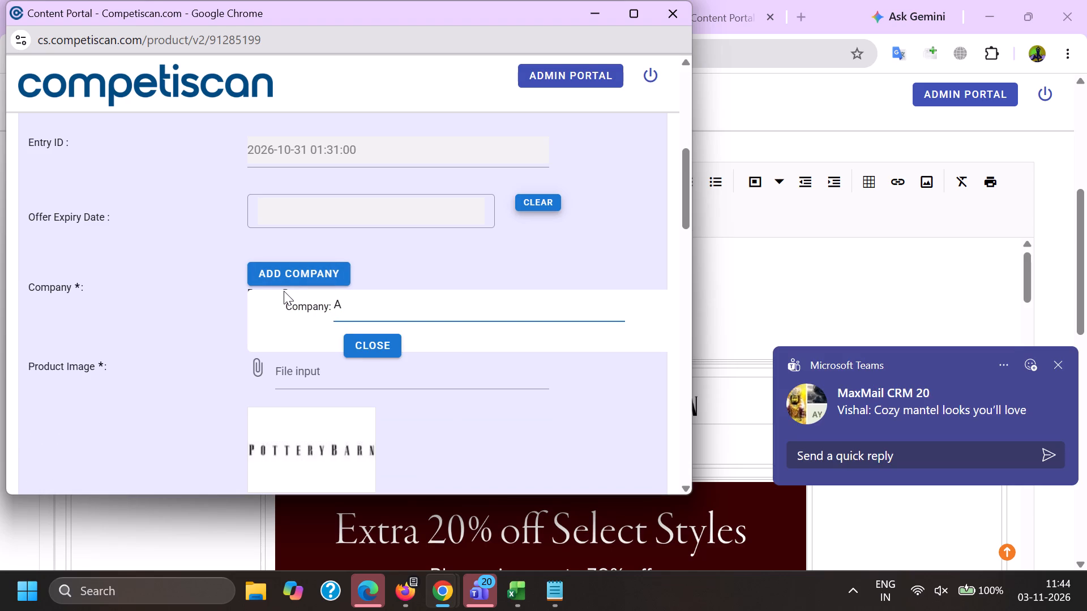
{"action": "key", "text": "f"}
{"action": "key", "text": "f"}
{"action": "key", "text": "i"}
{"action": "key", "text": "r"}
{"action": "key", "text": "m"}
{"action": "scroll", "coordinate": [276, 274], "scroll_direction": "down", "scroll_amount": 3}
{"action": "left_click", "coordinate": [366, 363]}
{"action": "scroll", "coordinate": [365, 370], "scroll_direction": "up", "scroll_amount": 2}
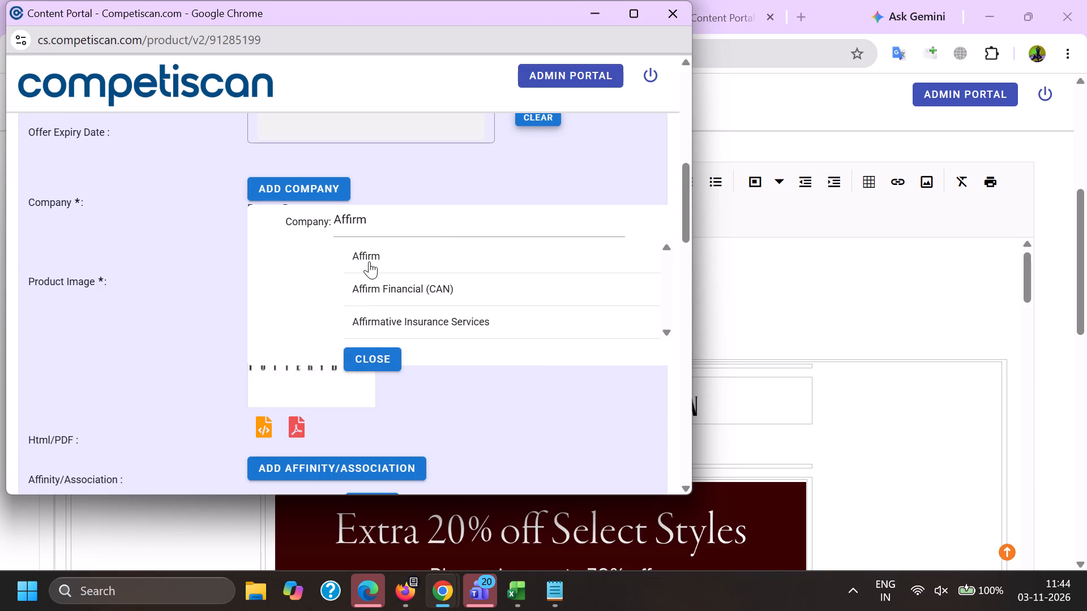
{"action": "left_click", "coordinate": [369, 261]}
Add Capital One as a third company.
{"action": "left_click", "coordinate": [332, 183]}
{"action": "key", "text": "c"}
{"action": "key", "text": "a"}
{"action": "type", "text": "pi"}
{"action": "key", "text": "t"}
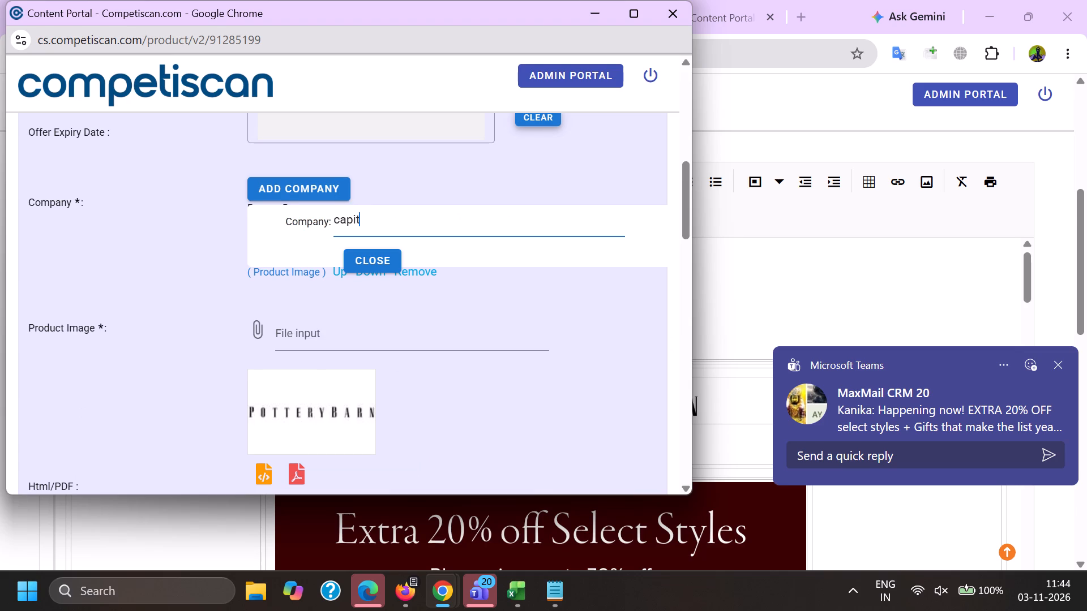
{"action": "key", "text": "a"}
{"action": "key", "text": "l"}
{"action": "key", "text": "space"}
{"action": "type", "text": "on"}
{"action": "key", "text": "e"}
{"action": "left_click", "coordinate": [373, 263]}
Add the classification with sector Retail, category Home and sub-category Furniture.
{"action": "scroll", "coordinate": [357, 187], "scroll_direction": "down", "scroll_amount": 2}
{"action": "scroll", "coordinate": [346, 398], "scroll_direction": "down", "scroll_amount": 4}
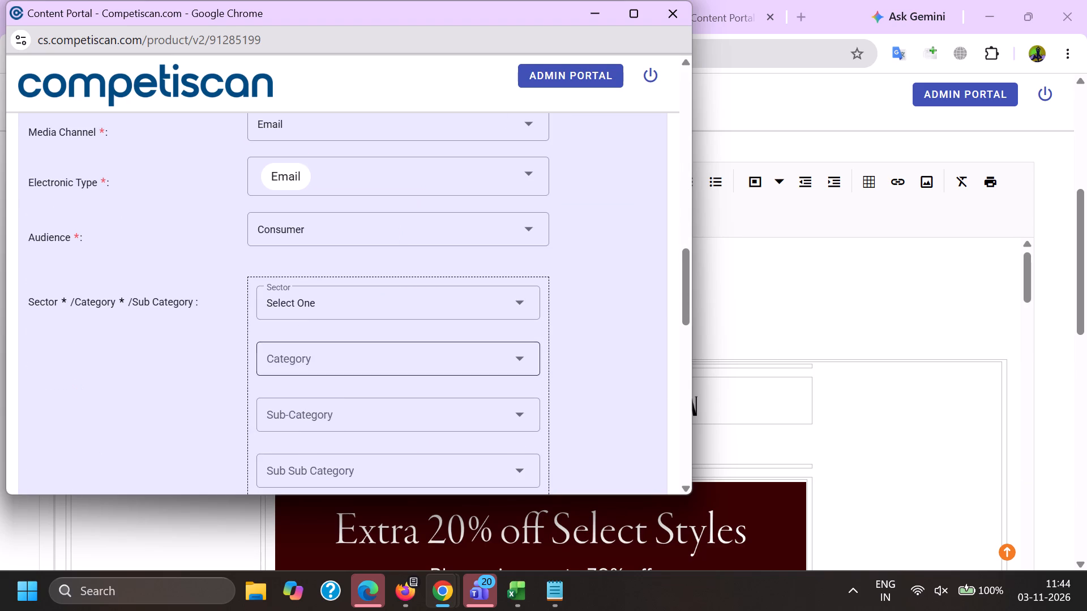
{"action": "left_click", "coordinate": [303, 306]}
{"action": "scroll", "coordinate": [302, 302], "scroll_direction": "down", "scroll_amount": 6}
{"action": "left_click_drag", "start_coordinate": [293, 325], "coordinate": [293, 330]}
{"action": "left_click_drag", "start_coordinate": [81, 367], "coordinate": [91, 368]}
{"action": "left_click", "coordinate": [316, 362]}
{"action": "scroll", "coordinate": [336, 200], "scroll_direction": "down", "scroll_amount": 2}
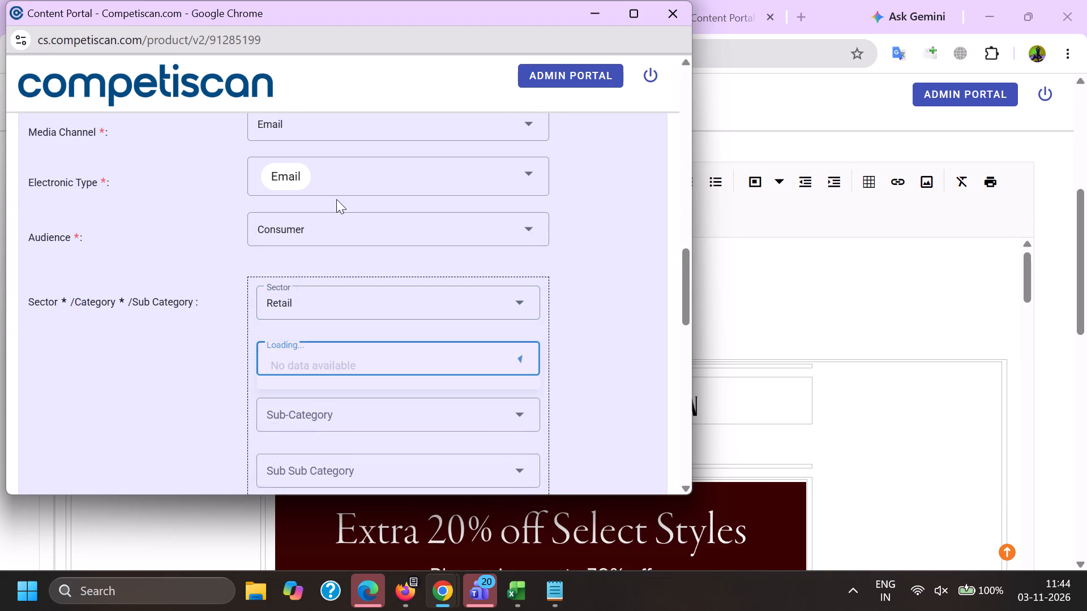
{"action": "scroll", "coordinate": [336, 199], "scroll_direction": "down", "scroll_amount": 6}
{"action": "left_click_drag", "start_coordinate": [315, 200], "coordinate": [315, 205]}
{"action": "left_click_drag", "start_coordinate": [91, 267], "coordinate": [110, 278]}
{"action": "left_click", "coordinate": [283, 251]}
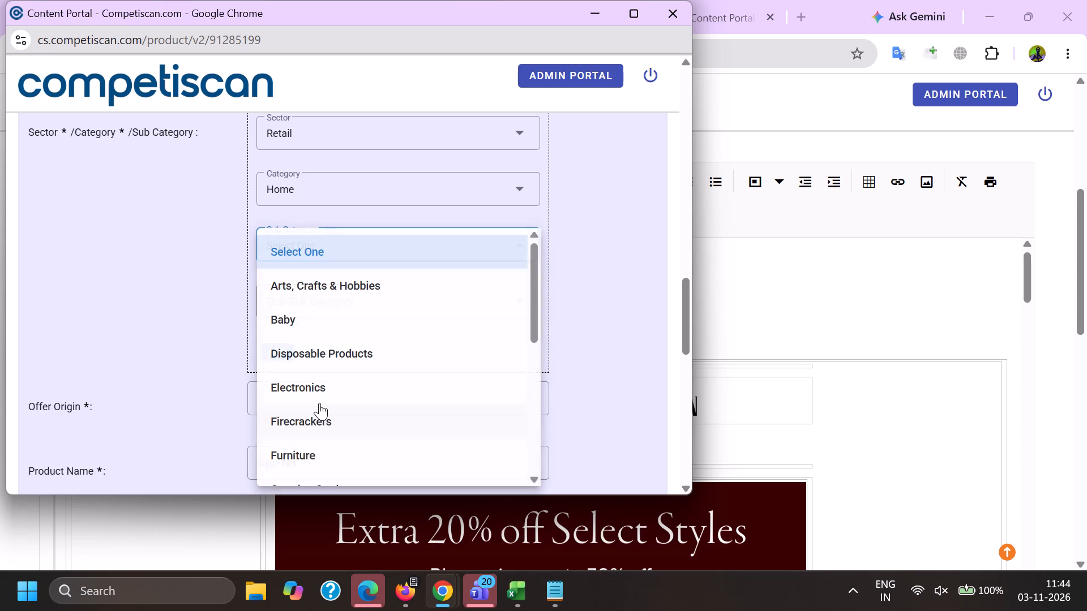
{"action": "left_click", "coordinate": [301, 442]}
{"action": "left_click_drag", "start_coordinate": [173, 423], "coordinate": [187, 414]}
{"action": "left_click", "coordinate": [284, 352]}
Add a second classification with sector Credit Cards, category Payment Cards and sub-category Credit Cards.
{"action": "scroll", "coordinate": [249, 457], "scroll_direction": "up", "scroll_amount": 2}
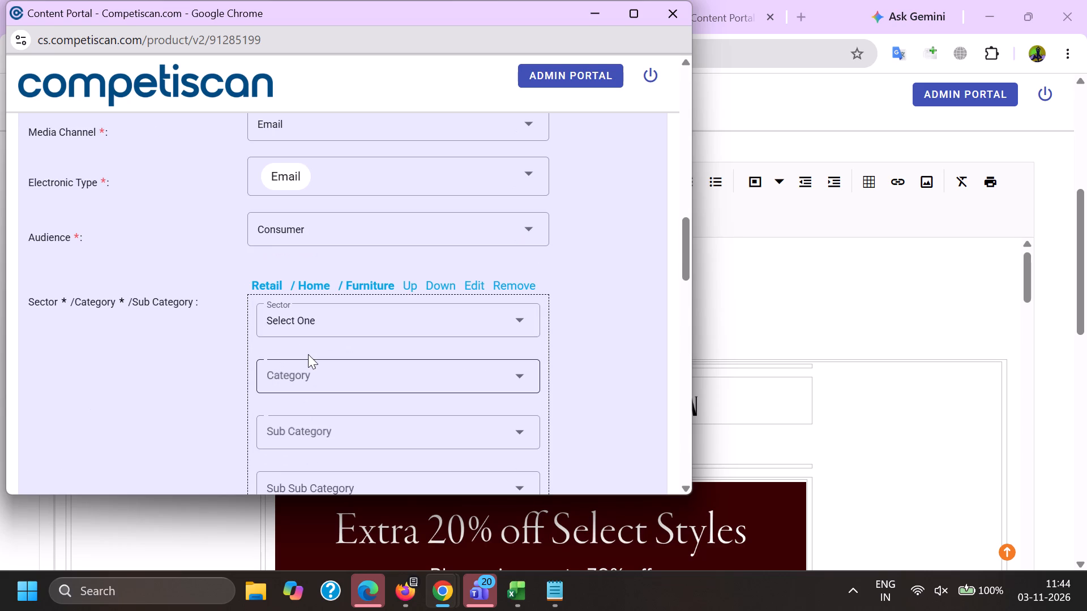
{"action": "left_click", "coordinate": [301, 320]}
{"action": "scroll", "coordinate": [269, 469], "scroll_direction": "up", "scroll_amount": 7}
{"action": "left_click", "coordinate": [326, 397]}
{"action": "left_click_drag", "start_coordinate": [150, 389], "coordinate": [165, 393]}
{"action": "left_click", "coordinate": [309, 372]}
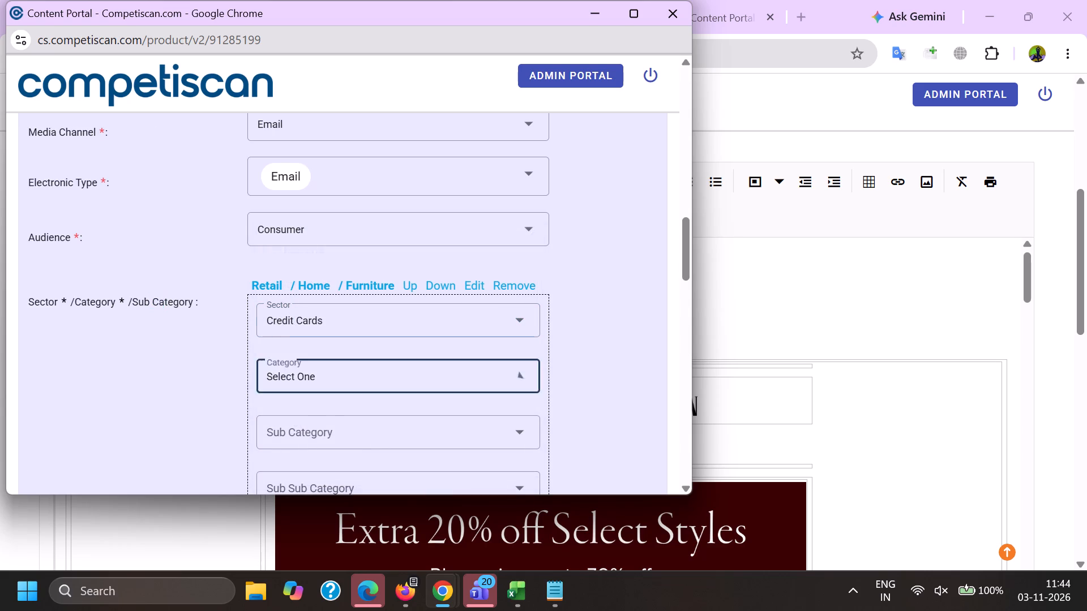
{"action": "scroll", "coordinate": [316, 220], "scroll_direction": "down", "scroll_amount": 1}
{"action": "left_click", "coordinate": [319, 362]}
{"action": "left_click", "coordinate": [299, 342]}
{"action": "scroll", "coordinate": [335, 244], "scroll_direction": "down", "scroll_amount": 2}
{"action": "left_click", "coordinate": [327, 342]}
{"action": "left_click_drag", "start_coordinate": [102, 333], "coordinate": [120, 328]}
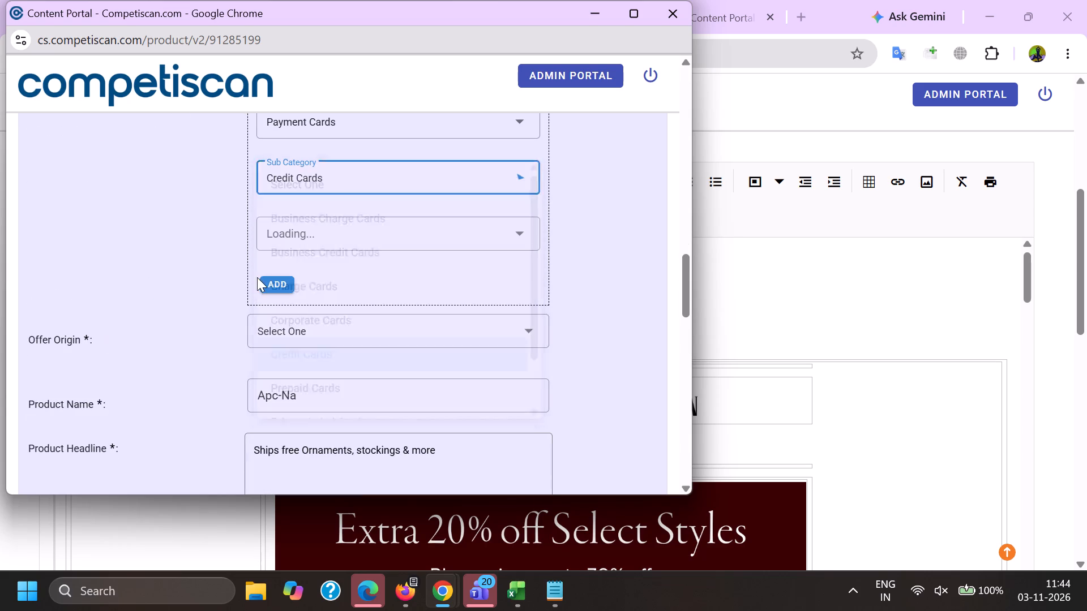
{"action": "left_click", "coordinate": [283, 285]}
Set the offer origin to Provider/Bank and the product name to Pottery Barn Key Rewards Visa Credit Card.
{"action": "scroll", "coordinate": [305, 386], "scroll_direction": "up", "scroll_amount": 4}
{"action": "left_click", "coordinate": [439, 365]}
{"action": "scroll", "coordinate": [388, 334], "scroll_direction": "down", "scroll_amount": 5}
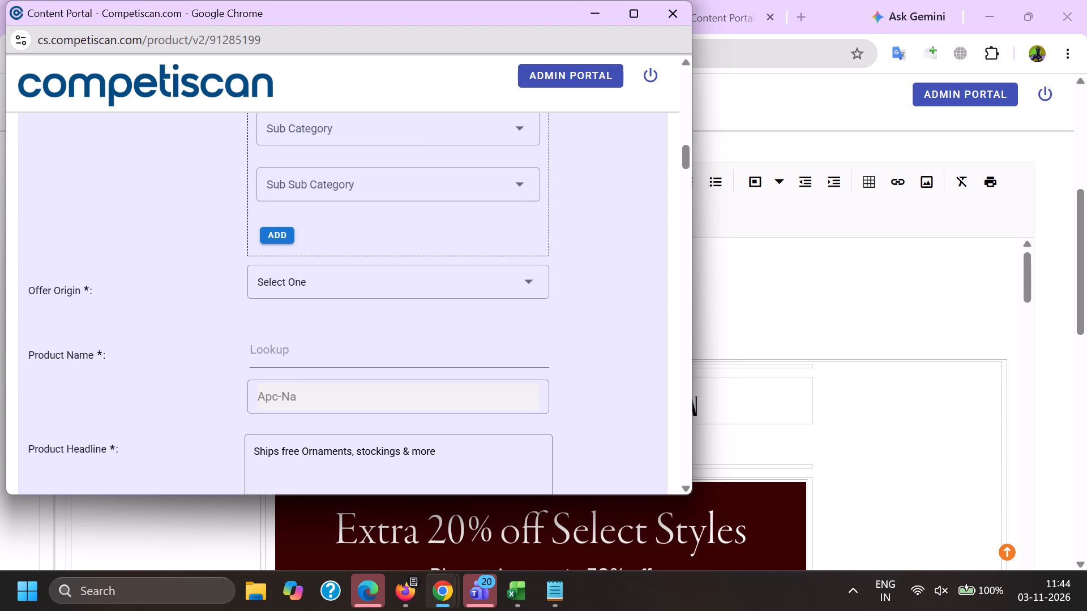
{"action": "left_click", "coordinate": [294, 290]}
{"action": "double_click", "coordinate": [289, 364]}
{"action": "key", "text": "ctrl+v"}
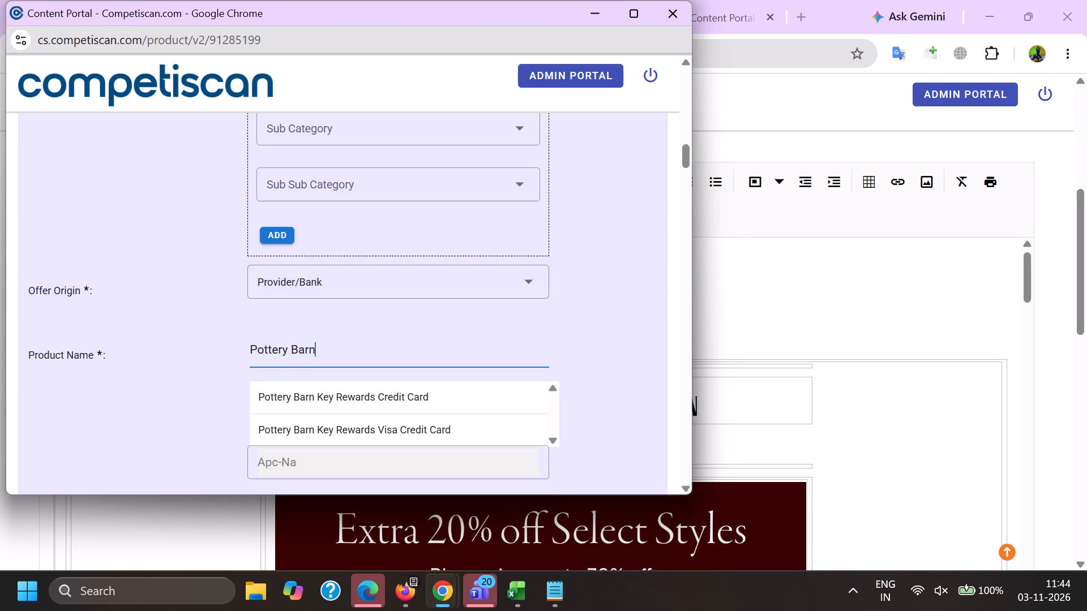
{"action": "left_click", "coordinate": [319, 424]}
Add a third classification with sector Mortgage & Loan, category Unsecured and sub-category Point of Sale Financing/BNPL.
{"action": "scroll", "coordinate": [319, 426], "scroll_direction": "up", "scroll_amount": 4}
{"action": "left_click", "coordinate": [326, 298]}
{"action": "left_click", "coordinate": [317, 345]}
{"action": "scroll", "coordinate": [316, 411], "scroll_direction": "down", "scroll_amount": 3}
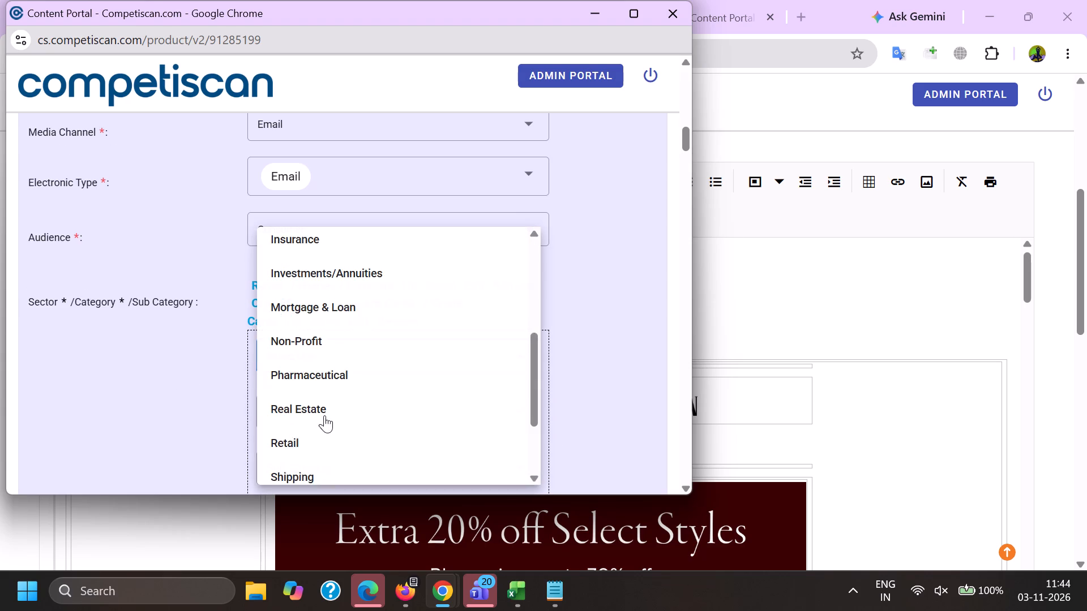
{"action": "left_click", "coordinate": [340, 312]}
{"action": "left_click", "coordinate": [136, 358]}
{"action": "left_click", "coordinate": [287, 422]}
{"action": "scroll", "coordinate": [310, 261], "scroll_direction": "down", "scroll_amount": 2}
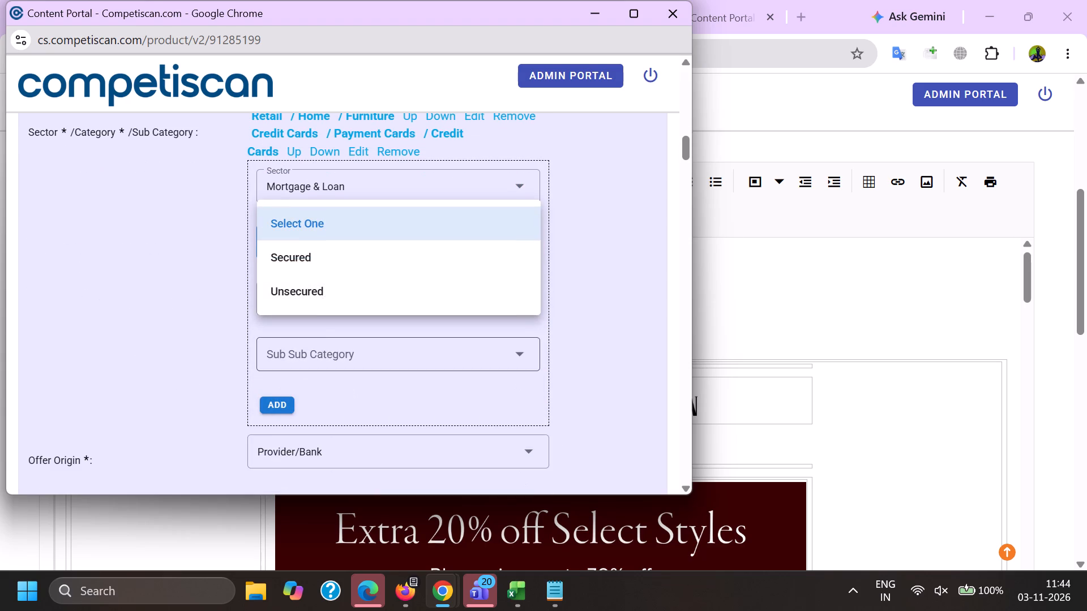
{"action": "left_click", "coordinate": [321, 284]}
{"action": "left_click", "coordinate": [300, 270]}
{"action": "scroll", "coordinate": [353, 161], "scroll_direction": "down", "scroll_amount": 1}
{"action": "left_click", "coordinate": [298, 223]}
{"action": "scroll", "coordinate": [298, 219], "scroll_direction": "down", "scroll_amount": 6}
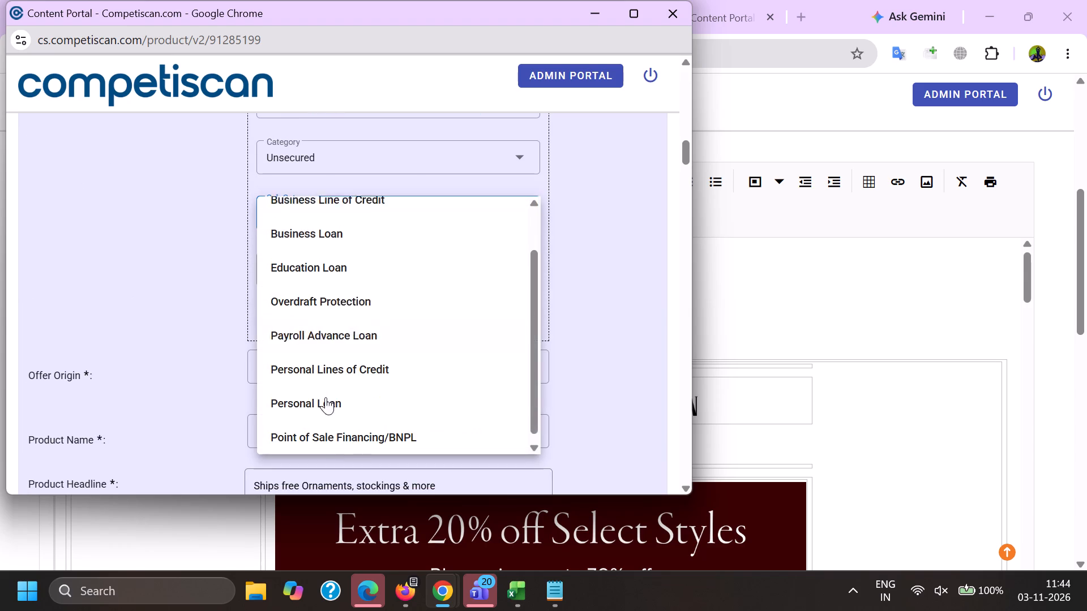
{"action": "left_click", "coordinate": [334, 442]}
{"action": "left_click_drag", "start_coordinate": [122, 384], "coordinate": [152, 385]}
{"action": "left_click", "coordinate": [262, 317]}
Replace the product headline with "Ships free! Ornaments, stockings & more" copied from the Subject line of the edited email.
{"action": "scroll", "coordinate": [324, 246], "scroll_direction": "down", "scroll_amount": 4}
{"action": "left_click_drag", "start_coordinate": [485, 238], "coordinate": [484, 237]}
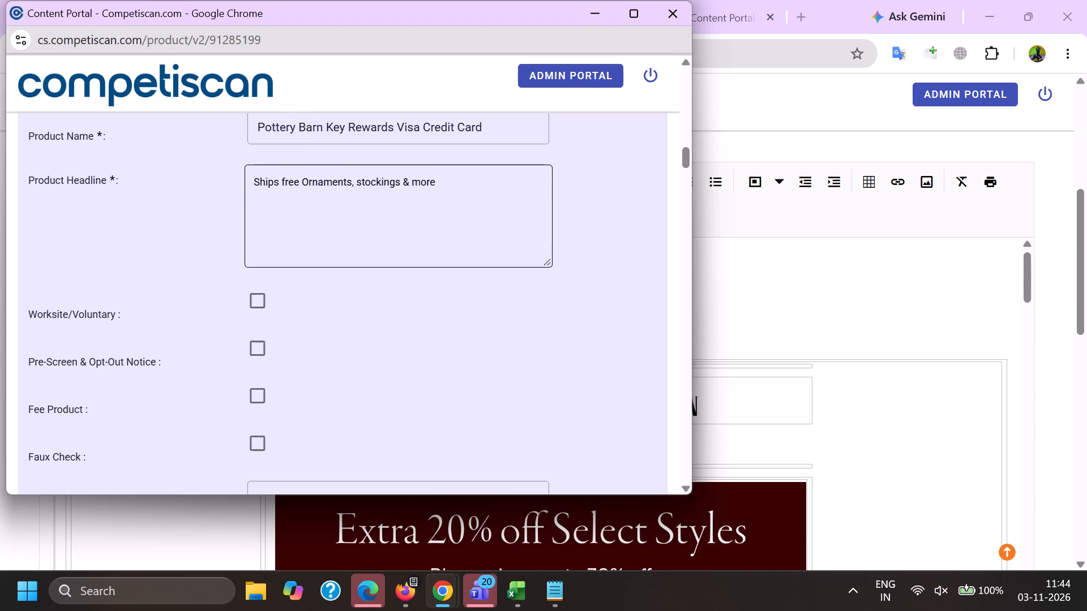
{"action": "left_click_drag", "start_coordinate": [484, 237], "coordinate": [0, 218]}
{"action": "key", "text": "BackSpace"}
{"action": "key", "text": "alt+Tab"}
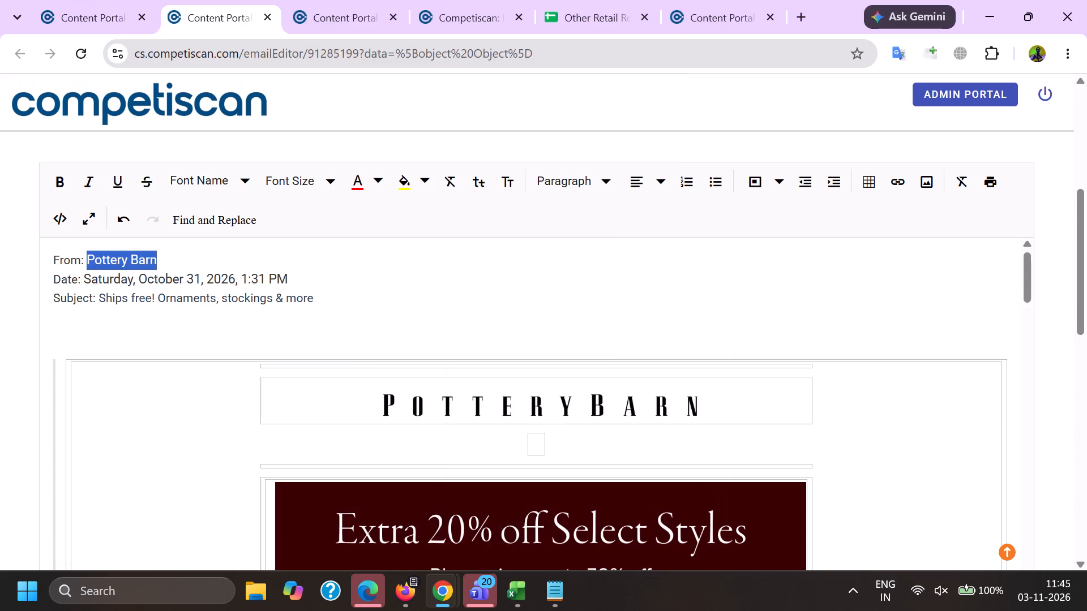
{"action": "double_click", "coordinate": [106, 303]}
{"action": "left_click", "coordinate": [342, 301], "text": "shift"}
{"action": "key", "text": "ctrl+c"}
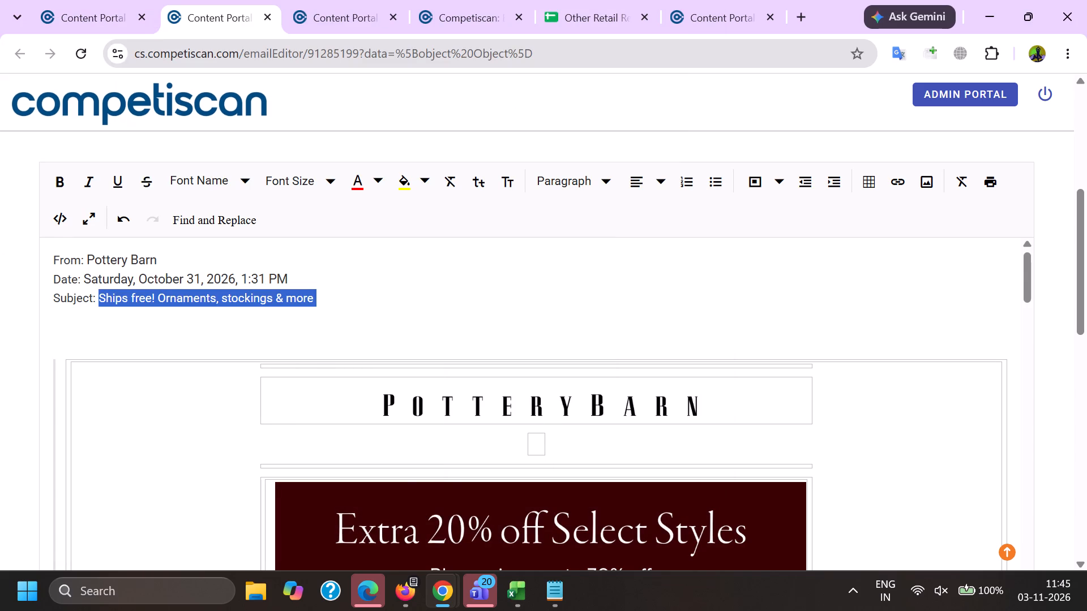
{"action": "scroll", "coordinate": [413, 458], "scroll_direction": "down", "scroll_amount": 11}
{"action": "key", "text": "alt+Tab"}
{"action": "left_click", "coordinate": [343, 196]}
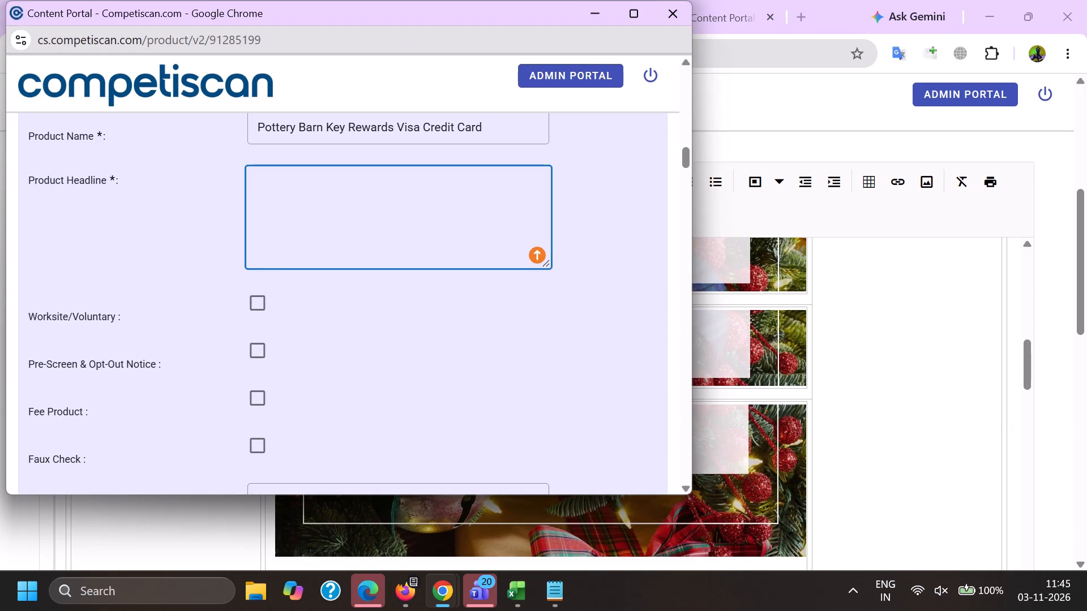
{"action": "key", "text": "ctrl+v"}
{"action": "key", "text": "BackSpace"}
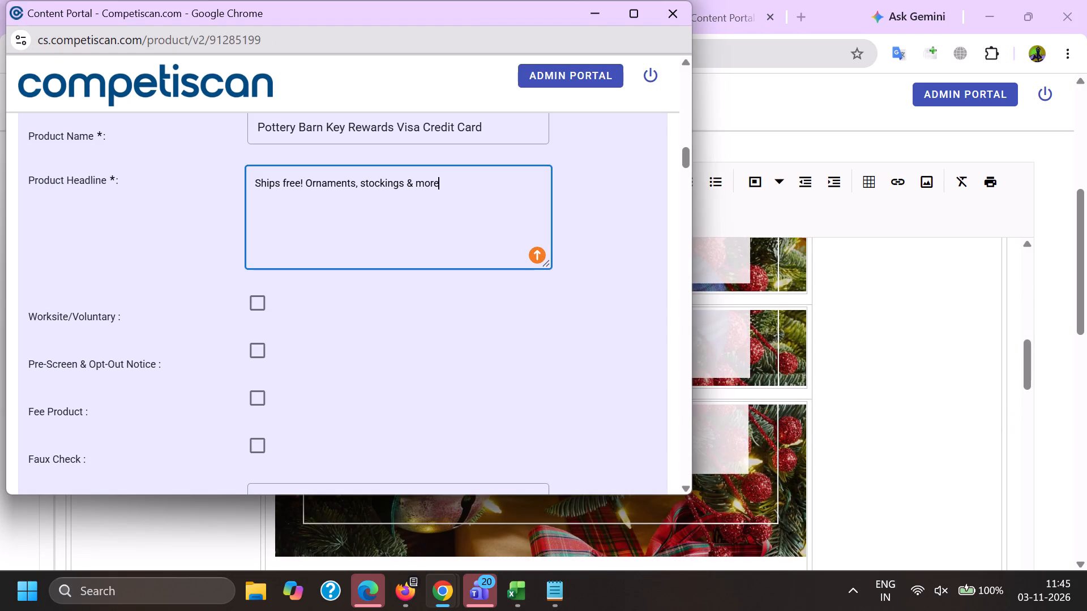
Add a period at the end of the product headline and replace its ampersand with "and".
{"action": "key", "text": "period"}
{"action": "key", "text": "space"}
{"action": "key", "text": "Down"}
{"action": "key", "text": "Up"}
{"action": "key", "text": "Up"}
{"action": "key", "text": "Right"}
{"action": "key", "text": "Right"}
{"action": "key", "text": "Right"}
{"action": "key", "text": "Right"}
{"action": "key", "text": "Right"}
{"action": "key", "text": "Right"}
{"action": "key", "text": "Right"}
{"action": "key", "text": "Right"}
{"action": "key", "text": "Right"}
{"action": "key", "text": "Right"}
{"action": "key", "text": "Right"}
{"action": "key", "text": "Right"}
{"action": "key", "text": "Right"}
{"action": "key", "text": "Right"}
{"action": "key", "text": "Right"}
{"action": "key", "text": "Right"}
{"action": "key", "text": "Right"}
{"action": "key", "text": "Right"}
{"action": "key", "text": "Right"}
{"action": "key", "text": "Right"}
{"action": "key", "text": "Right"}
{"action": "key", "text": "Right"}
{"action": "key", "text": "Right"}
{"action": "key", "text": "Right"}
{"action": "key", "text": "BackSpace"}
{"action": "type", "text": "an"}
{"action": "key", "text": "d"}
{"action": "left_click", "coordinate": [481, 185]}
Append "Earn 10% back in rewards" to the product headline, copied from the headline of reference product record 20981881.
{"action": "key", "text": "alt+Tab"}
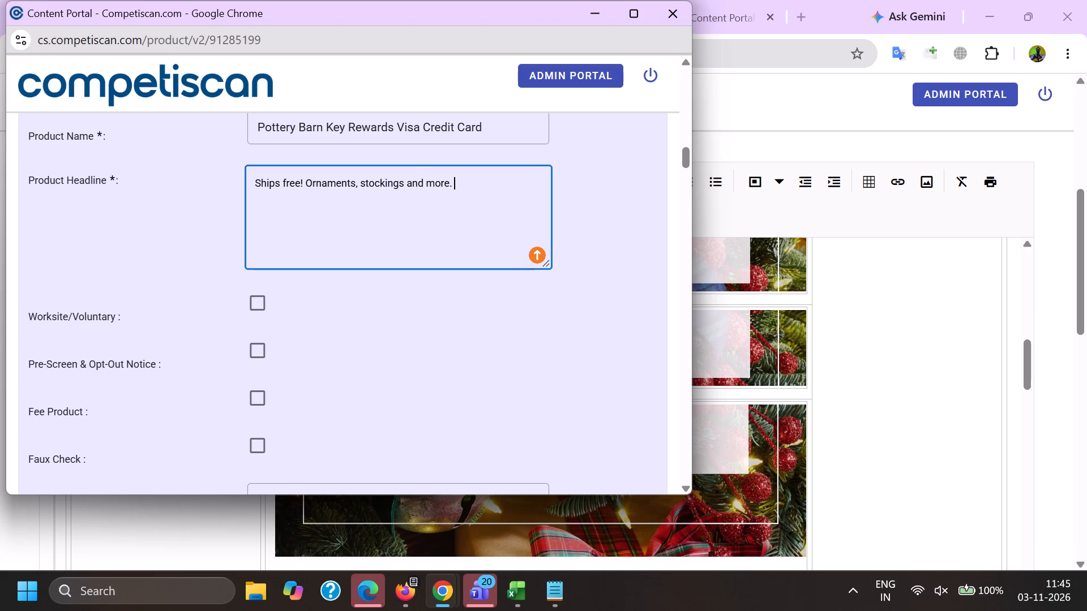
{"action": "left_click", "coordinate": [722, 0]}
{"action": "scroll", "coordinate": [605, 404], "scroll_direction": "up", "scroll_amount": 4}
{"action": "scroll", "coordinate": [602, 370], "scroll_direction": "down", "scroll_amount": 12}
{"action": "scroll", "coordinate": [540, 315], "scroll_direction": "up", "scroll_amount": 1}
{"action": "scroll", "coordinate": [540, 319], "scroll_direction": "down", "scroll_amount": 8}
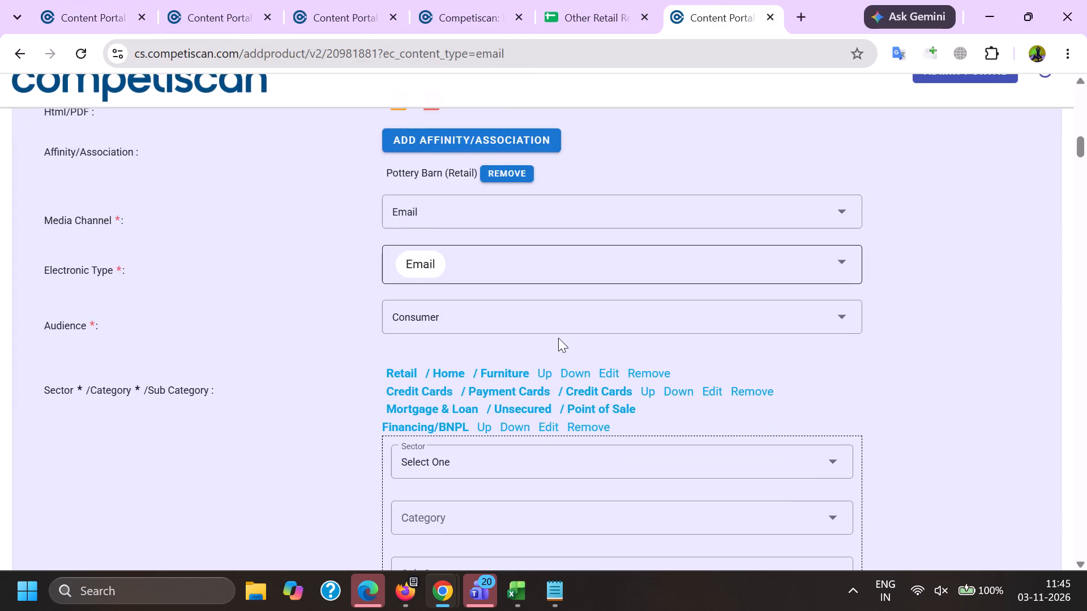
{"action": "double_click", "coordinate": [781, 363]}
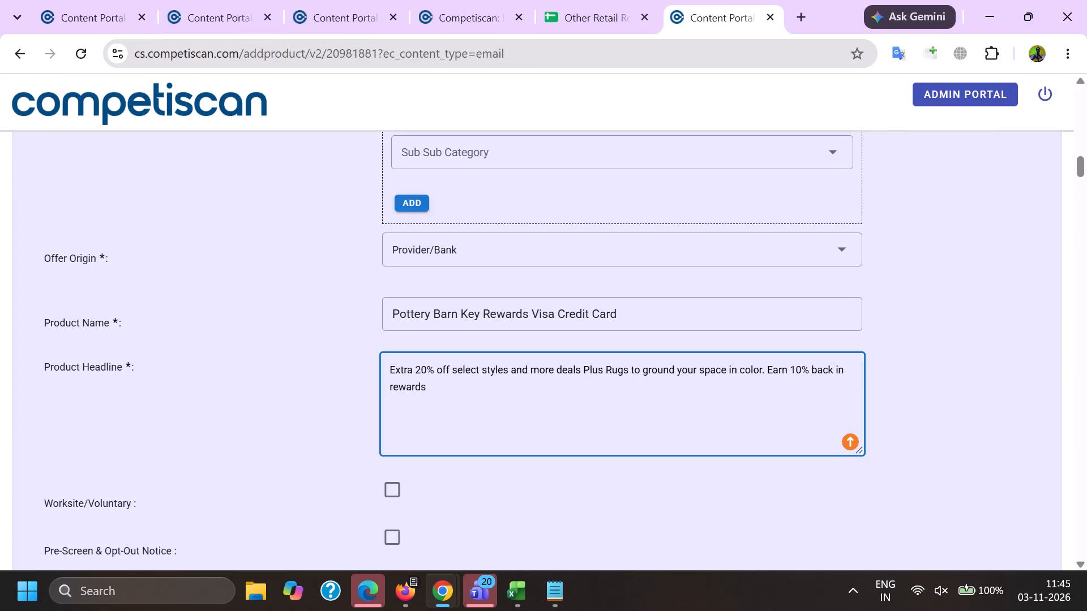
{"action": "double_click", "coordinate": [773, 370]}
{"action": "double_click", "coordinate": [777, 377]}
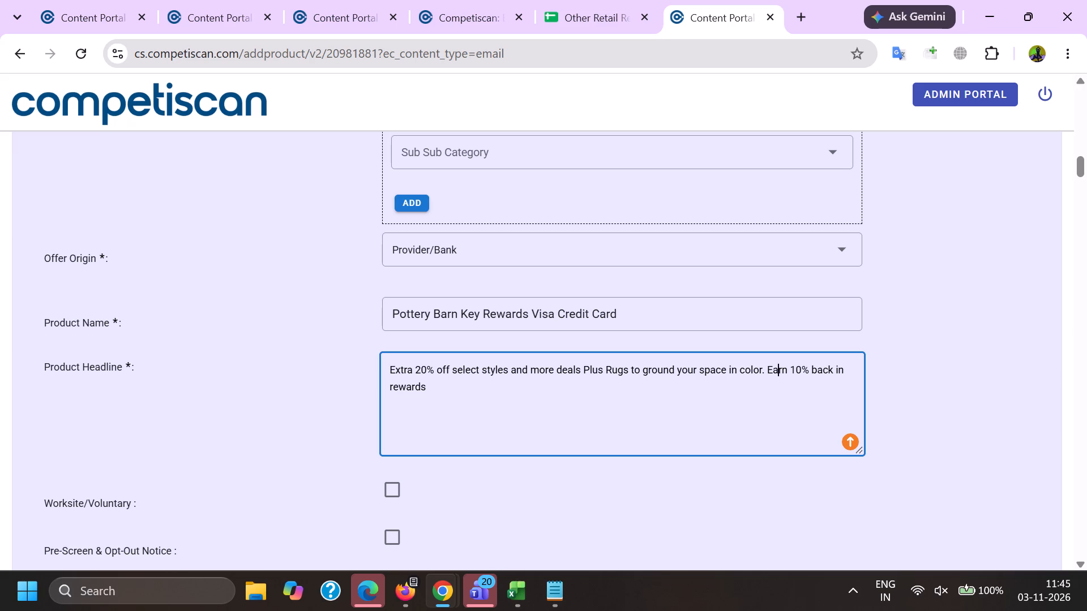
{"action": "double_click", "coordinate": [776, 370]}
{"action": "left_click", "coordinate": [774, 410], "text": "shift"}
{"action": "key", "text": "ctrl+c"}
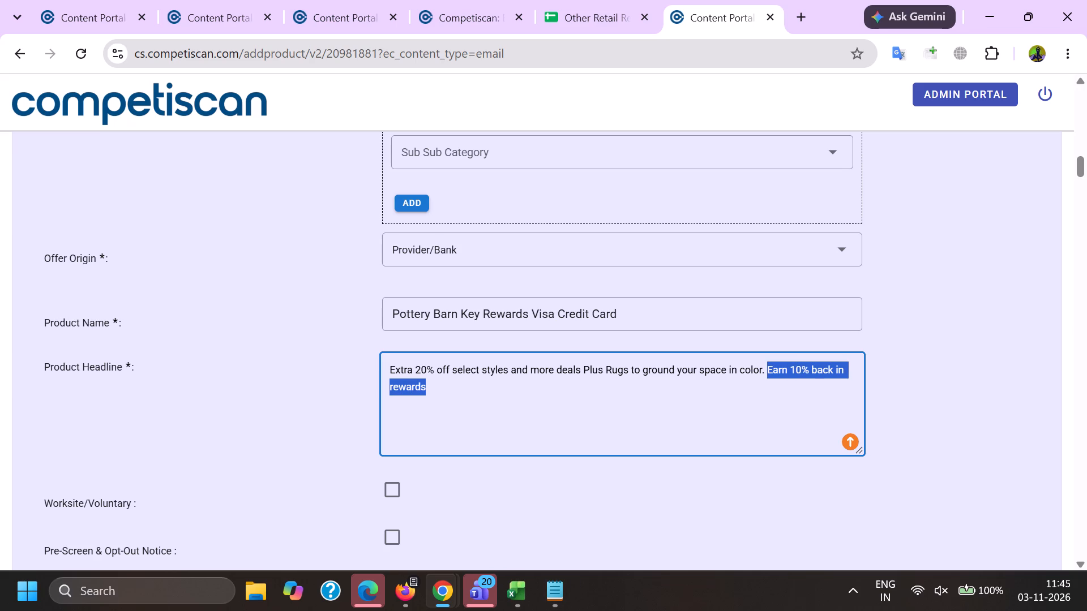
{"action": "key", "text": "alt+Tab"}
{"action": "key", "text": "ctrl+v"}
{"action": "key", "text": "ctrl+g"}
{"action": "scroll", "coordinate": [50, 182], "scroll_direction": "down", "scroll_amount": 4}
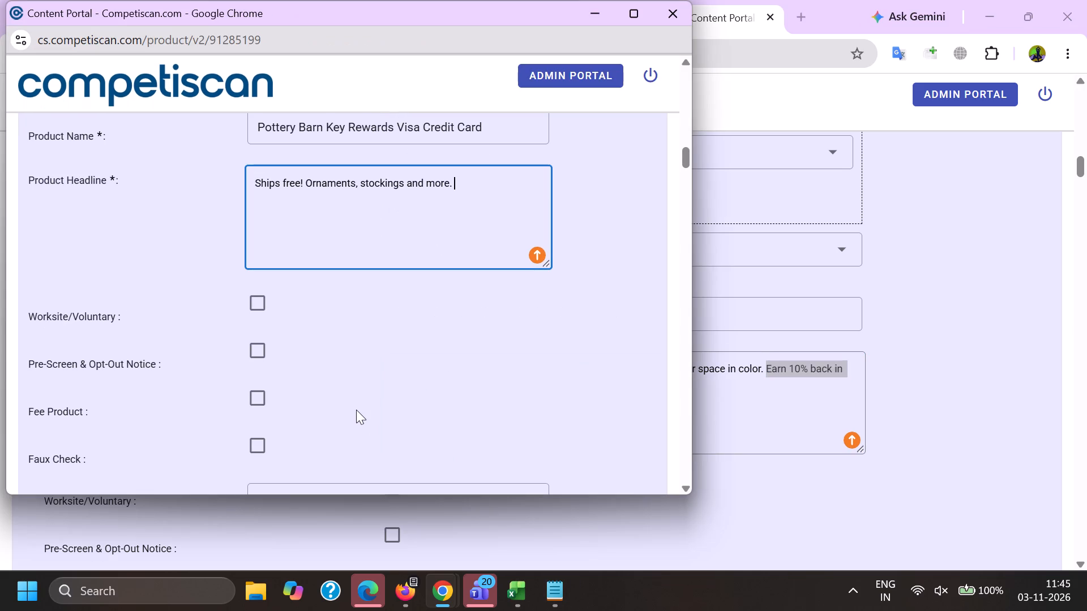
{"action": "left_click", "coordinate": [304, 221]}
Set the response mechanism to URL/Website and the mailing type to Acquisition.
{"action": "scroll", "coordinate": [315, 110], "scroll_direction": "down", "scroll_amount": 2}
{"action": "scroll", "coordinate": [286, 304], "scroll_direction": "up", "scroll_amount": 5}
{"action": "scroll", "coordinate": [318, 243], "scroll_direction": "down", "scroll_amount": 6}
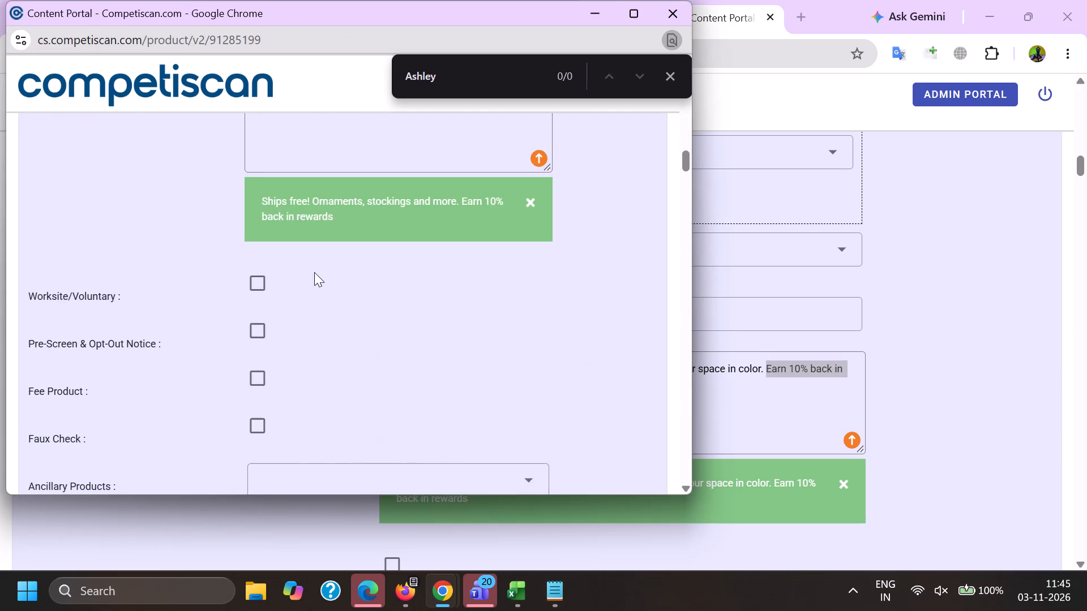
{"action": "scroll", "coordinate": [314, 272], "scroll_direction": "down", "scroll_amount": 4}
{"action": "scroll", "coordinate": [279, 321], "scroll_direction": "up", "scroll_amount": 2}
{"action": "left_click", "coordinate": [301, 269]}
{"action": "left_click", "coordinate": [301, 297]}
{"action": "scroll", "coordinate": [349, 136], "scroll_direction": "down", "scroll_amount": 3}
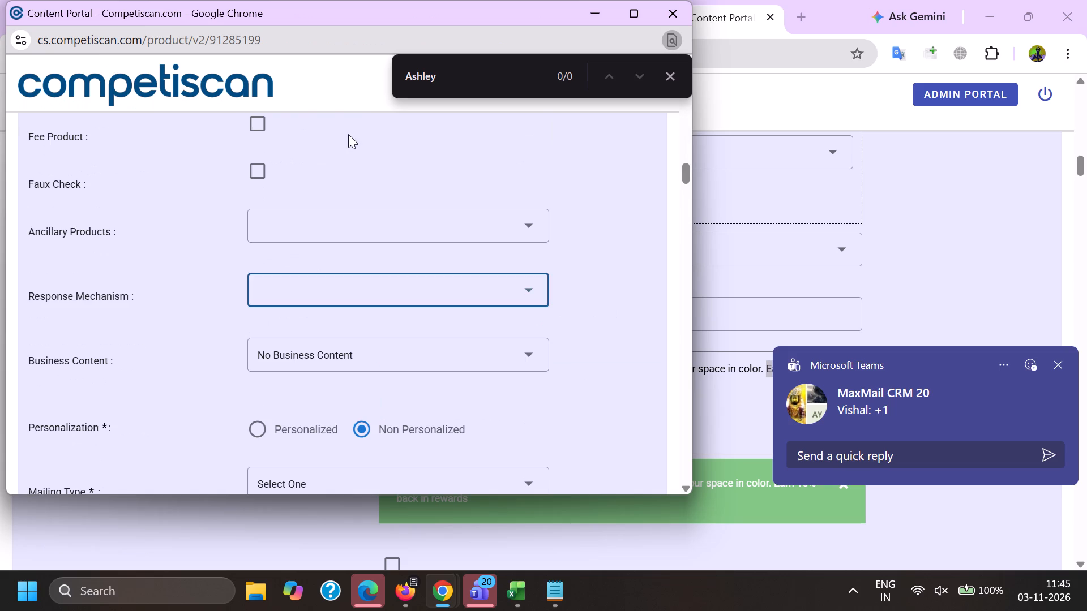
{"action": "scroll", "coordinate": [348, 134], "scroll_direction": "down", "scroll_amount": 4}
{"action": "left_click", "coordinate": [349, 339]}
{"action": "left_click", "coordinate": [110, 305]}
{"action": "left_click", "coordinate": [346, 316]}
{"action": "left_click_drag", "start_coordinate": [314, 291], "coordinate": [306, 307]}
{"action": "left_click_drag", "start_coordinate": [134, 342], "coordinate": [149, 350]}
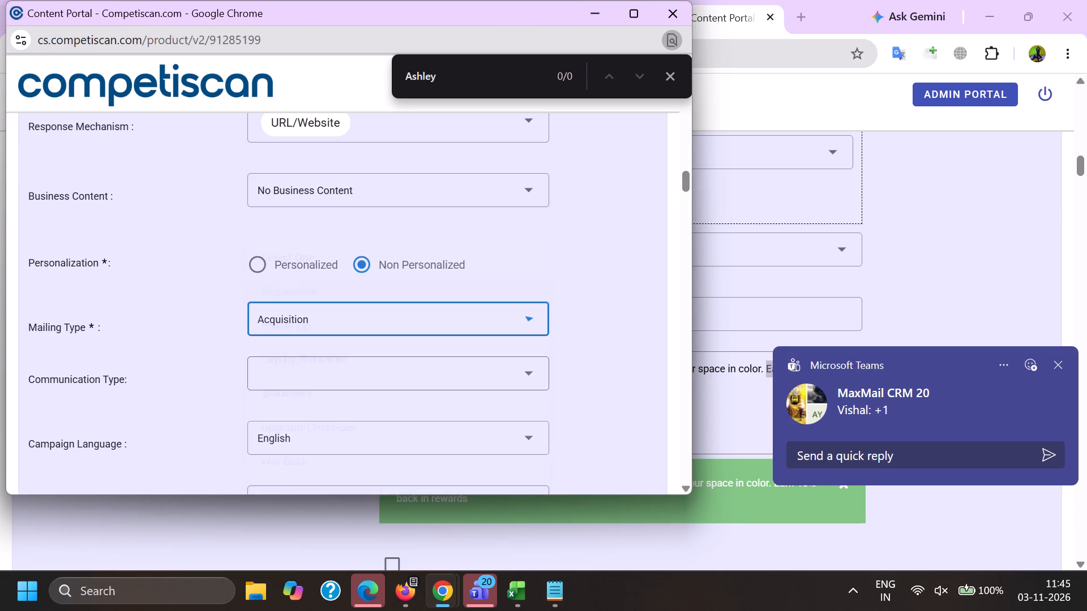
Select Bonuses/Contests/Incentives, Co-Brand and Mobile Application as the communication types.
{"action": "left_click", "coordinate": [363, 368]}
{"action": "scroll", "coordinate": [370, 213], "scroll_direction": "down", "scroll_amount": 3}
{"action": "left_click", "coordinate": [325, 246]}
{"action": "scroll", "coordinate": [325, 244], "scroll_direction": "down", "scroll_amount": 4}
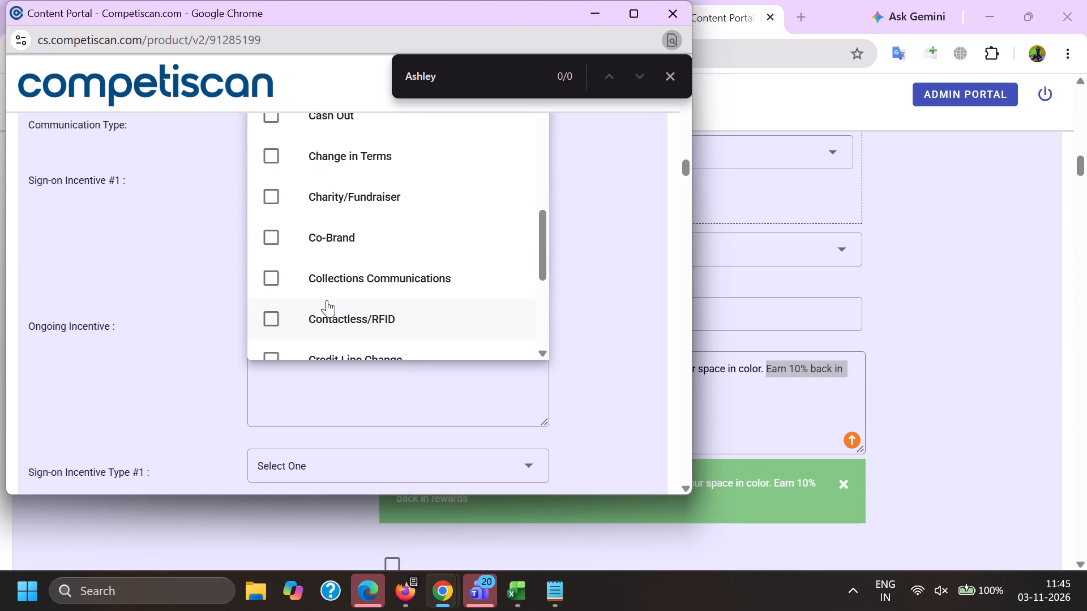
{"action": "left_click", "coordinate": [326, 240]}
{"action": "scroll", "coordinate": [327, 239], "scroll_direction": "down", "scroll_amount": 10}
{"action": "left_click", "coordinate": [344, 315]}
{"action": "left_click", "coordinate": [199, 304]}
Fill Sign-on Incentive #1 with "10% back in rewards during the first 30 days from account opening" copied from the reference record.
{"action": "key", "text": "alt+Tab"}
{"action": "scroll", "coordinate": [841, 269], "scroll_direction": "down", "scroll_amount": 2}
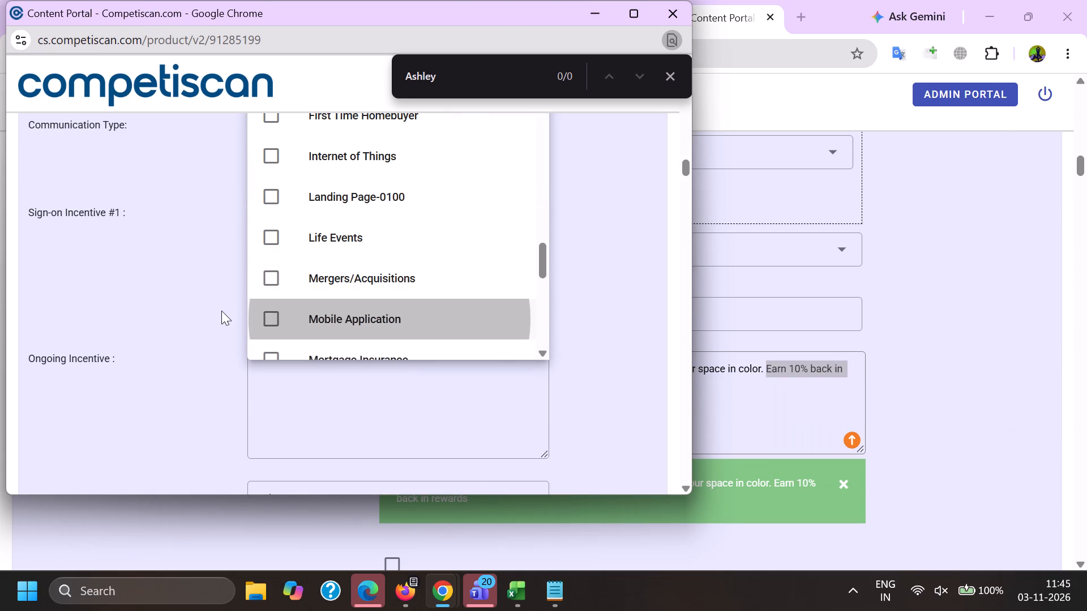
{"action": "scroll", "coordinate": [221, 311], "scroll_direction": "down", "scroll_amount": 9}
{"action": "left_click", "coordinate": [443, 136]}
{"action": "scroll", "coordinate": [868, 350], "scroll_direction": "down", "scroll_amount": 5}
{"action": "left_click_drag", "start_coordinate": [765, 273], "coordinate": [507, 228]}
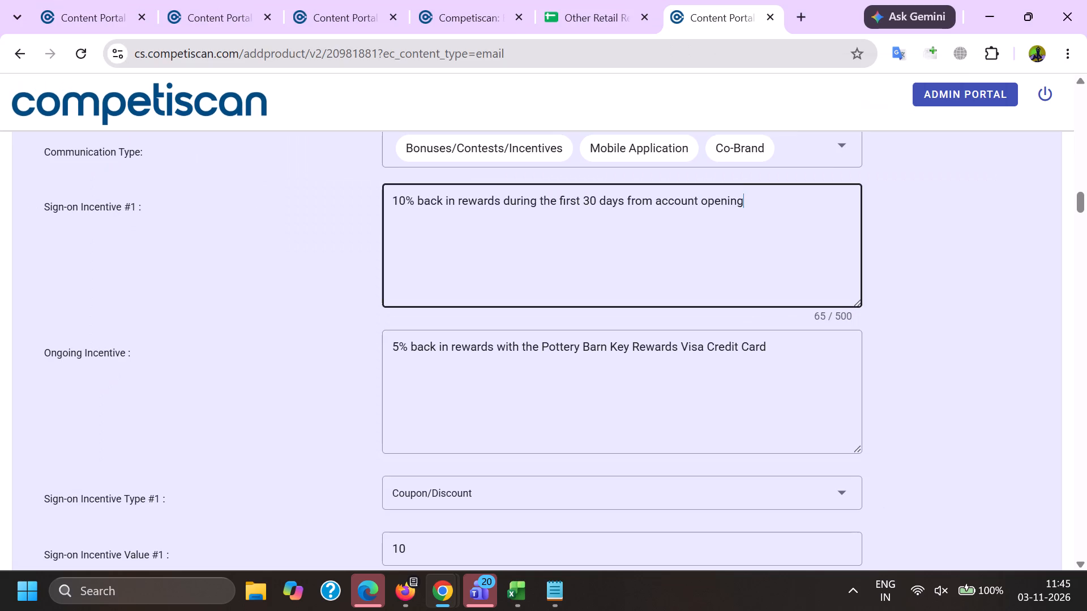
{"action": "left_click_drag", "start_coordinate": [507, 228], "coordinate": [506, 225]}
{"action": "key", "text": "ctrl+a"}
{"action": "key", "text": "ctrl+c"}
{"action": "key", "text": "alt+Tab"}
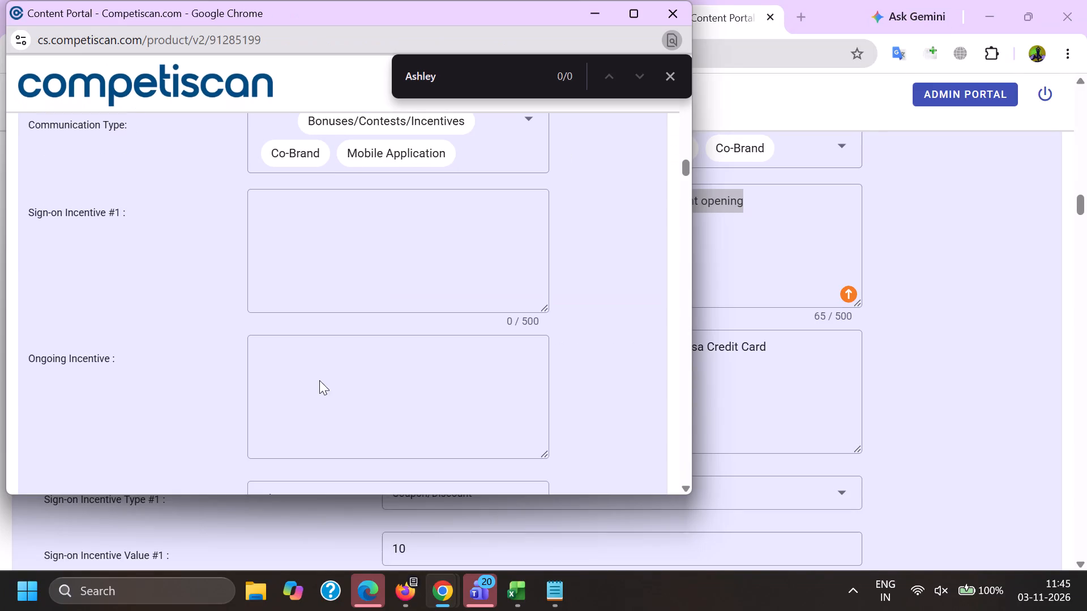
{"action": "left_click", "coordinate": [345, 261]}
{"action": "key", "text": "ctrl+v"}
Fill the ongoing incentive with "5% back in rewards with the Pottery Barn Key Rewards Visa Credit Card" copied from the reference record.
{"action": "left_click", "coordinate": [363, 416], "text": "ctrl"}
{"action": "key", "text": "alt+Tab"}
{"action": "left_click_drag", "start_coordinate": [790, 380], "coordinate": [2, 333]}
{"action": "key", "text": "ctrl+c"}
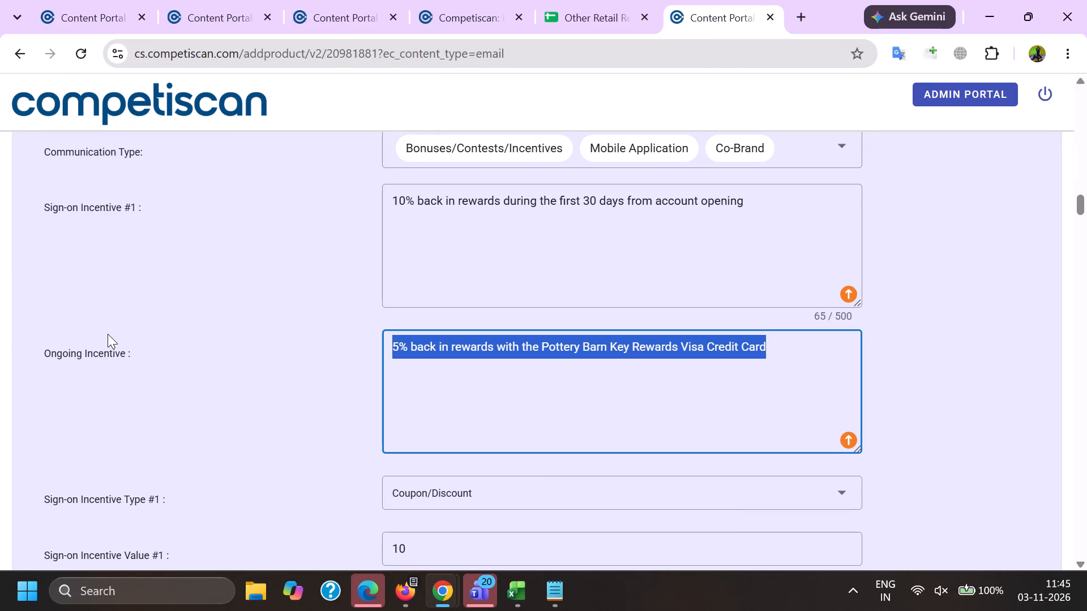
{"action": "key", "text": "alt+Tab"}
{"action": "key", "text": "ctrl+v"}
{"action": "key", "text": "ctrl+g"}
Set Sign-on Incentive Type #1 to Coupon/Discount and Sign-on Incentive Value #1 to 10.00.
{"action": "scroll", "coordinate": [203, 247], "scroll_direction": "down", "scroll_amount": 3}
{"action": "left_click", "coordinate": [292, 261]}
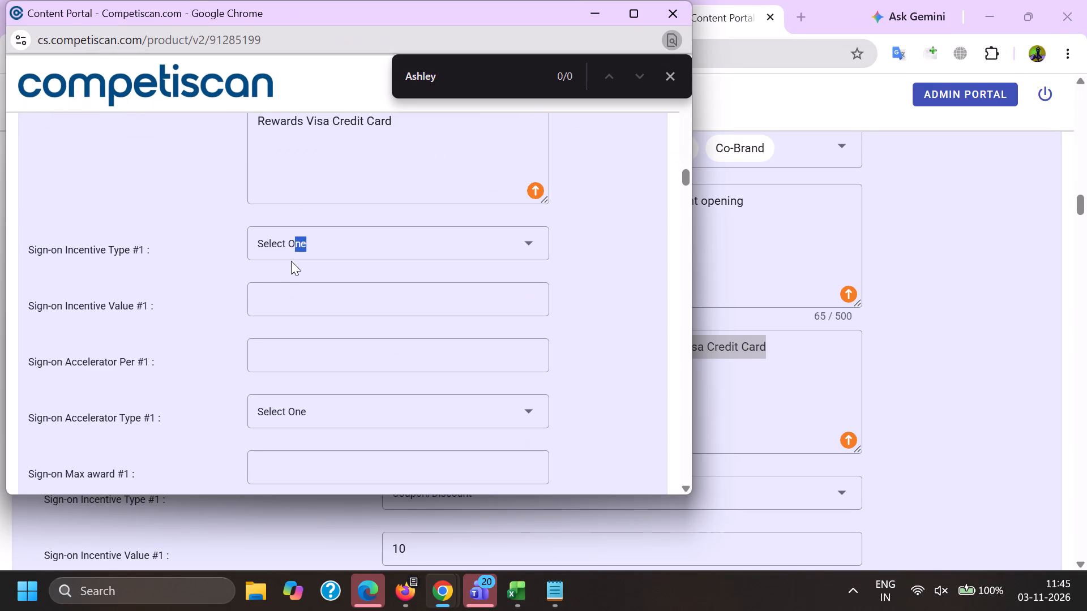
{"action": "left_click", "coordinate": [286, 238]}
{"action": "scroll", "coordinate": [285, 235], "scroll_direction": "down", "scroll_amount": 6}
{"action": "left_click", "coordinate": [304, 355]}
{"action": "left_click_drag", "start_coordinate": [93, 344], "coordinate": [102, 352]}
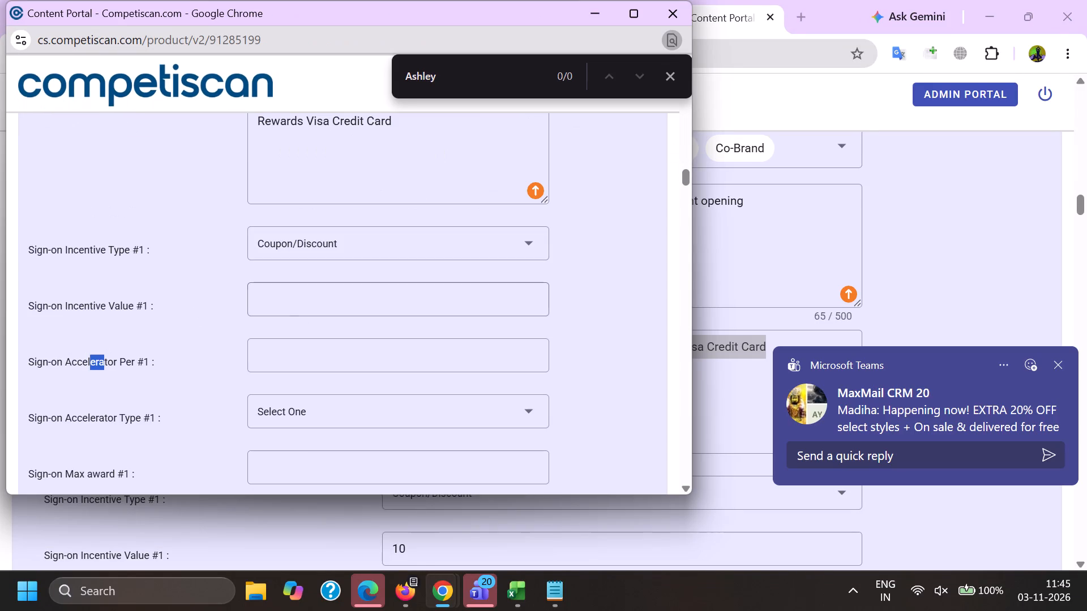
{"action": "left_click", "coordinate": [296, 304]}
{"action": "key", "text": "1"}
{"action": "key", "text": "0"}
{"action": "key", "text": "period"}
{"action": "key", "text": "0"}
{"action": "key", "text": "0"}
For sign-on incentive #1, set the max award to 10.00, the window to 1 month and the fixed date to Yes.
{"action": "key", "text": "Tab"}
{"action": "key", "text": "Tab"}
{"action": "key", "text": "Tab"}
{"action": "key", "text": "1"}
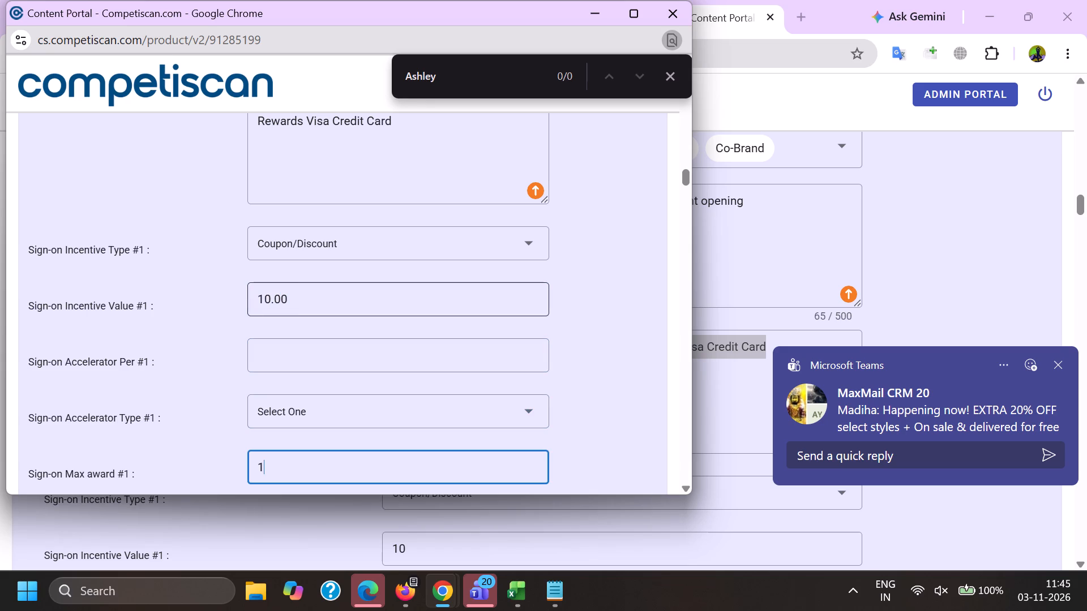
{"action": "key", "text": "0"}
{"action": "key", "text": "period"}
{"action": "key", "text": "0"}
{"action": "key", "text": "0"}
{"action": "key", "text": "Tab"}
{"action": "key", "text": "Tab"}
{"action": "key", "text": "Tab"}
{"action": "key", "text": "1"}
{"action": "scroll", "coordinate": [292, 307], "scroll_direction": "down", "scroll_amount": 3}
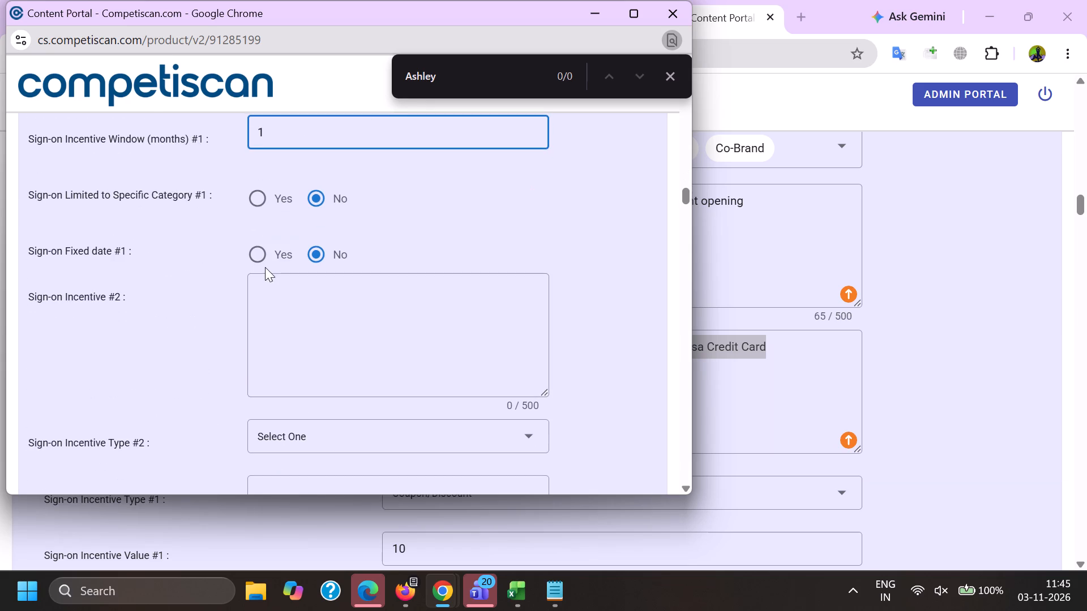
{"action": "left_click", "coordinate": [265, 267]}
{"action": "left_click", "coordinate": [264, 253]}
In the Mortgage & Loan details, choose an application type and set the upper APR to 36 and the lower APR to 0.
{"action": "scroll", "coordinate": [276, 248], "scroll_direction": "down", "scroll_amount": 8}
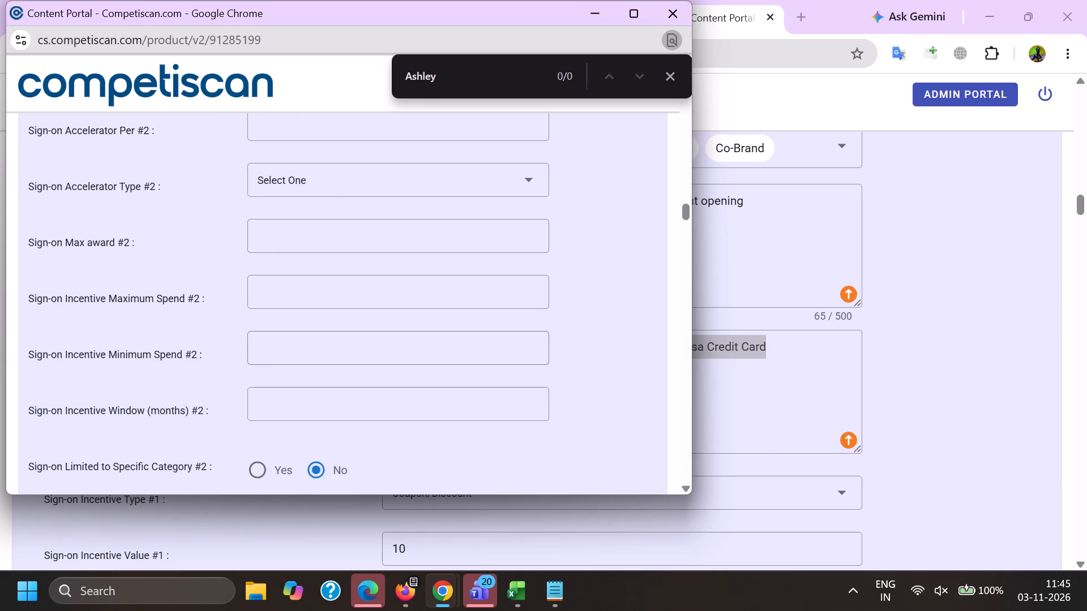
{"action": "scroll", "coordinate": [259, 329], "scroll_direction": "down", "scroll_amount": 6}
{"action": "scroll", "coordinate": [277, 273], "scroll_direction": "down", "scroll_amount": 11}
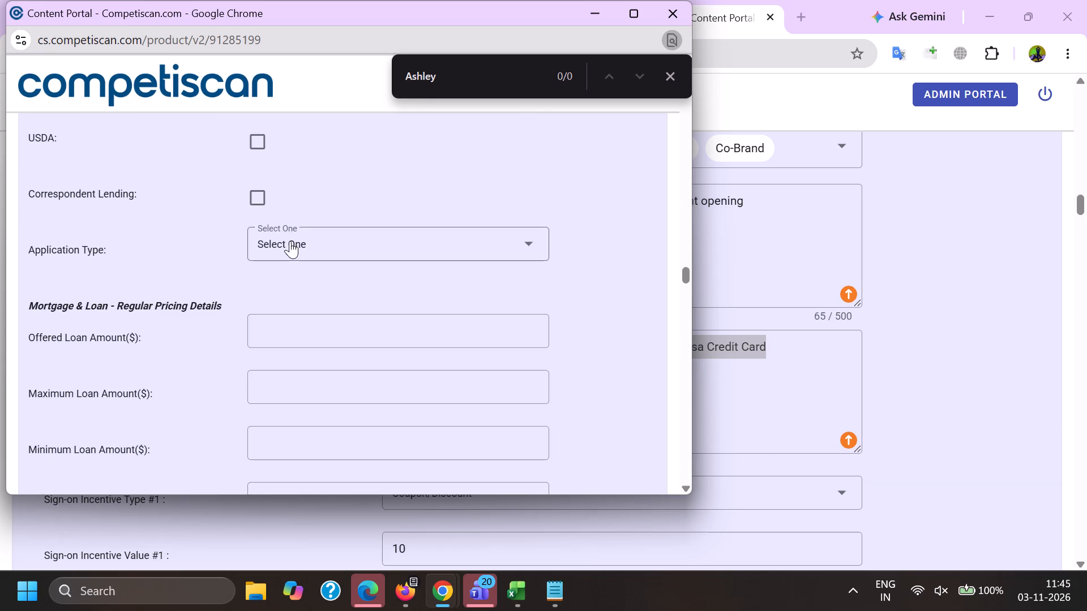
{"action": "left_click", "coordinate": [290, 238]}
{"action": "left_click", "coordinate": [304, 327]}
{"action": "left_click", "coordinate": [207, 333]}
{"action": "scroll", "coordinate": [289, 270], "scroll_direction": "down", "scroll_amount": 4}
{"action": "left_click", "coordinate": [302, 264]}
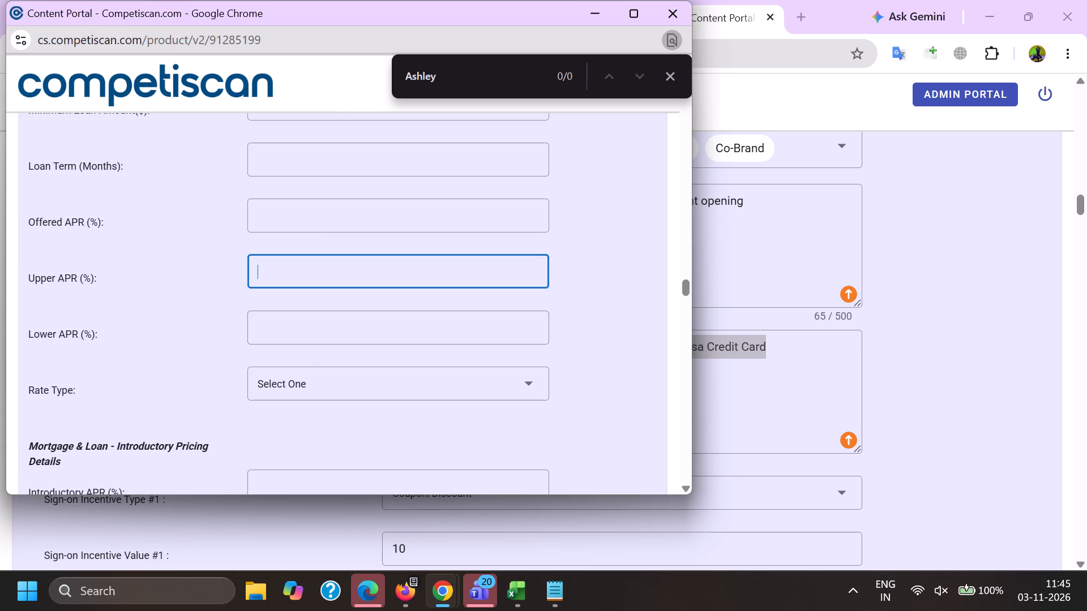
{"action": "key", "text": "3"}
{"action": "key", "text": "6"}
{"action": "key", "text": "Tab"}
{"action": "key", "text": "0"}
{"action": "scroll", "coordinate": [264, 278], "scroll_direction": "down", "scroll_amount": 4}
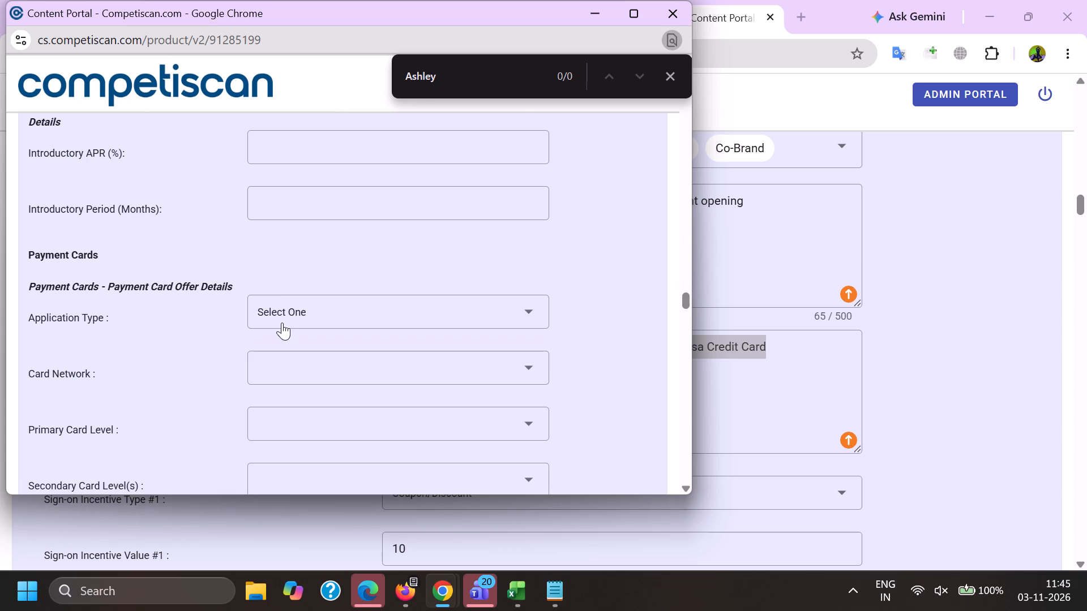
Set the payment card offer's application type to Invitation to Apply, card network to Visa and primary card level to Visa Signature.
{"action": "left_click", "coordinate": [282, 319]}
{"action": "scroll", "coordinate": [339, 162], "scroll_direction": "down", "scroll_amount": 2}
{"action": "left_click", "coordinate": [334, 212]}
{"action": "left_click", "coordinate": [204, 210]}
{"action": "left_click", "coordinate": [308, 187]}
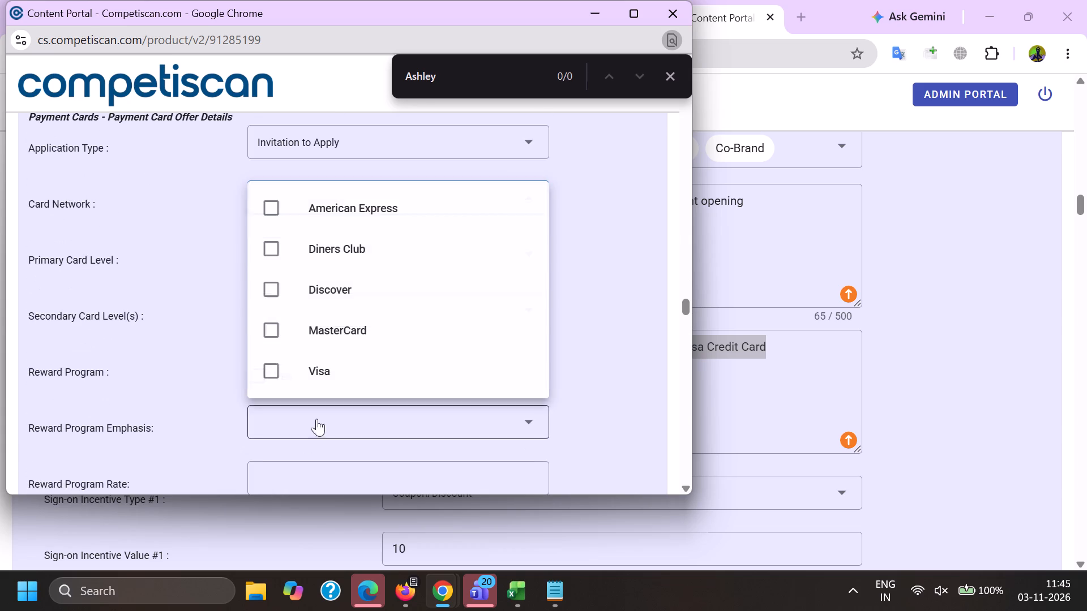
{"action": "left_click", "coordinate": [341, 371]}
{"action": "left_click_drag", "start_coordinate": [131, 332], "coordinate": [143, 330]}
{"action": "left_click", "coordinate": [307, 257]}
{"action": "scroll", "coordinate": [296, 375], "scroll_direction": "down", "scroll_amount": 6}
{"action": "left_click", "coordinate": [352, 429]}
{"action": "left_click", "coordinate": [216, 401]}
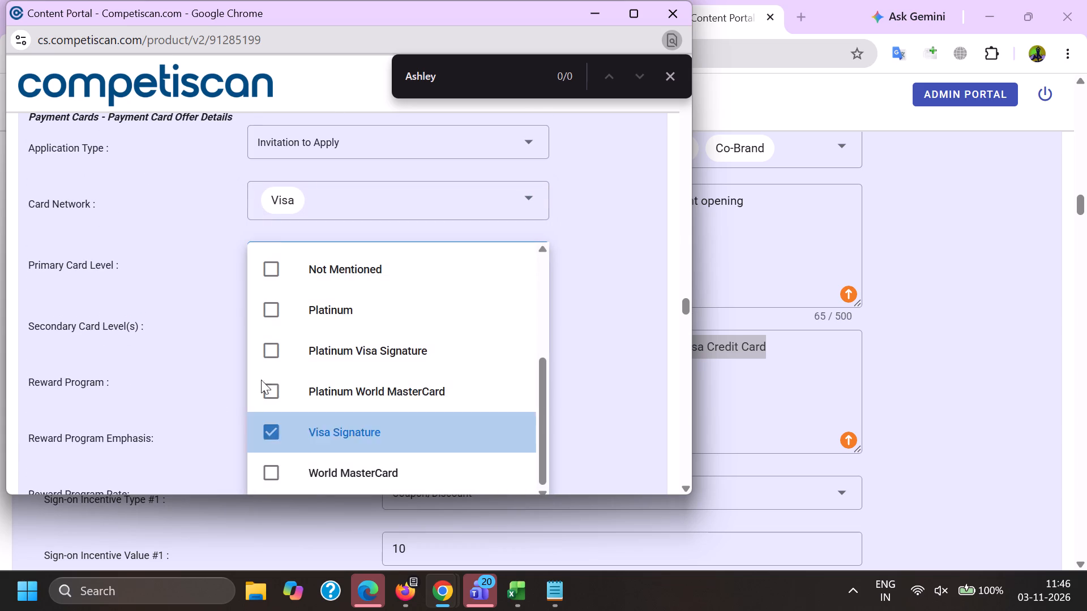
{"action": "left_click", "coordinate": [262, 376]}
{"action": "left_click", "coordinate": [202, 409]}
{"action": "left_click", "coordinate": [202, 406]}
Mark Credit Card Mentioned in the retail credit section and submit the product record.
{"action": "key", "text": "End"}
{"action": "left_click", "coordinate": [261, 221]}
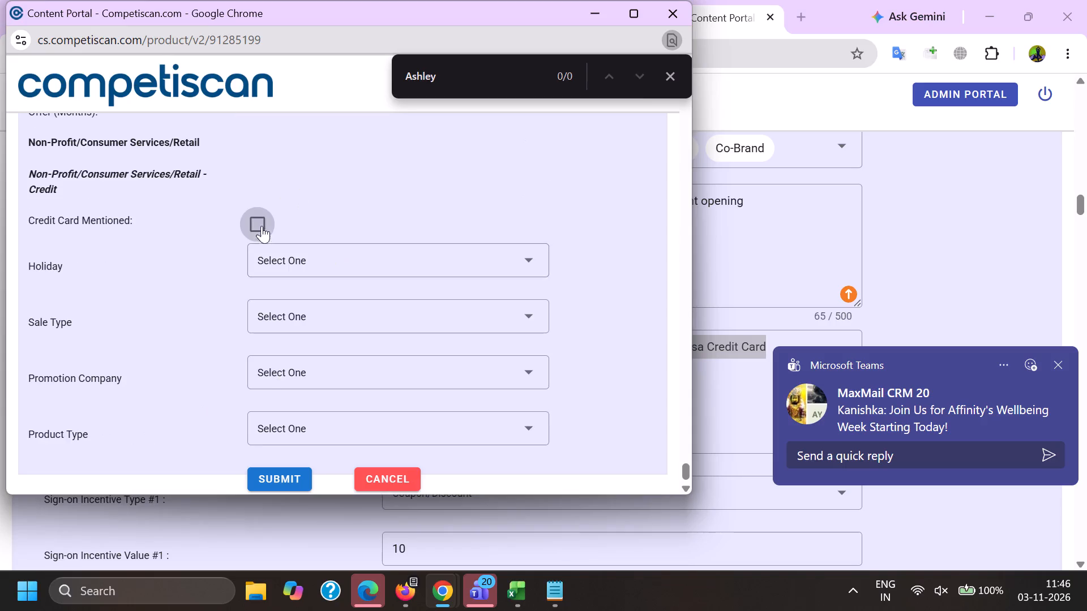
{"action": "left_click", "coordinate": [276, 479]}
Copy the email ID 91318210 from the "Ships free! Ornaments, stockings & more" email's address and switch to the Excel tracker's 02-Nov-26 entries.
{"action": "key", "text": "alt+Tab"}
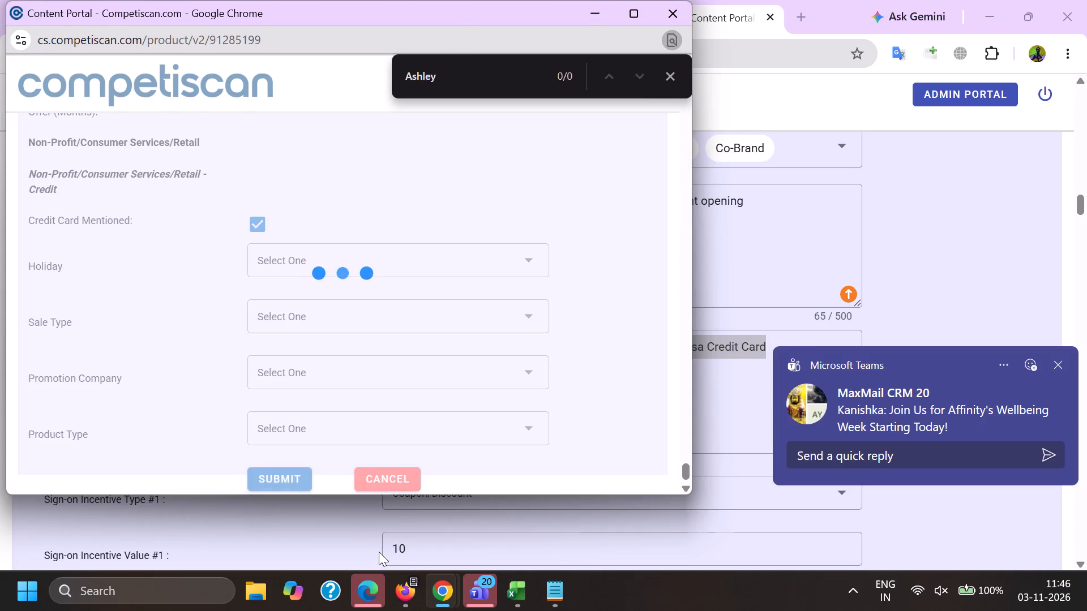
{"action": "left_click", "coordinate": [238, 0]}
{"action": "left_click_drag", "start_coordinate": [357, 0], "coordinate": [355, 7]}
{"action": "double_click", "coordinate": [330, 56]}
{"action": "key", "text": "ctrl+c"}
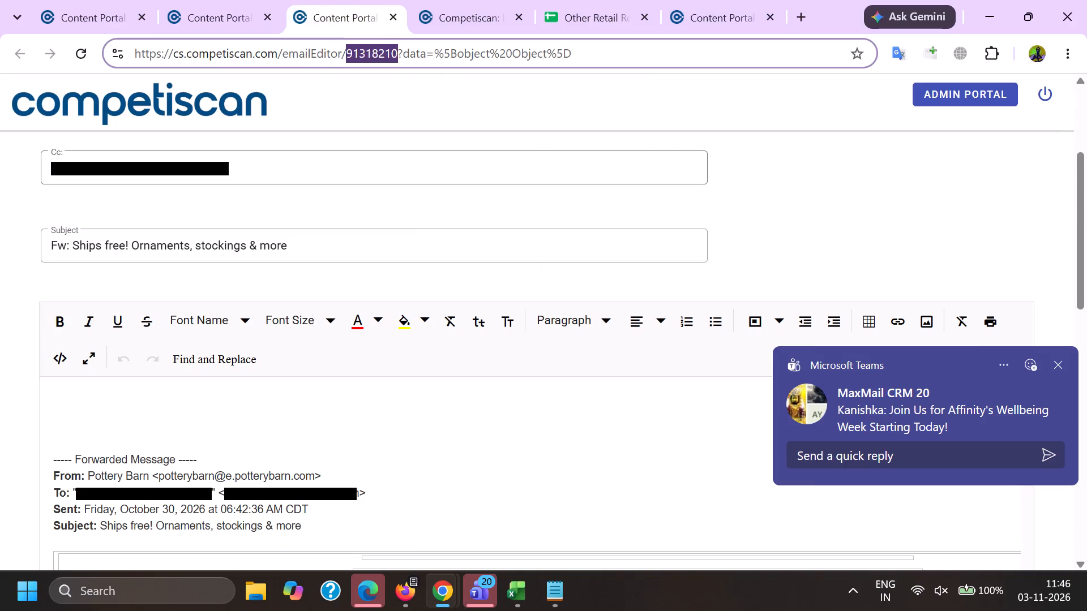
{"action": "left_click", "coordinate": [516, 581]}
{"action": "left_click", "coordinate": [669, 528]}
{"action": "scroll", "coordinate": [154, 360], "scroll_direction": "down", "scroll_amount": 17}
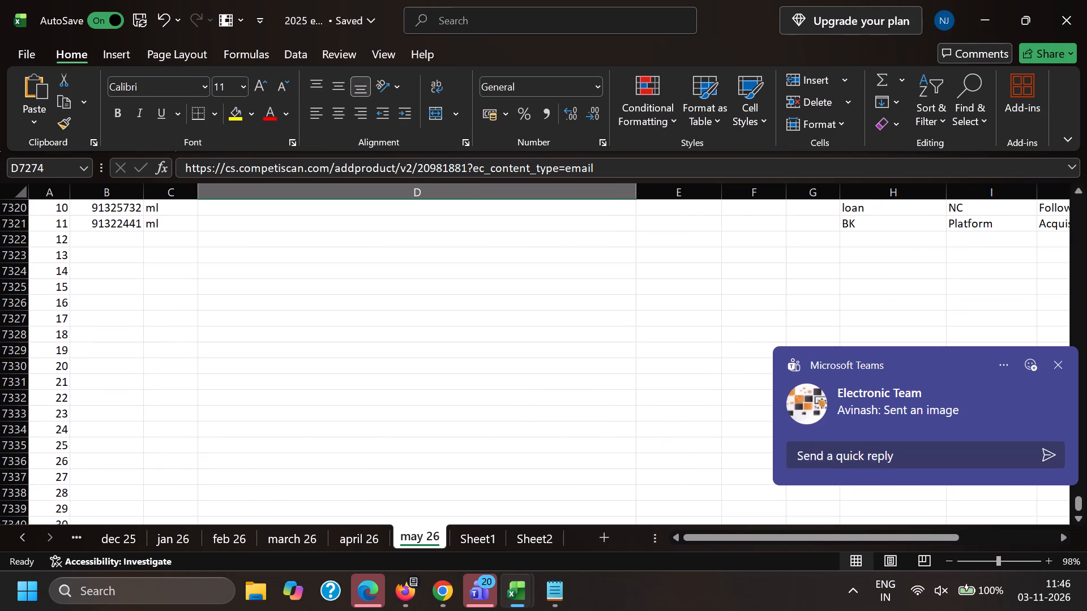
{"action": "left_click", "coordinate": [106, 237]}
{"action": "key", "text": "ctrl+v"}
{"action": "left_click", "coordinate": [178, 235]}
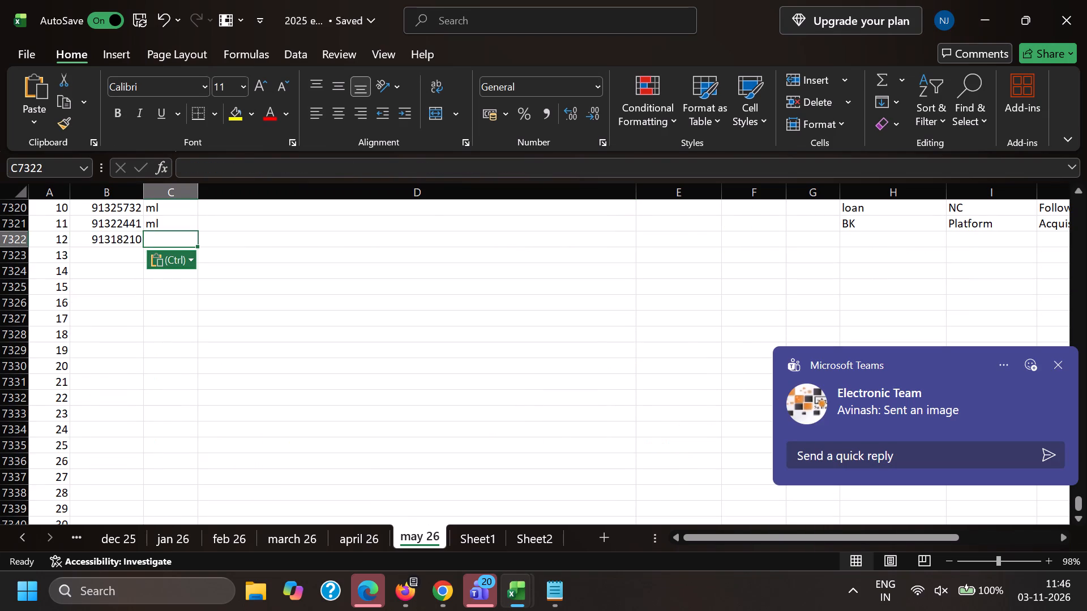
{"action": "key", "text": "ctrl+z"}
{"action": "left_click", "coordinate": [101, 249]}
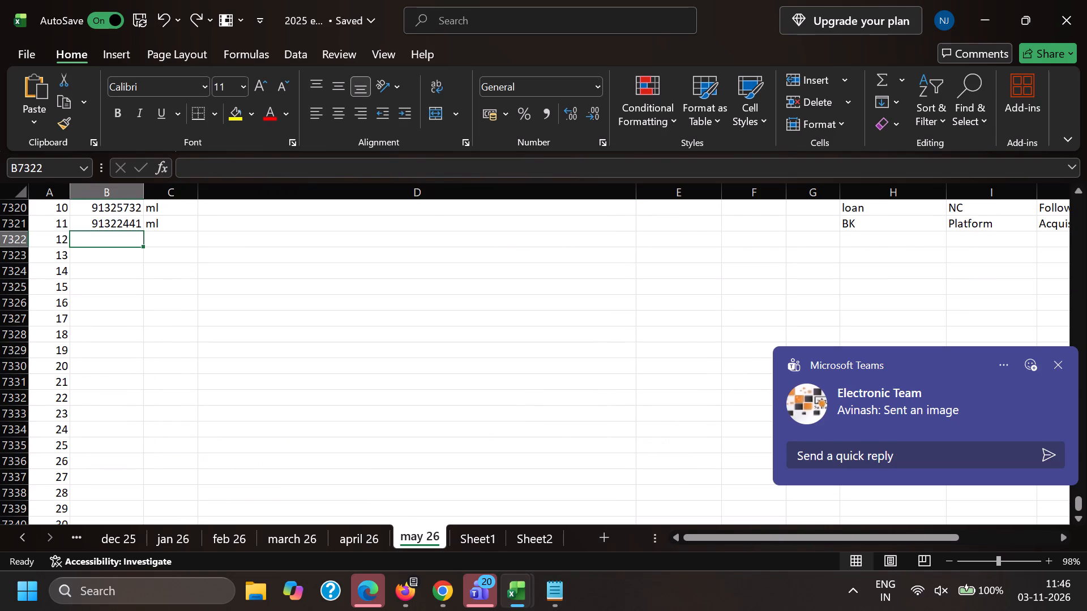
{"action": "left_click", "coordinate": [130, 255]}
{"action": "key", "text": "ctrl+v"}
{"action": "left_click", "coordinate": [157, 252]}
{"action": "key", "text": "x"}
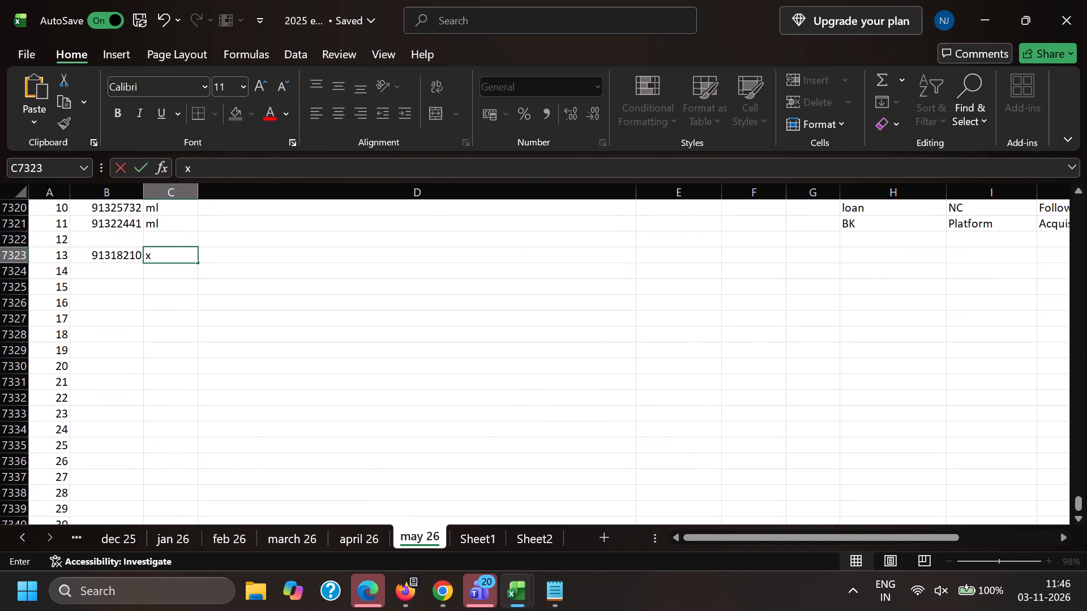
{"action": "key", "text": "BackSpace"}
{"action": "key", "text": "c"}
{"action": "key", "text": "c"}
{"action": "key", "text": "BackSpace"}
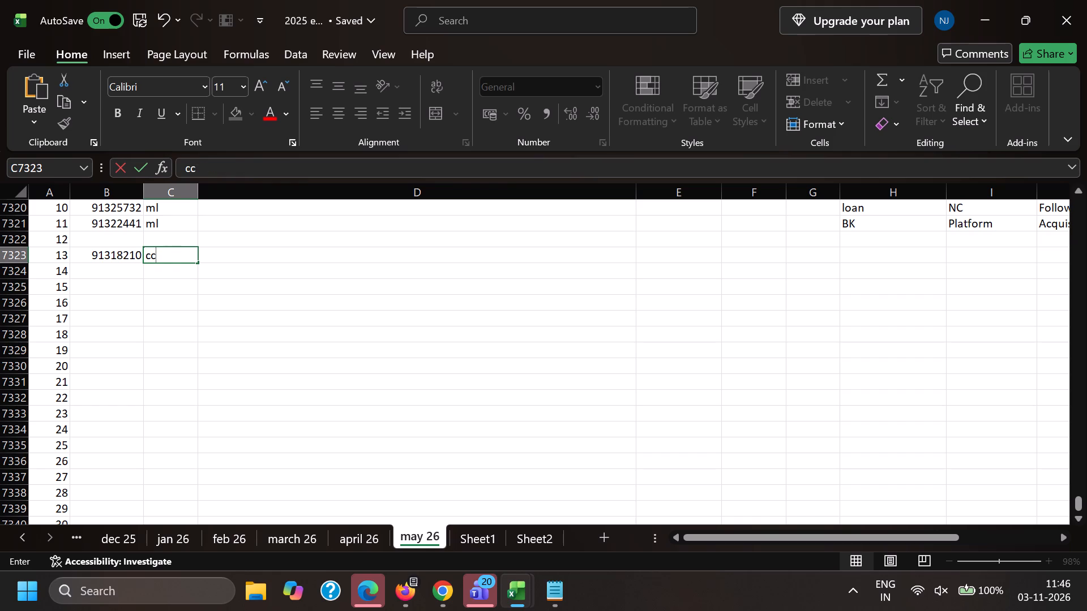
{"action": "left_click", "coordinate": [149, 267]}
{"action": "key", "text": "alt+Tab"}
{"action": "left_click", "coordinate": [250, 0]}
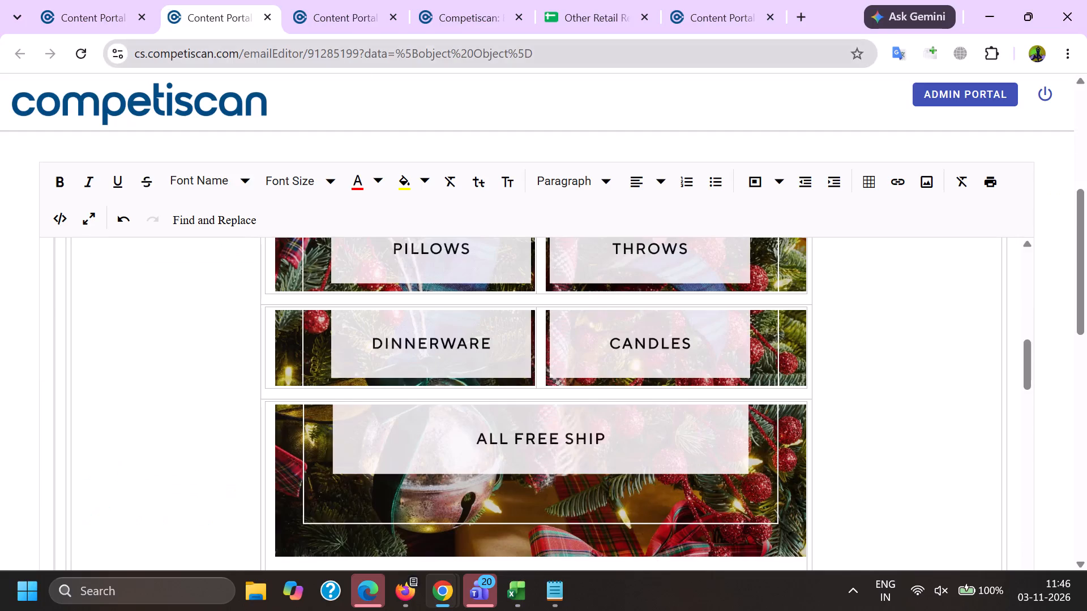
{"action": "double_click", "coordinate": [339, 49]}
{"action": "key", "text": "ctrl+c"}
{"action": "key", "text": "alt+Tab"}
{"action": "left_click", "coordinate": [393, 157]}
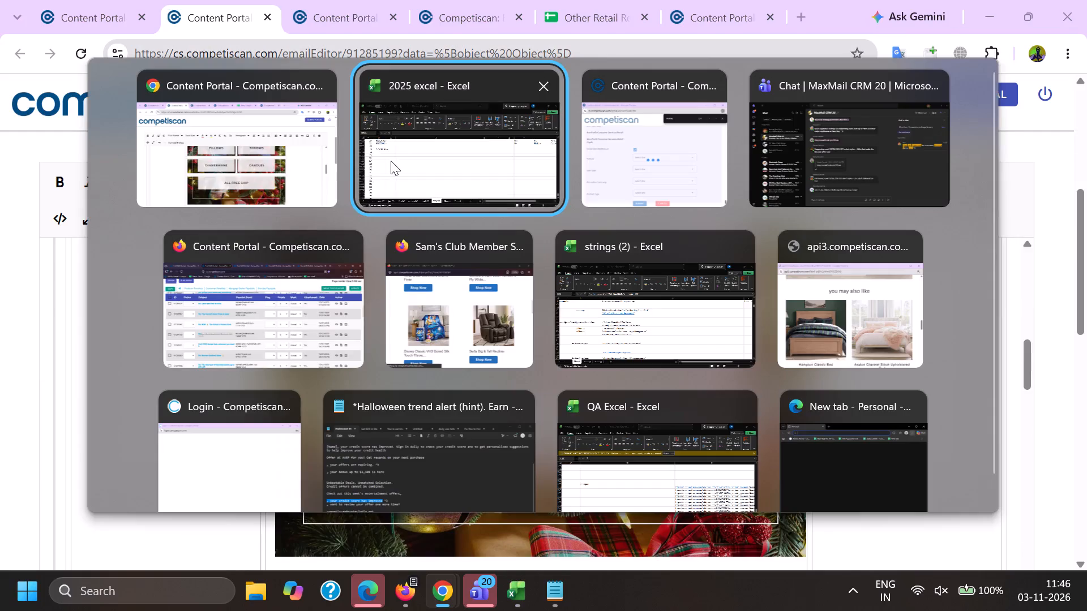
{"action": "left_click", "coordinate": [106, 234]}
{"action": "key", "text": "ctrl+v"}
{"action": "left_click", "coordinate": [168, 231]}
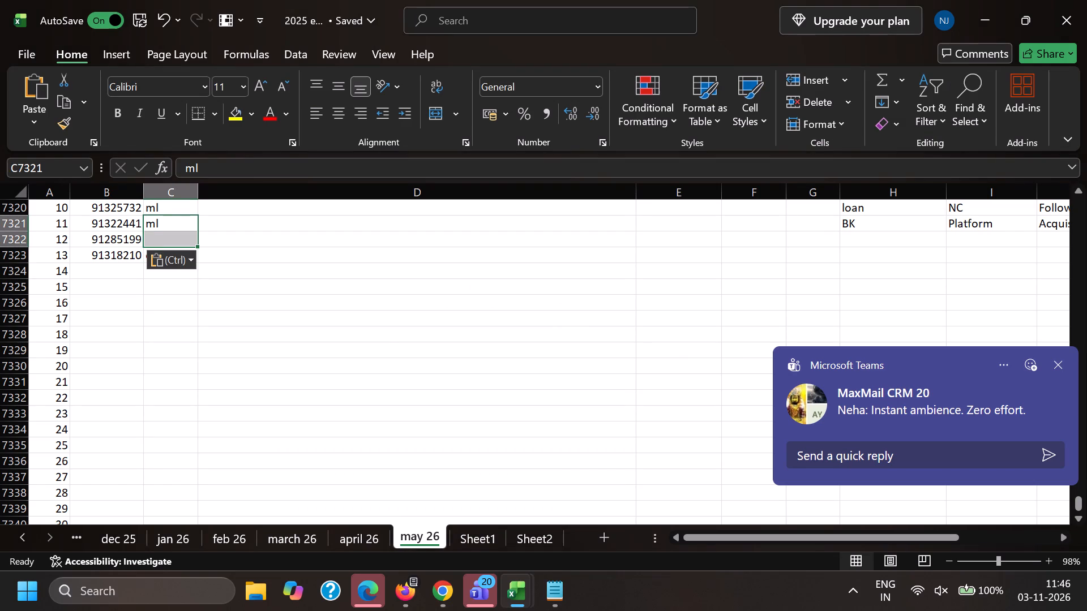
{"action": "left_click", "coordinate": [186, 237]}
{"action": "key", "text": "c"}
{"action": "key", "text": "c"}
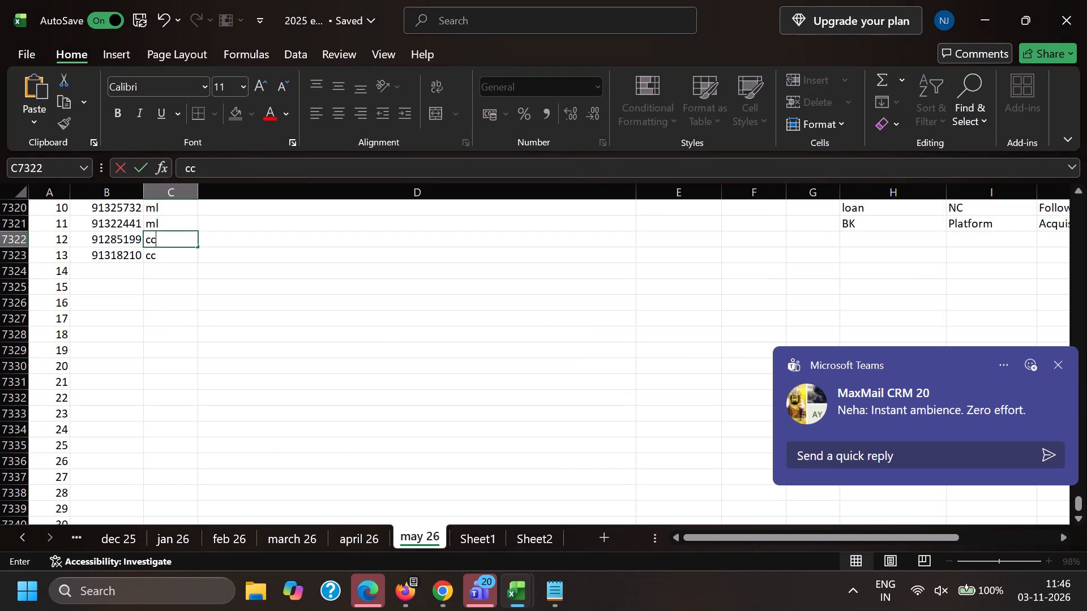
{"action": "key", "text": "Right"}
Set entry 12's specification to Card.
{"action": "key", "text": "Right"}
{"action": "key", "text": "Right"}
{"action": "key", "text": "Right"}
{"action": "key", "text": "Right"}
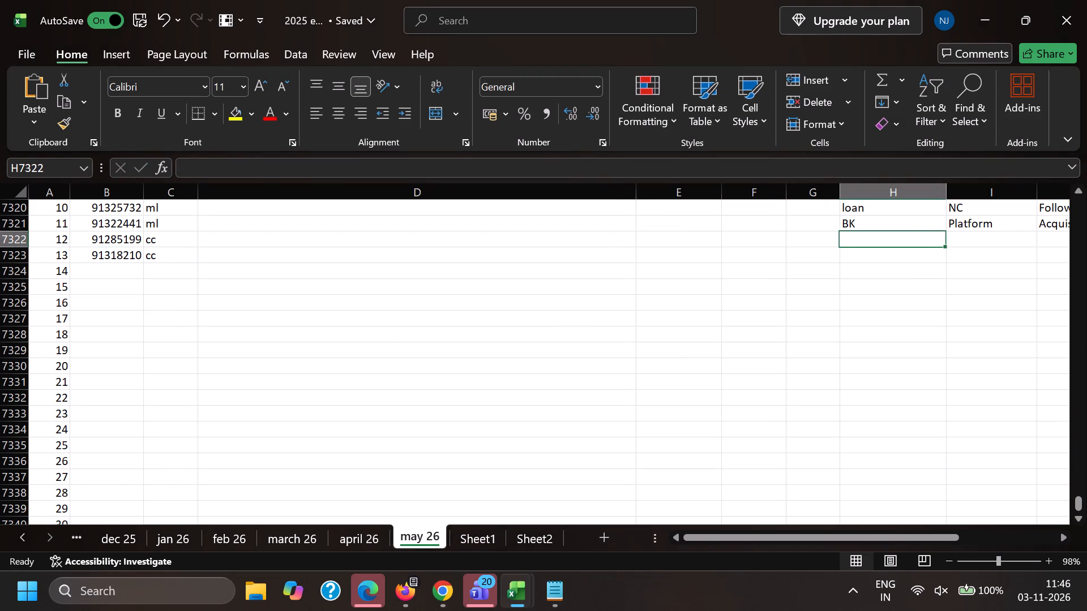
{"action": "key", "text": "c"}
{"action": "key", "text": "BackSpace"}
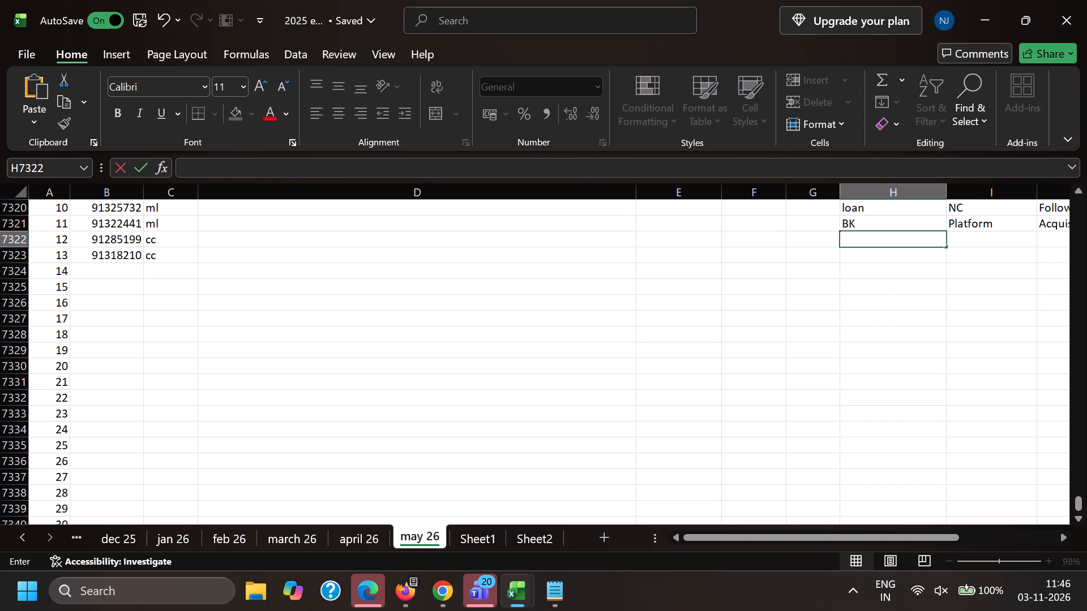
{"action": "type", "text": "rd"}
{"action": "key", "text": "Right"}
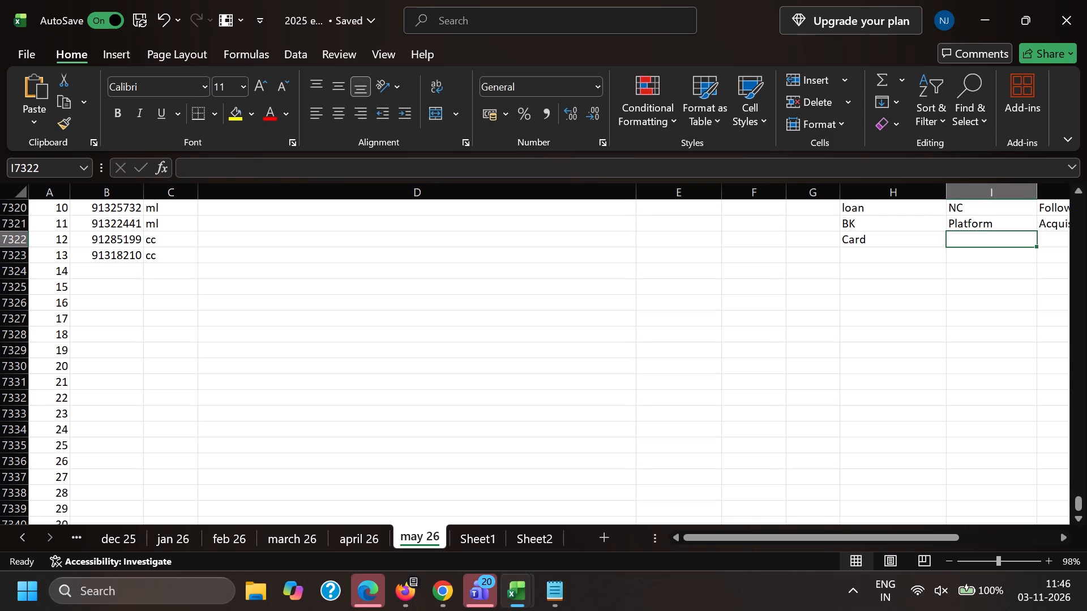
Copy Co brand and Acquisition from the last Macy card row into entry 12's record type and mailing columns.
{"action": "scroll", "coordinate": [608, 323], "scroll_direction": "up", "scroll_amount": 9}
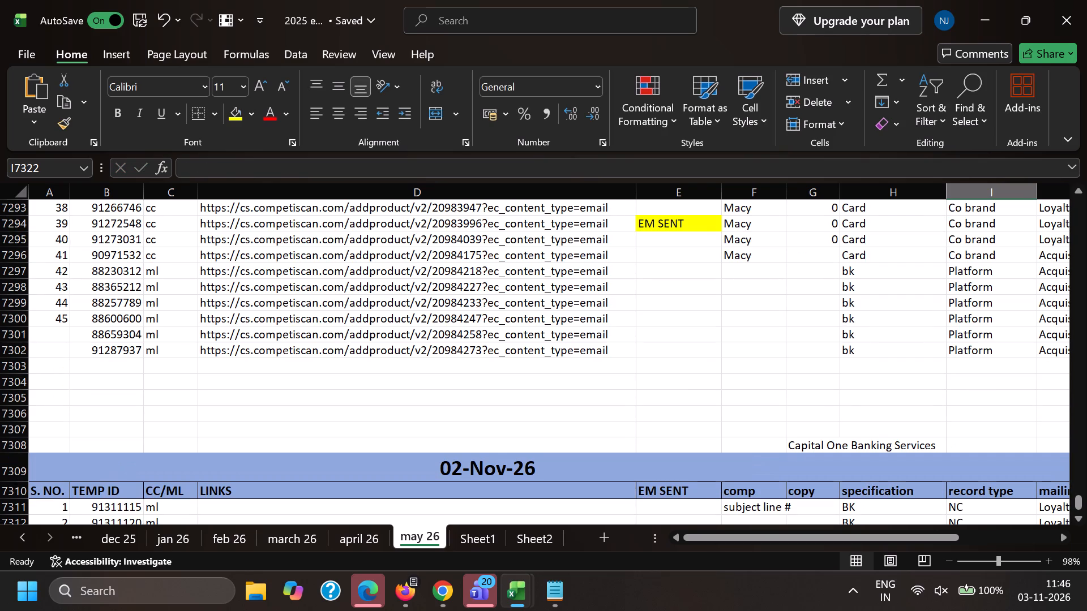
{"action": "left_click", "coordinate": [970, 242]}
{"action": "left_click", "coordinate": [972, 244]}
{"action": "left_click", "coordinate": [977, 253]}
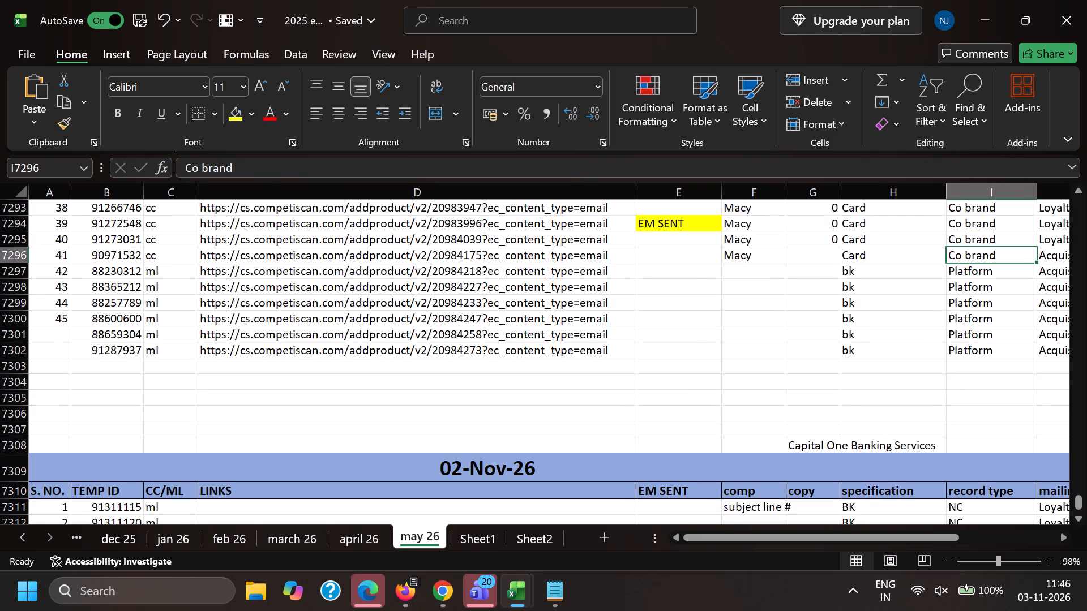
{"action": "key", "text": "shift+Right"}
{"action": "key", "text": "ctrl+c"}
{"action": "scroll", "coordinate": [972, 261], "scroll_direction": "down", "scroll_amount": 6}
{"action": "left_click", "coordinate": [847, 376]}
{"action": "key", "text": "ctrl+v"}
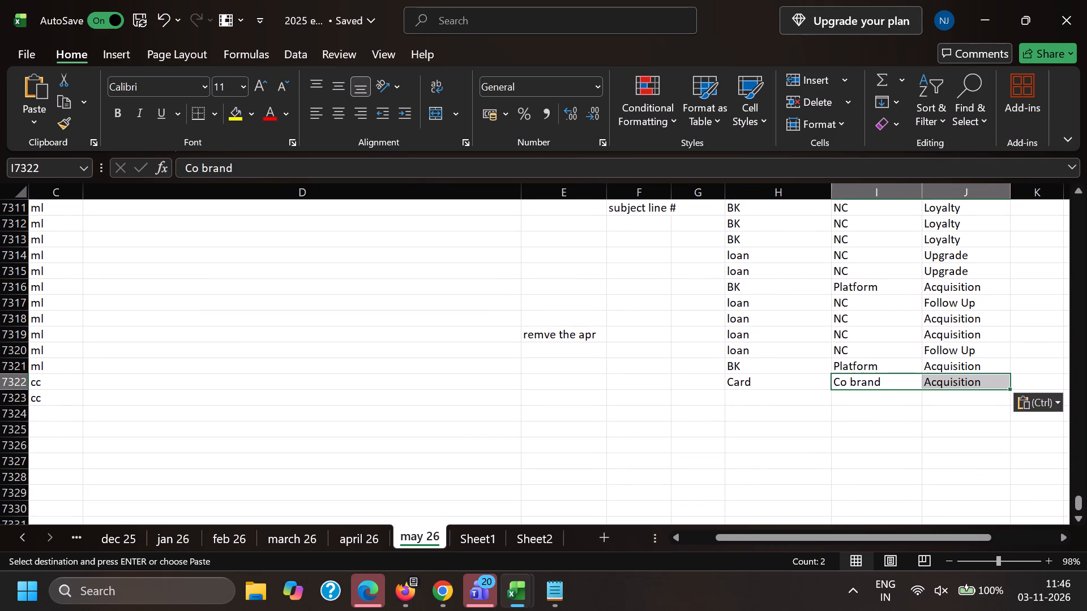
Copy entry 12's Card, Co brand and Acquisition values into the four rows below, 7323 to 7326.
{"action": "left_click", "coordinate": [736, 380]}
{"action": "key", "text": "shift+Right"}
{"action": "key", "text": "shift+Right"}
{"action": "key", "text": "ctrl+c"}
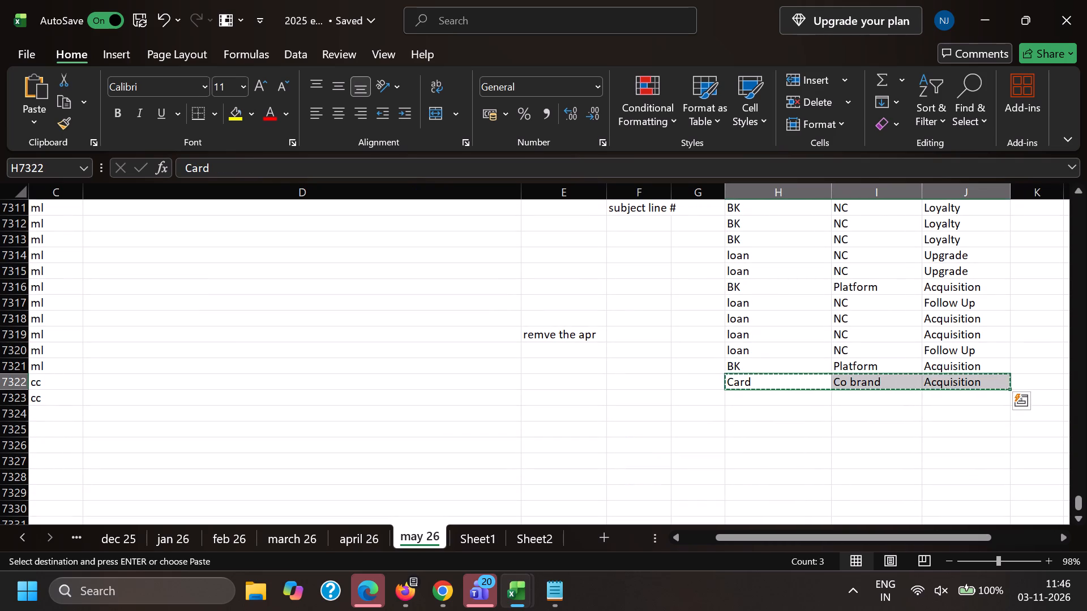
{"action": "key", "text": "Down"}
{"action": "key", "text": "ctrl+v"}
{"action": "key", "text": "Down"}
{"action": "key", "text": "ctrl+v"}
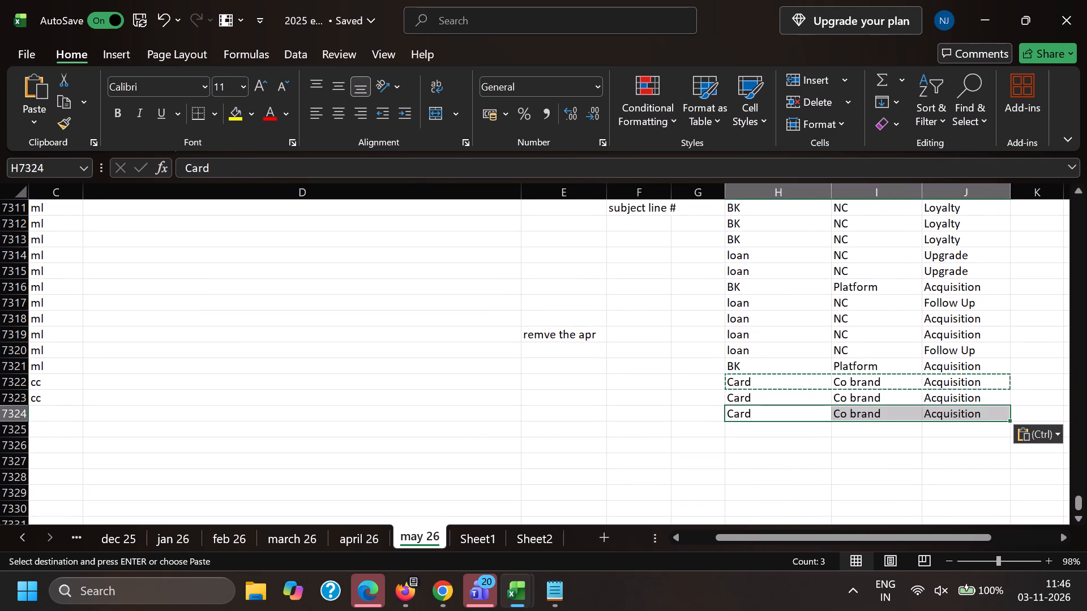
{"action": "key", "text": "Down"}
{"action": "key", "text": "ctrl+v"}
{"action": "key", "text": "Down"}
{"action": "key", "text": "ctrl+v"}
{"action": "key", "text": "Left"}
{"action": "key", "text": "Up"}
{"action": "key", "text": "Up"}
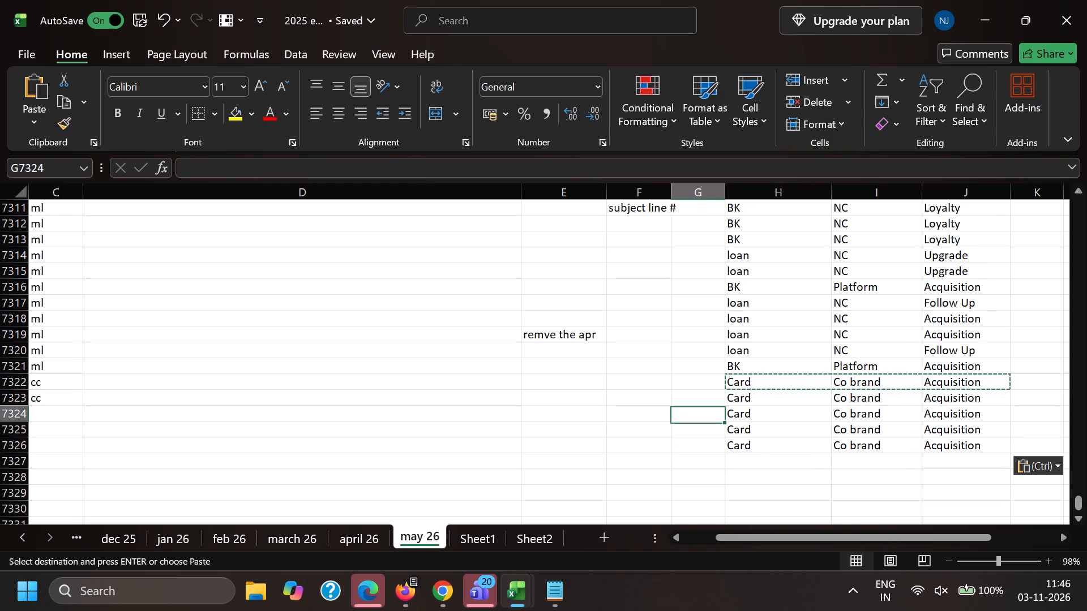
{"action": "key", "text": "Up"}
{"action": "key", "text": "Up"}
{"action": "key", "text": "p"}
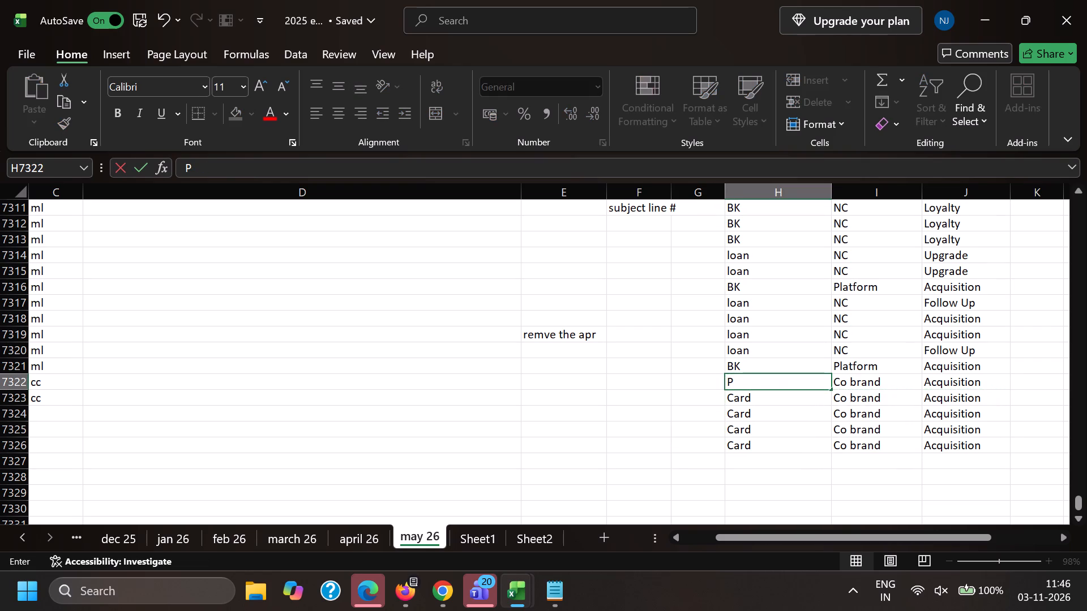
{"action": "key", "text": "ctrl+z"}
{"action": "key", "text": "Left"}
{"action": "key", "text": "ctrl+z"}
Enter PB in the copy column of entry 12, row 7322.
{"action": "key", "text": "Left"}
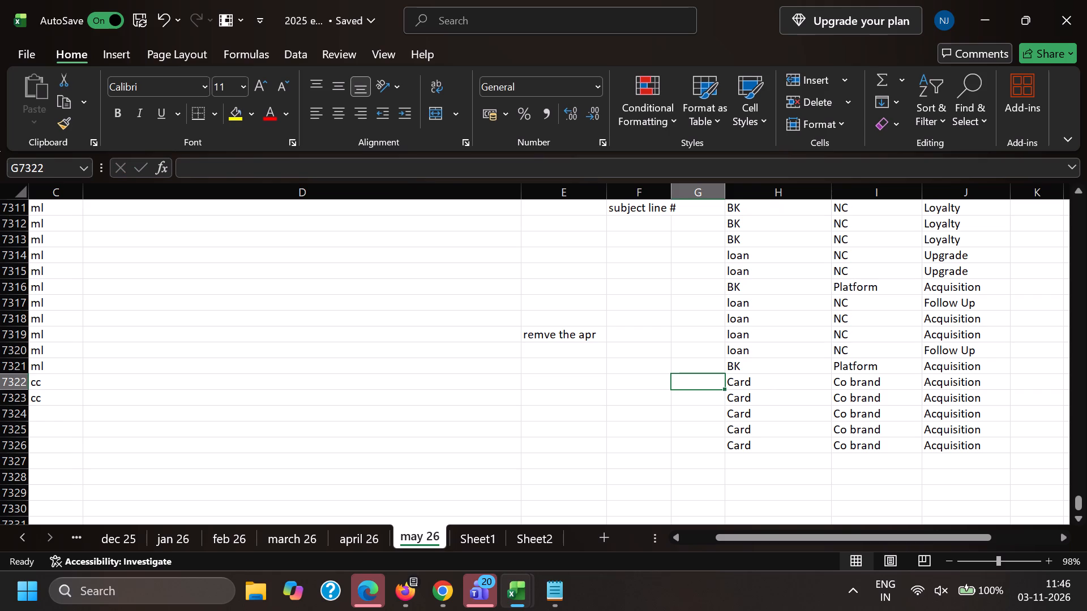
{"action": "key", "text": "p"}
{"action": "key", "text": "b"}
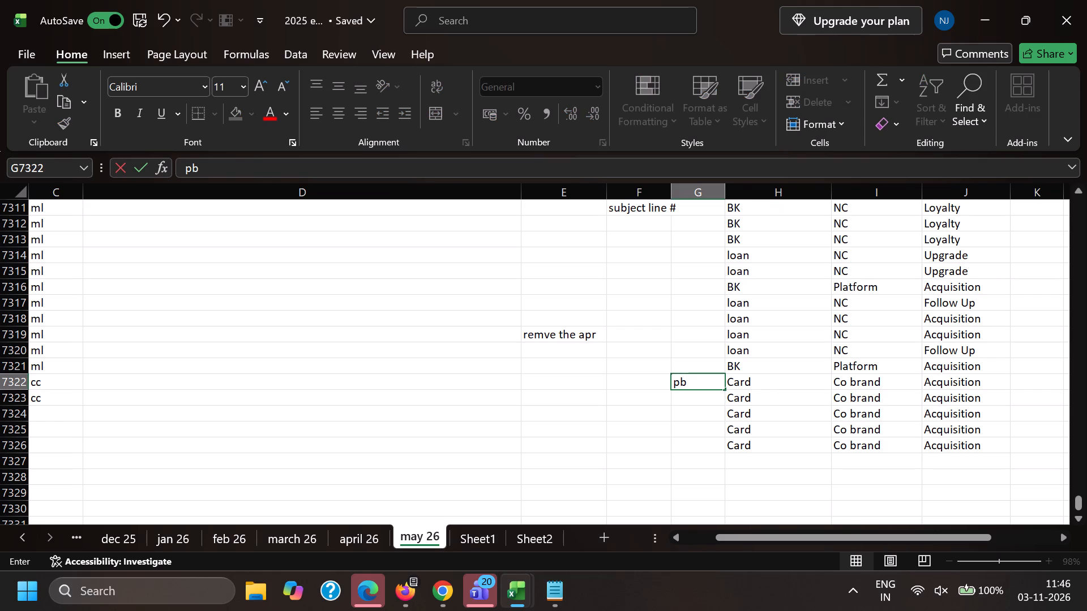
{"action": "key", "text": "BackSpace"}
{"action": "key", "text": "p"}
{"action": "key", "text": "b"}
{"action": "key", "text": "Return"}
Copy PB into the copy column of the four rows below, 7323 to 7326.
{"action": "key", "text": "Up"}
{"action": "key", "text": "ctrl+c"}
{"action": "key", "text": "Down"}
{"action": "key", "text": "shift+Down"}
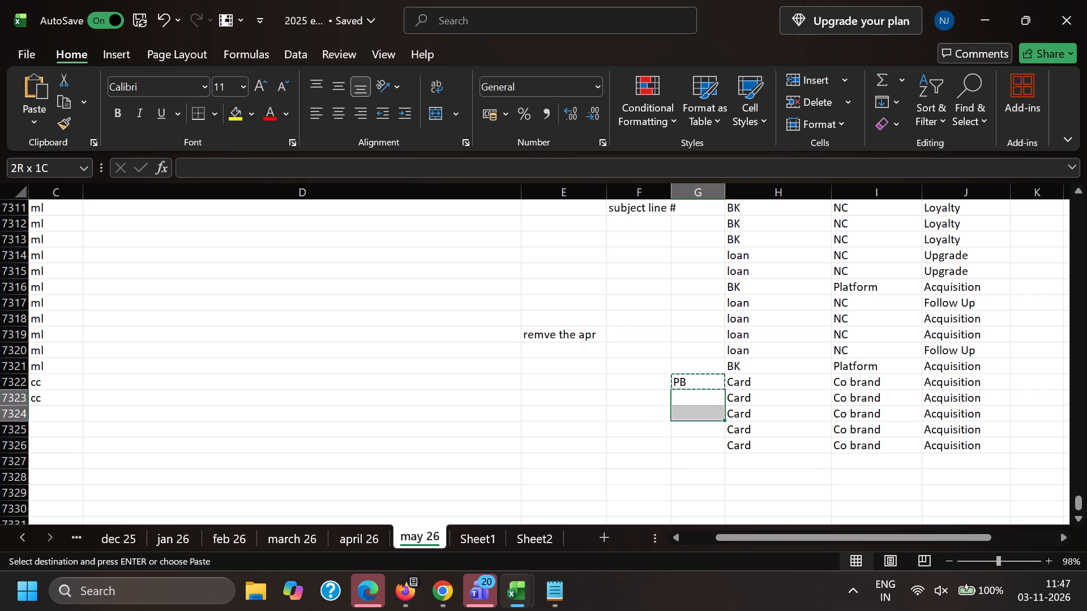
{"action": "key", "text": "shift+Down"}
{"action": "key", "text": "shift+Down"}
{"action": "key", "text": "ctrl+v"}
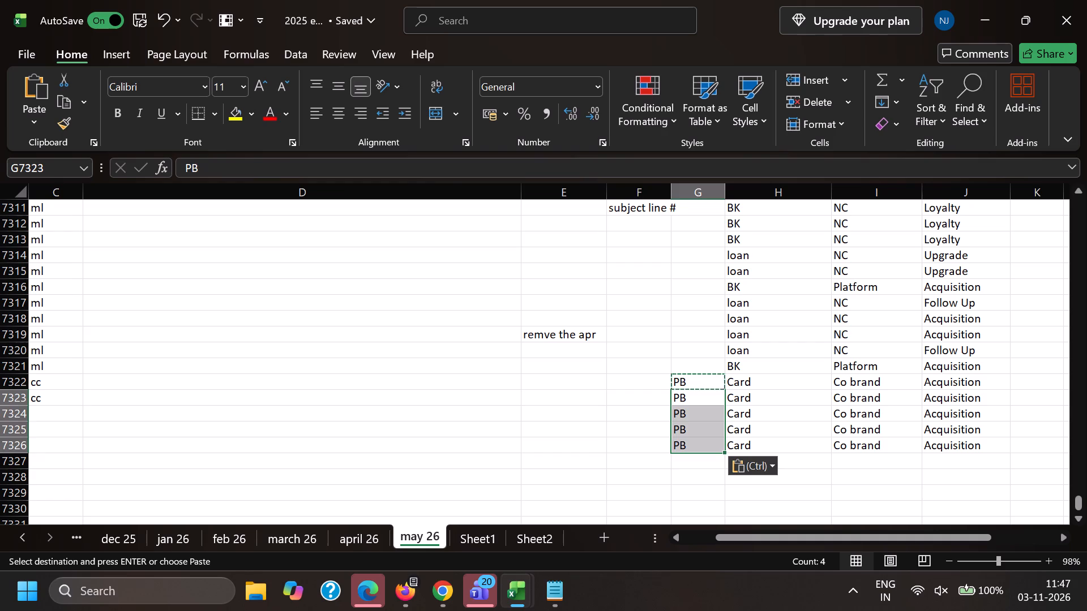
{"action": "left_click", "coordinate": [426, 399]}
In the 91318210 email, delete the Forwarded Message line, the sender's address and the To line from the header.
{"action": "key", "text": "alt+Tab"}
{"action": "scroll", "coordinate": [266, 376], "scroll_direction": "up", "scroll_amount": 6}
{"action": "left_click", "coordinate": [351, 0]}
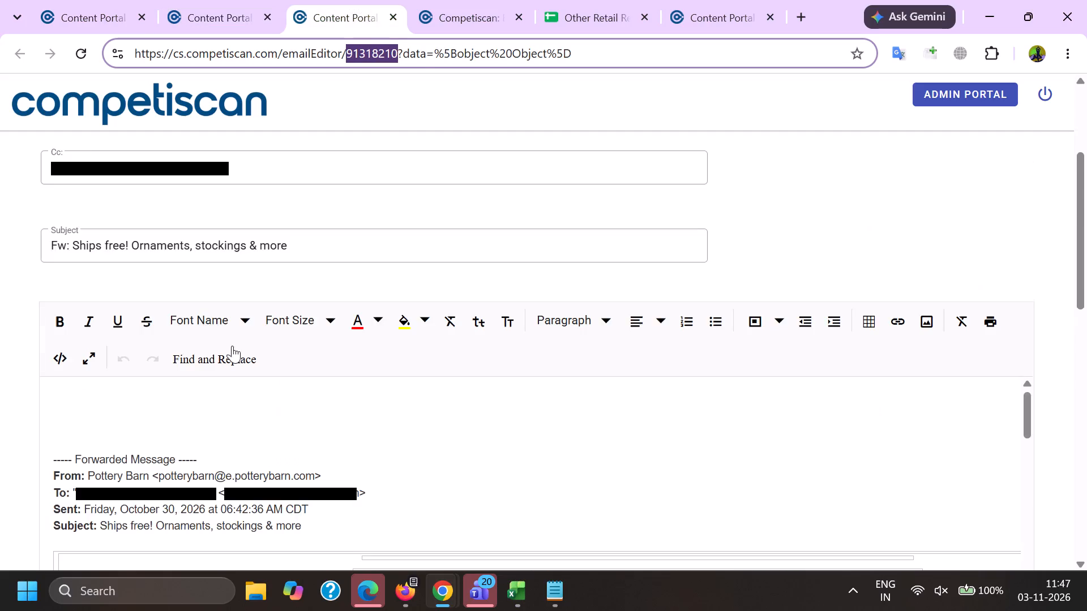
{"action": "scroll", "coordinate": [192, 247], "scroll_direction": "down", "scroll_amount": 2}
{"action": "left_click_drag", "start_coordinate": [206, 291], "coordinate": [0, 231]}
{"action": "key", "text": "BackSpace"}
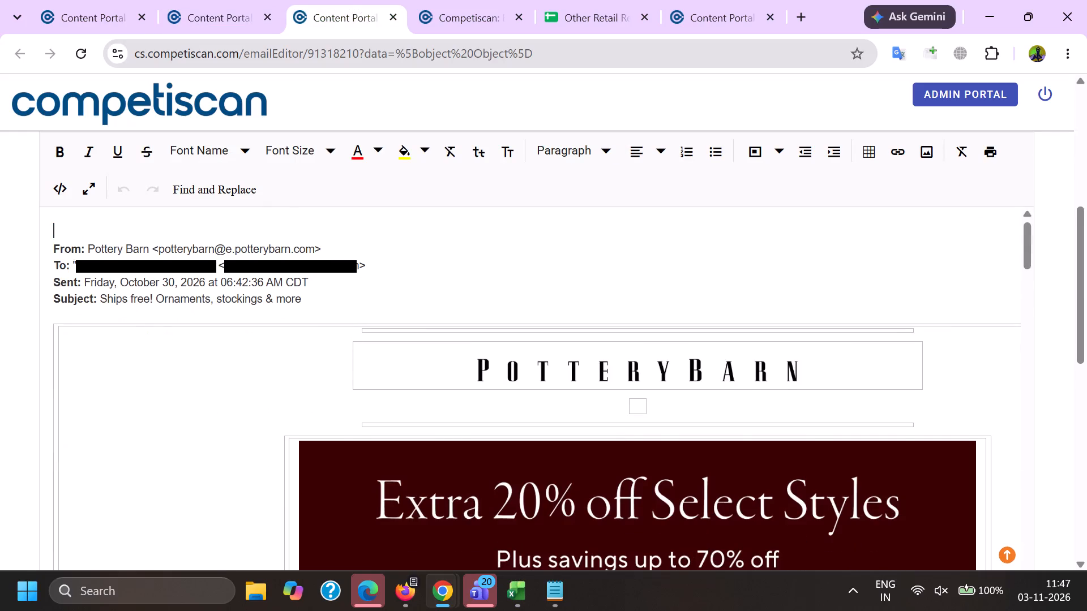
{"action": "left_click_drag", "start_coordinate": [153, 244], "coordinate": [485, 273]}
{"action": "key", "text": "BackSpace"}
Remove the link from the promotional image near the end of the email.
{"action": "scroll", "coordinate": [449, 347], "scroll_direction": "down", "scroll_amount": 20}
{"action": "scroll", "coordinate": [449, 347], "scroll_direction": "down", "scroll_amount": 2}
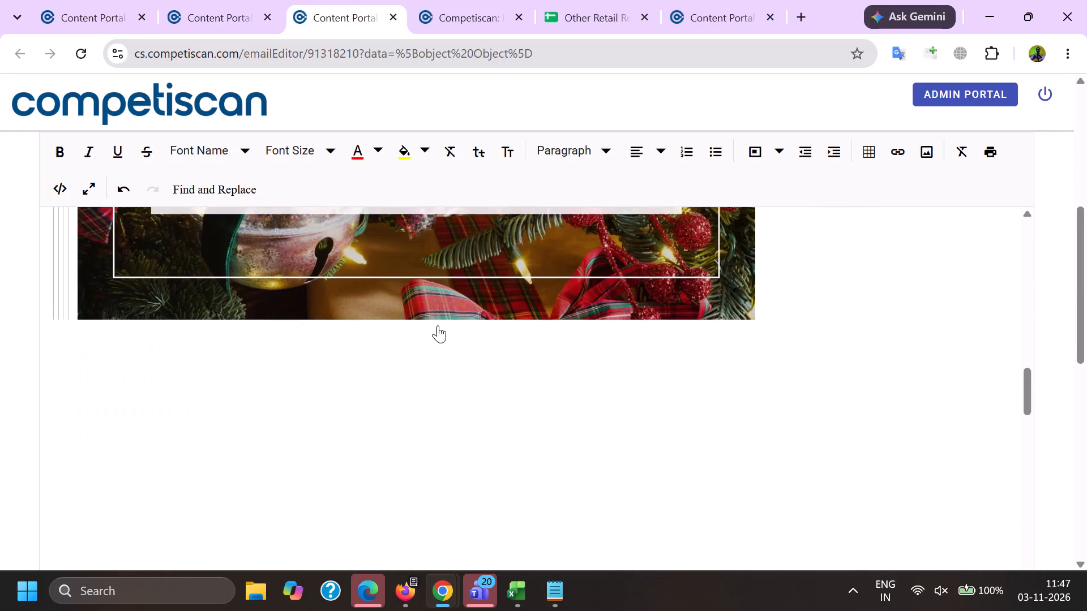
{"action": "scroll", "coordinate": [438, 325], "scroll_direction": "down", "scroll_amount": 20}
{"action": "scroll", "coordinate": [438, 325], "scroll_direction": "down", "scroll_amount": 5}
{"action": "scroll", "coordinate": [549, 394], "scroll_direction": "down", "scroll_amount": 4}
{"action": "scroll", "coordinate": [532, 437], "scroll_direction": "up", "scroll_amount": 11}
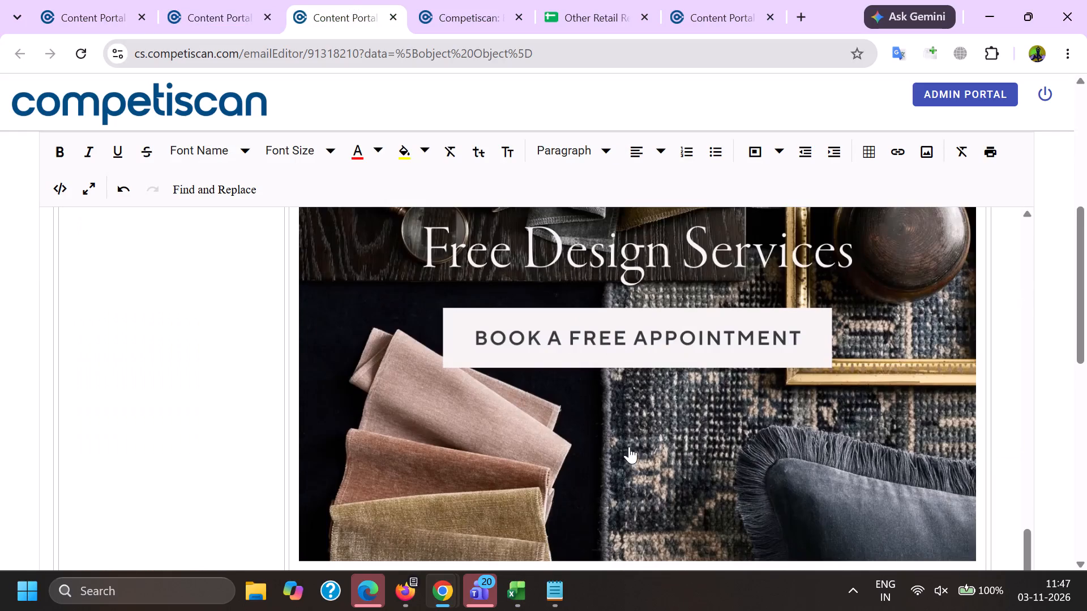
{"action": "left_click", "coordinate": [600, 403]}
{"action": "left_click", "coordinate": [600, 259]}
{"action": "scroll", "coordinate": [599, 259], "scroll_direction": "down", "scroll_amount": 11}
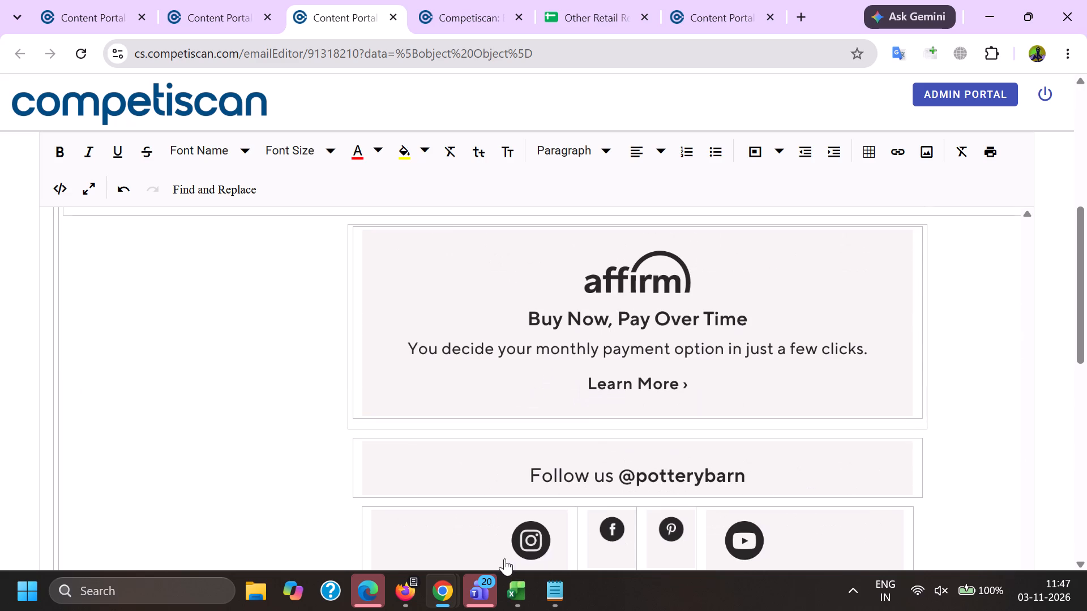
{"action": "left_click", "coordinate": [504, 562]}
{"action": "left_click", "coordinate": [423, 482]}
{"action": "left_click", "coordinate": [657, 533]}
{"action": "left_click", "coordinate": [590, 533]}
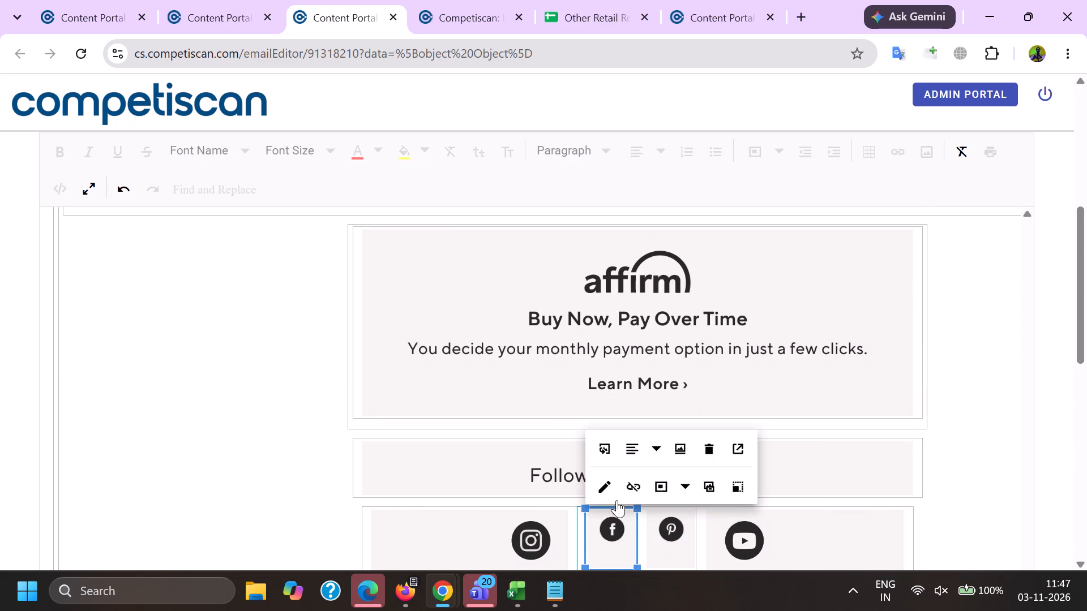
{"action": "left_click", "coordinate": [622, 484]}
{"action": "left_click", "coordinate": [669, 524]}
{"action": "left_click", "coordinate": [694, 488]}
{"action": "left_click", "coordinate": [743, 528]}
{"action": "left_click", "coordinate": [769, 472]}
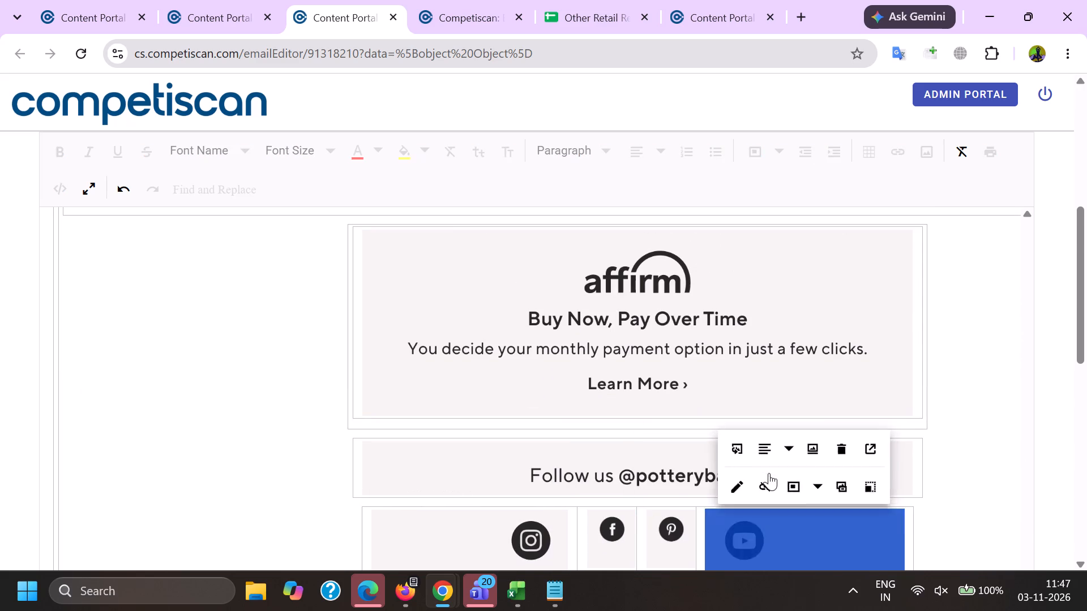
{"action": "left_click", "coordinate": [584, 445]}
{"action": "left_click", "coordinate": [596, 412]}
{"action": "scroll", "coordinate": [584, 378], "scroll_direction": "down", "scroll_amount": 12}
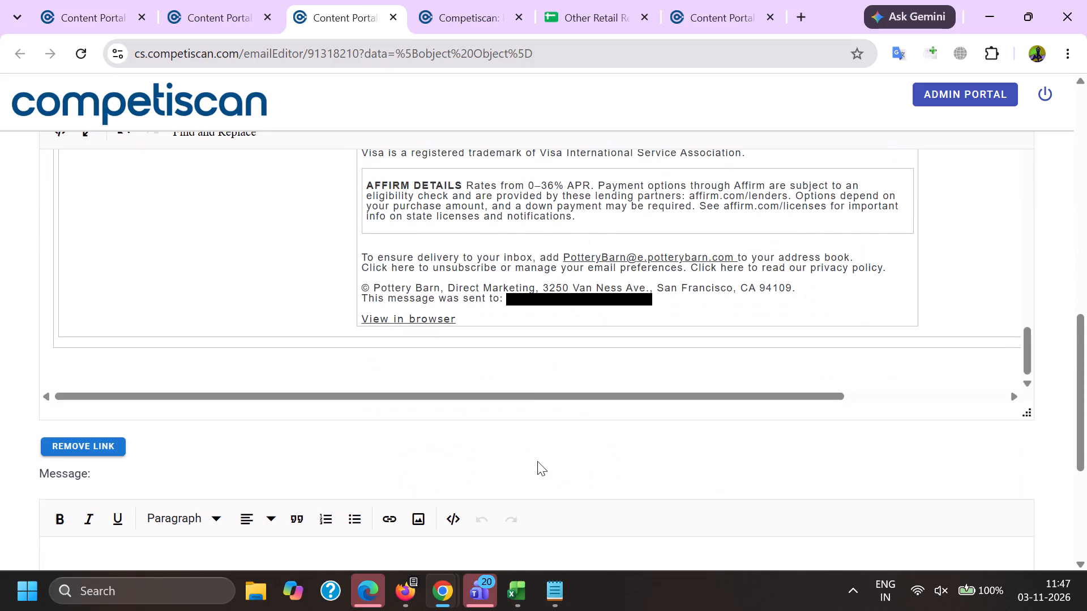
Delete the recipient's address after "This message was sent to:" and remove the link from View in browser in the email footer.
{"action": "left_click_drag", "start_coordinate": [504, 299], "coordinate": [653, 308]}
{"action": "key", "text": "BackSpace"}
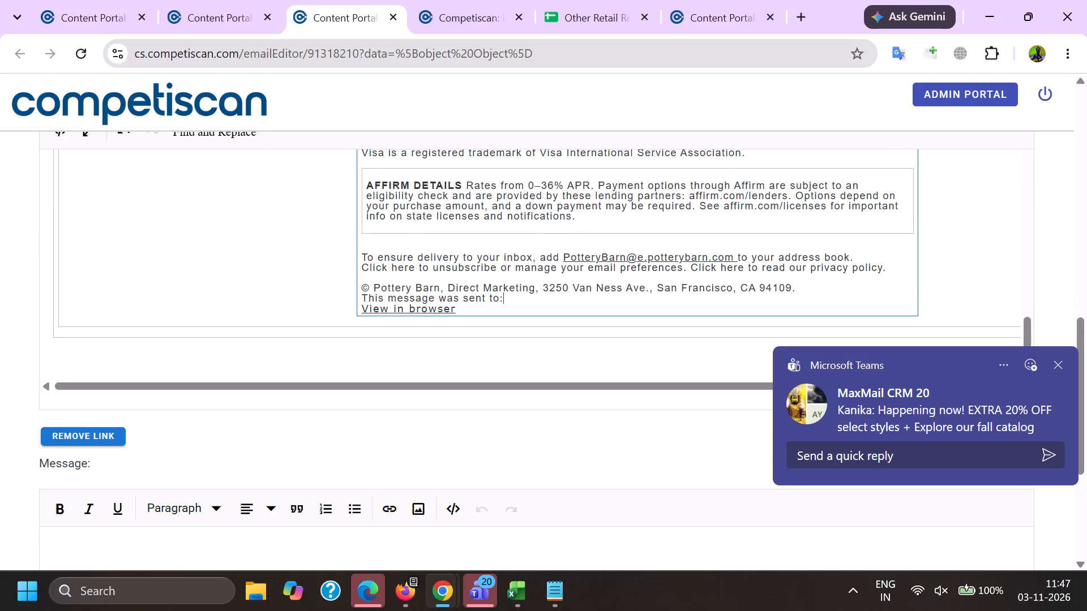
{"action": "left_click", "coordinate": [410, 307]}
{"action": "left_click", "coordinate": [508, 345]}
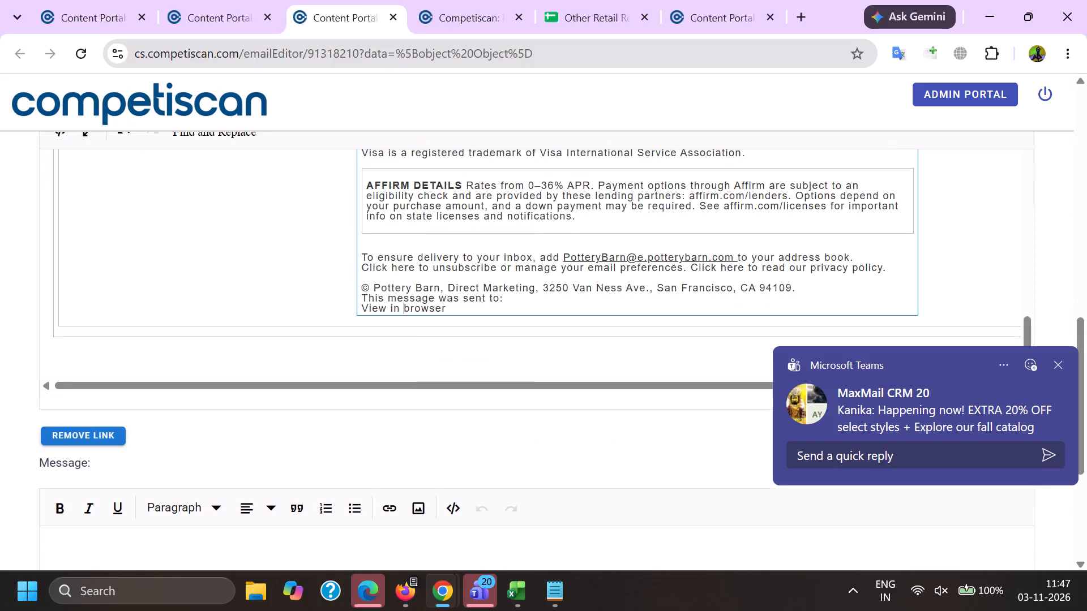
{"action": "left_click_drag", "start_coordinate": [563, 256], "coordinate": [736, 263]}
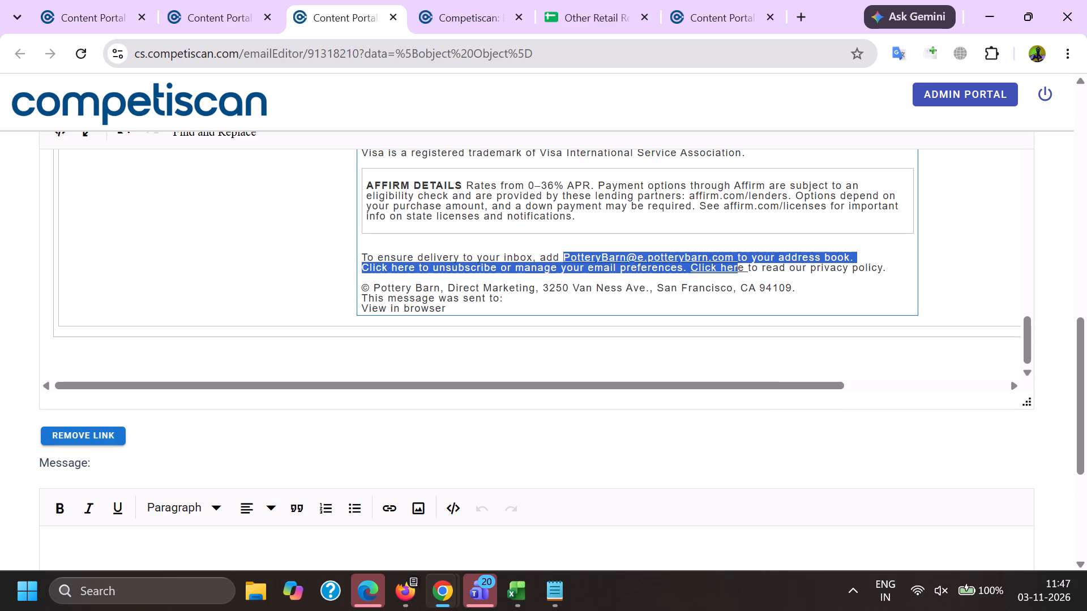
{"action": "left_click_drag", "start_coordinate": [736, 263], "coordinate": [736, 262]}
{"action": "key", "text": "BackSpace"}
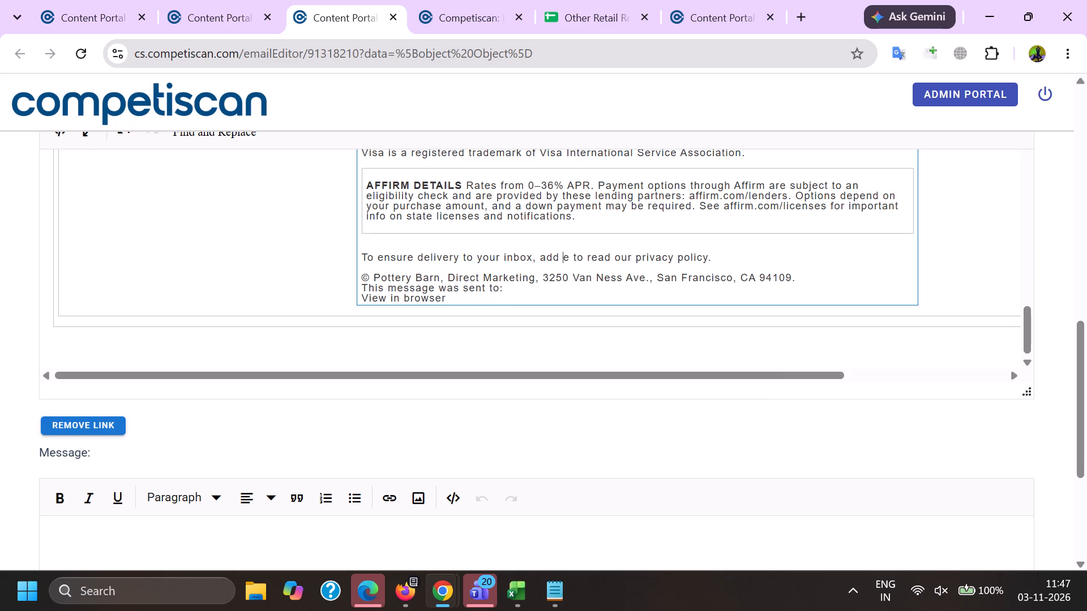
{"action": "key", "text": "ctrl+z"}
Delete the Pottery Barn contact address from the delivery line and remove the link from Click here in the unsubscribe line.
{"action": "left_click_drag", "start_coordinate": [563, 253], "coordinate": [730, 256]}
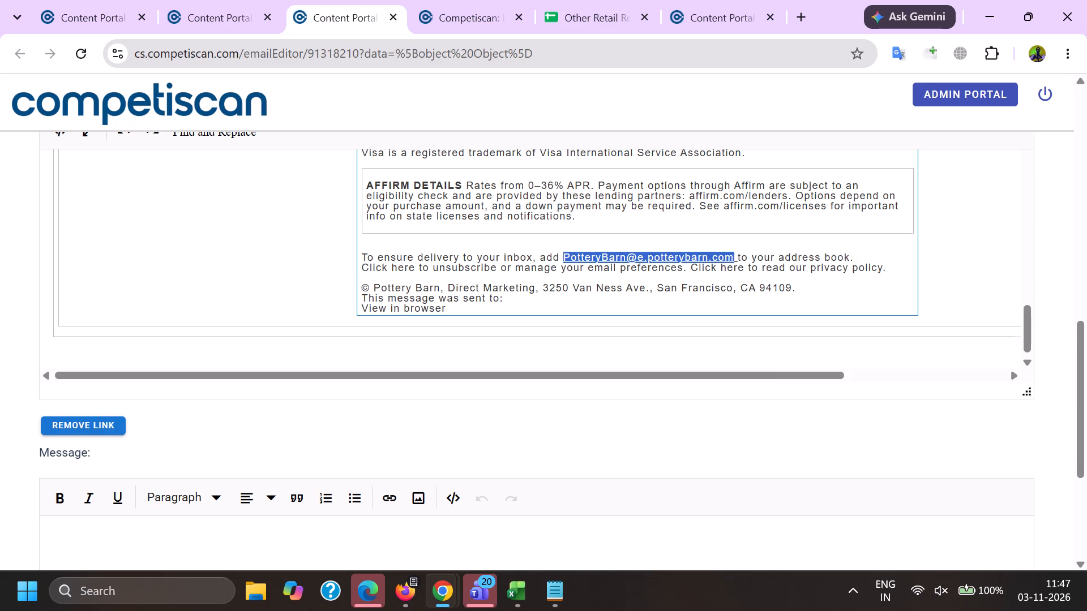
{"action": "left_click_drag", "start_coordinate": [730, 256], "coordinate": [735, 254]}
{"action": "key", "text": "BackSpace"}
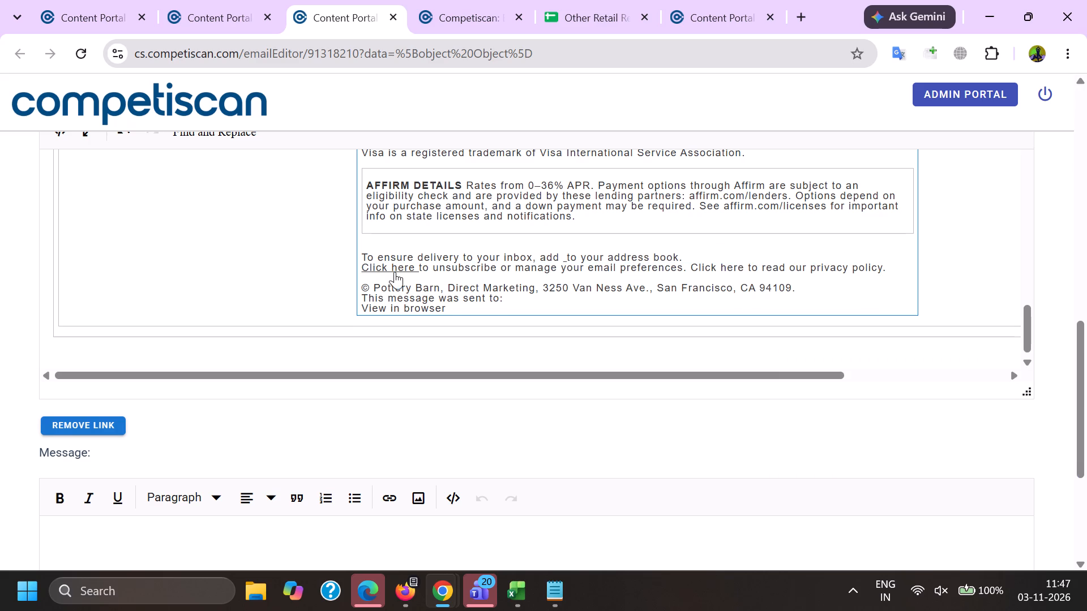
{"action": "key", "text": "Right"}
{"action": "key", "text": "BackSpace"}
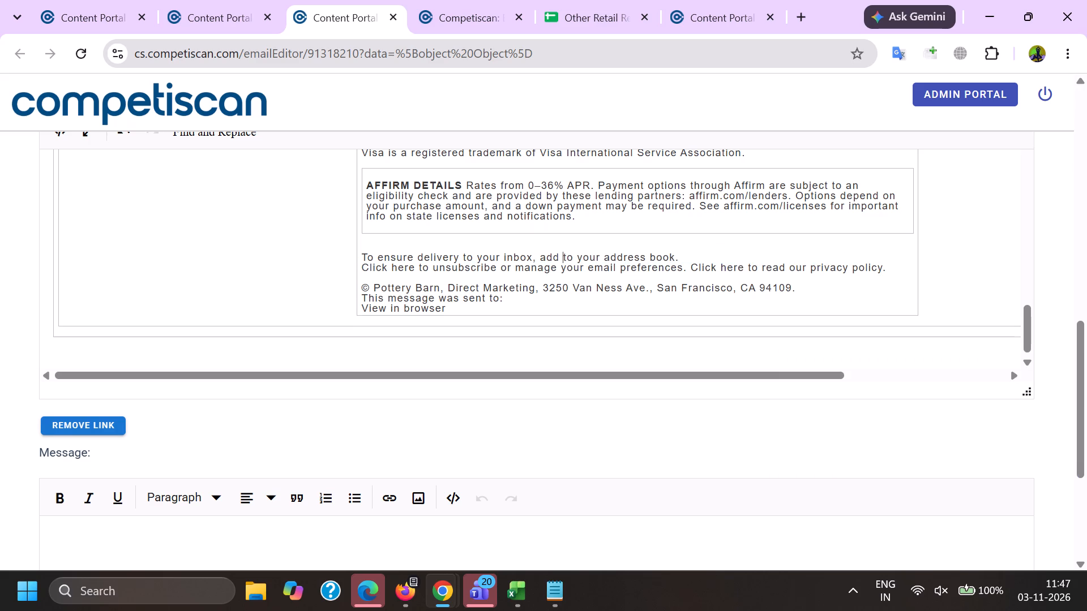
{"action": "left_click", "coordinate": [410, 266]}
{"action": "left_click", "coordinate": [502, 301]}
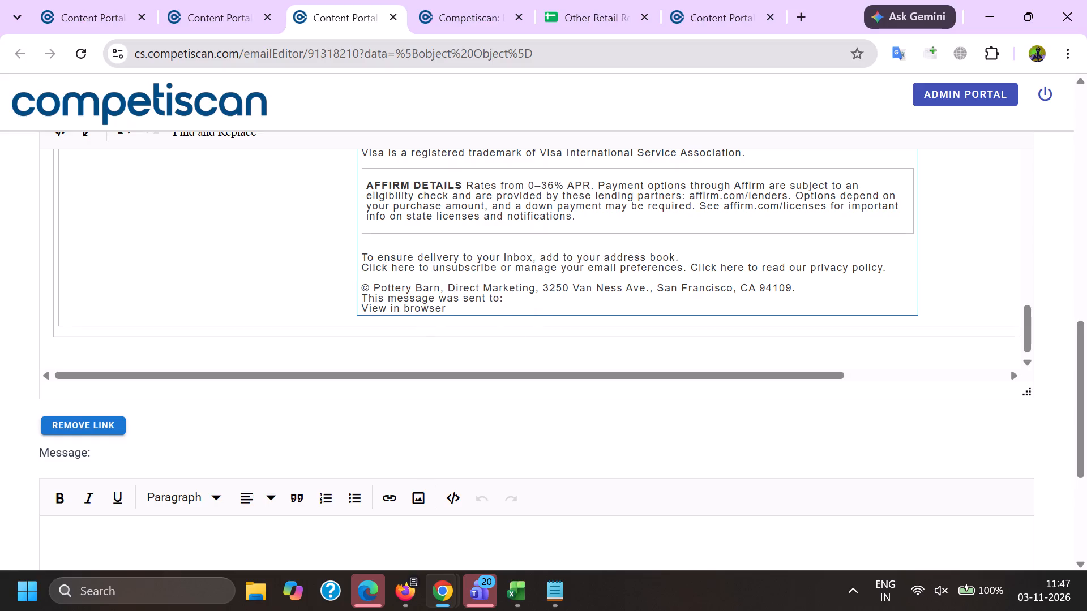
Save the product info for the 91318210 email.
{"action": "scroll", "coordinate": [470, 249], "scroll_direction": "down", "scroll_amount": 6}
{"action": "scroll", "coordinate": [415, 493], "scroll_direction": "down", "scroll_amount": 4}
{"action": "left_click", "coordinate": [416, 417]}
{"action": "left_click", "coordinate": [553, 352]}
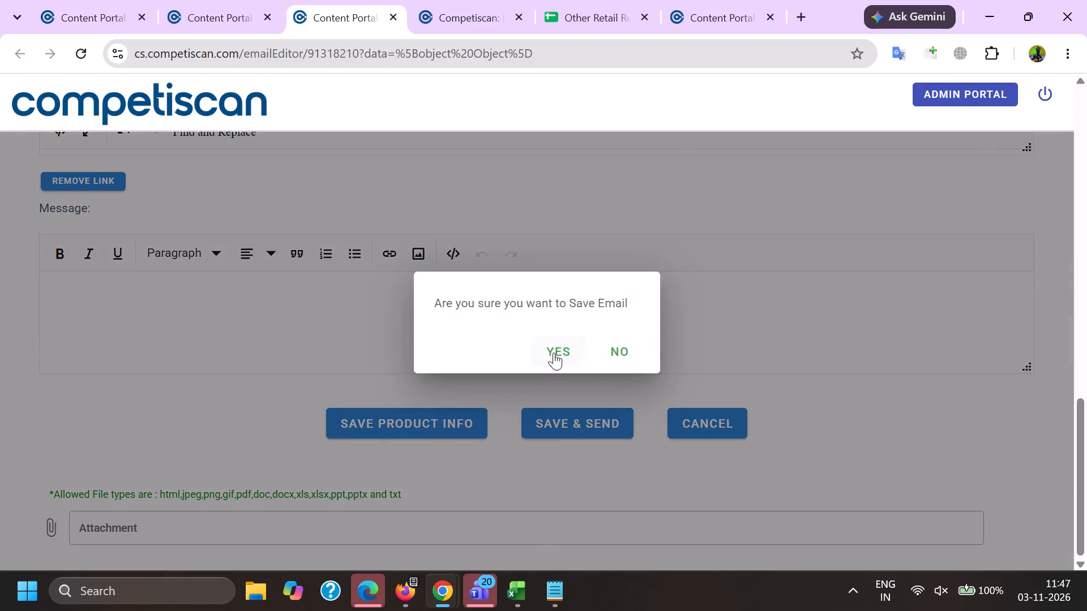
Switch to Notepad and copy the product name Pottery Barn Key Rewards Visa Credit Card.
{"action": "left_click", "coordinate": [554, 605]}
{"action": "key", "text": "ctrl+c"}
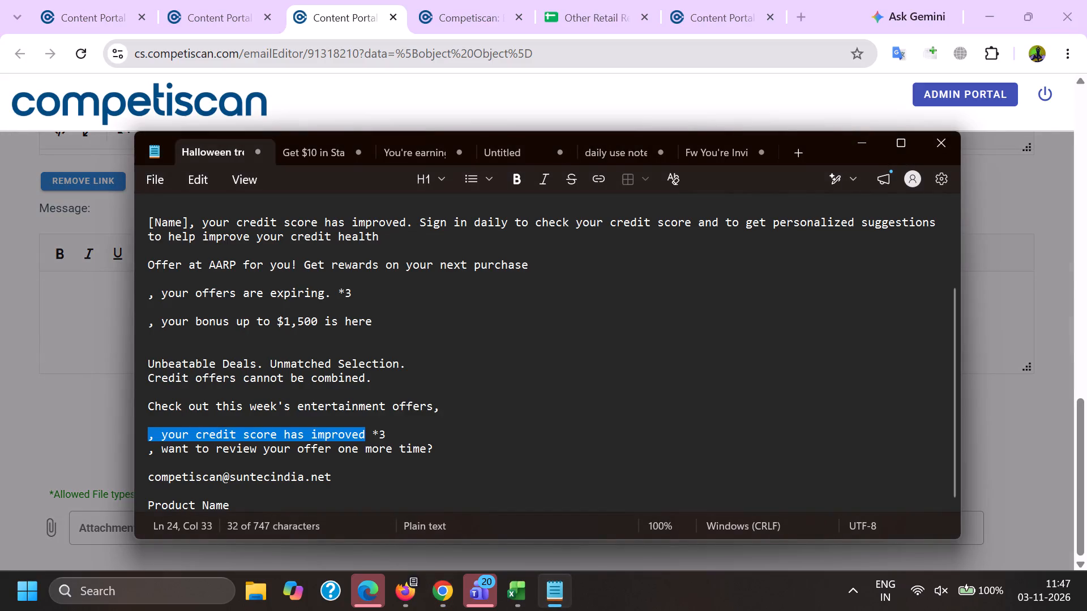
Copy the Competiscan forwarding address from the Notepad notes and return to the 91318210 email, dismissing the save notice.
{"action": "triple_click", "coordinate": [191, 484]}
{"action": "key", "text": "ctrl+c"}
{"action": "key", "text": "alt+Tab"}
{"action": "left_click", "coordinate": [0, 309]}
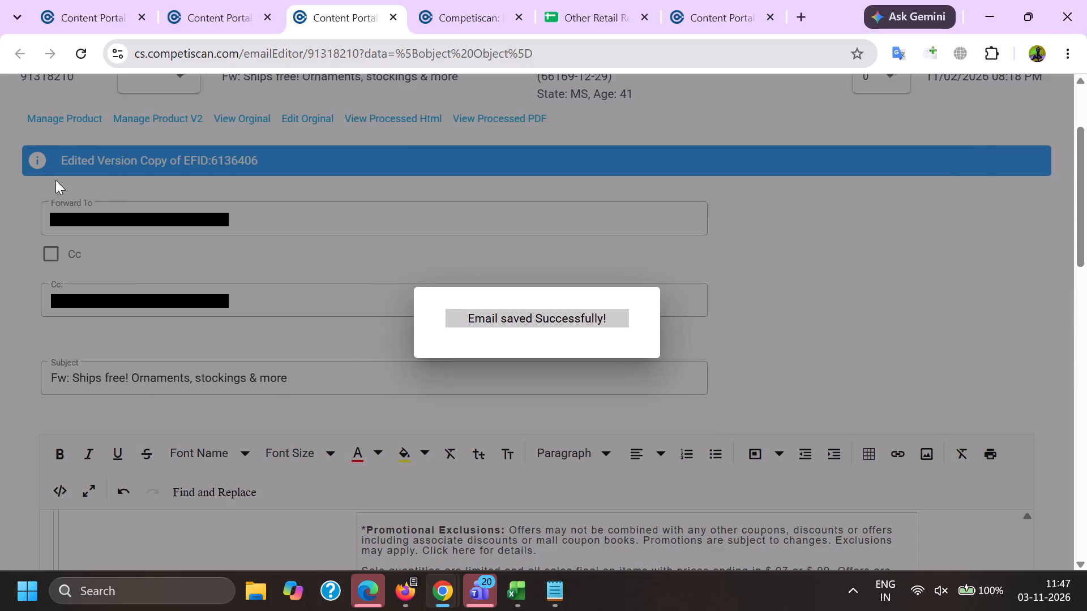
{"action": "left_click", "coordinate": [58, 121]}
Back in the email editor, replace the Forward To address with the copied address, enable Cc and replace the Cc address likewise.
{"action": "key", "text": "alt+Tab"}
{"action": "left_click_drag", "start_coordinate": [307, 218], "coordinate": [21, 180]}
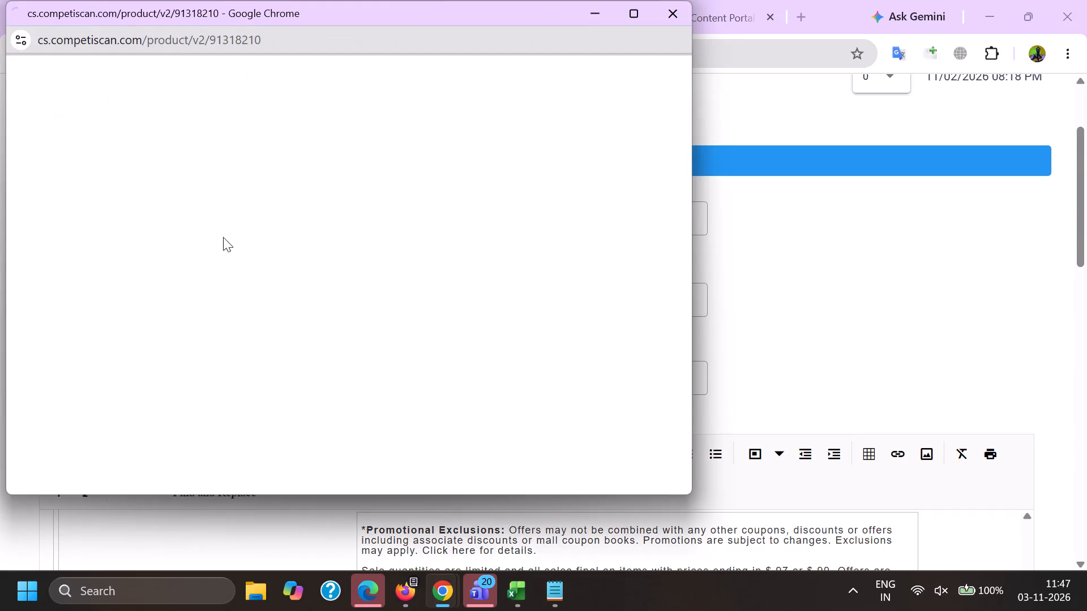
{"action": "left_click", "coordinate": [798, 308]}
{"action": "left_click", "coordinate": [316, 213]}
{"action": "left_click_drag", "start_coordinate": [316, 216], "coordinate": [6, 198], "text": "ctrl"}
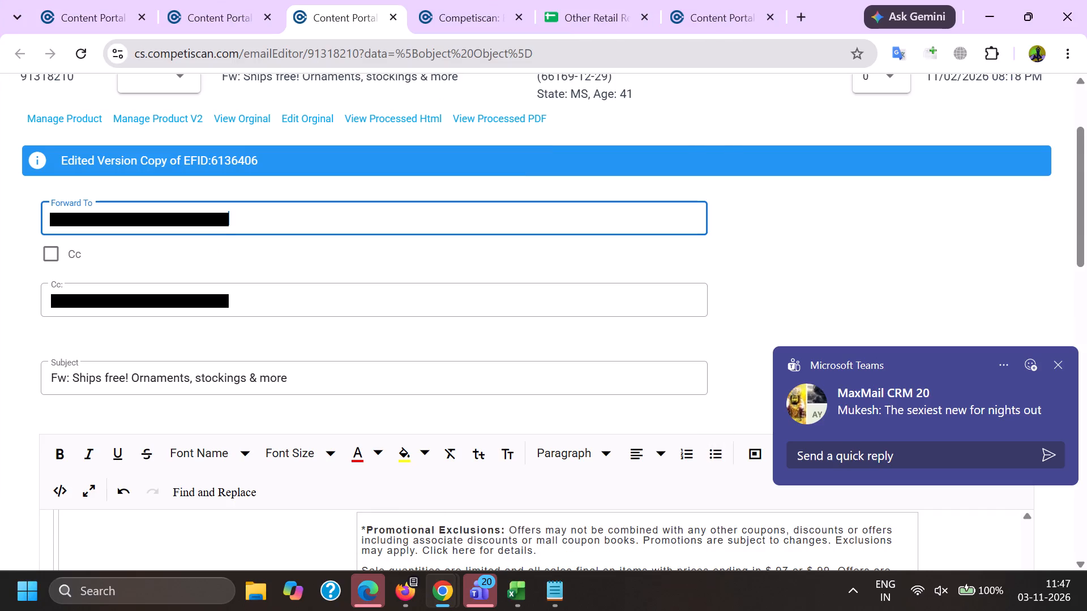
{"action": "key", "text": "ctrl+v"}
{"action": "left_click", "coordinate": [58, 249]}
{"action": "left_click_drag", "start_coordinate": [318, 298], "coordinate": [13, 255]}
{"action": "key", "text": "ctrl+v"}
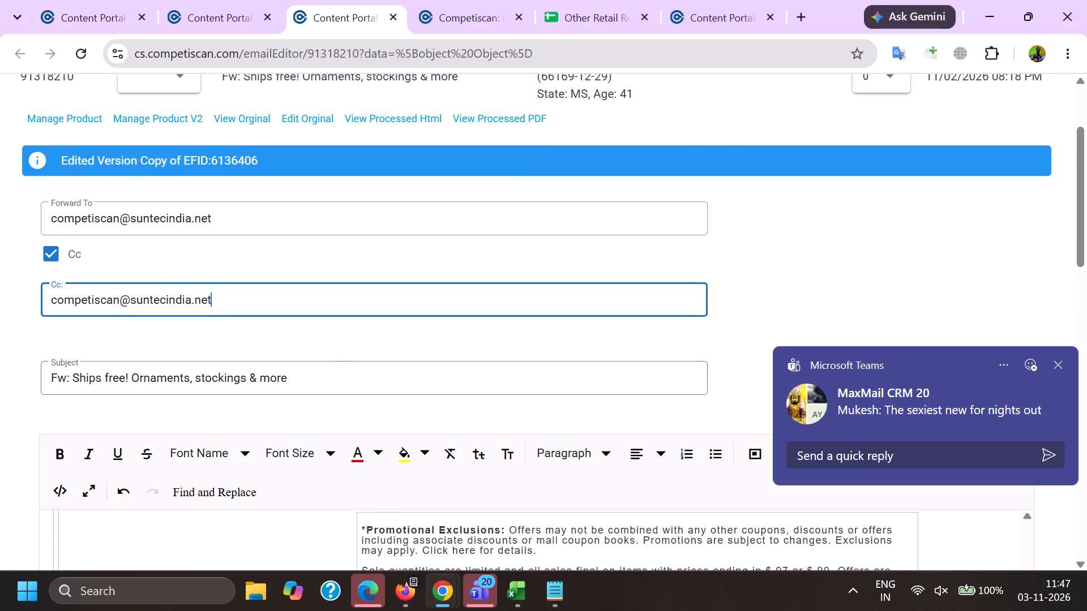
Append ++hp to the end of the email's subject.
{"action": "left_click", "coordinate": [331, 372]}
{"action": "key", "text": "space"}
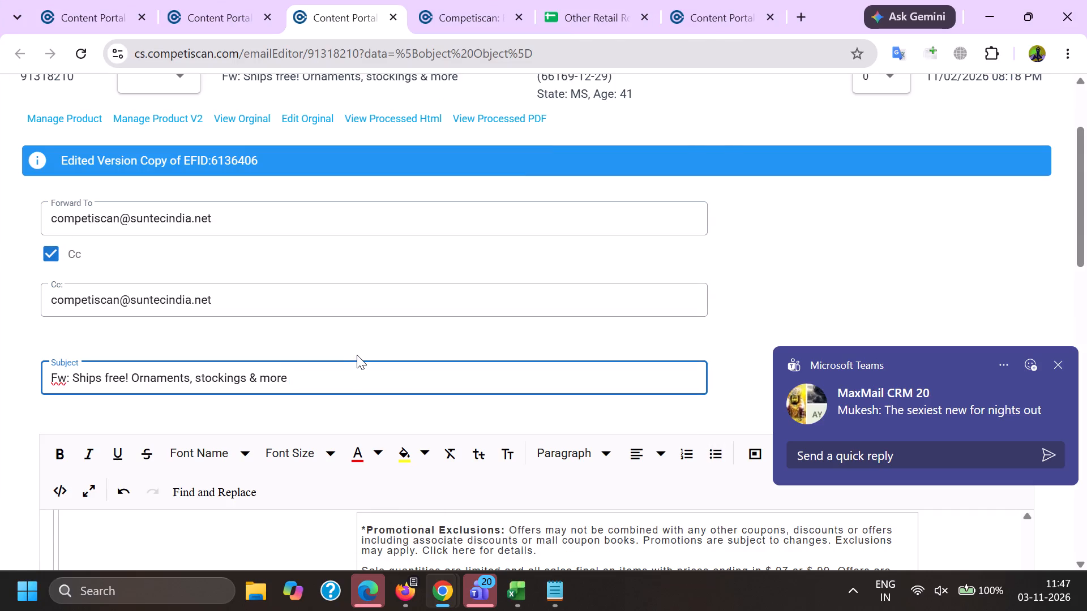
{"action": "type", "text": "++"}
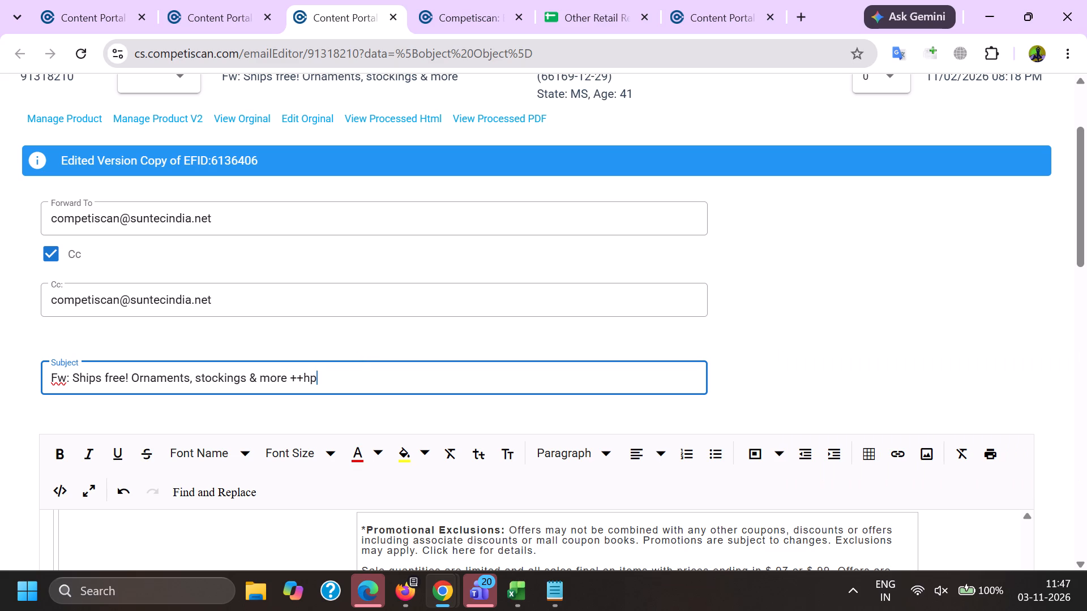
{"action": "scroll", "coordinate": [92, 231], "scroll_direction": "down", "scroll_amount": 3}
{"action": "scroll", "coordinate": [109, 368], "scroll_direction": "up", "scroll_amount": 3}
Copy the sender name Pottery Barn from the From line of the email body and switch to the product window.
{"action": "left_click", "coordinate": [185, 377]}
{"action": "key", "text": "Page_Up"}
{"action": "key", "text": "Page_Up"}
{"action": "key", "text": "Page_Up"}
{"action": "key", "text": "Page_Up"}
{"action": "key", "text": "Page_Up"}
{"action": "key", "text": "Page_Up"}
{"action": "key", "text": "Page_Up"}
{"action": "key", "text": "Page_Up"}
{"action": "key", "text": "Page_Up"}
{"action": "key", "text": "Page_Up"}
{"action": "key", "text": "Page_Up"}
{"action": "key", "text": "Page_Up"}
{"action": "key", "text": "Page_Up"}
{"action": "key", "text": "Page_Up"}
{"action": "key", "text": "Page_Up"}
{"action": "key", "text": "Page_Up"}
{"action": "key", "text": "Page_Up"}
{"action": "key", "text": "Page_Up"}
{"action": "key", "text": "Page_Up"}
{"action": "key", "text": "Page_Up"}
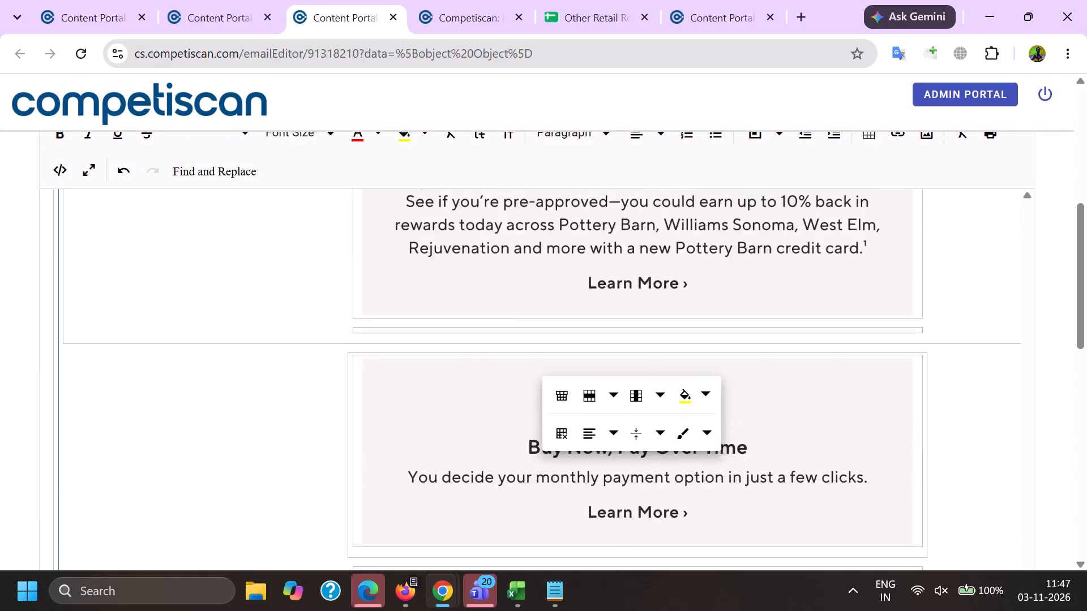
{"action": "scroll", "coordinate": [222, 268], "scroll_direction": "down", "scroll_amount": 3}
{"action": "double_click", "coordinate": [99, 368]}
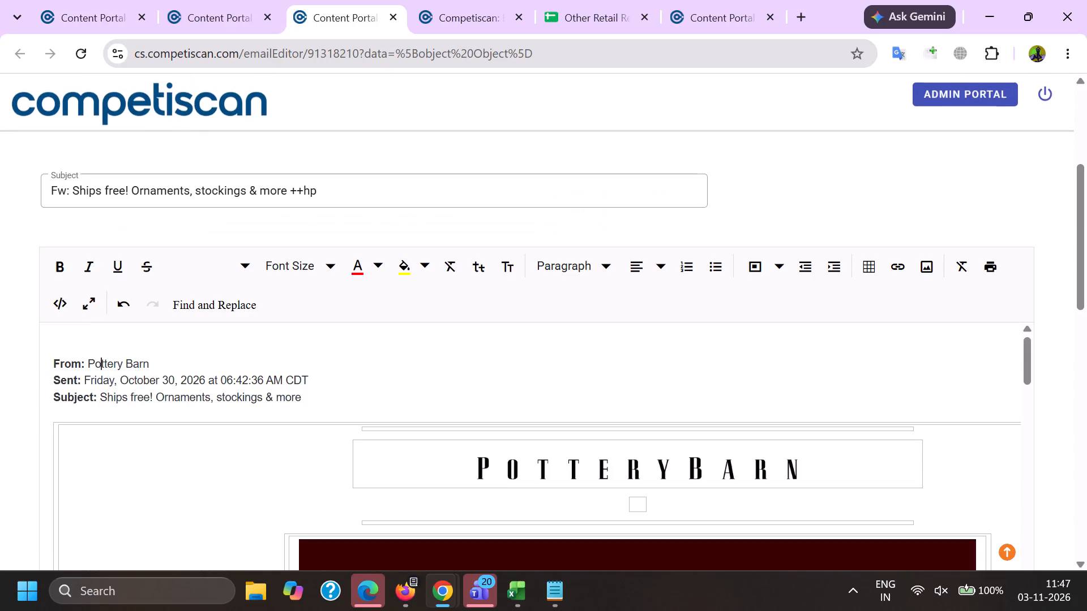
{"action": "left_click", "coordinate": [131, 367], "text": "shift"}
{"action": "key", "text": "ctrl+c"}
{"action": "key", "text": "alt+Tab"}
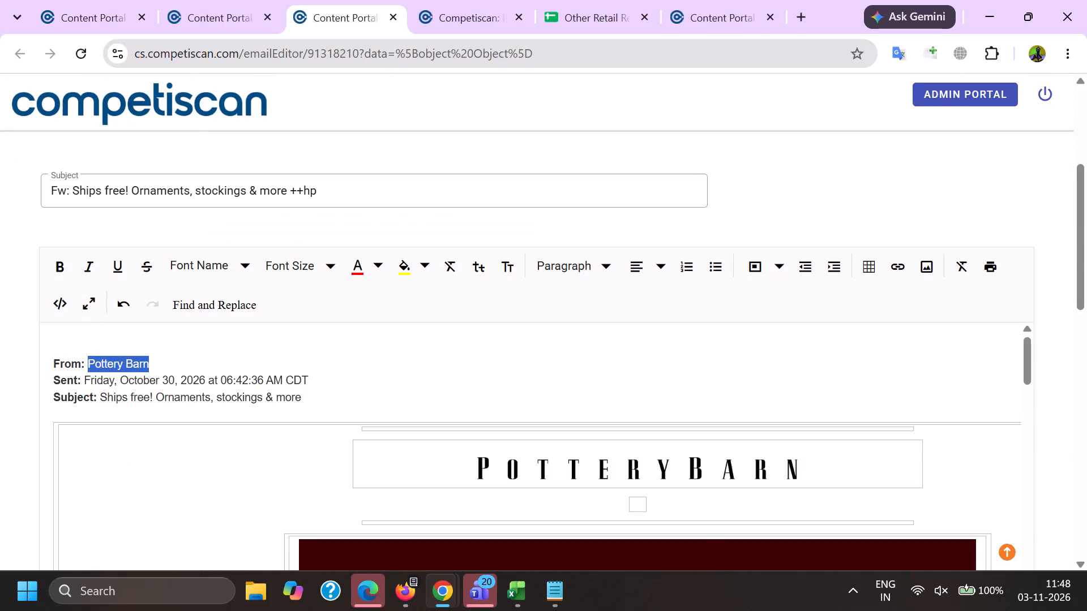
Add Pottery Barn as the product's company and Pottery Barn (Retail) as its affinity/association.
{"action": "scroll", "coordinate": [280, 244], "scroll_direction": "down", "scroll_amount": 6}
{"action": "left_click", "coordinate": [321, 230]}
{"action": "left_click", "coordinate": [315, 189]}
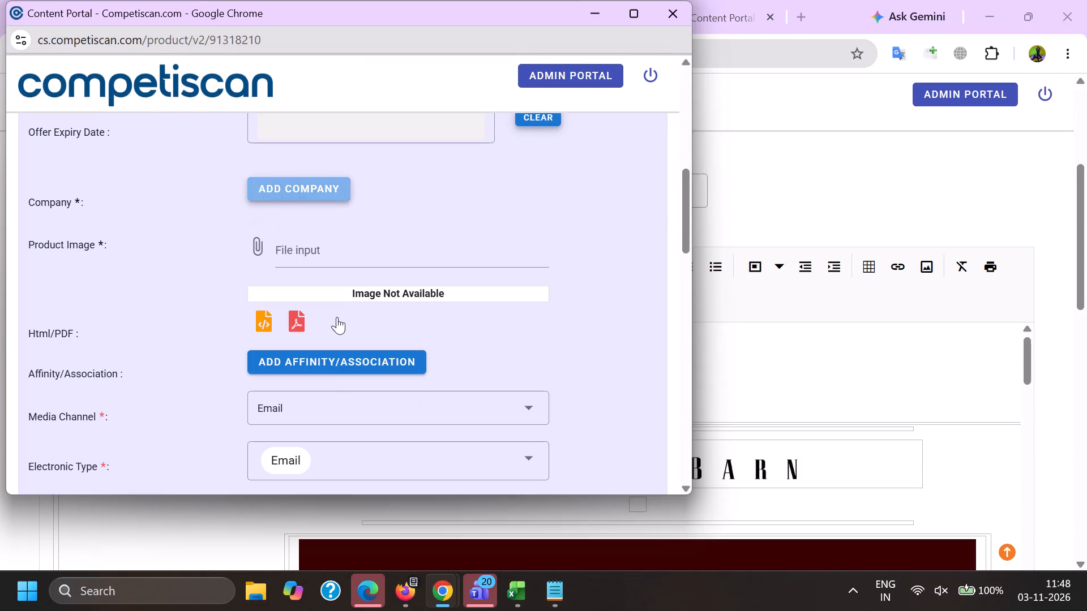
{"action": "key", "text": "ctrl+v"}
{"action": "left_click", "coordinate": [332, 367]}
{"action": "left_click", "coordinate": [416, 398]}
{"action": "key", "text": "ctrl+b"}
{"action": "key", "text": "ctrl+v"}
{"action": "scroll", "coordinate": [383, 278], "scroll_direction": "down", "scroll_amount": 1}
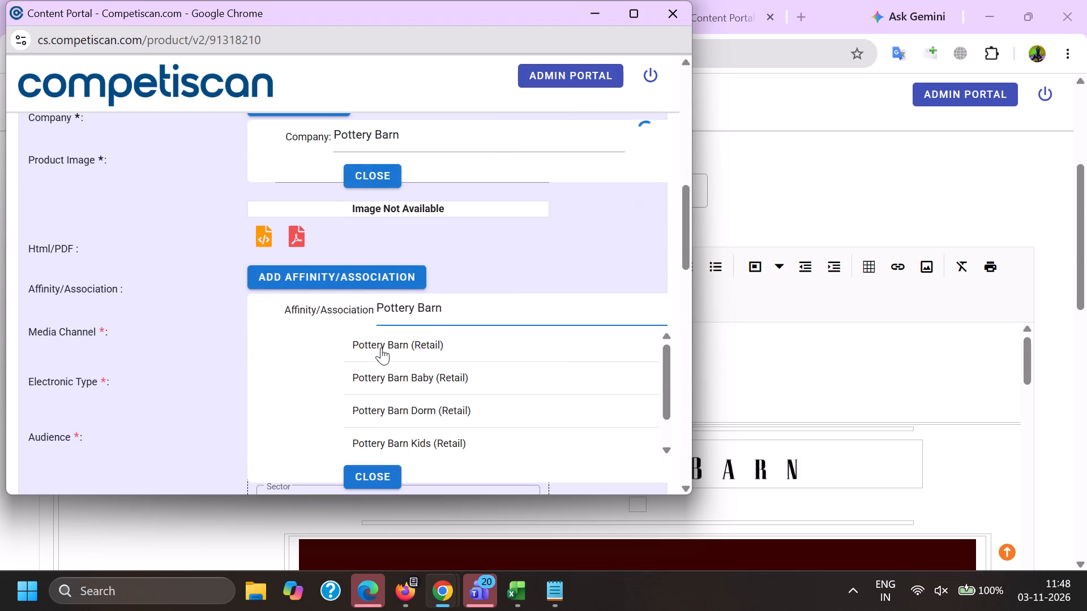
{"action": "left_click", "coordinate": [380, 346]}
{"action": "scroll", "coordinate": [379, 380], "scroll_direction": "up", "scroll_amount": 2}
{"action": "left_click", "coordinate": [369, 349]}
Search the companies for capital one and pick the matching entry as the product's second company.
{"action": "left_click", "coordinate": [301, 310]}
{"action": "left_click", "coordinate": [309, 282]}
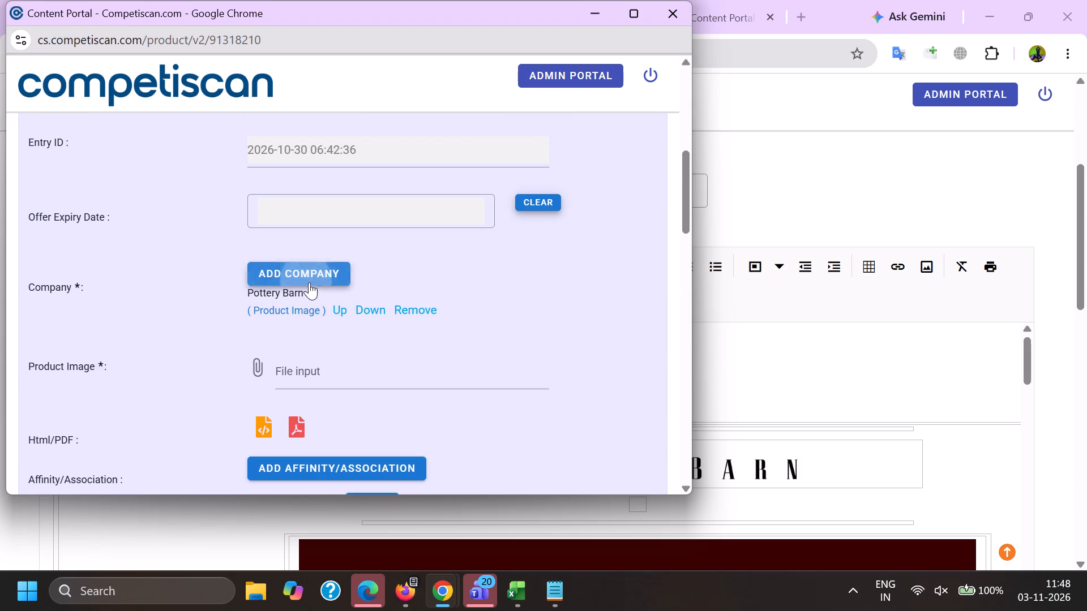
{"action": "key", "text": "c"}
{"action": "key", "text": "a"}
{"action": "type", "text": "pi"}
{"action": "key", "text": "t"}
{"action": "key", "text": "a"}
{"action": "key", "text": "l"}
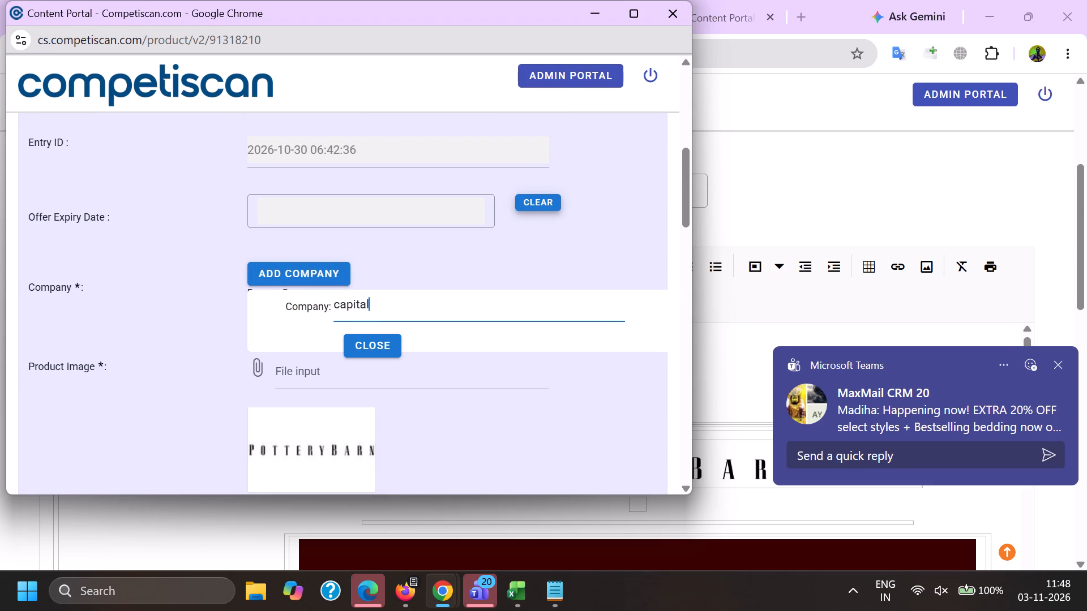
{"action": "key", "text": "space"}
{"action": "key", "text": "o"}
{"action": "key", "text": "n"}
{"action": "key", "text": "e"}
{"action": "scroll", "coordinate": [312, 285], "scroll_direction": "down", "scroll_amount": 3}
{"action": "scroll", "coordinate": [345, 335], "scroll_direction": "up", "scroll_amount": 2}
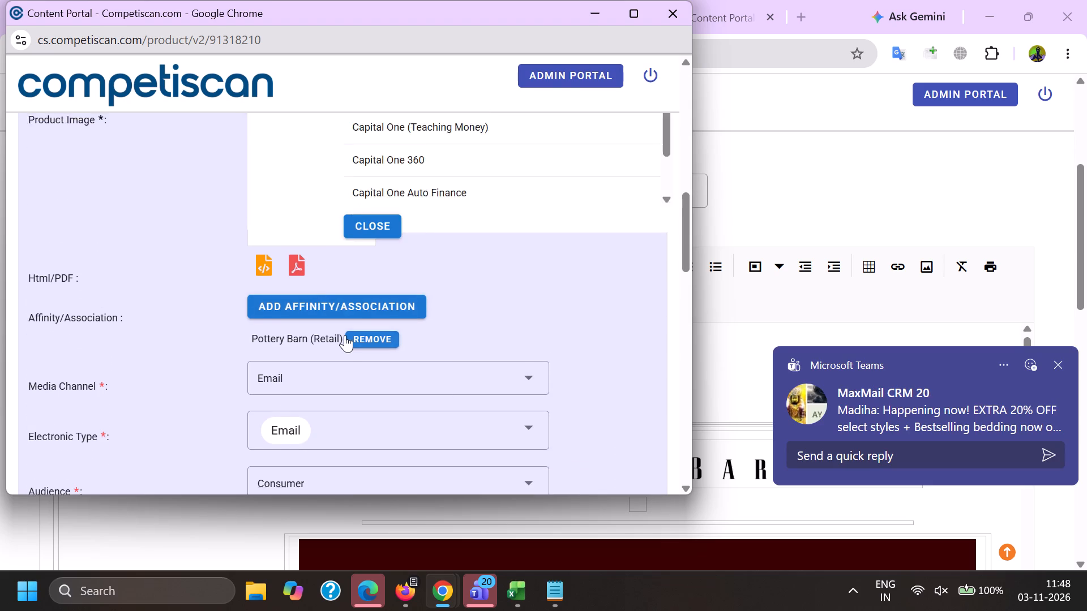
{"action": "scroll", "coordinate": [345, 335], "scroll_direction": "up", "scroll_amount": 2}
{"action": "left_click", "coordinate": [368, 417]}
{"action": "left_click", "coordinate": [369, 427]}
{"action": "scroll", "coordinate": [357, 197], "scroll_direction": "down", "scroll_amount": 7}
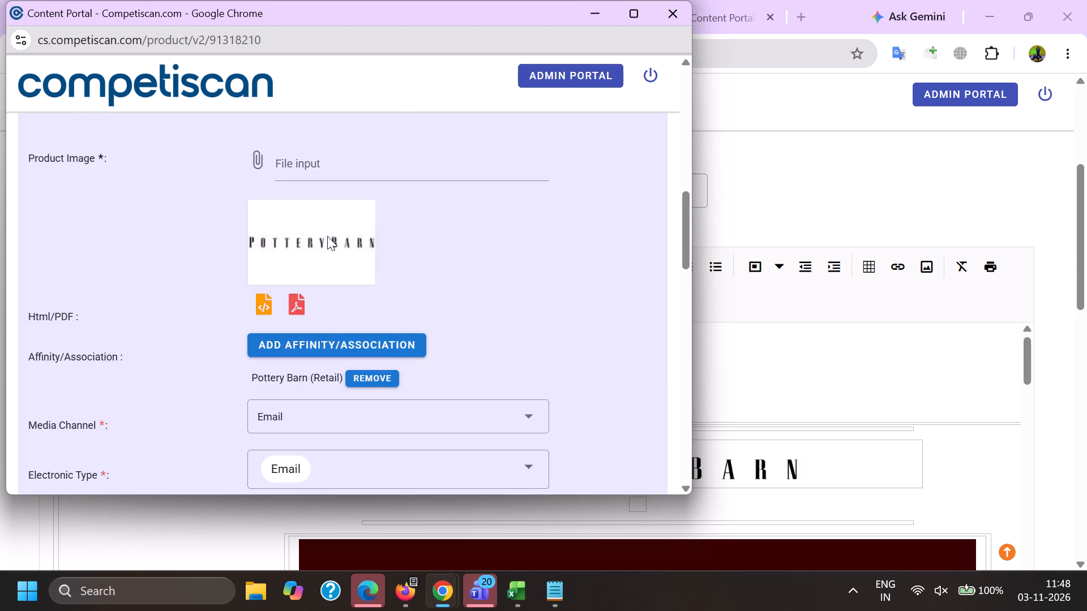
In the 91318210 product record, set the sector to Retail and the category to Home Improvement.
{"action": "left_click", "coordinate": [299, 339]}
{"action": "scroll", "coordinate": [299, 334], "scroll_direction": "down", "scroll_amount": 7}
{"action": "left_click", "coordinate": [301, 333]}
{"action": "left_click_drag", "start_coordinate": [204, 365], "coordinate": [224, 368]}
{"action": "left_click", "coordinate": [343, 401]}
{"action": "scroll", "coordinate": [354, 220], "scroll_direction": "down", "scroll_amount": 1}
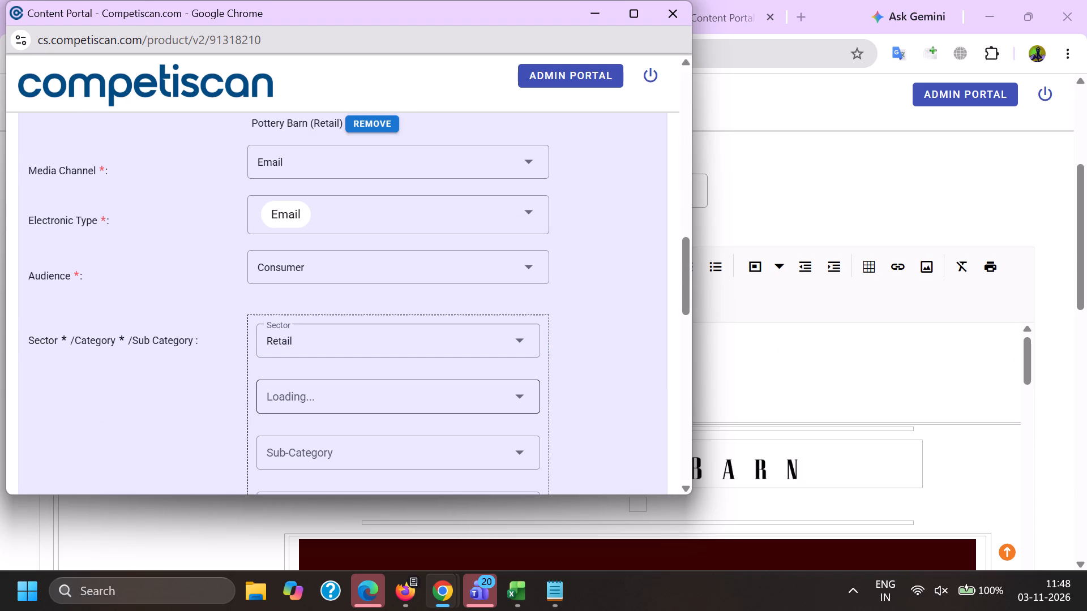
{"action": "scroll", "coordinate": [343, 401], "scroll_direction": "down", "scroll_amount": 3}
{"action": "scroll", "coordinate": [299, 405], "scroll_direction": "up", "scroll_amount": 2}
{"action": "scroll", "coordinate": [327, 365], "scroll_direction": "down", "scroll_amount": 5}
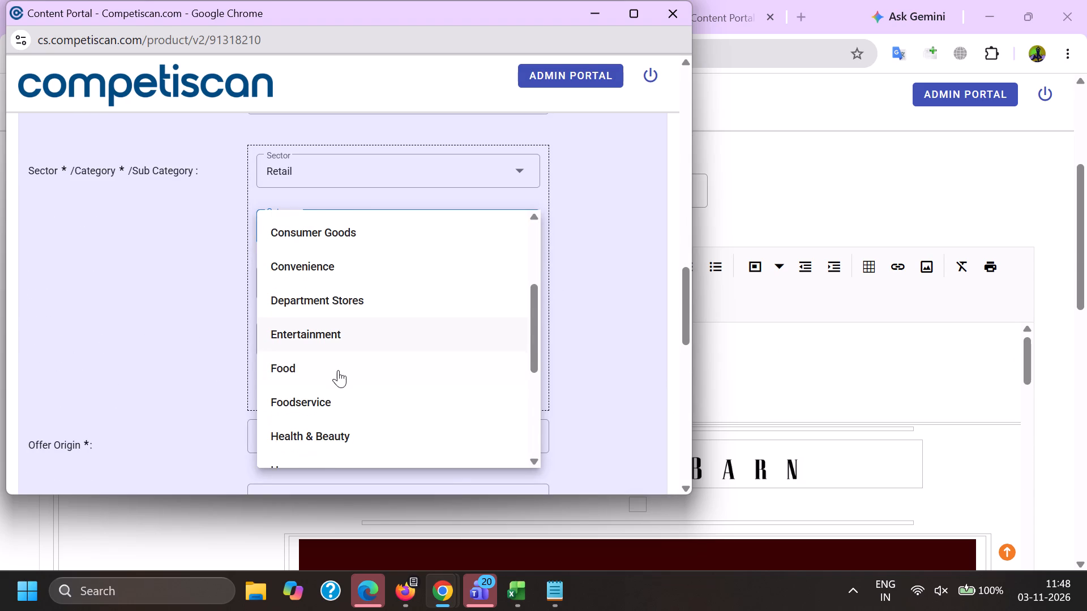
{"action": "left_click", "coordinate": [344, 271]}
{"action": "left_click_drag", "start_coordinate": [200, 286], "coordinate": [219, 295]}
Choose sub category Holiday Decorations and sub sub category Christmas Decorations, and add the Retail classification to the record.
{"action": "left_click", "coordinate": [295, 281]}
{"action": "scroll", "coordinate": [336, 165], "scroll_direction": "down", "scroll_amount": 1}
{"action": "scroll", "coordinate": [313, 289], "scroll_direction": "down", "scroll_amount": 4}
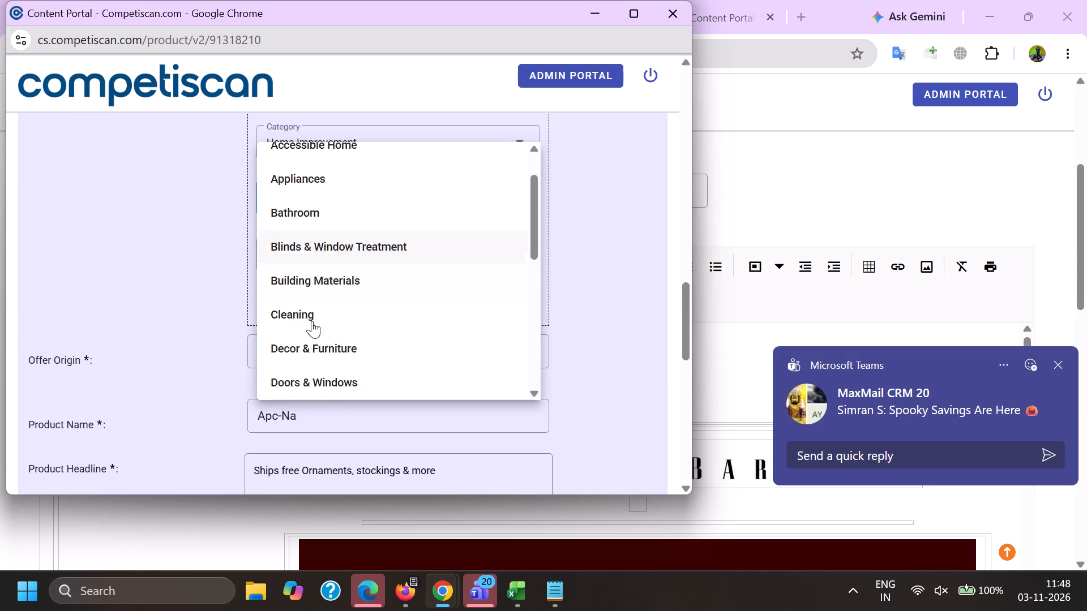
{"action": "scroll", "coordinate": [324, 372], "scroll_direction": "down", "scroll_amount": 2}
{"action": "scroll", "coordinate": [320, 315], "scroll_direction": "down", "scroll_amount": 2}
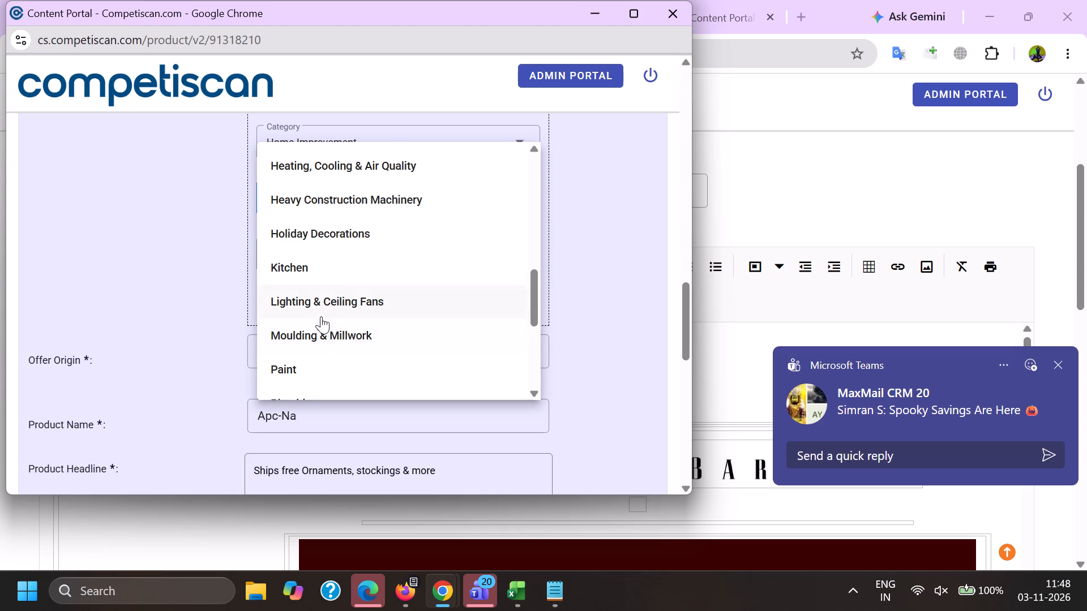
{"action": "scroll", "coordinate": [335, 282], "scroll_direction": "up", "scroll_amount": 2}
{"action": "left_click", "coordinate": [345, 228]}
{"action": "left_click", "coordinate": [216, 243]}
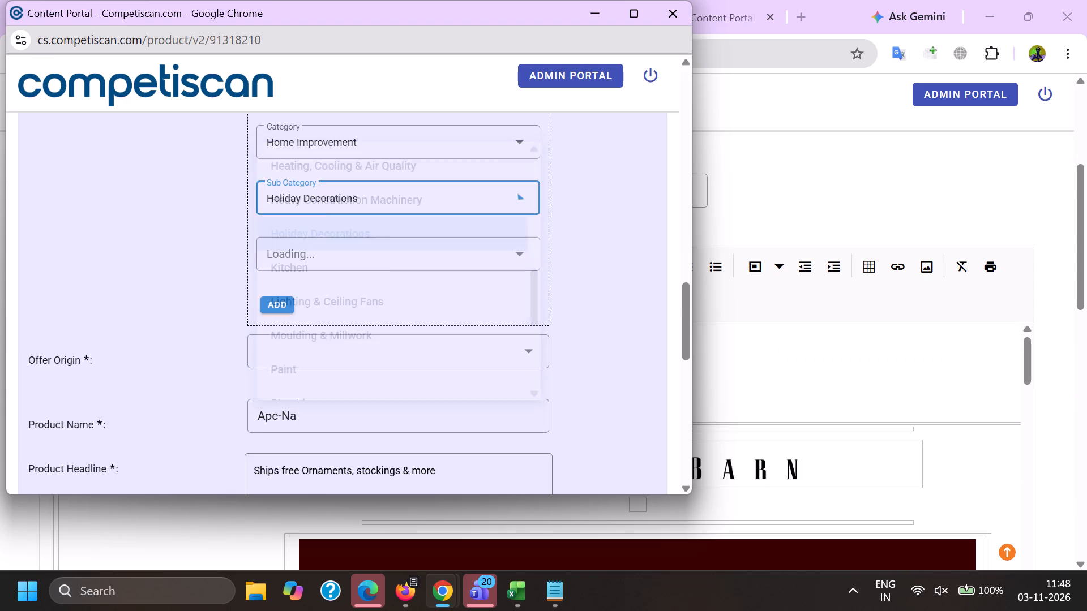
{"action": "left_click", "coordinate": [321, 239]}
{"action": "left_click", "coordinate": [350, 279]}
{"action": "left_click", "coordinate": [236, 303]}
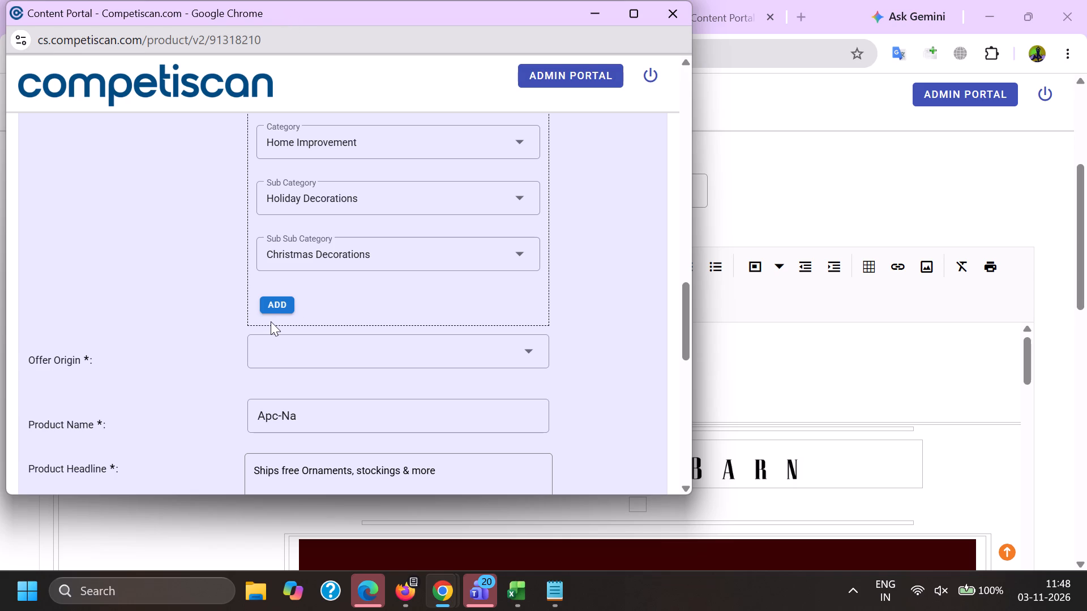
{"action": "left_click", "coordinate": [272, 307]}
Add a second classification with sector Credit Cards, category Payment Cards and sub category Credit Cards.
{"action": "scroll", "coordinate": [307, 610], "scroll_direction": "up", "scroll_amount": 3}
{"action": "scroll", "coordinate": [273, 369], "scroll_direction": "up", "scroll_amount": 2}
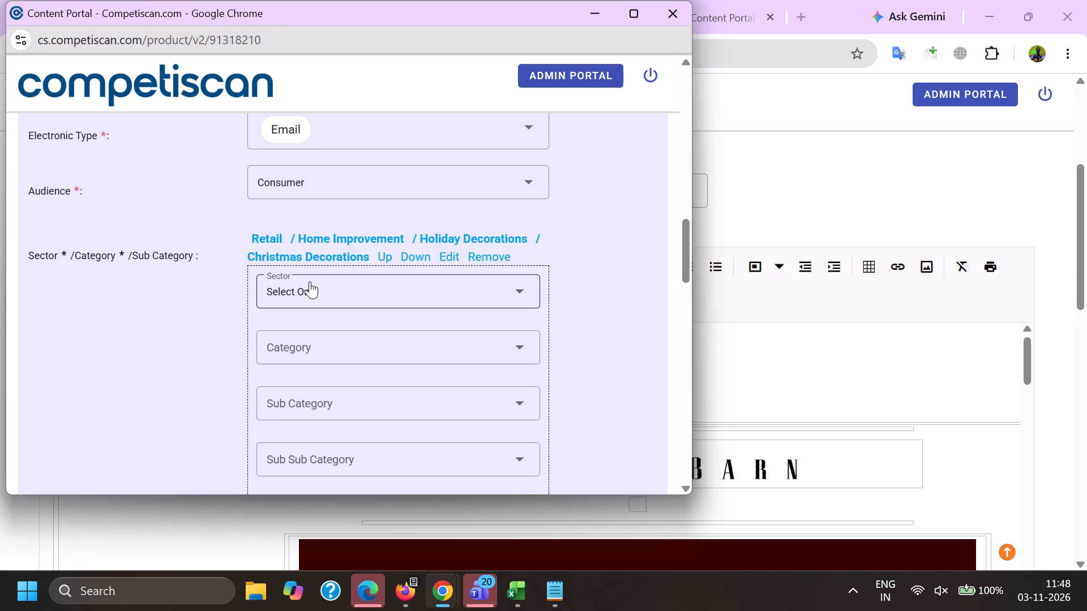
{"action": "left_click", "coordinate": [305, 288]}
{"action": "scroll", "coordinate": [314, 393], "scroll_direction": "up", "scroll_amount": 6}
{"action": "left_click", "coordinate": [328, 392]}
{"action": "left_click_drag", "start_coordinate": [151, 378], "coordinate": [162, 376]}
{"action": "left_click", "coordinate": [290, 336]}
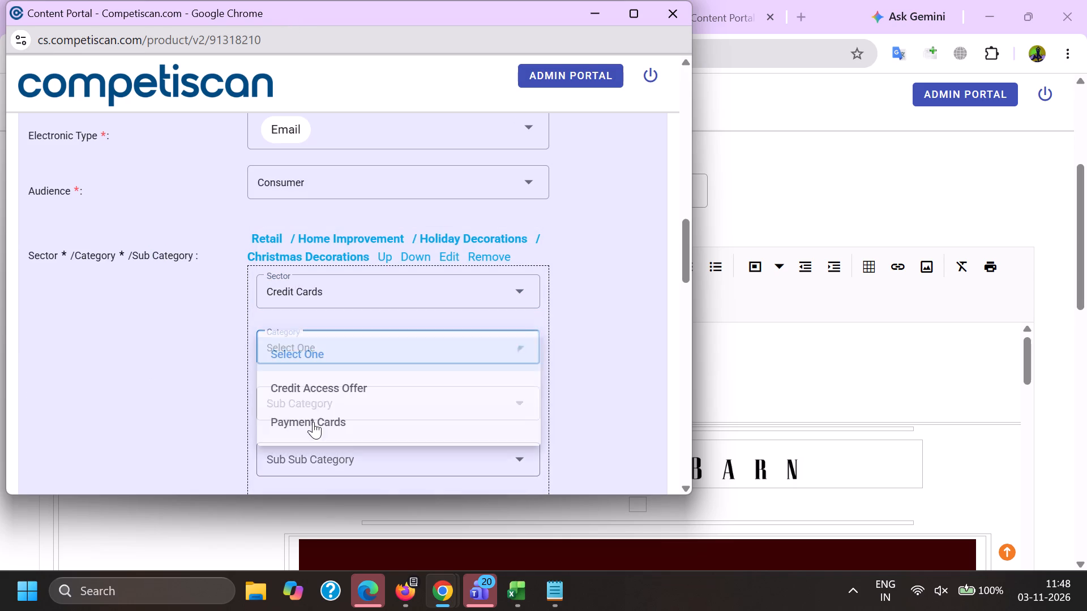
{"action": "left_click", "coordinate": [312, 420]}
{"action": "left_click", "coordinate": [294, 413]}
{"action": "scroll", "coordinate": [302, 274], "scroll_direction": "down", "scroll_amount": 3}
{"action": "left_click", "coordinate": [319, 326]}
{"action": "left_click", "coordinate": [221, 318]}
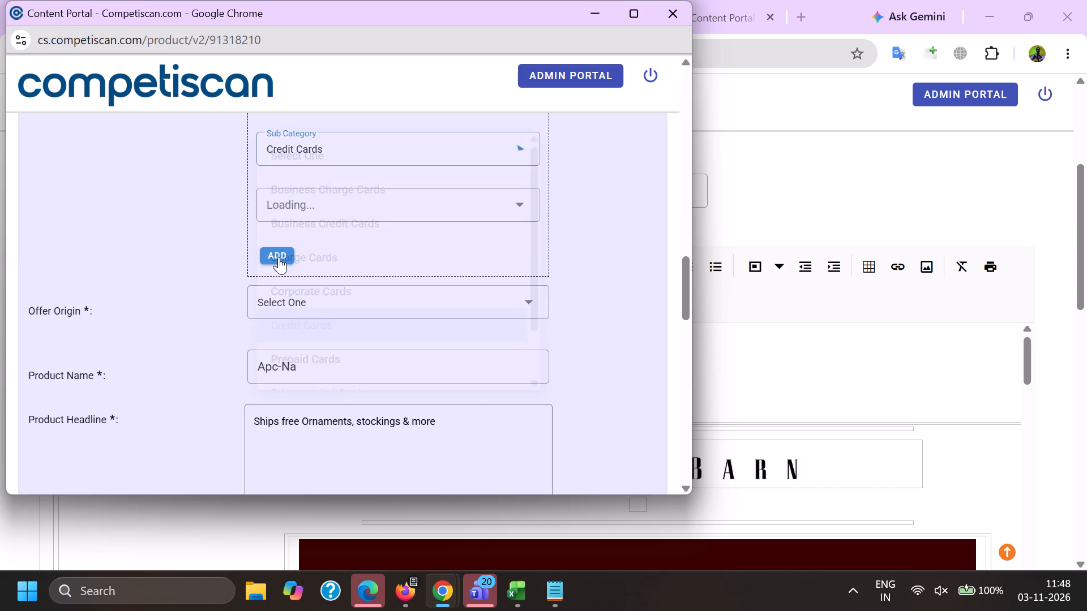
{"action": "left_click", "coordinate": [279, 257]}
Move the Retail classification below the Credit Cards classification.
{"action": "scroll", "coordinate": [276, 343], "scroll_direction": "up", "scroll_amount": 2}
{"action": "left_click", "coordinate": [406, 173]}
Add Affirm as a company on the product record.
{"action": "scroll", "coordinate": [314, 342], "scroll_direction": "up", "scroll_amount": 8}
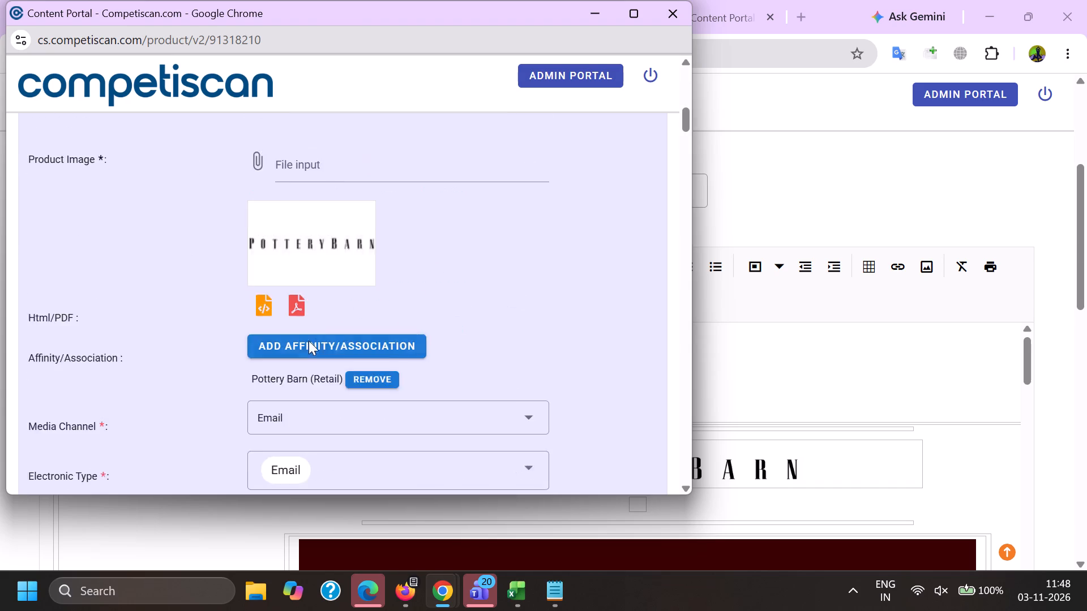
{"action": "left_click", "coordinate": [312, 273]}
{"action": "key", "text": "a"}
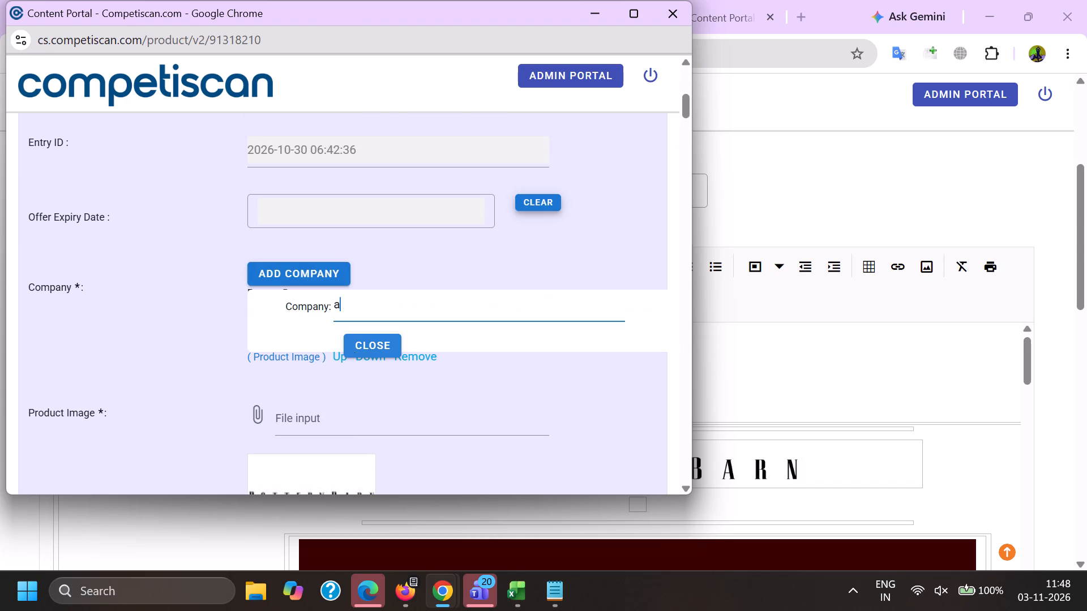
{"action": "key", "text": "f"}
{"action": "key", "text": "f"}
{"action": "key", "text": "i"}
{"action": "key", "text": "r"}
{"action": "key", "text": "m"}
{"action": "left_click", "coordinate": [365, 350]}
Add a third classification with sector Mortgage & Loan, category Unsecured and sub category Point of Sale Financing/BNPL.
{"action": "scroll", "coordinate": [360, 276], "scroll_direction": "down", "scroll_amount": 9}
{"action": "scroll", "coordinate": [361, 316], "scroll_direction": "up", "scroll_amount": 2}
{"action": "left_click", "coordinate": [294, 373]}
{"action": "scroll", "coordinate": [302, 382], "scroll_direction": "down", "scroll_amount": 2}
{"action": "left_click", "coordinate": [336, 380]}
{"action": "left_click_drag", "start_coordinate": [205, 382], "coordinate": [213, 385]}
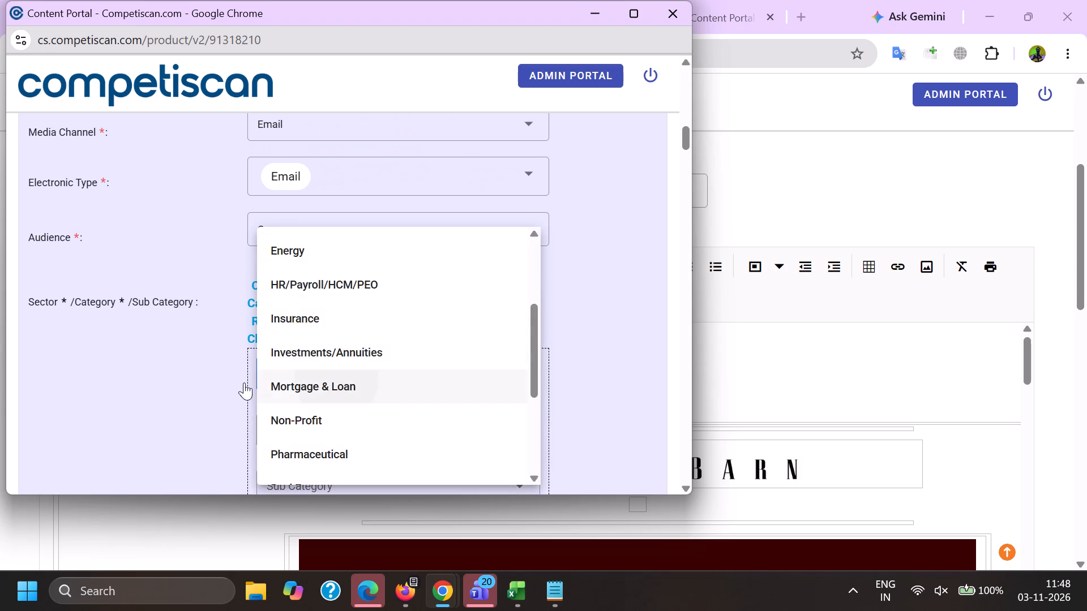
{"action": "left_click", "coordinate": [335, 416]}
{"action": "scroll", "coordinate": [345, 258], "scroll_direction": "down", "scroll_amount": 2}
{"action": "left_click", "coordinate": [309, 293]}
{"action": "left_click", "coordinate": [306, 309]}
{"action": "scroll", "coordinate": [336, 195], "scroll_direction": "down", "scroll_amount": 2}
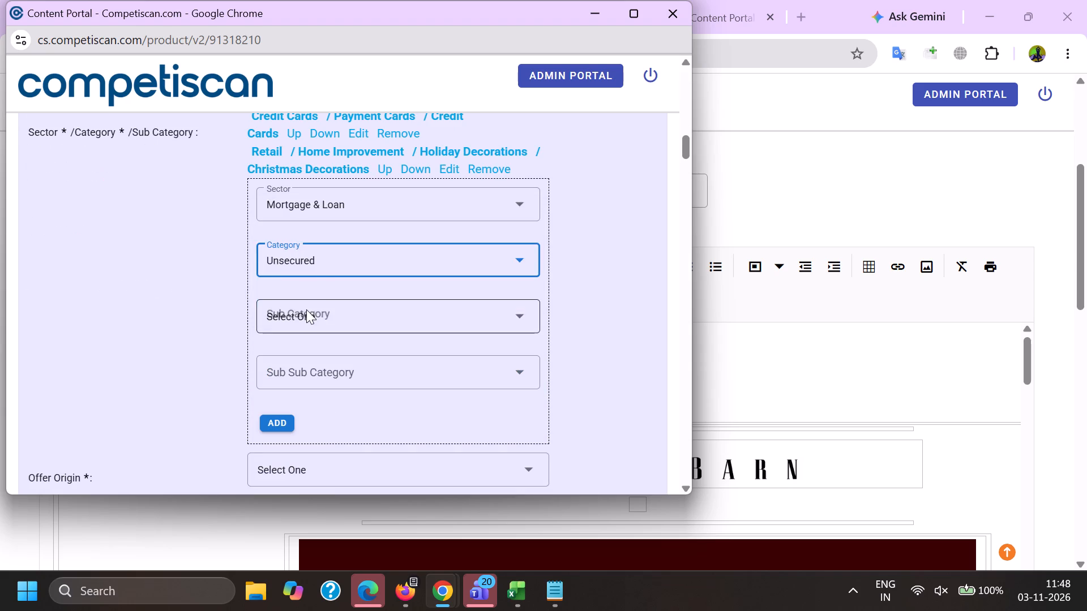
{"action": "scroll", "coordinate": [306, 309], "scroll_direction": "down", "scroll_amount": 4}
{"action": "left_click", "coordinate": [331, 371]}
{"action": "left_click_drag", "start_coordinate": [204, 348], "coordinate": [213, 348]}
{"action": "left_click", "coordinate": [270, 346]}
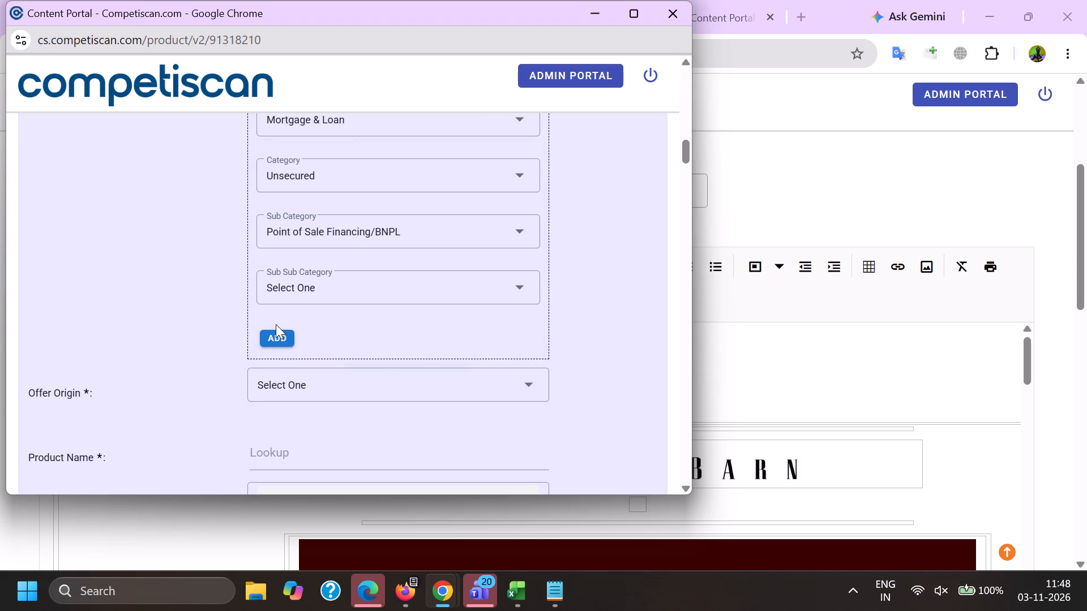
{"action": "left_click", "coordinate": [276, 342]}
Set the Offer Origin to Provider/Bank and the Product Name to Pottery Barn Key Rewards Visa Credit Card.
{"action": "scroll", "coordinate": [286, 221], "scroll_direction": "down", "scroll_amount": 2}
{"action": "left_click", "coordinate": [290, 251]}
{"action": "double_click", "coordinate": [286, 313]}
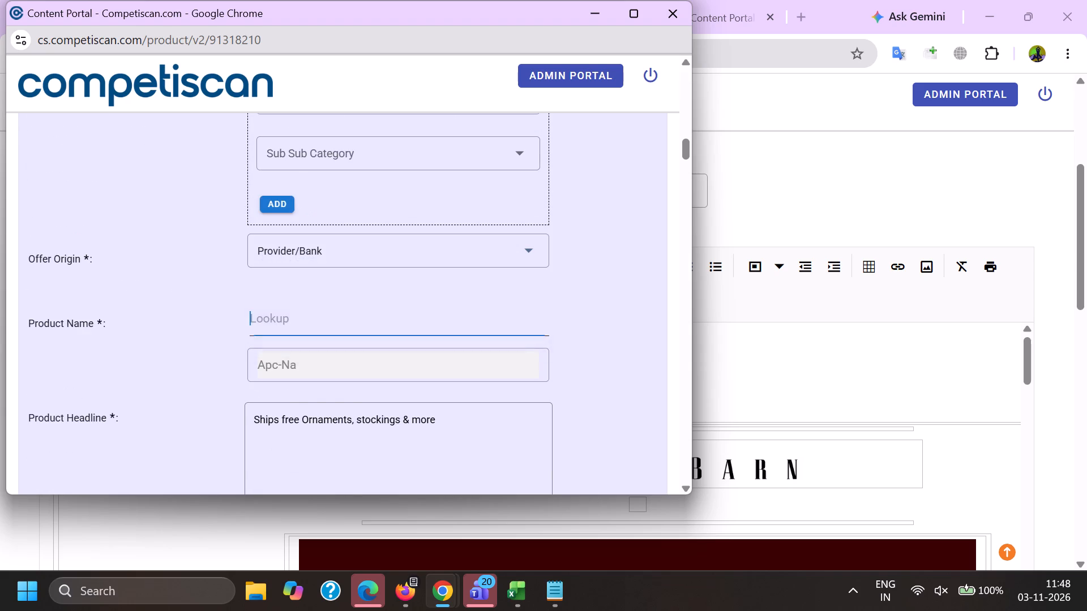
{"action": "key", "text": "ctrl+v"}
{"action": "left_click", "coordinate": [310, 389]}
Move the Credit Cards classification down so Retail comes first.
{"action": "scroll", "coordinate": [309, 388], "scroll_direction": "up", "scroll_amount": 4}
{"action": "left_click", "coordinate": [329, 218]}
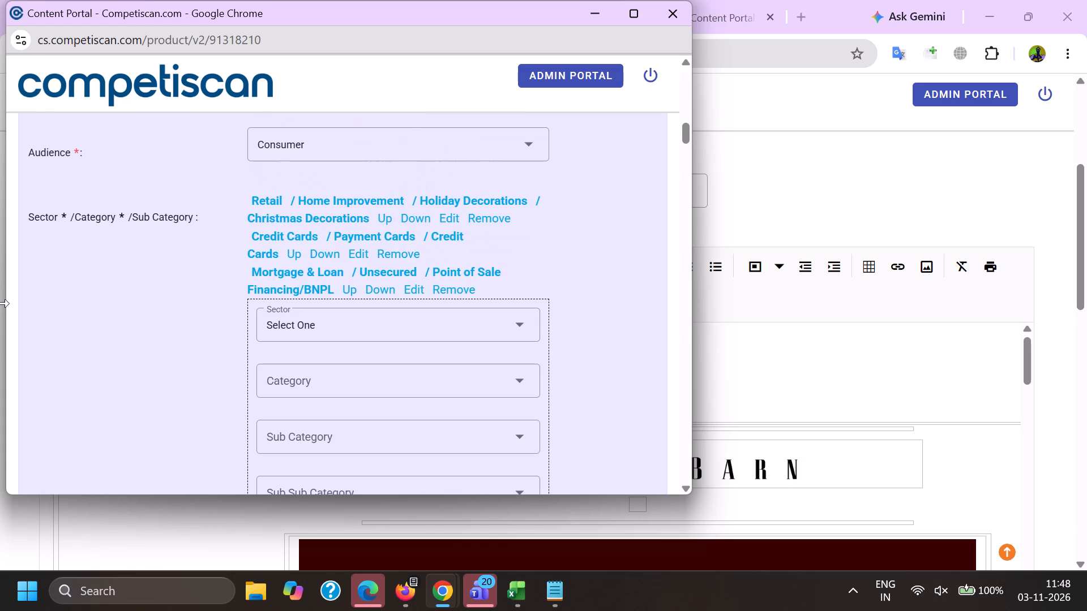
Replace the Product Headline with the email's subject line, "Ships free! Ornaments, stockings & more", copied from the email editor.
{"action": "scroll", "coordinate": [329, 210], "scroll_direction": "down", "scroll_amount": 5}
{"action": "left_click_drag", "start_coordinate": [482, 305], "coordinate": [0, 296]}
{"action": "key", "text": "BackSpace"}
{"action": "key", "text": "alt+Tab"}
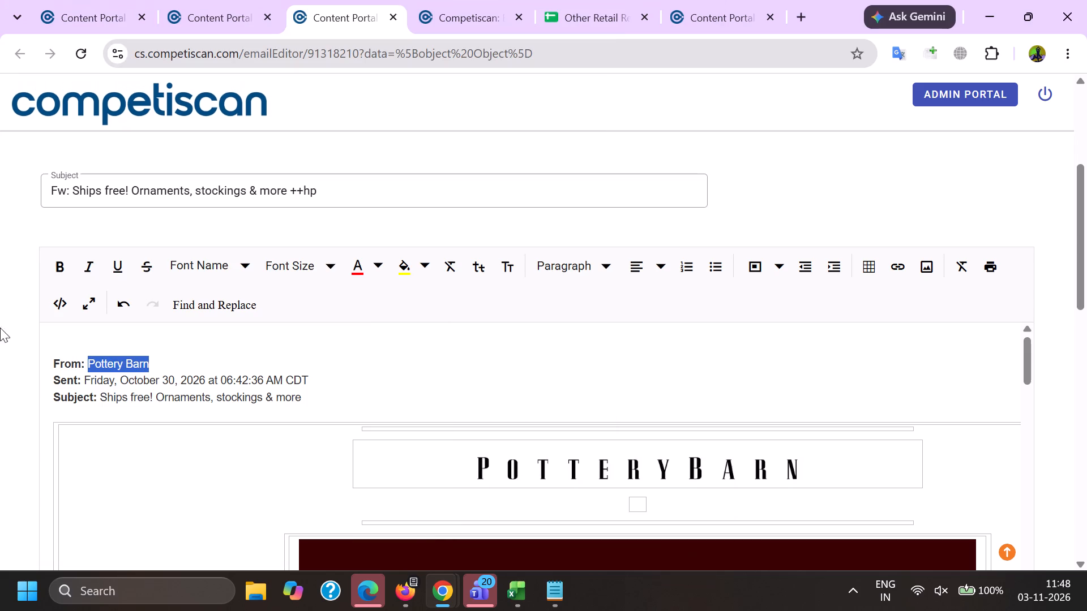
{"action": "double_click", "coordinate": [110, 394]}
{"action": "left_click_drag", "start_coordinate": [309, 384], "coordinate": [314, 390], "text": "shift"}
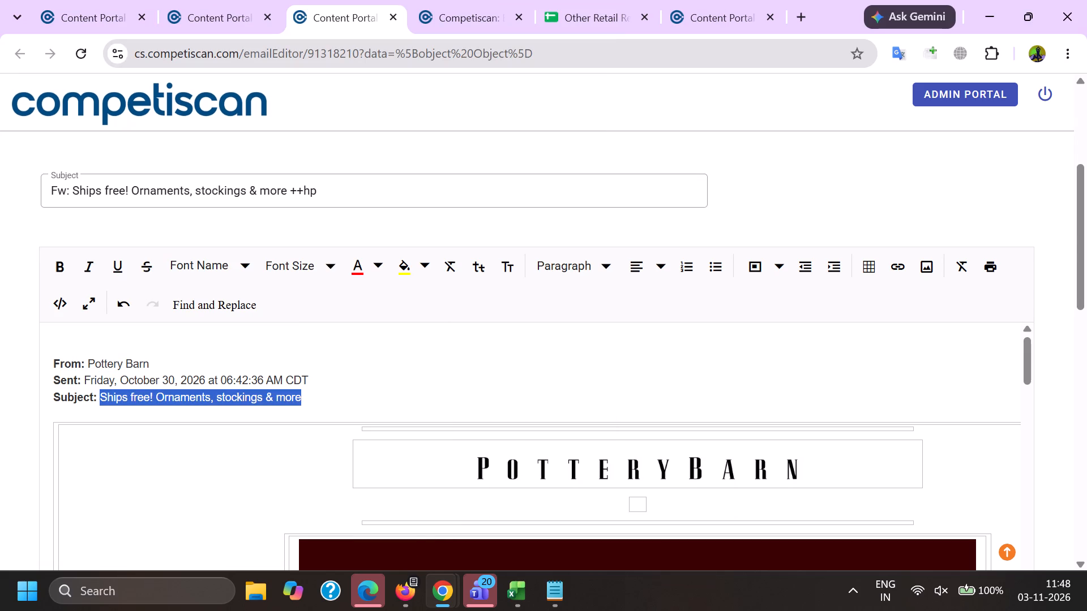
{"action": "key", "text": "ctrl+c"}
{"action": "key", "text": "alt+Tab"}
{"action": "key", "text": "ctrl+v"}
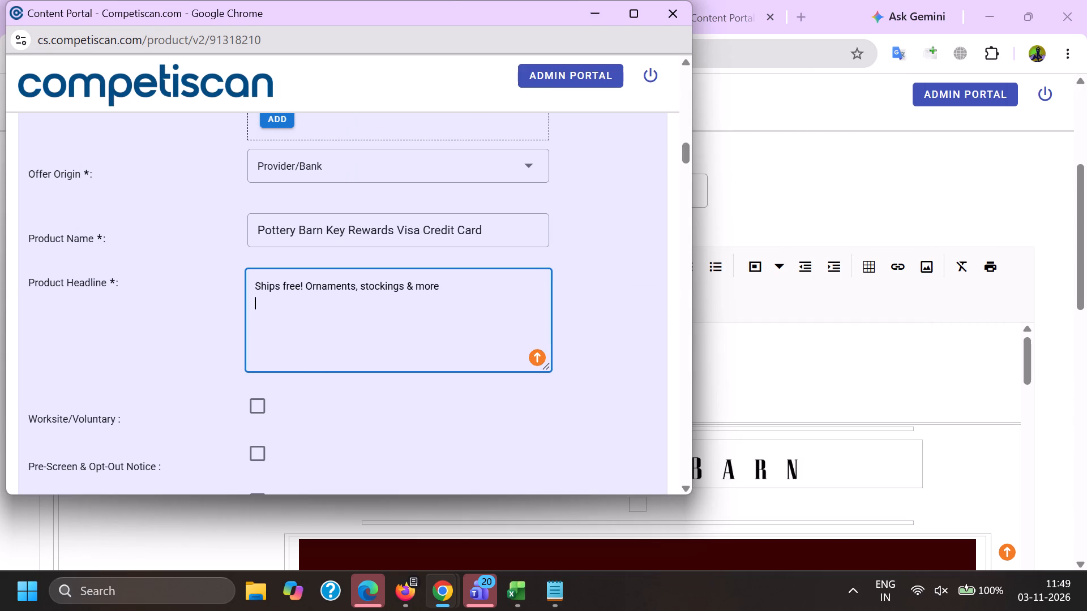
In the headline, replace the ampersand with "and", remove the trailing empty line, and end the sentence with a period and space.
{"action": "left_click", "coordinate": [409, 283]}
{"action": "key", "text": "Right"}
{"action": "key", "text": "BackSpace"}
{"action": "key", "text": "a"}
{"action": "key", "text": "n"}
{"action": "key", "text": "d"}
{"action": "key", "text": "Down"}
{"action": "key", "text": "BackSpace"}
{"action": "key", "text": "period"}
{"action": "key", "text": "space"}
Append "Earn 10% back in rewards" to the Product Headline, copied from the reference product record.
{"action": "key", "text": "alt+Tab"}
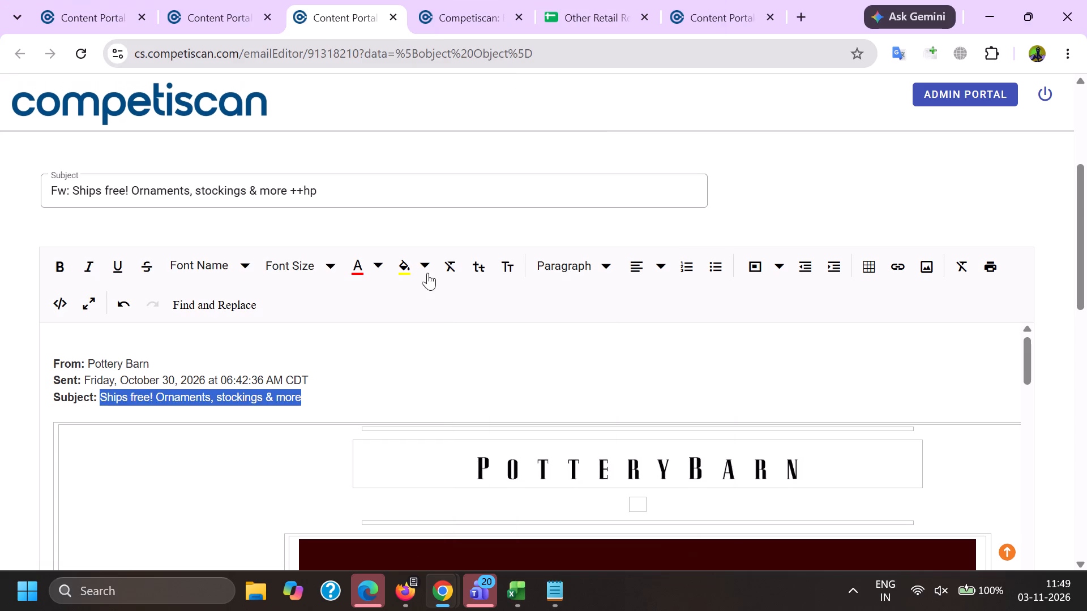
{"action": "left_click", "coordinate": [704, 0]}
{"action": "scroll", "coordinate": [580, 464], "scroll_direction": "up", "scroll_amount": 10}
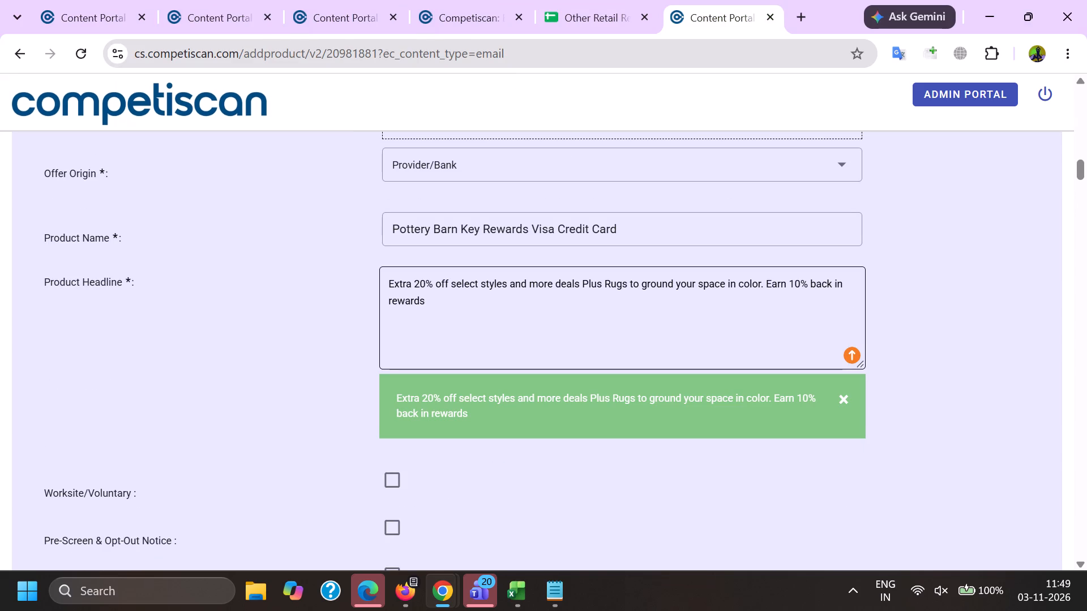
{"action": "double_click", "coordinate": [771, 279]}
{"action": "left_click", "coordinate": [777, 352], "text": "shift"}
{"action": "key", "text": "ctrl+c"}
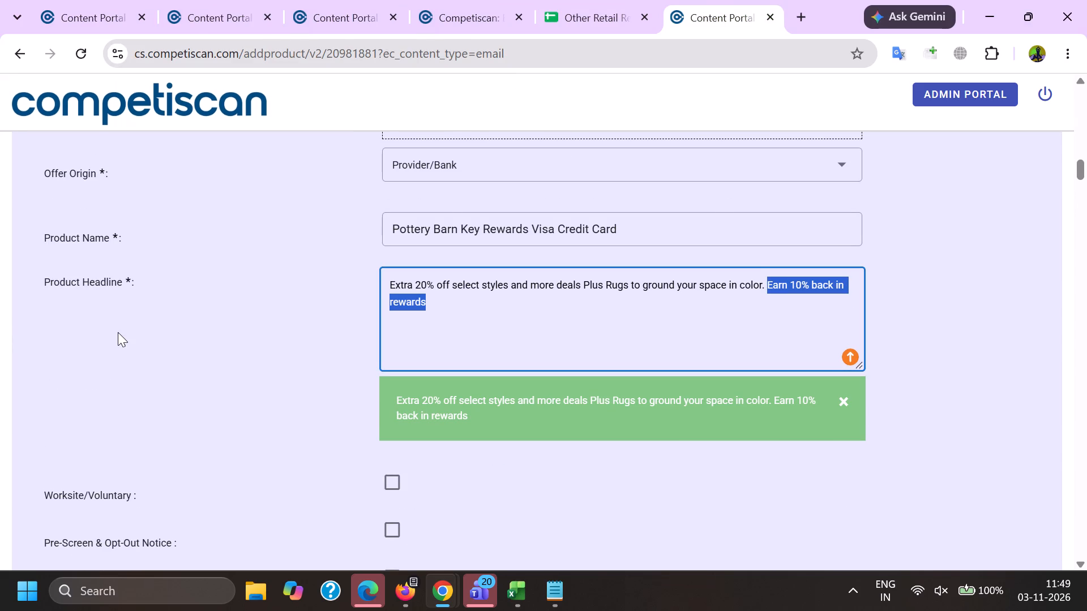
{"action": "key", "text": "alt+Tab"}
{"action": "key", "text": "ctrl+v"}
Set the Response Mechanism to URL/Website and the Mailing Type to Acquisition.
{"action": "scroll", "coordinate": [266, 324], "scroll_direction": "down", "scroll_amount": 4}
{"action": "left_click", "coordinate": [297, 321]}
{"action": "scroll", "coordinate": [335, 130], "scroll_direction": "down", "scroll_amount": 5}
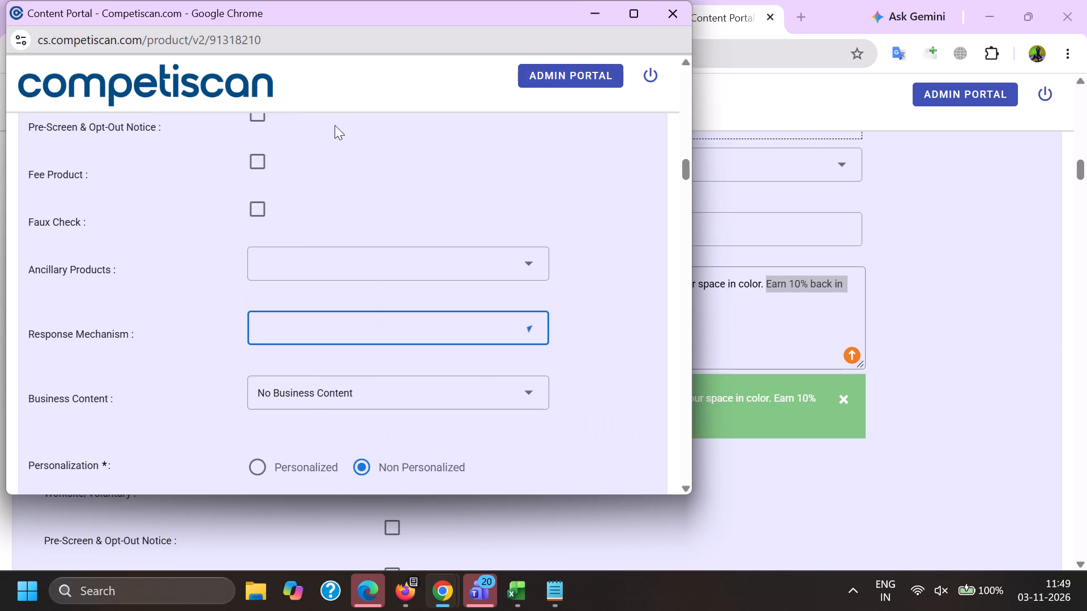
{"action": "scroll", "coordinate": [335, 125], "scroll_direction": "down", "scroll_amount": 3}
{"action": "left_click", "coordinate": [315, 369]}
{"action": "left_click_drag", "start_coordinate": [196, 360], "coordinate": [204, 363]}
{"action": "left_click", "coordinate": [369, 356]}
{"action": "left_click", "coordinate": [312, 289]}
{"action": "left_click_drag", "start_coordinate": [181, 351], "coordinate": [204, 359]}
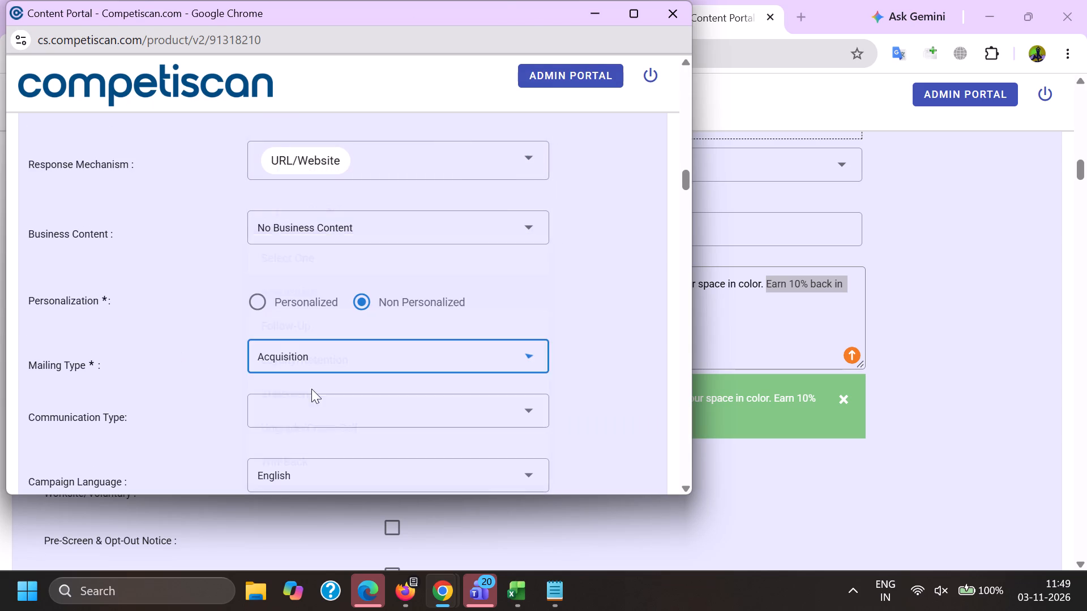
Set the Communication Type to Bonuses/Contests/Incentives, Co-Brand and Mobile Application.
{"action": "left_click", "coordinate": [299, 398]}
{"action": "scroll", "coordinate": [329, 213], "scroll_direction": "down", "scroll_amount": 3}
{"action": "left_click", "coordinate": [348, 301]}
{"action": "scroll", "coordinate": [346, 290], "scroll_direction": "down", "scroll_amount": 4}
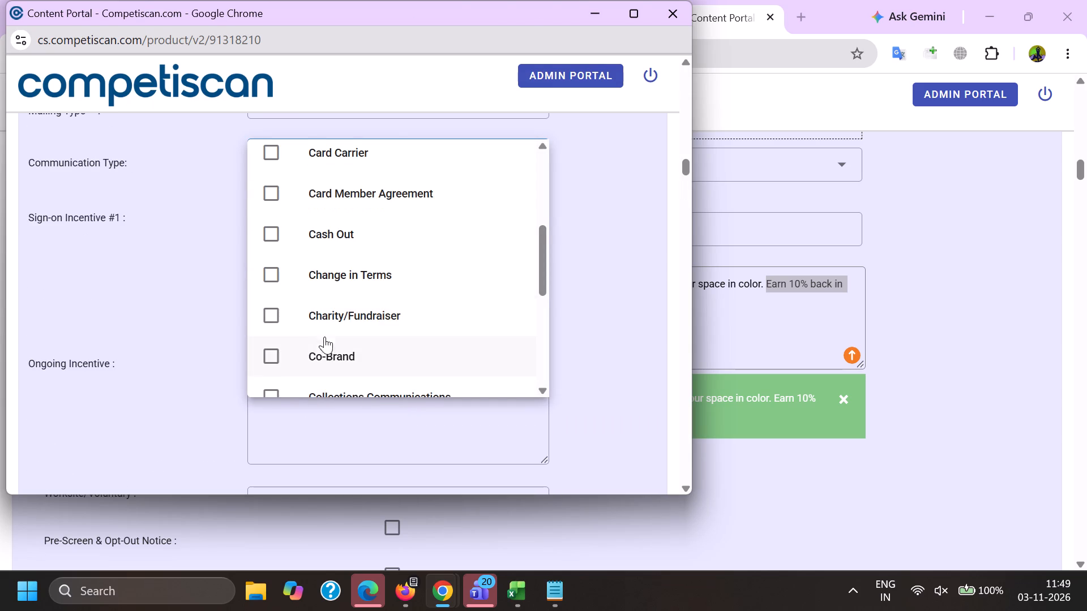
{"action": "left_click", "coordinate": [324, 359]}
{"action": "scroll", "coordinate": [323, 346], "scroll_direction": "down", "scroll_amount": 10}
{"action": "left_click", "coordinate": [322, 355]}
{"action": "left_click", "coordinate": [134, 328]}
Fill Sign-on Incentive #1 with "10% back in rewards during the first 30 days from account opening", copied from the reference record.
{"action": "key", "text": "alt+Tab"}
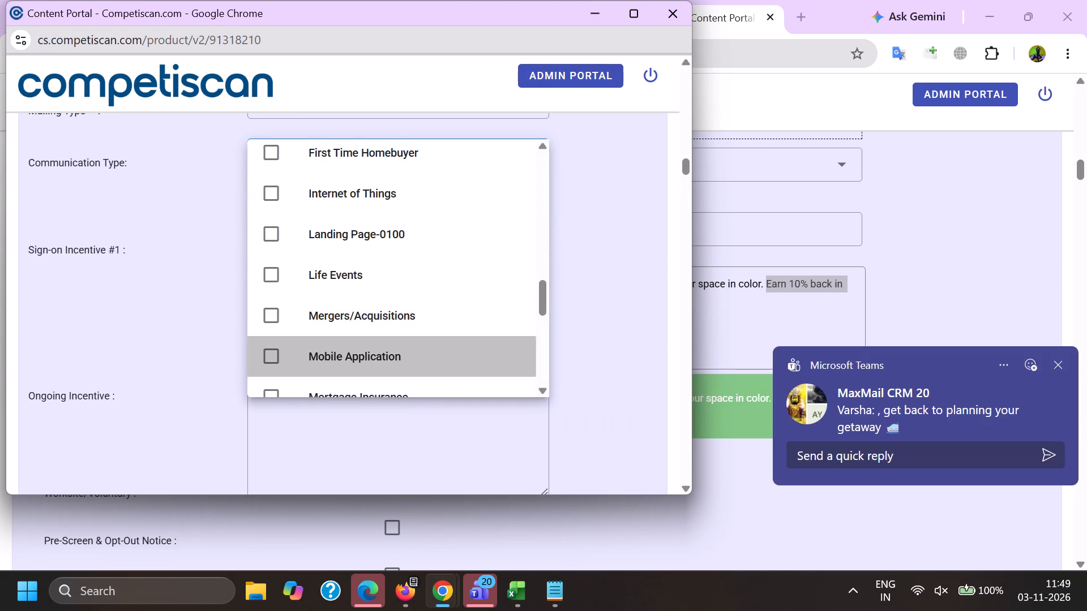
{"action": "scroll", "coordinate": [690, 279], "scroll_direction": "down", "scroll_amount": 9}
{"action": "left_click_drag", "start_coordinate": [780, 295], "coordinate": [36, 277]}
{"action": "key", "text": "ctrl+c"}
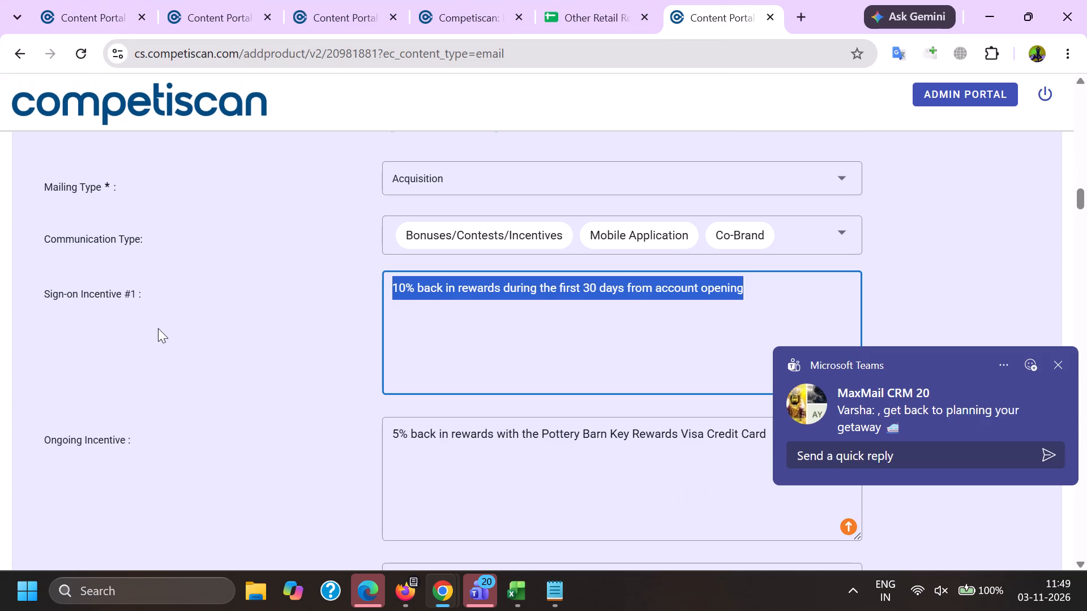
{"action": "key", "text": "alt+Tab"}
{"action": "left_click", "coordinate": [296, 326]}
{"action": "key", "text": "ctrl+v"}
Fill Ongoing Incentive with "5% back in rewards with the Pottery Barn Key Rewards Visa Credit Card", copied from the reference record.
{"action": "left_click", "coordinate": [361, 444], "text": "ctrl"}
{"action": "key", "text": "alt+Tab"}
{"action": "scroll", "coordinate": [739, 291], "scroll_direction": "down", "scroll_amount": 1}
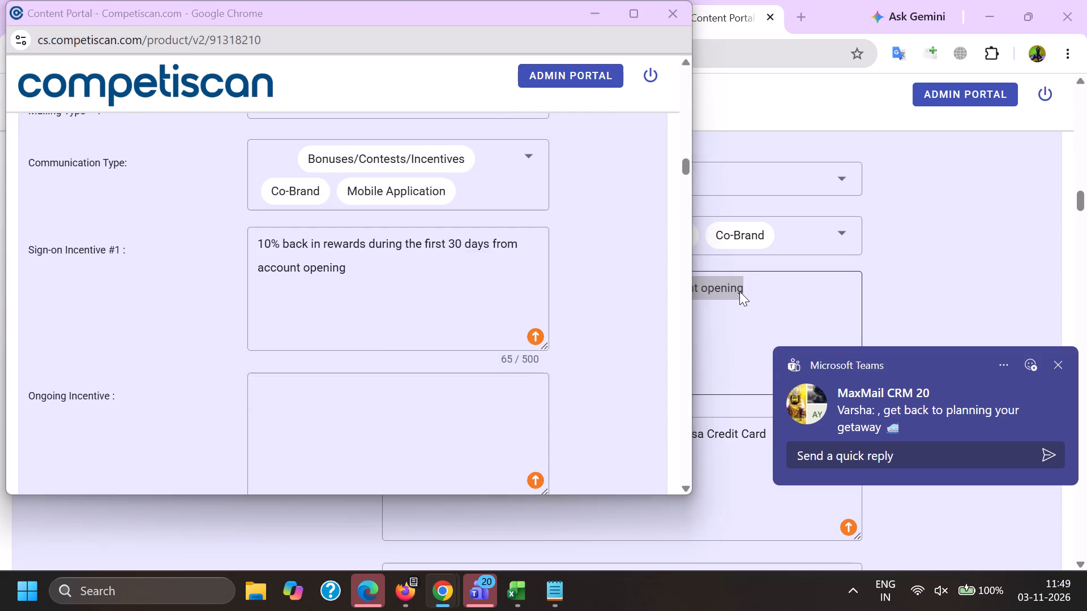
{"action": "triple_click", "coordinate": [743, 351]}
{"action": "left_click", "coordinate": [743, 351]}
{"action": "key", "text": "ctrl+c"}
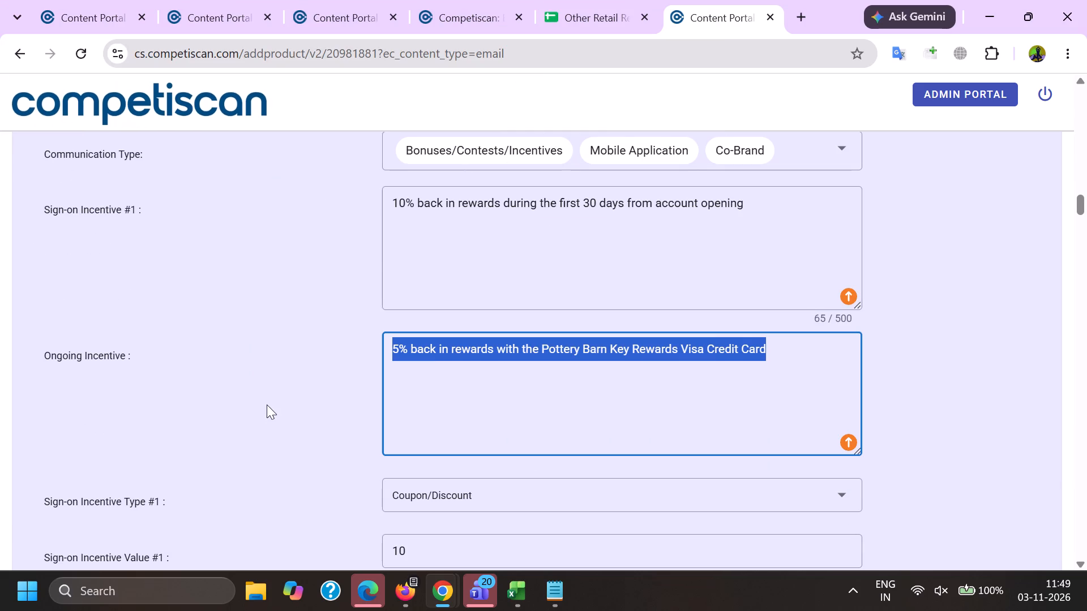
{"action": "key", "text": "alt+Tab"}
{"action": "key", "text": "ctrl+v"}
{"action": "key", "text": "ctrl+g"}
Set Sign-on Incentive Type #1 to Coupon/Discount and Sign-on Incentive Value #1 to 10.00.
{"action": "scroll", "coordinate": [276, 299], "scroll_direction": "down", "scroll_amount": 3}
{"action": "left_click", "coordinate": [288, 293]}
{"action": "scroll", "coordinate": [288, 291], "scroll_direction": "down", "scroll_amount": 6}
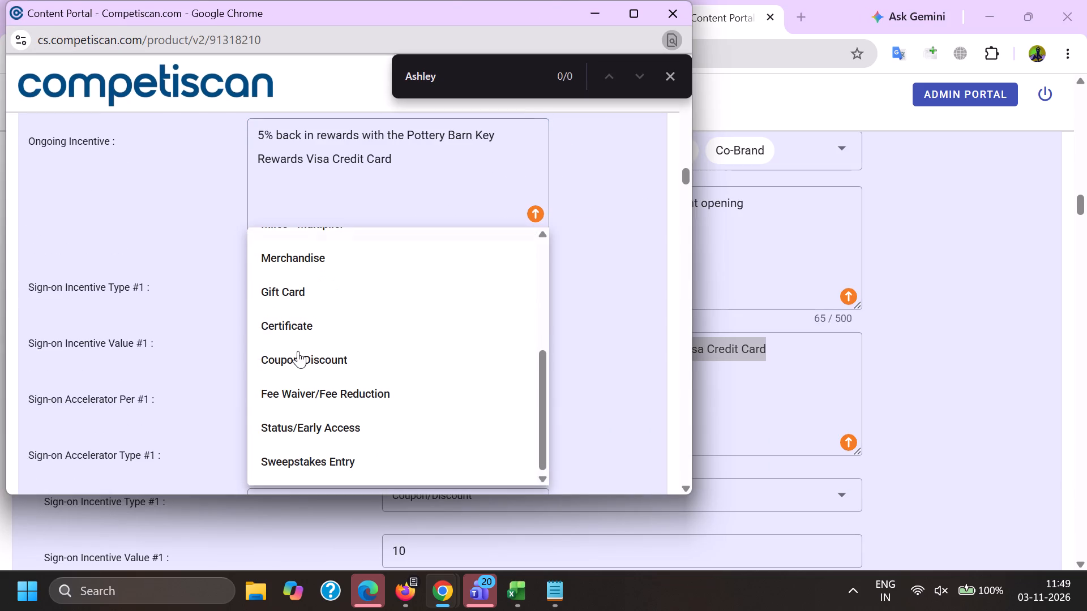
{"action": "left_click", "coordinate": [302, 356]}
{"action": "left_click", "coordinate": [204, 351]}
{"action": "left_click", "coordinate": [276, 322]}
{"action": "key", "text": "1"}
{"action": "key", "text": "0"}
{"action": "type", "text": ".0"}
{"action": "key", "text": "0"}
Set Sign-on Max award #1 to 10.00 and the Sign-on Incentive Window #1 to 1 month.
{"action": "key", "text": "Tab"}
{"action": "key", "text": "Tab"}
{"action": "key", "text": "Tab"}
{"action": "key", "text": "1"}
{"action": "key", "text": "0"}
{"action": "type", "text": ".0"}
{"action": "key", "text": "0"}
{"action": "key", "text": "Tab"}
{"action": "key", "text": "Tab"}
{"action": "key", "text": "Tab"}
{"action": "key", "text": "1"}
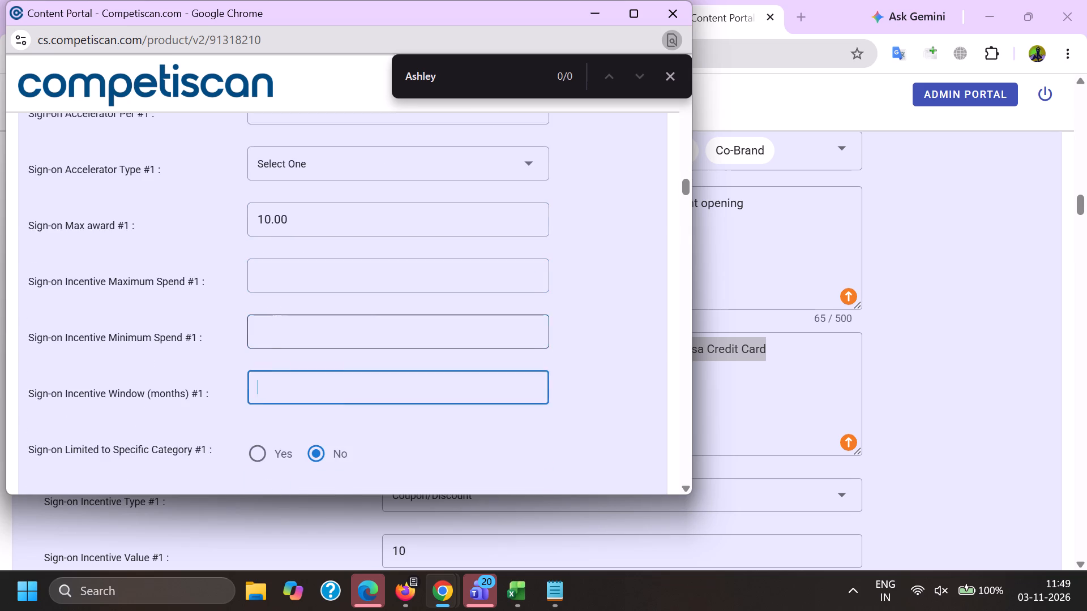
Complete the Mortgage & Loan pricing details, setting the Upper APR to 36 and the Lower APR to 0.
{"action": "scroll", "coordinate": [278, 329], "scroll_direction": "down", "scroll_amount": 3}
{"action": "left_click", "coordinate": [258, 261]}
{"action": "scroll", "coordinate": [258, 257], "scroll_direction": "down", "scroll_amount": 20}
{"action": "scroll", "coordinate": [258, 257], "scroll_direction": "down", "scroll_amount": 1}
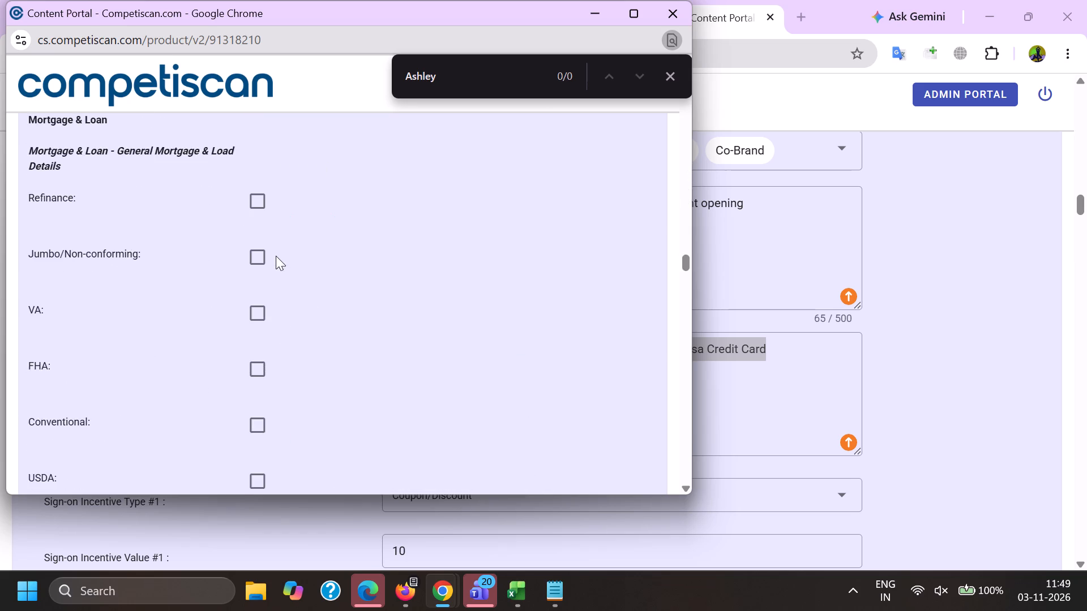
{"action": "scroll", "coordinate": [276, 259], "scroll_direction": "down", "scroll_amount": 4}
{"action": "left_click", "coordinate": [289, 244]}
{"action": "left_click", "coordinate": [309, 322]}
{"action": "left_click", "coordinate": [203, 327]}
{"action": "scroll", "coordinate": [288, 277], "scroll_direction": "down", "scroll_amount": 5}
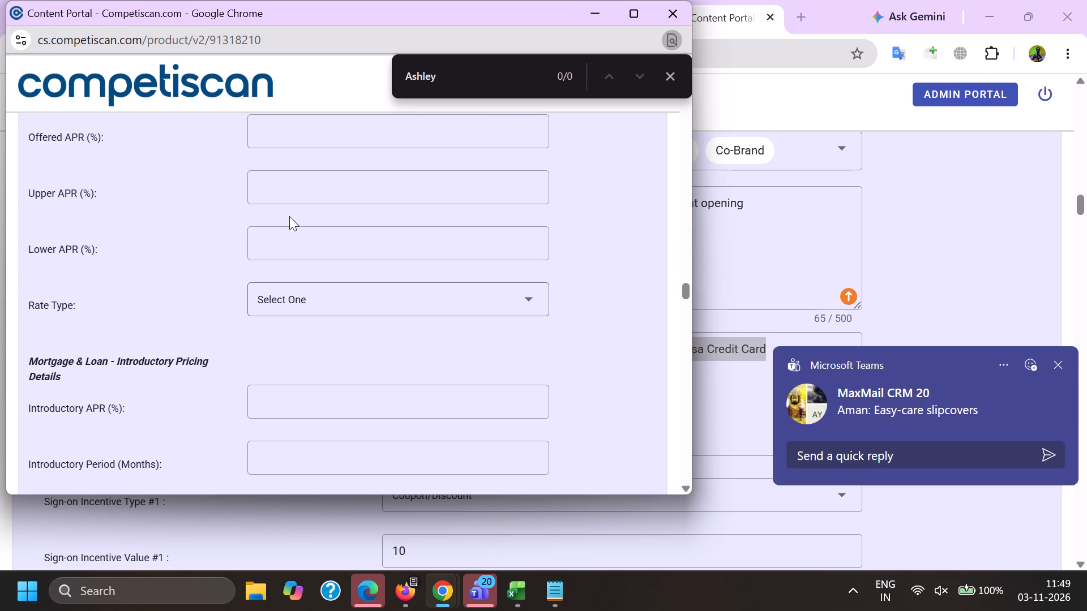
{"action": "left_click", "coordinate": [284, 192]}
{"action": "key", "text": "3"}
{"action": "key", "text": "3"}
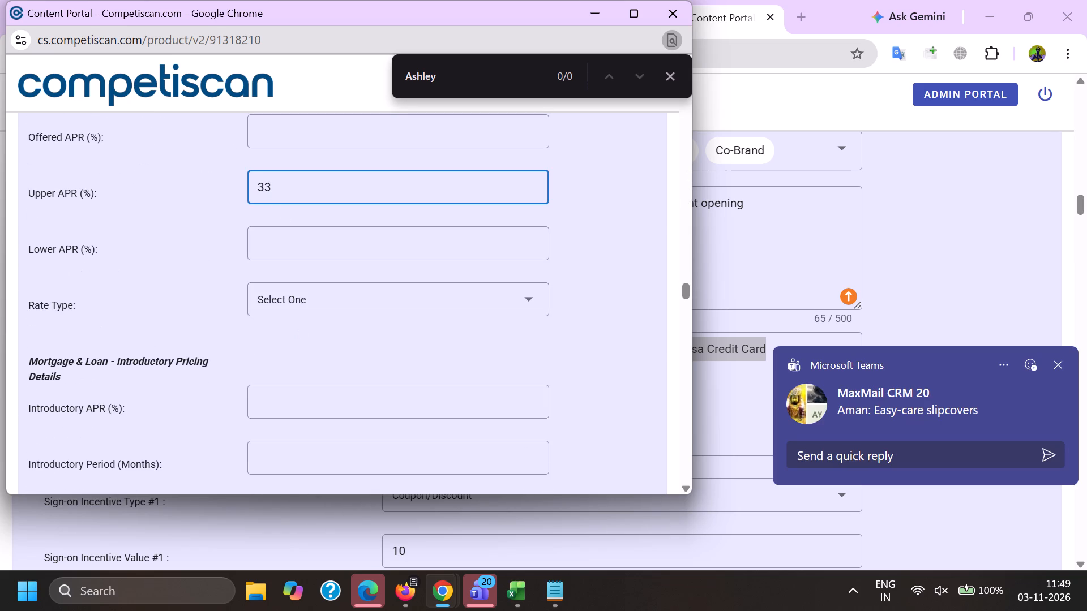
{"action": "key", "text": "BackSpace"}
{"action": "key", "text": "6"}
{"action": "key", "text": "Tab"}
{"action": "key", "text": "0"}
Set the payment card Application Type to Invitation to Apply and the Card Network to Visa.
{"action": "scroll", "coordinate": [283, 194], "scroll_direction": "down", "scroll_amount": 3}
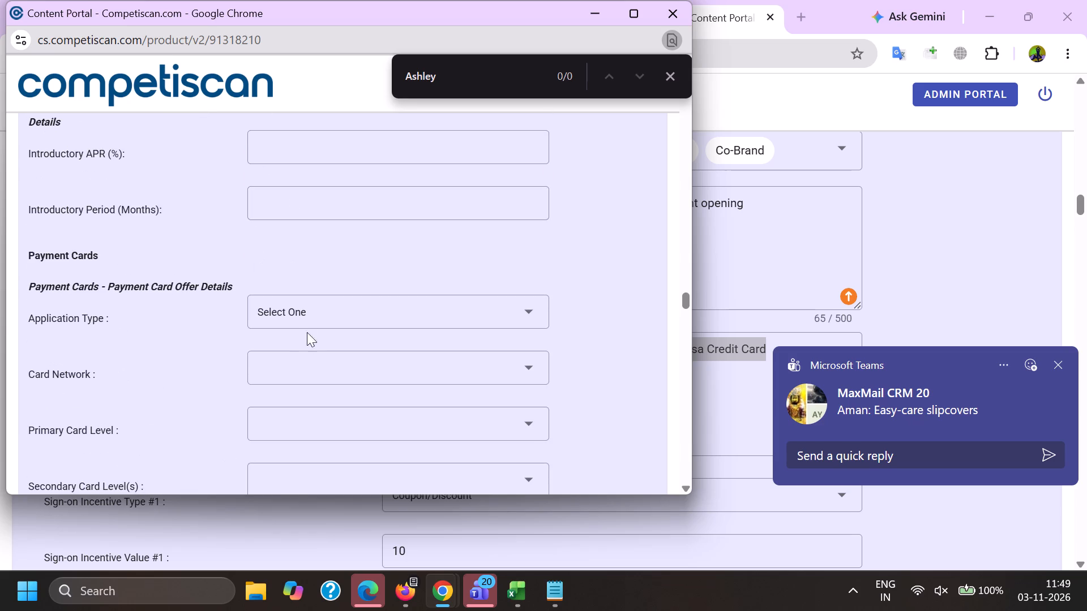
{"action": "left_click", "coordinate": [294, 313]}
{"action": "scroll", "coordinate": [320, 191], "scroll_direction": "down", "scroll_amount": 1}
{"action": "left_click", "coordinate": [311, 303]}
{"action": "left_click_drag", "start_coordinate": [217, 289], "coordinate": [225, 290]}
{"action": "left_click", "coordinate": [331, 278]}
{"action": "scroll", "coordinate": [324, 210], "scroll_direction": "down", "scroll_amount": 1}
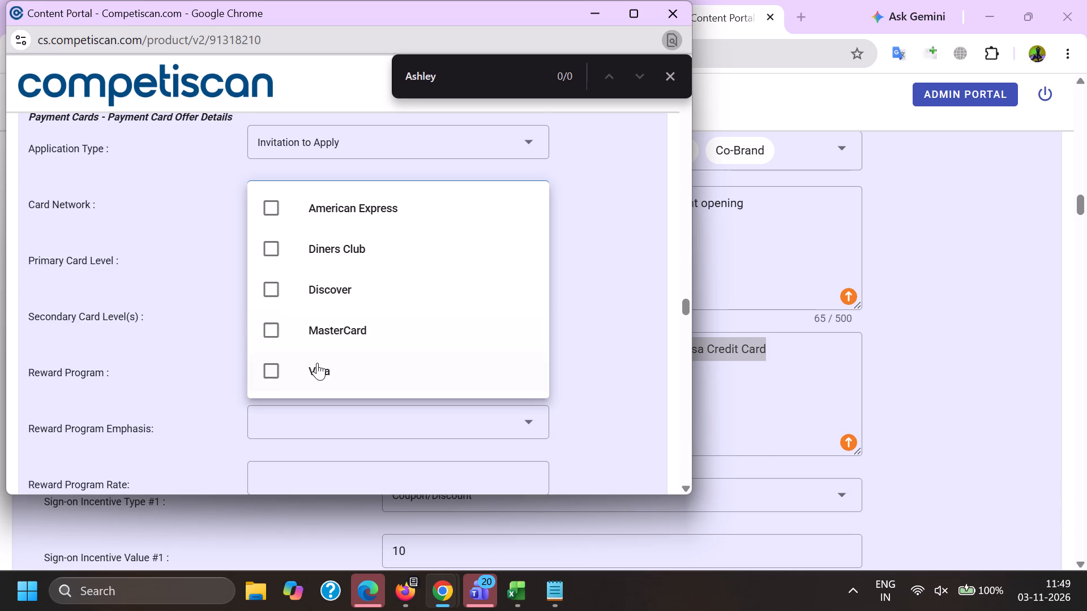
{"action": "left_click", "coordinate": [316, 362]}
{"action": "left_click_drag", "start_coordinate": [149, 329], "coordinate": [160, 325]}
Set the Primary Card Level to Visa Signature and mark Reward Program as Yes.
{"action": "left_click", "coordinate": [269, 253]}
{"action": "scroll", "coordinate": [250, 411], "scroll_direction": "down", "scroll_amount": 5}
{"action": "left_click", "coordinate": [335, 432]}
{"action": "left_click", "coordinate": [163, 415]}
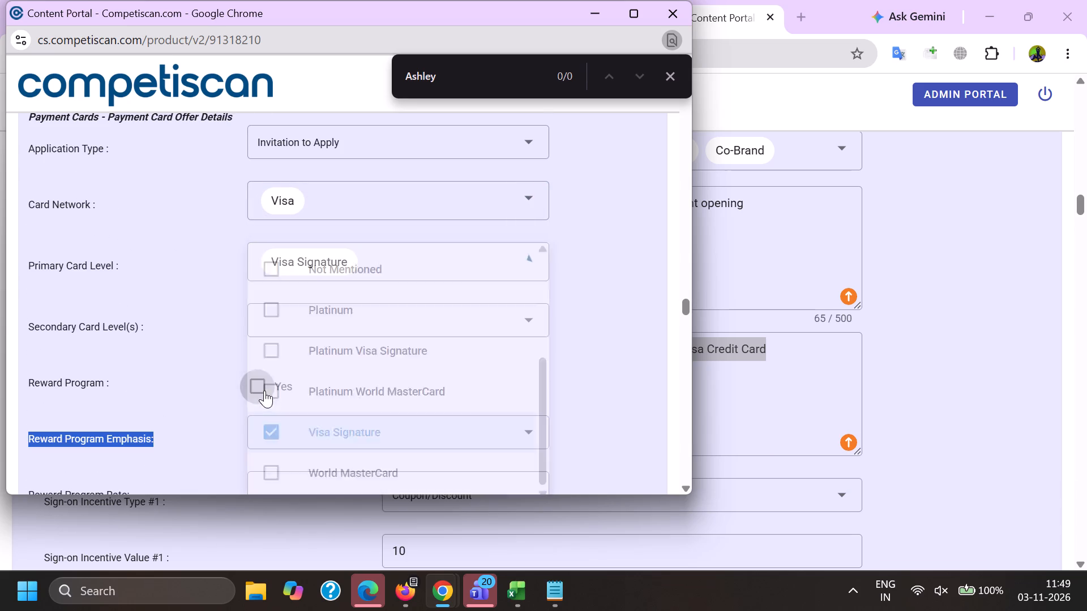
{"action": "left_click", "coordinate": [264, 390]}
{"action": "double_click", "coordinate": [165, 409]}
Mark Credit Card Mentioned in the Retail credit section and submit the product record.
{"action": "key", "text": "End"}
{"action": "left_click", "coordinate": [262, 224]}
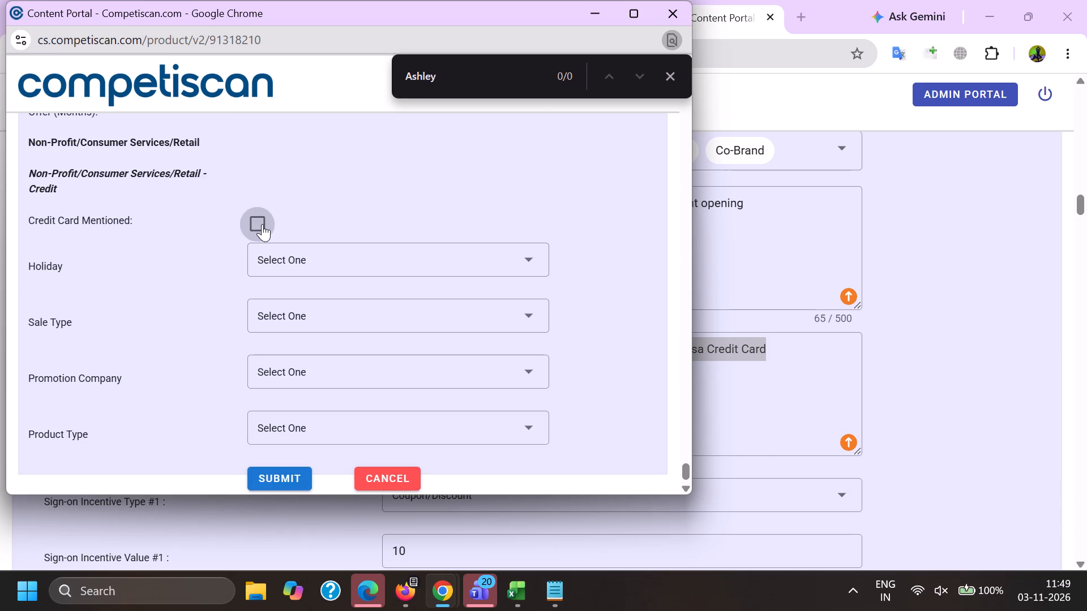
{"action": "left_click", "coordinate": [290, 478]}
Copy the subject "FREE design help, wherever you need it" from the email list in Firefox.
{"action": "left_click", "coordinate": [413, 584]}
{"action": "left_click", "coordinate": [280, 533]}
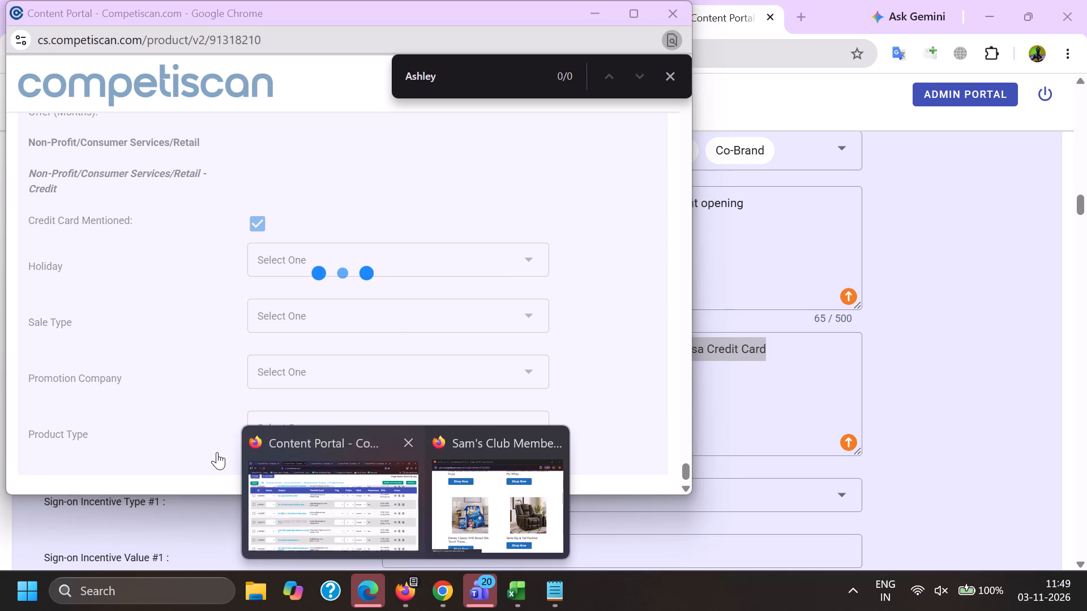
{"action": "left_click_drag", "start_coordinate": [215, 439], "coordinate": [249, 458]}
{"action": "key", "text": "ctrl+shift+c"}
{"action": "key", "text": "ctrl+c"}
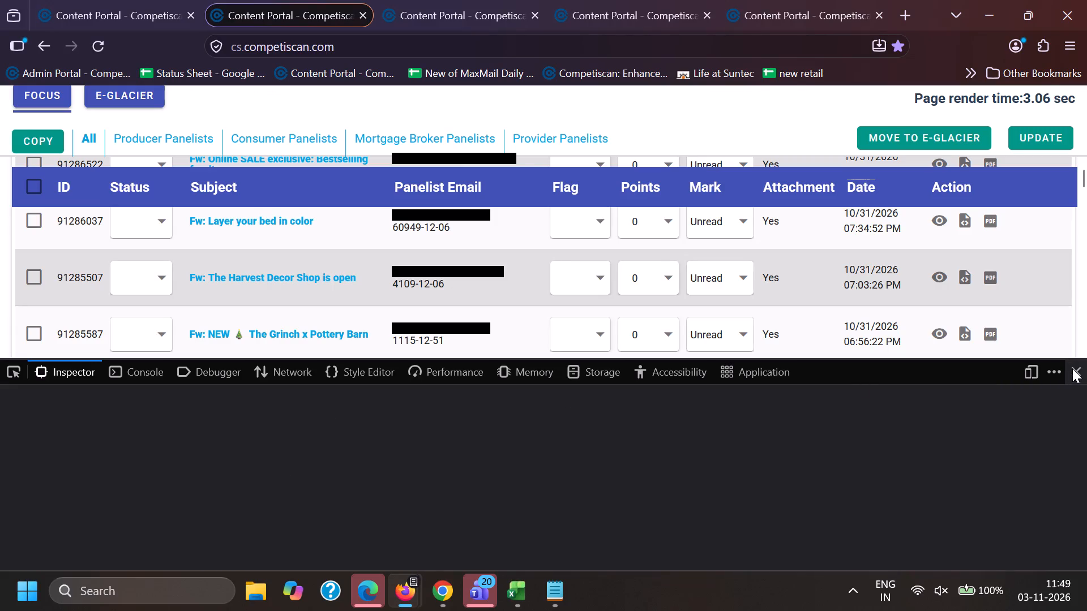
{"action": "left_click", "coordinate": [1072, 368]}
{"action": "key", "text": "ctrl+c"}
{"action": "key", "text": "ctrl+c"}
Return to Chrome and save and send the edited "Ships free! Ornaments, stockings & more" email.
{"action": "left_click", "coordinate": [432, 607]}
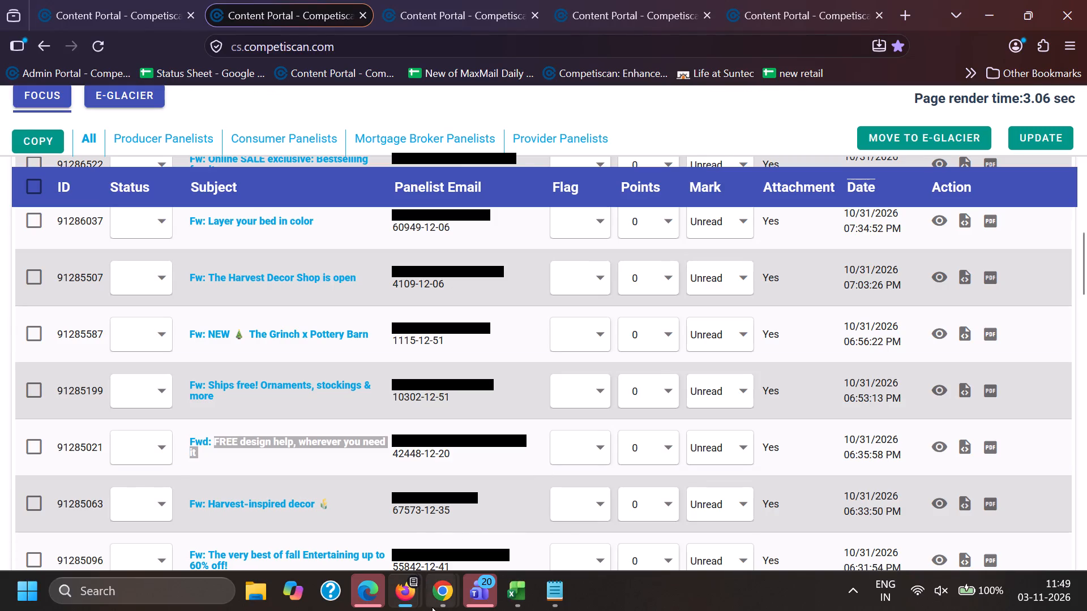
{"action": "left_click", "coordinate": [246, 509]}
{"action": "left_click", "coordinate": [224, 0]}
{"action": "scroll", "coordinate": [225, 356], "scroll_direction": "down", "scroll_amount": 5}
{"action": "left_click", "coordinate": [122, 0]}
{"action": "scroll", "coordinate": [196, 345], "scroll_direction": "down", "scroll_amount": 6}
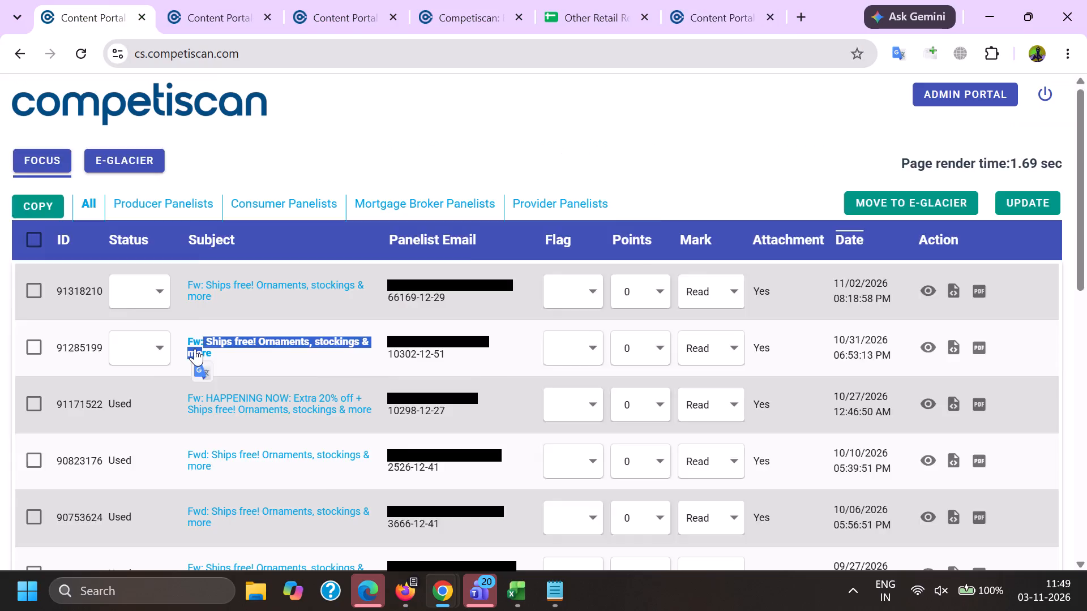
{"action": "left_click", "coordinate": [317, 0]}
{"action": "scroll", "coordinate": [0, 231], "scroll_direction": "down", "scroll_amount": 13}
{"action": "scroll", "coordinate": [0, 479], "scroll_direction": "down", "scroll_amount": 3}
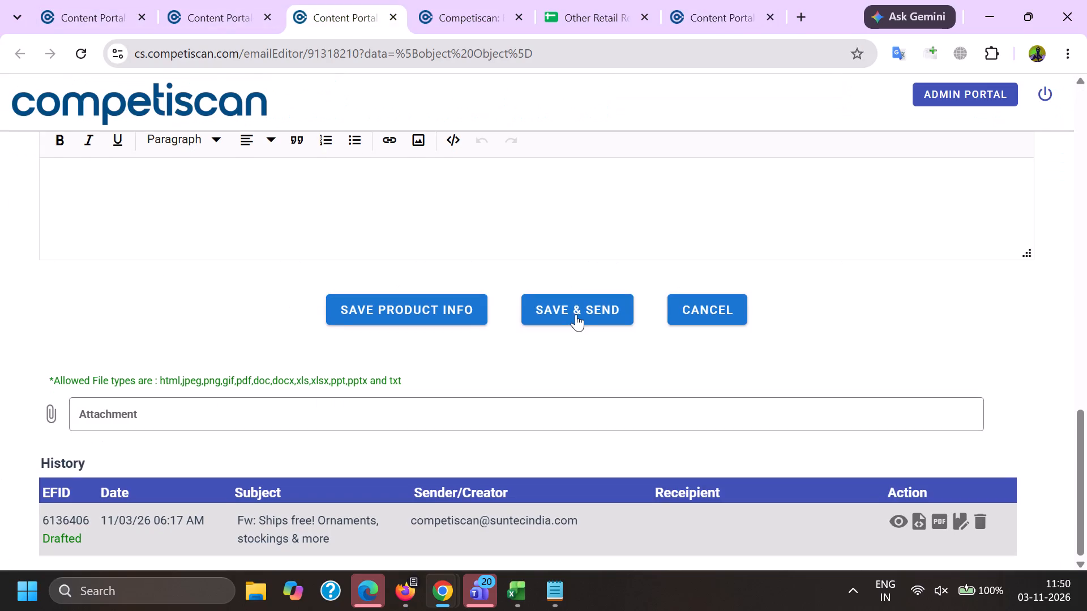
{"action": "left_click", "coordinate": [576, 311]}
{"action": "left_click_drag", "start_coordinate": [571, 344], "coordinate": [568, 349]}
Search the email list by subject for the quoted phrase "FREE design help, wherever you need it".
{"action": "left_click", "coordinate": [61, 0]}
{"action": "scroll", "coordinate": [220, 435], "scroll_direction": "down", "scroll_amount": 4}
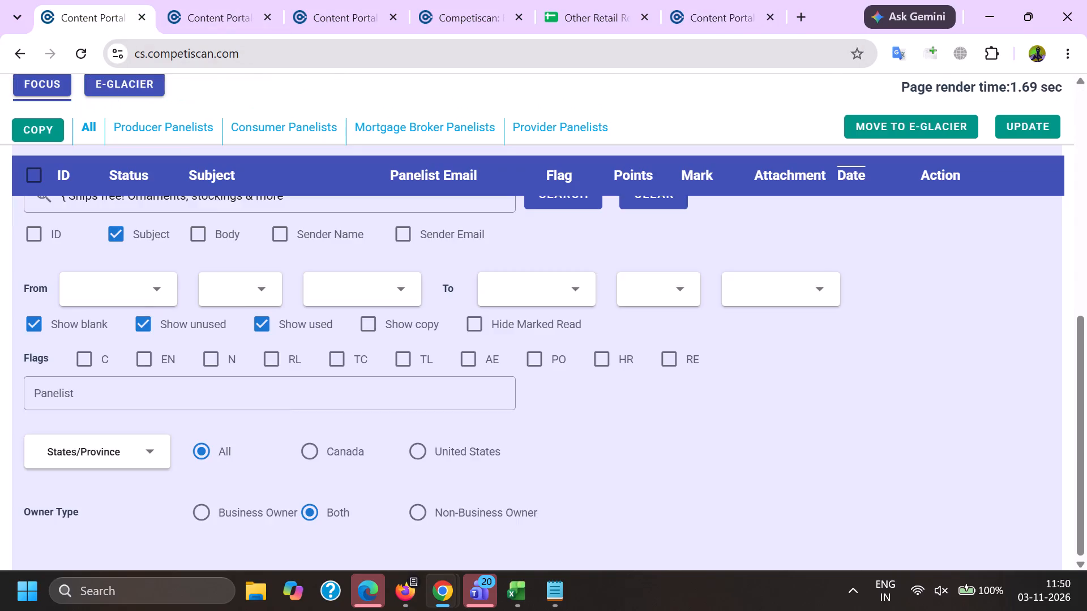
{"action": "scroll", "coordinate": [276, 458], "scroll_direction": "up", "scroll_amount": 1}
{"action": "left_click_drag", "start_coordinate": [340, 269], "coordinate": [1, 346]}
{"action": "key", "text": "BackSpace"}
{"action": "key", "text": "shift+quotedbl"}
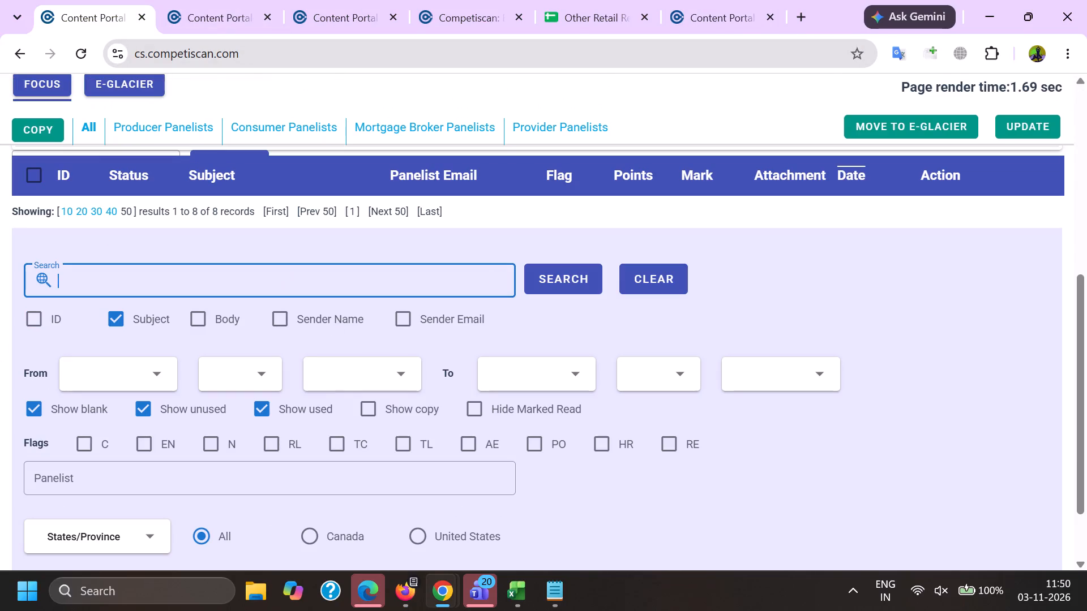
{"action": "key", "text": "ctrl+v"}
{"action": "key", "text": "shift+quotedbl"}
{"action": "key", "text": "Return"}
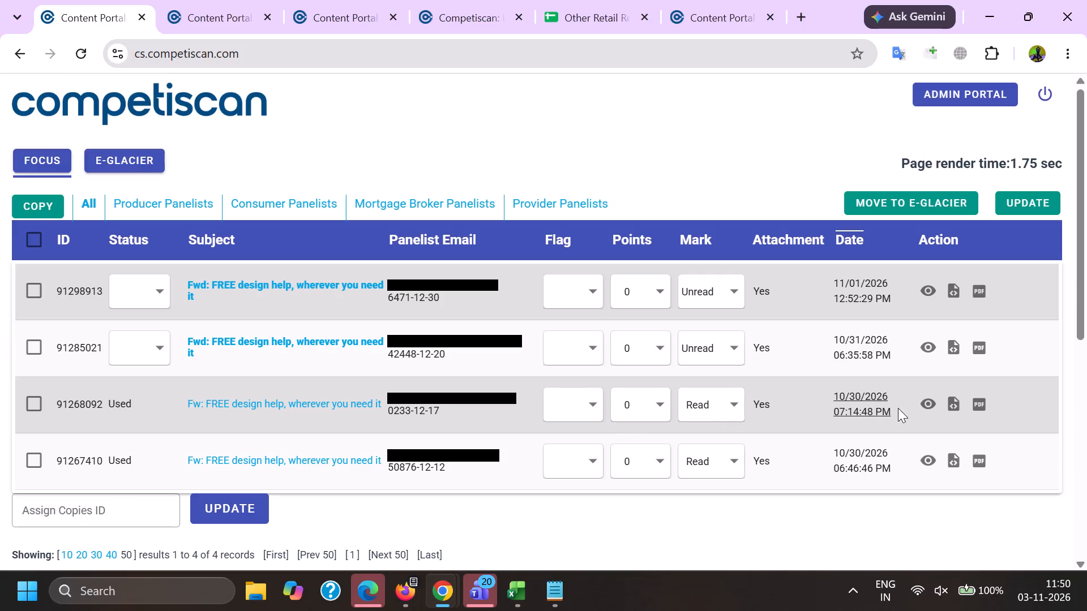
Preview the unused "FREE design help, wherever you need it" emails and examine their content.
{"action": "left_click", "coordinate": [922, 343]}
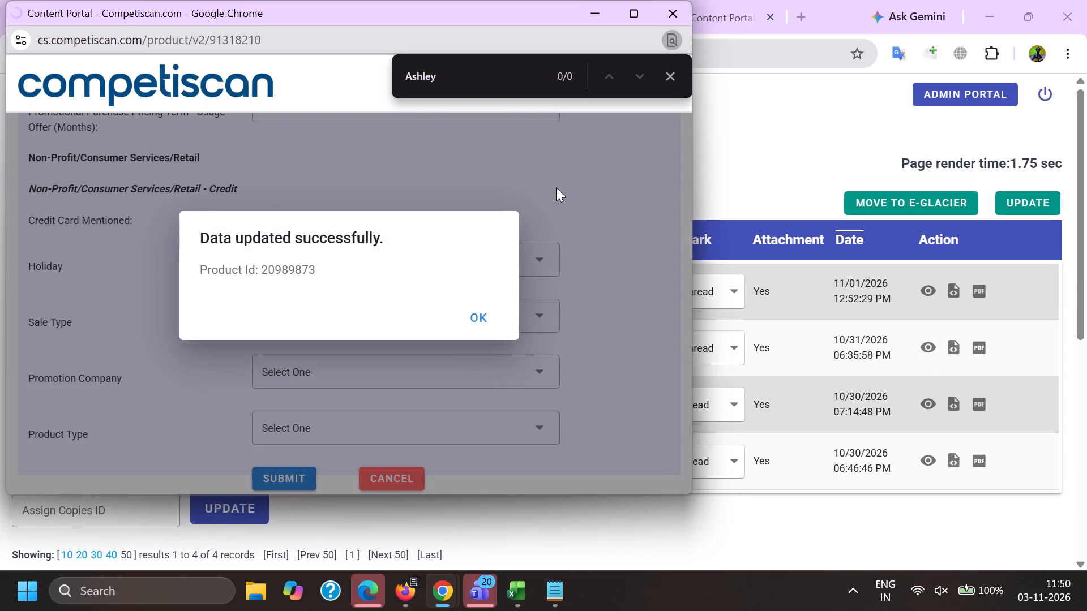
{"action": "left_click_drag", "start_coordinate": [686, 84], "coordinate": [673, 307]}
{"action": "key", "text": "alt+Tab"}
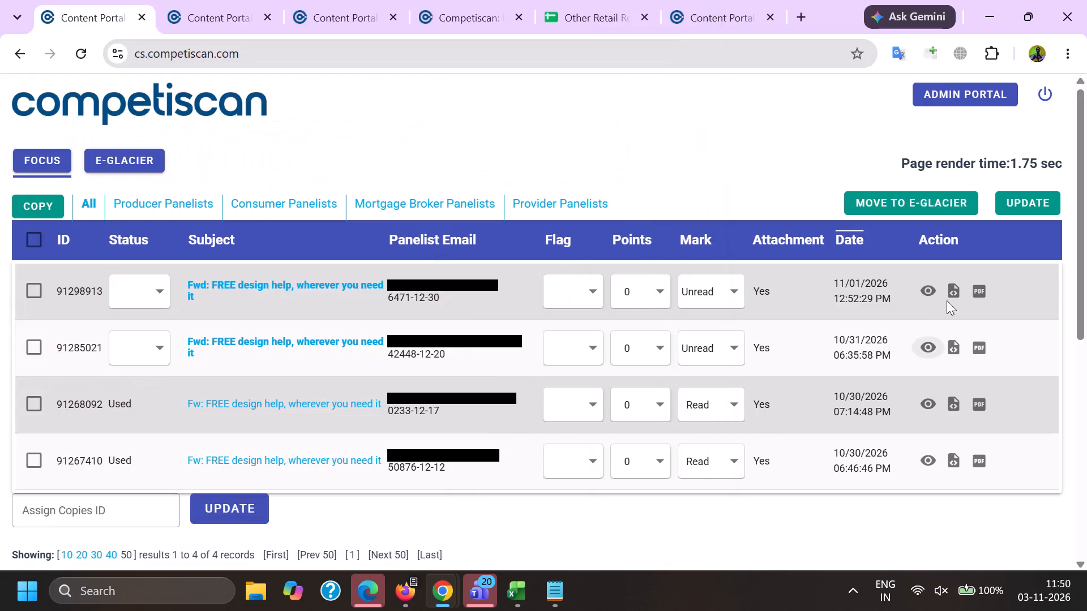
{"action": "left_click", "coordinate": [931, 292]}
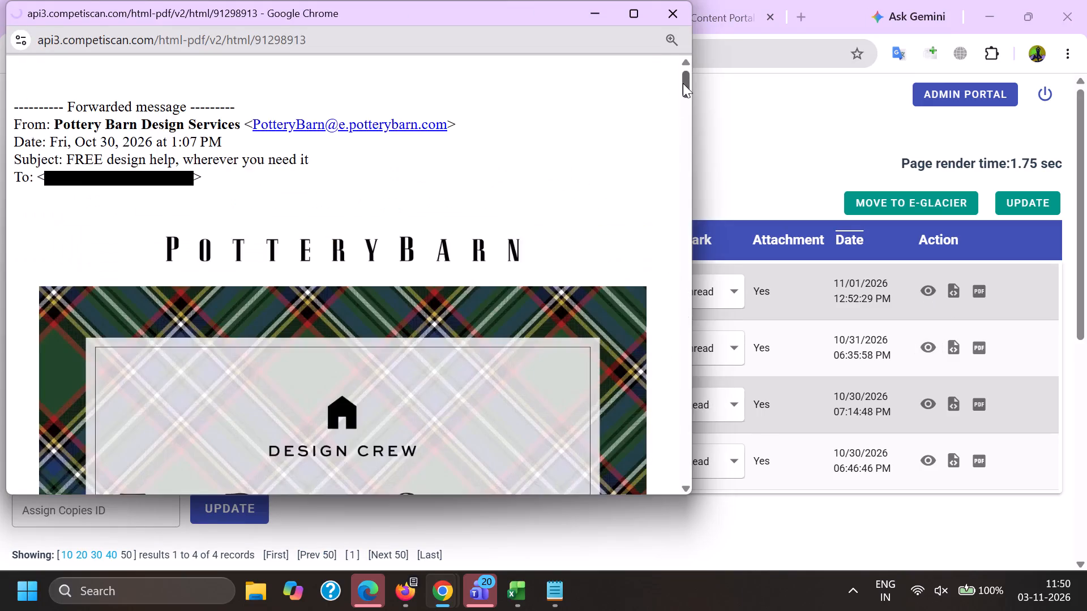
{"action": "left_click_drag", "start_coordinate": [683, 83], "coordinate": [688, 304]}
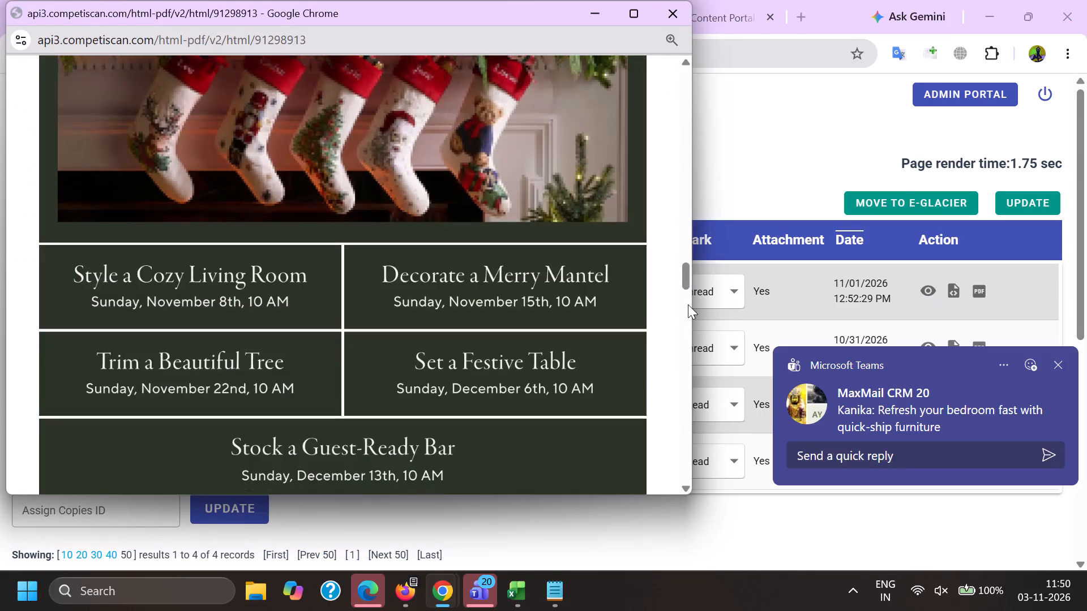
{"action": "left_click_drag", "start_coordinate": [688, 304], "coordinate": [687, 335]}
{"action": "key", "text": "alt+Tab"}
Switch to Firefox and copy the subject "Harvest-inspired decor" with its emoji from the email list.
{"action": "left_click", "coordinate": [397, 606]}
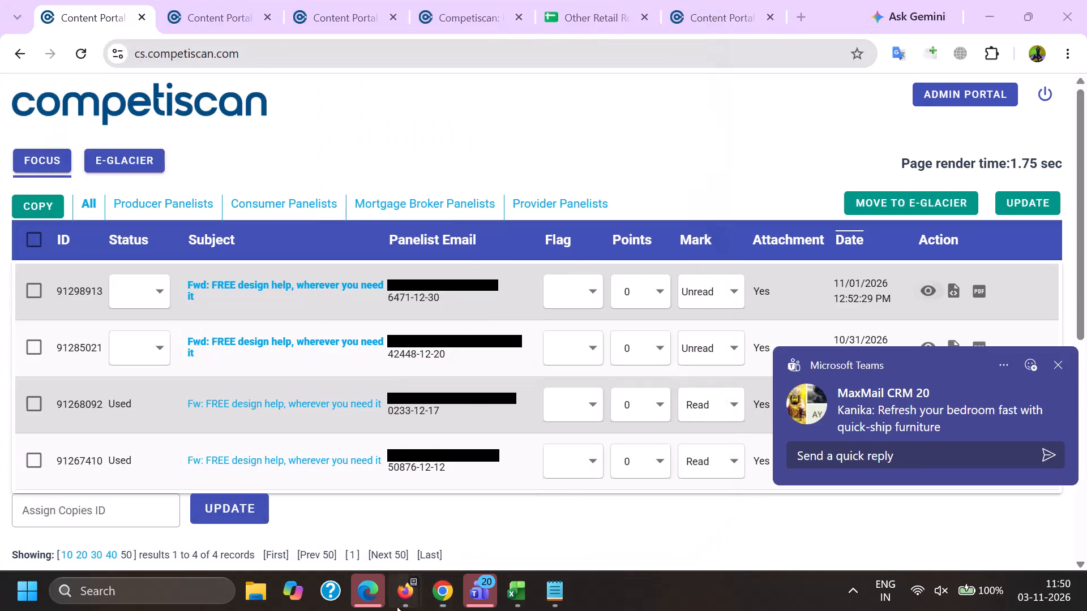
{"action": "left_click", "coordinate": [288, 513]}
{"action": "scroll", "coordinate": [267, 391], "scroll_direction": "down", "scroll_amount": 1}
{"action": "left_click_drag", "start_coordinate": [209, 413], "coordinate": [462, 436]}
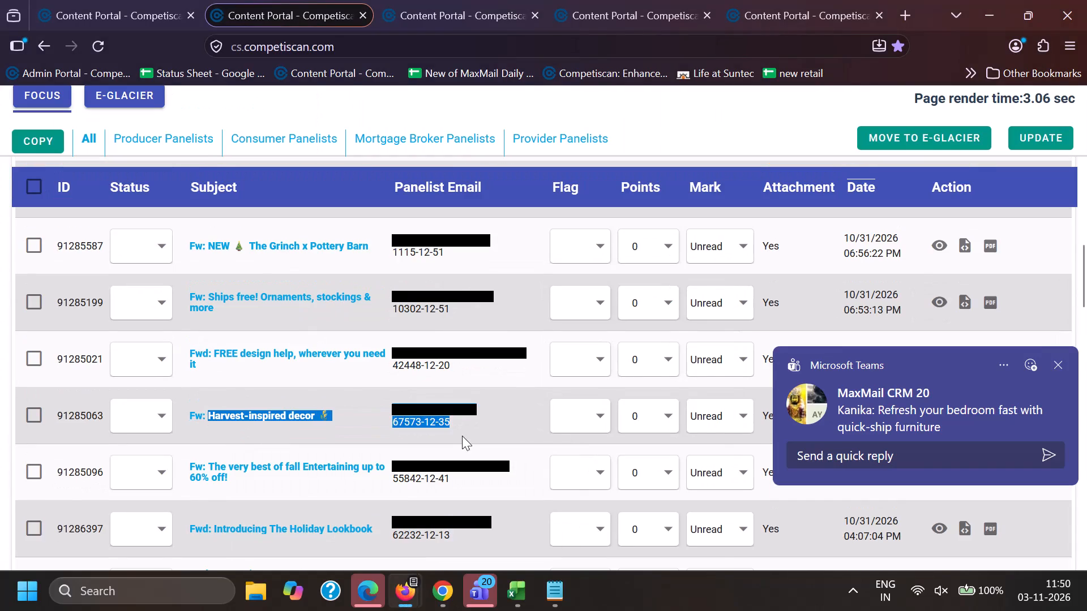
{"action": "left_click_drag", "start_coordinate": [462, 436], "coordinate": [368, 423]}
{"action": "key", "text": "ctrl+c"}
Return to Chrome and search the email list by subject for the quoted phrase "Harvest-inspired decor" including its emoji.
{"action": "key", "text": "alt+Tab"}
{"action": "scroll", "coordinate": [307, 369], "scroll_direction": "down", "scroll_amount": 1}
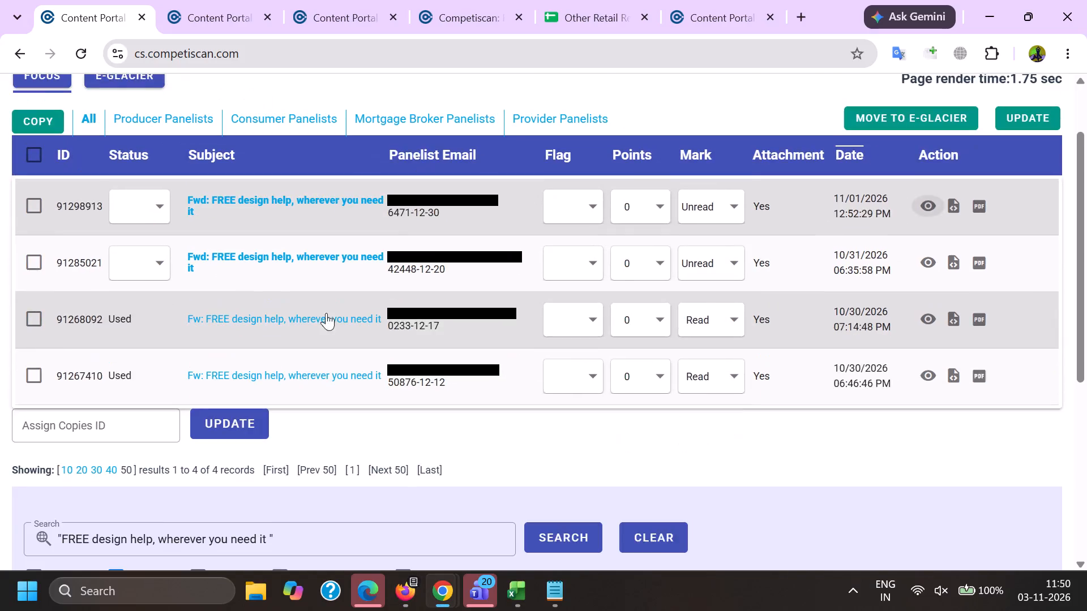
{"action": "scroll", "coordinate": [311, 349], "scroll_direction": "down", "scroll_amount": 2}
{"action": "left_click_drag", "start_coordinate": [352, 359], "coordinate": [14, 377]}
{"action": "key", "text": "BackSpace"}
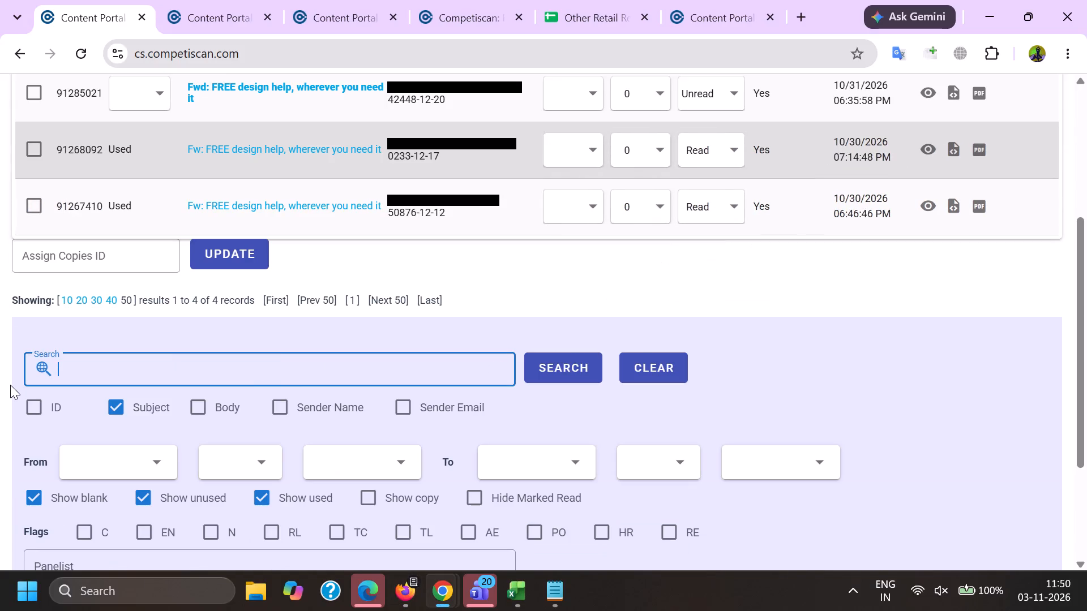
{"action": "key", "text": "shift+quotedbl"}
{"action": "key", "text": "ctrl+v"}
{"action": "key", "text": "shift+quotedbl"}
{"action": "key", "text": "Return"}
Copy the subject "The very best of fall Entertaining up to 60% off!" from the email list in Firefox.
{"action": "key", "text": "alt+Tab"}
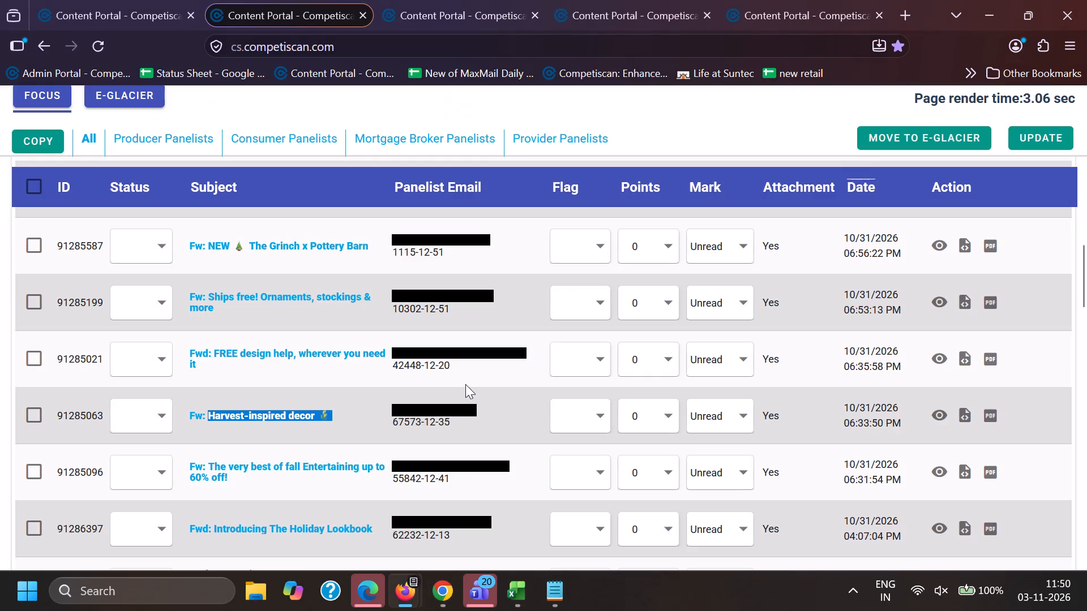
{"action": "left_click_drag", "start_coordinate": [207, 451], "coordinate": [251, 503]}
{"action": "left_click", "coordinate": [248, 492], "text": "shift"}
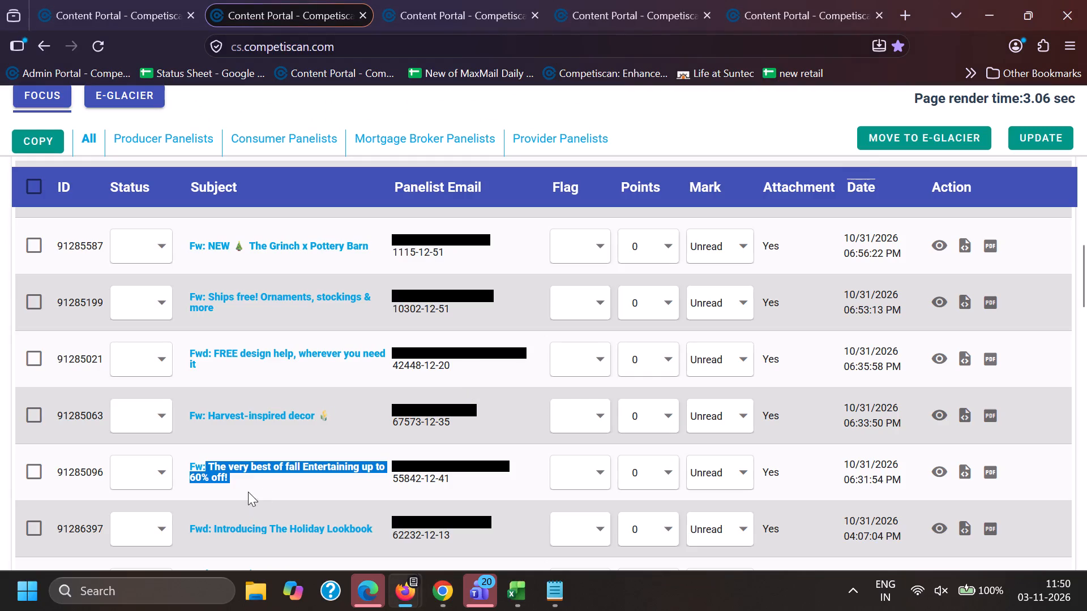
{"action": "key", "text": "ctrl+c"}
{"action": "key", "text": "ctrl+c"}
Back in Chrome, preview the unused "Harvest-inspired decor" email 91285063 and the used email 91080744 to compare their content.
{"action": "key", "text": "alt+Tab"}
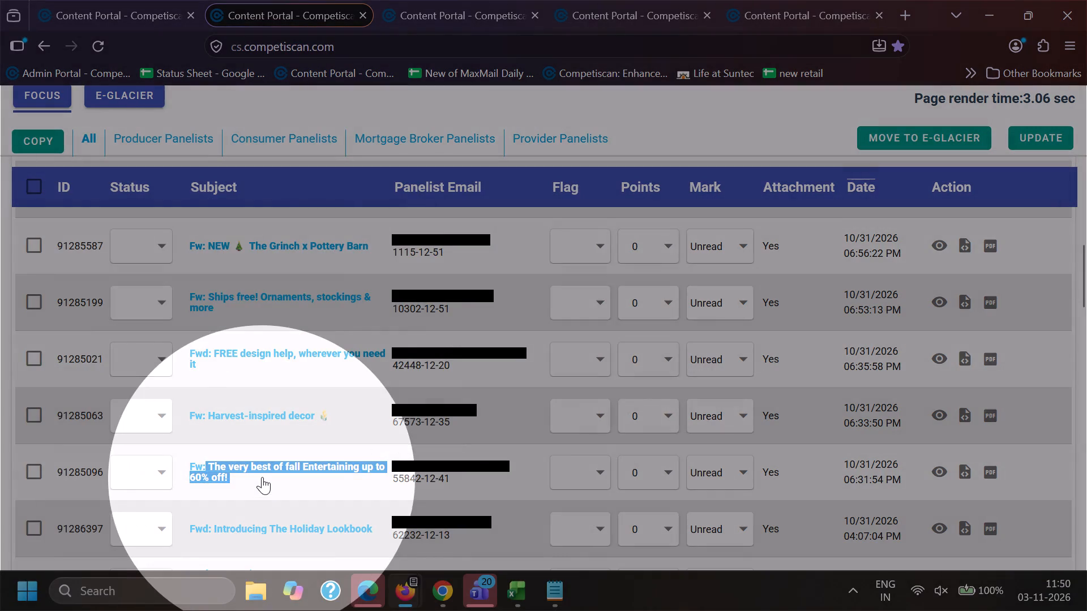
{"action": "left_click", "coordinate": [939, 290]}
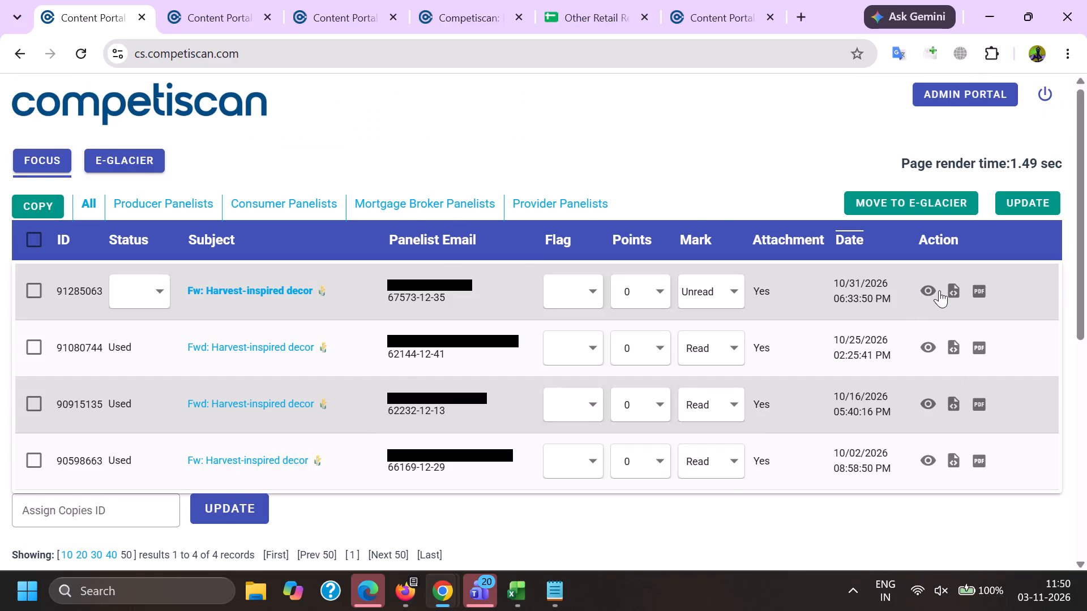
{"action": "left_click_drag", "start_coordinate": [685, 83], "coordinate": [650, 328]}
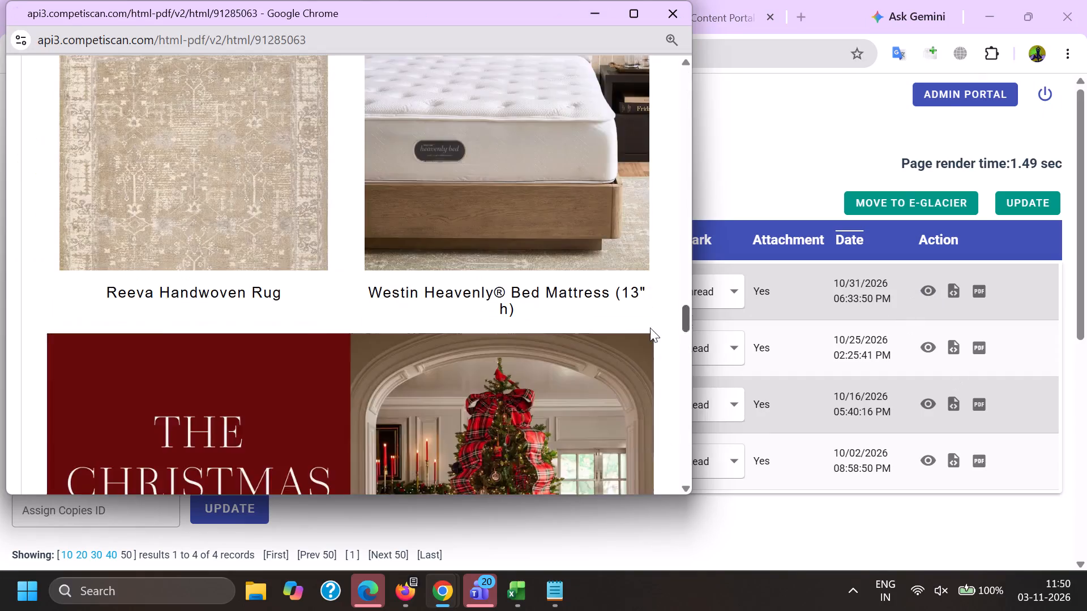
{"action": "left_click_drag", "start_coordinate": [650, 328], "coordinate": [666, 88]}
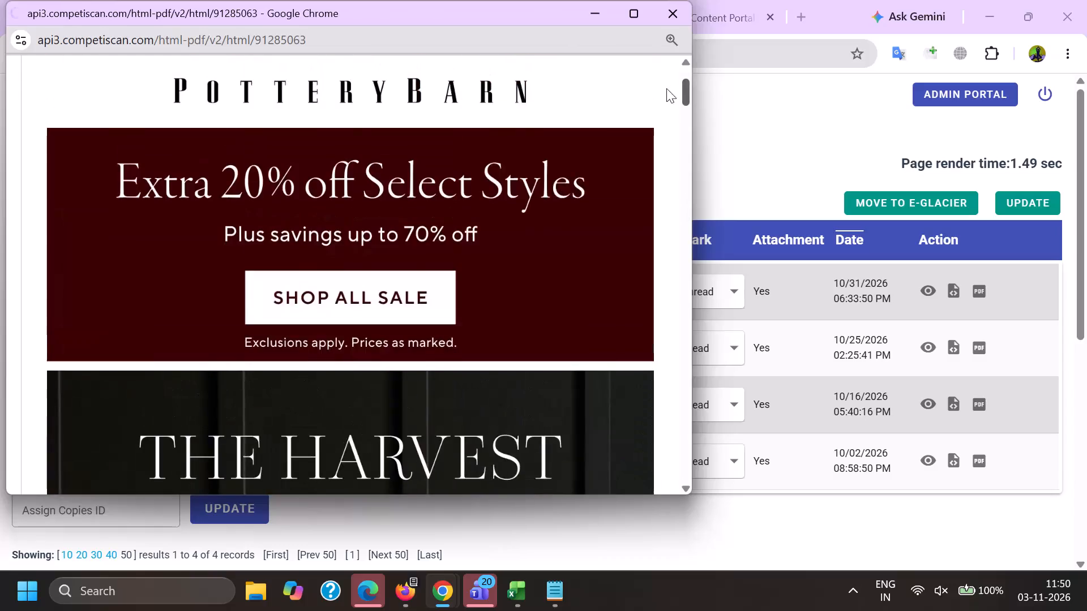
{"action": "left_click_drag", "start_coordinate": [666, 88], "coordinate": [666, 91]}
{"action": "scroll", "coordinate": [598, 261], "scroll_direction": "down", "scroll_amount": 4}
{"action": "key", "text": "alt+Tab"}
{"action": "left_click", "coordinate": [926, 348]}
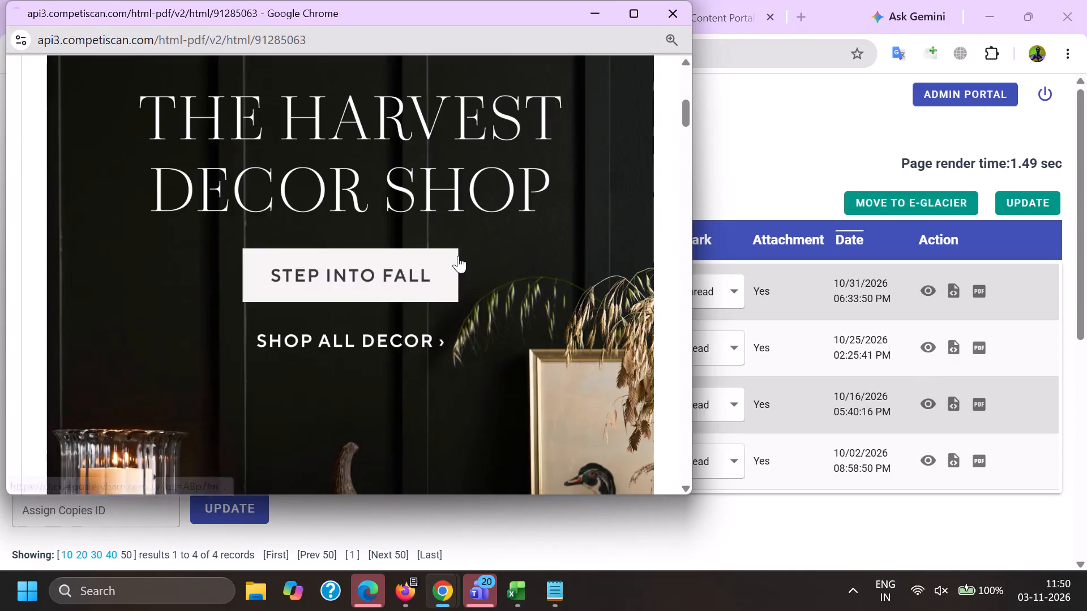
{"action": "scroll", "coordinate": [458, 256], "scroll_direction": "down", "scroll_amount": 20}
{"action": "scroll", "coordinate": [458, 256], "scroll_direction": "down", "scroll_amount": 11}
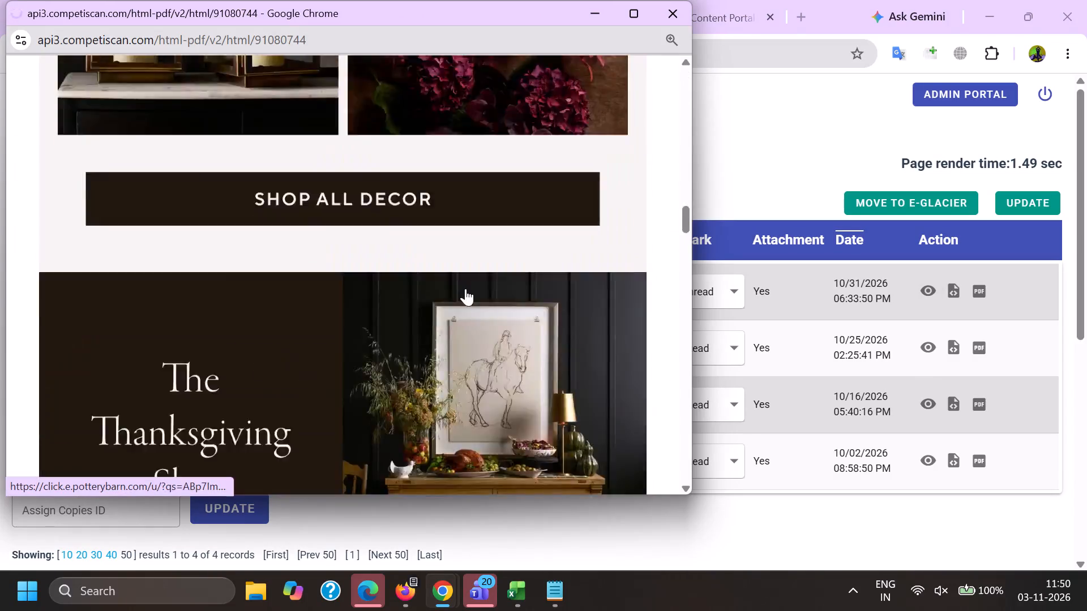
{"action": "scroll", "coordinate": [465, 289], "scroll_direction": "down", "scroll_amount": 17}
Search the email list by subject for the quoted phrase "The very best of fall Entertaining up to 60% off!".
{"action": "key", "text": "alt+Tab"}
{"action": "scroll", "coordinate": [306, 397], "scroll_direction": "down", "scroll_amount": 5}
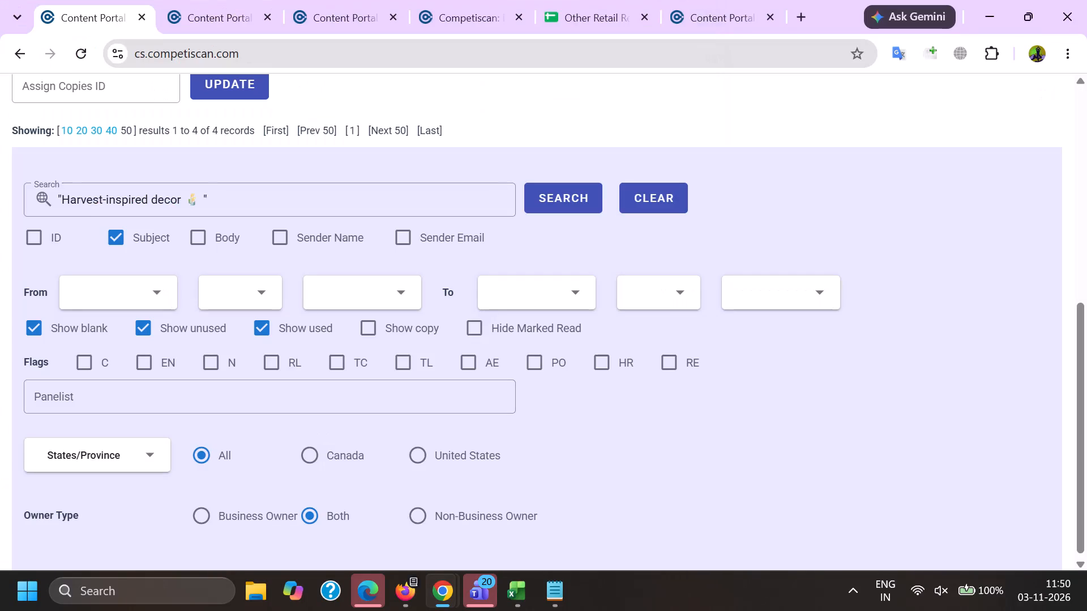
{"action": "left_click_drag", "start_coordinate": [391, 197], "coordinate": [0, 186]}
{"action": "key", "text": "BackSpace"}
{"action": "type", "text": "\"|"}
{"action": "key", "text": "ctrl+v"}
{"action": "key", "text": "shift+quotedbl"}
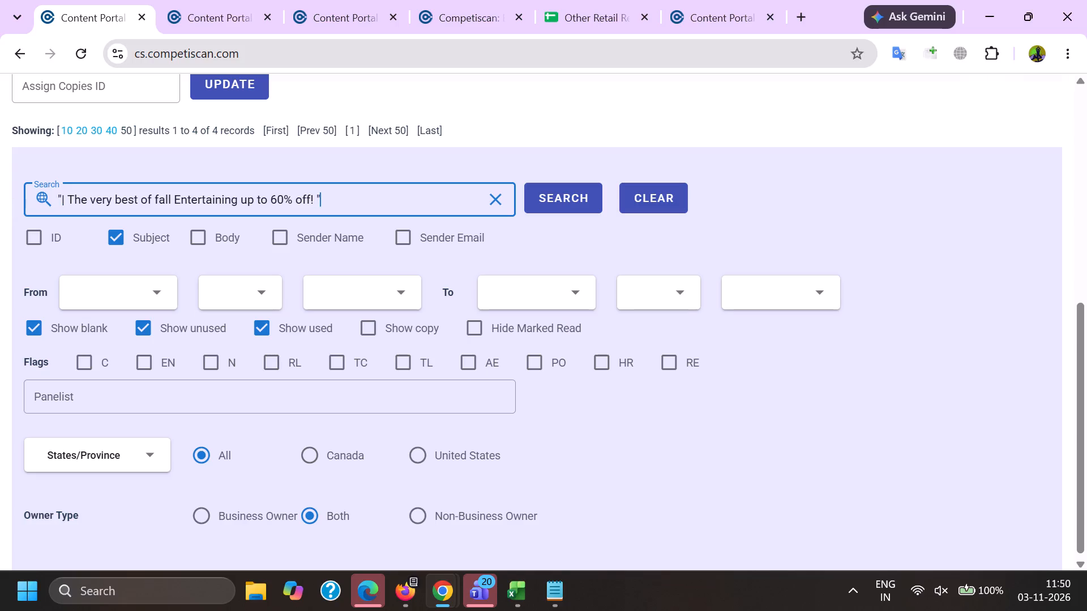
{"action": "key", "text": "Return"}
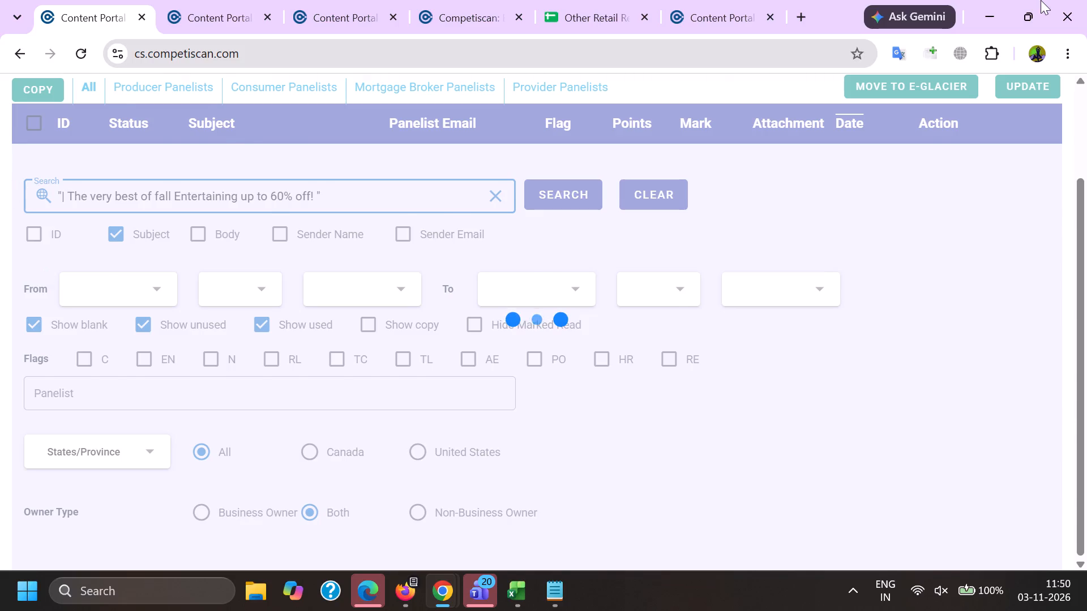
{"action": "scroll", "coordinate": [683, 53], "scroll_direction": "down", "scroll_amount": 2}
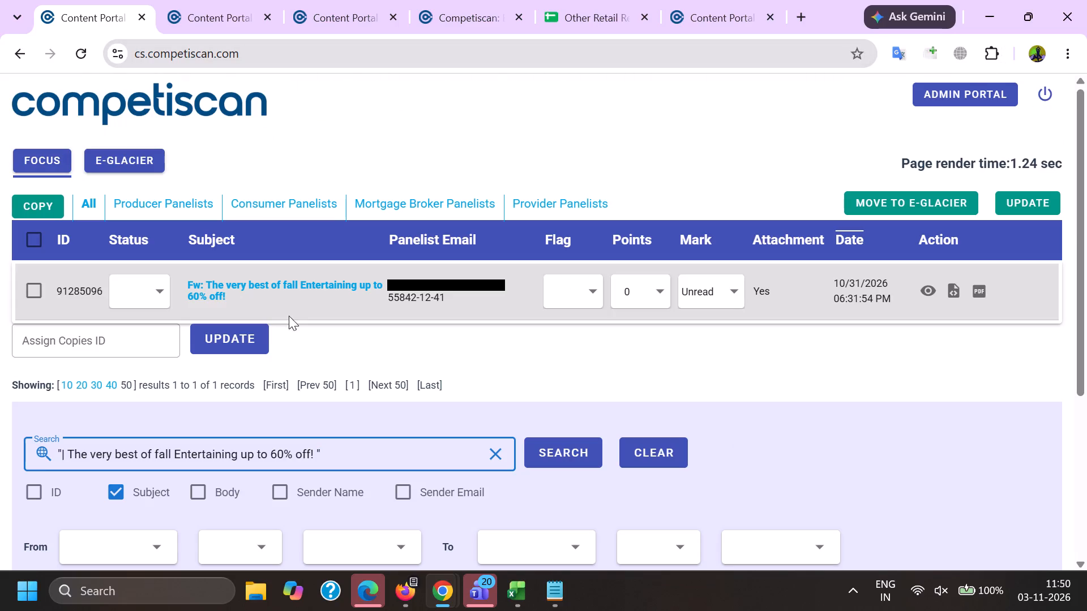
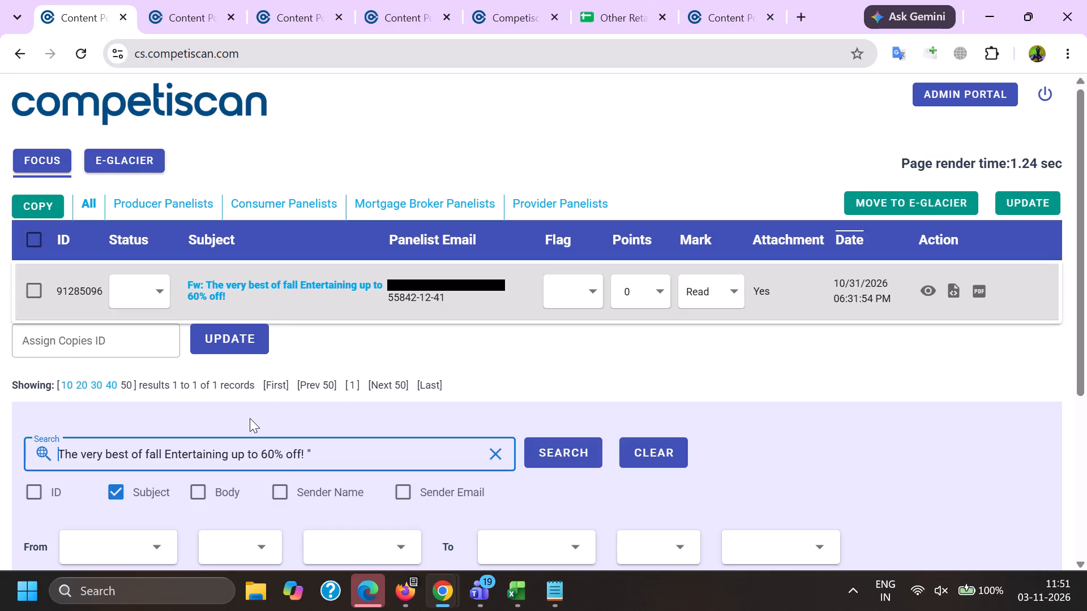
Add the missing opening quotation mark to the "The very best of fall Entertaining up to 60% off!" subject phrase and rerun the search.
{"action": "key", "text": "shift+quotedbl"}
{"action": "key", "text": "Return"}
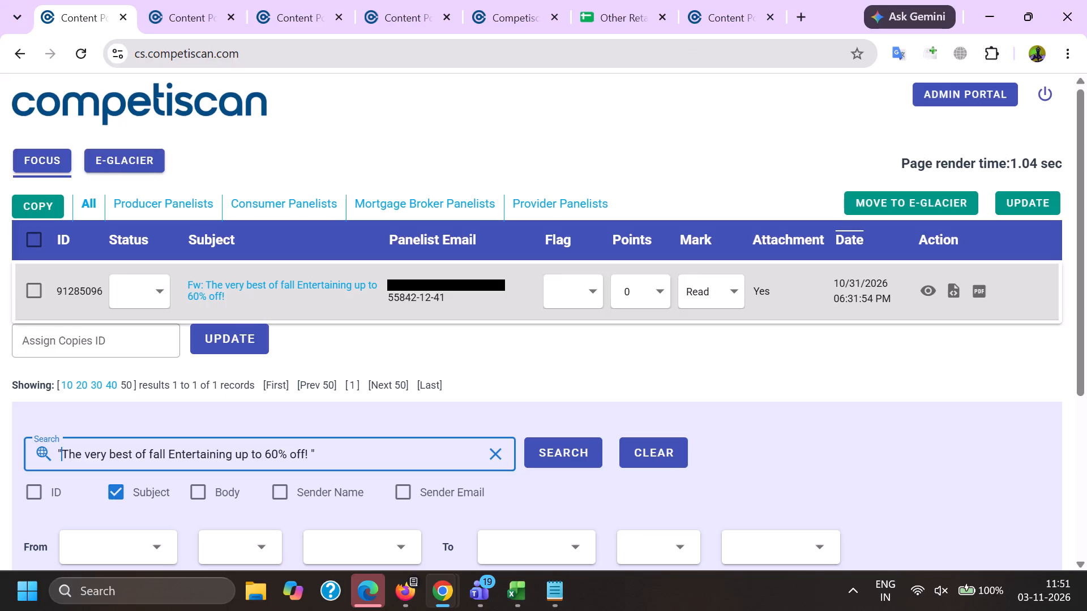
Copy the email ID 91285096 from its editor page into row 7324 of the Excel tracker and mark it cc.
{"action": "left_click", "coordinate": [208, 0]}
{"action": "double_click", "coordinate": [320, 59]}
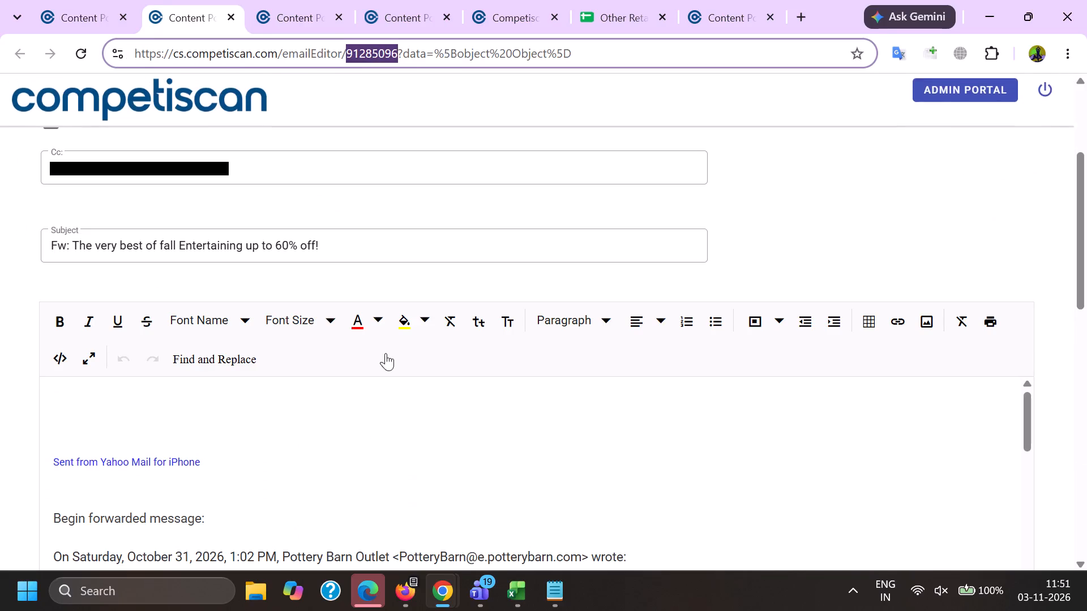
{"action": "key", "text": "ctrl+c"}
{"action": "left_click", "coordinate": [517, 607]}
{"action": "left_click", "coordinate": [657, 525]}
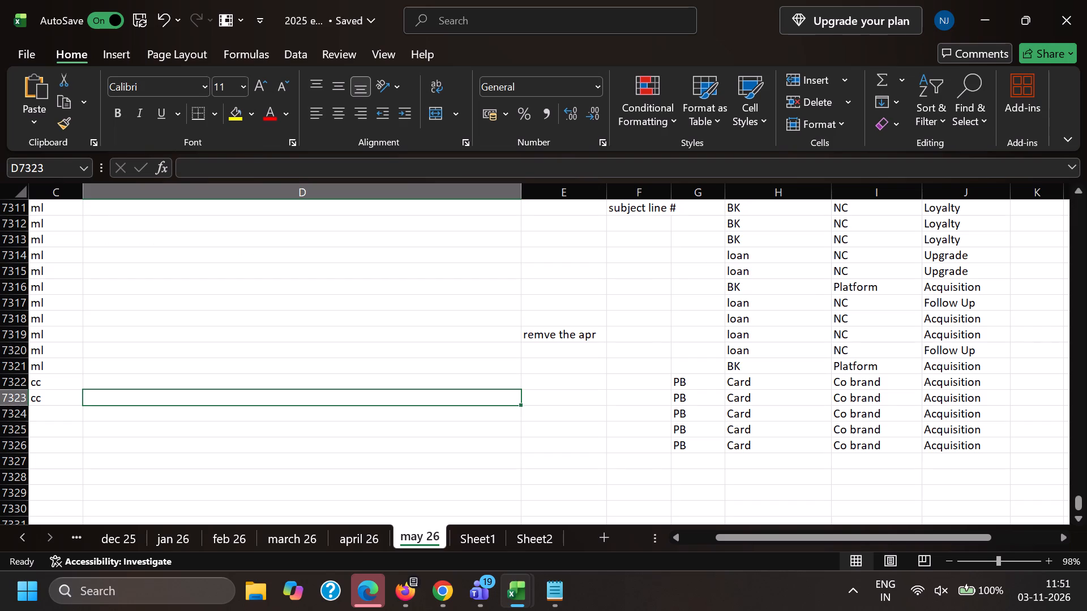
{"action": "left_click", "coordinate": [38, 418]}
{"action": "key", "text": "Left"}
{"action": "key", "text": "ctrl+v"}
{"action": "key", "text": "ctrl+space"}
{"action": "key", "text": "Right"}
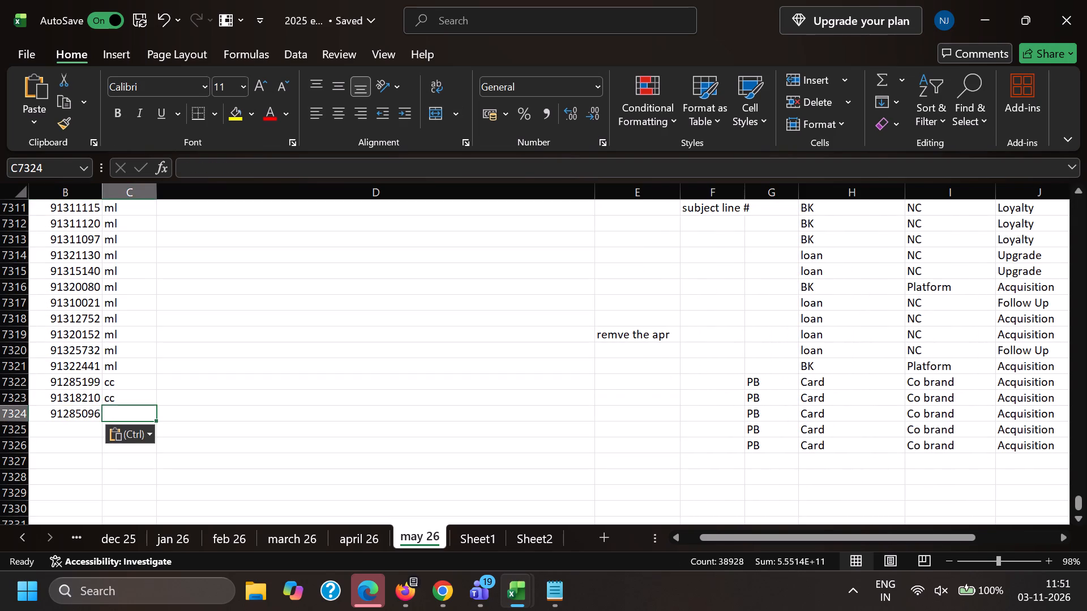
{"action": "key", "text": "c"}
{"action": "key", "text": "c"}
{"action": "key", "text": "Right"}
{"action": "key", "text": "Right"}
{"action": "key", "text": "Up"}
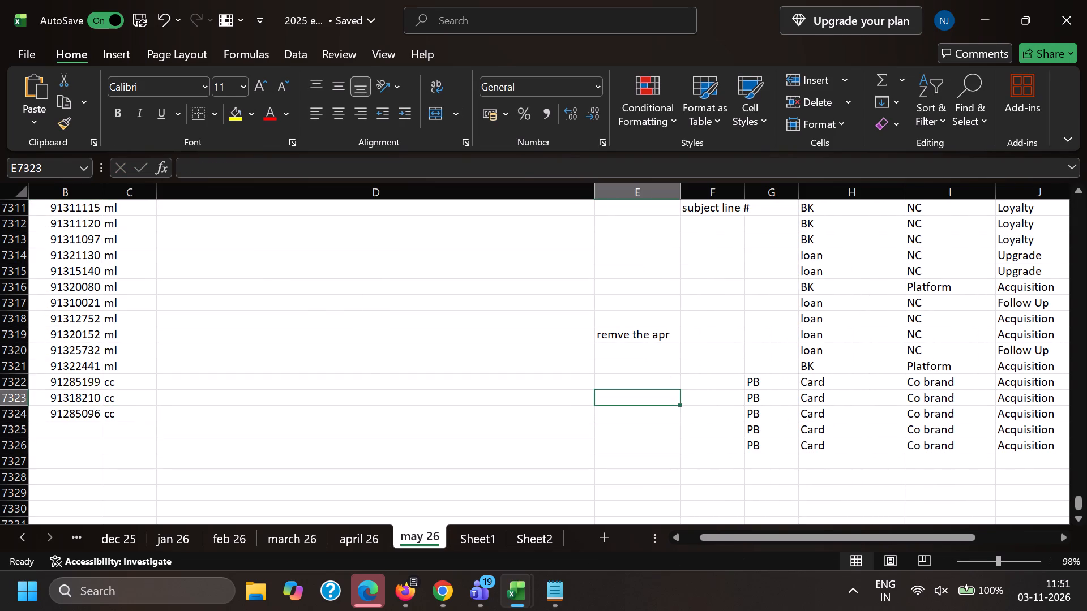
{"action": "key", "text": "e"}
{"action": "key", "text": "m"}
{"action": "key", "text": "space"}
{"action": "key", "text": "s"}
{"action": "key", "text": "e"}
{"action": "key", "text": "n"}
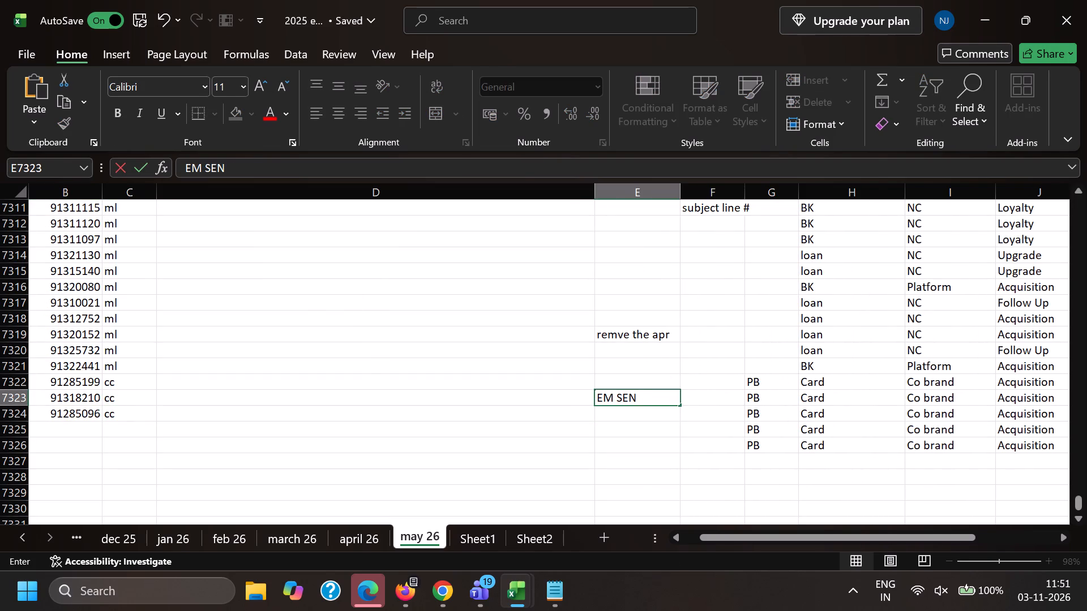
{"action": "key", "text": "t"}
{"action": "key", "text": "Down"}
{"action": "key", "text": "Right"}
{"action": "key", "text": "Right"}
Return to Chrome and examine the body and card disclosures of email 91285096 in its editor.
{"action": "key", "text": "alt+Tab"}
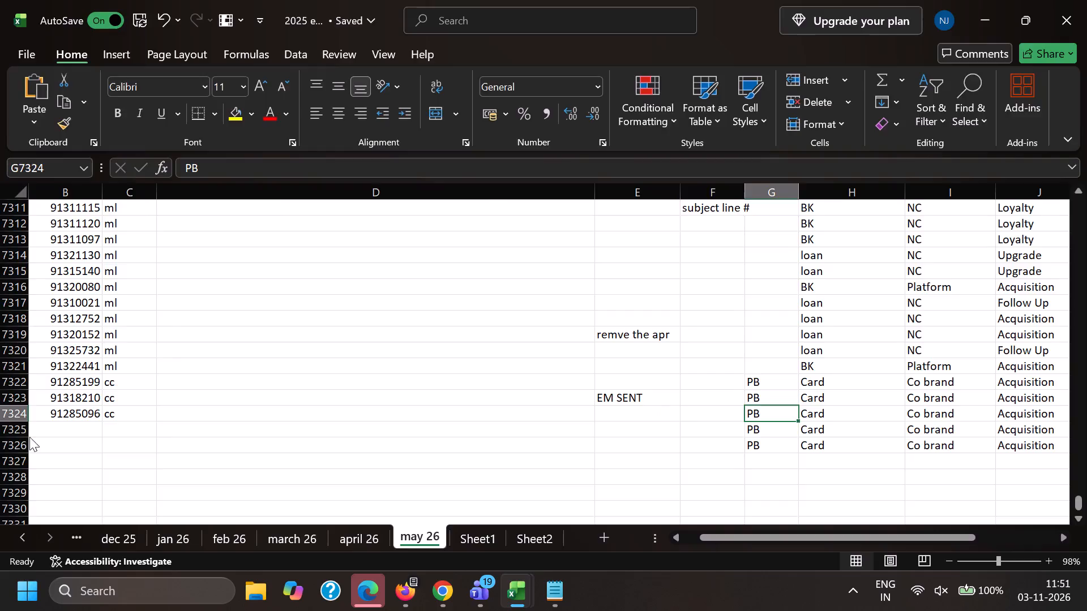
{"action": "scroll", "coordinate": [71, 221], "scroll_direction": "down", "scroll_amount": 2}
{"action": "left_click", "coordinate": [296, 0]}
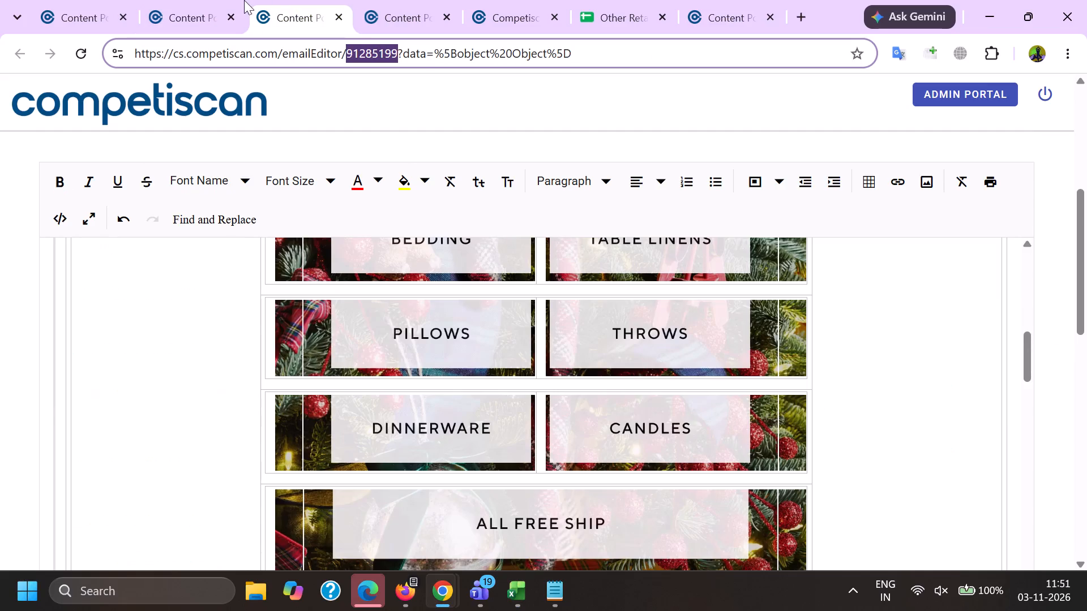
{"action": "left_click", "coordinate": [204, 0]}
{"action": "scroll", "coordinate": [545, 393], "scroll_direction": "down", "scroll_amount": 10}
{"action": "scroll", "coordinate": [520, 369], "scroll_direction": "up", "scroll_amount": 1}
{"action": "scroll", "coordinate": [520, 372], "scroll_direction": "down", "scroll_amount": 20}
{"action": "scroll", "coordinate": [520, 372], "scroll_direction": "down", "scroll_amount": 16}
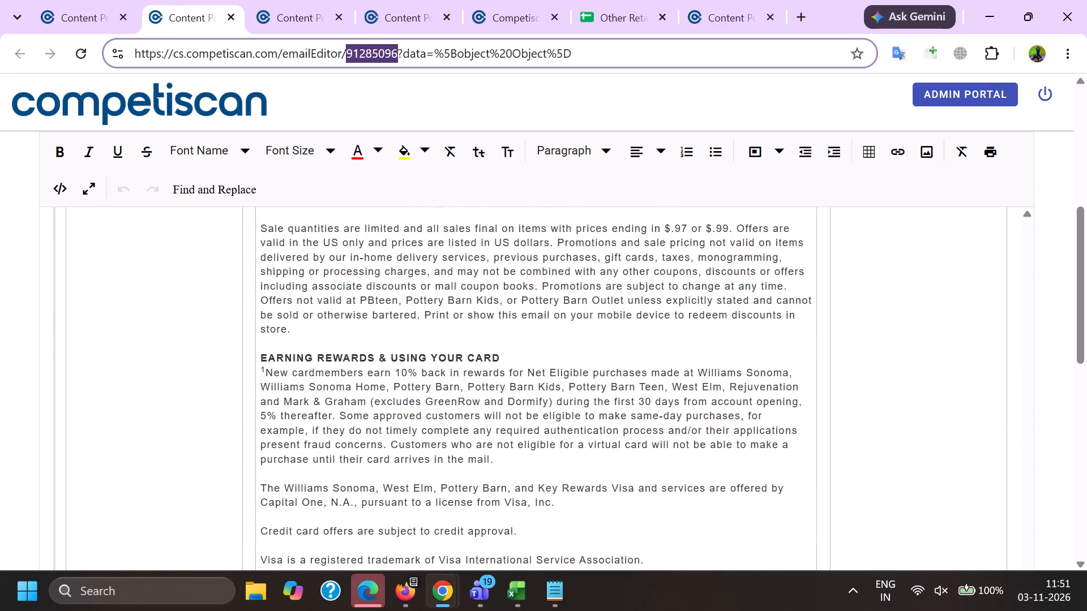
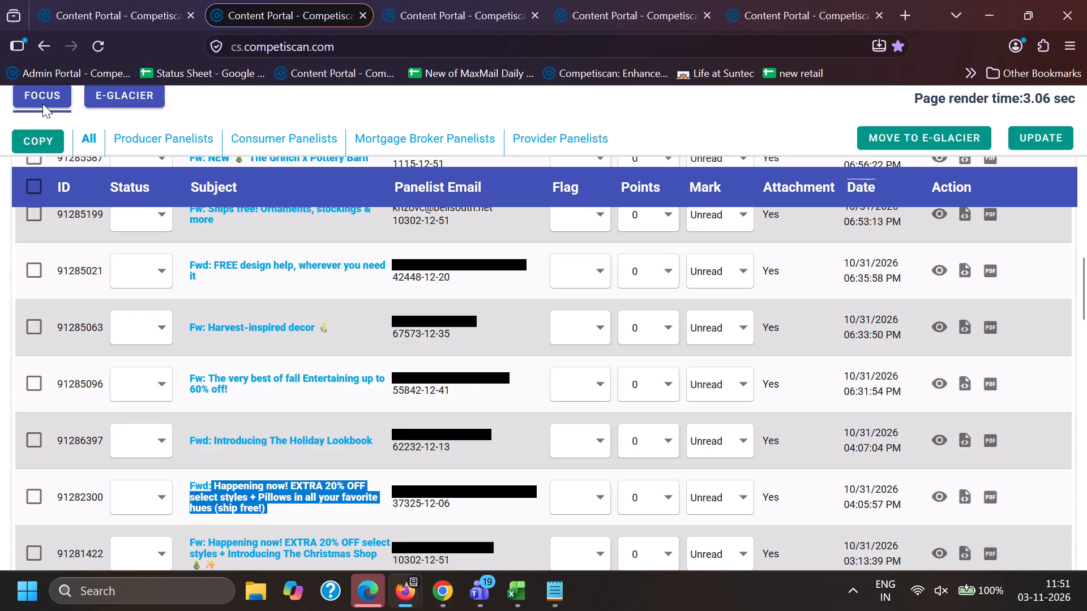
Switch to Firefox and reload the Focus email listings in the first two content portal tabs.
{"action": "left_click", "coordinate": [38, 96]}
{"action": "left_click", "coordinate": [125, 0]}
{"action": "left_click", "coordinate": [54, 105]}
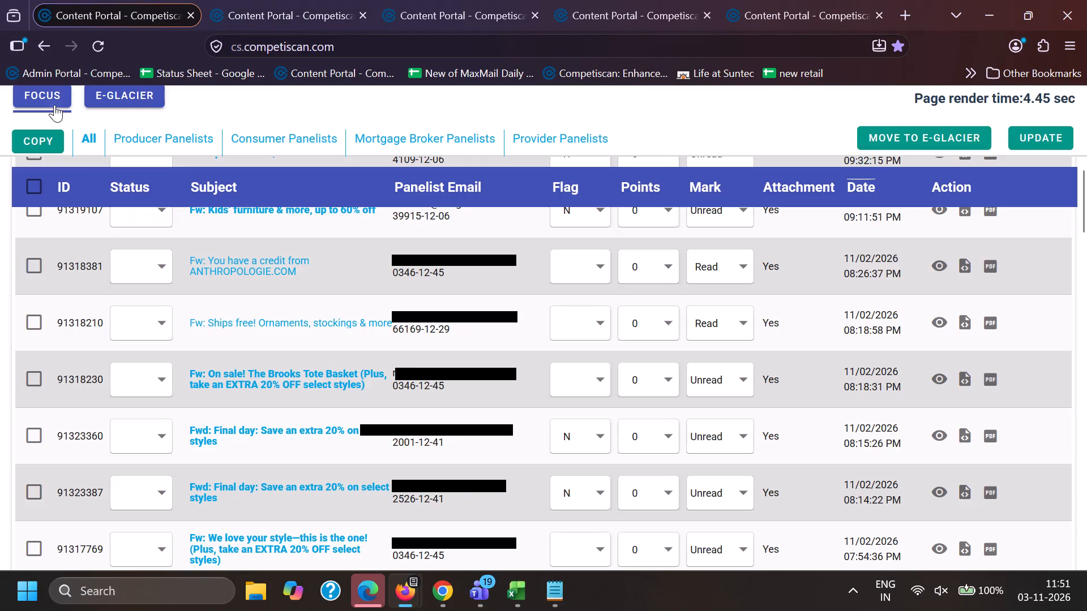
{"action": "left_click", "coordinate": [230, 0]}
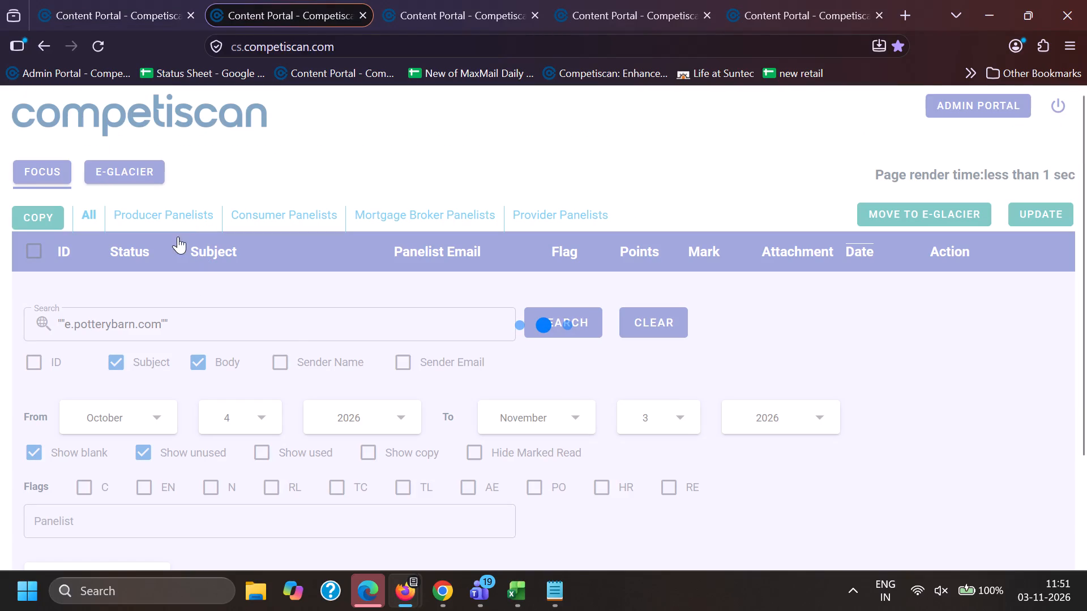
Copy the subject "Happening now! EXTRA 20% OFF select styles + Furniture & more—minus the wait" from email 91310503, without its forwarding prefix.
{"action": "scroll", "coordinate": [230, 340], "scroll_direction": "down", "scroll_amount": 2}
{"action": "left_click_drag", "start_coordinate": [208, 380], "coordinate": [211, 380]}
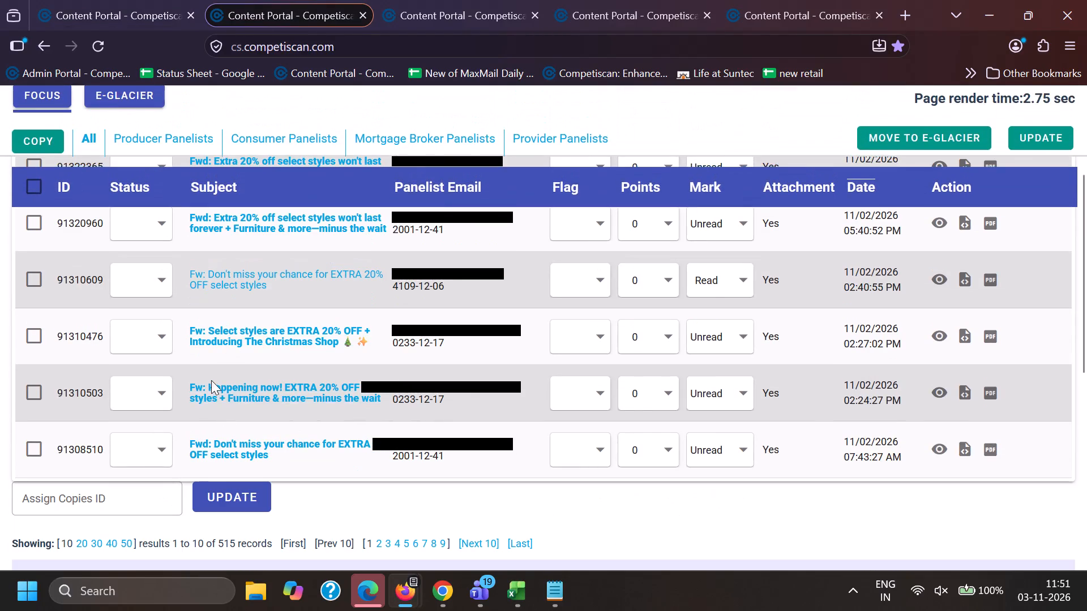
{"action": "left_click_drag", "start_coordinate": [211, 380], "coordinate": [386, 405]}
{"action": "key", "text": "ctrl+c"}
{"action": "key", "text": "ctrl+c"}
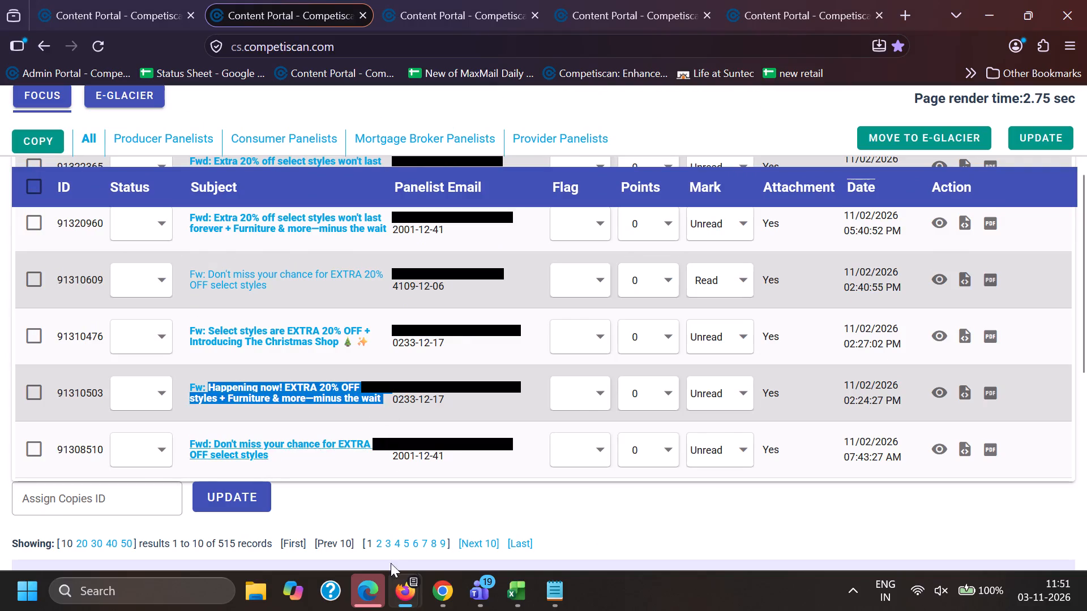
In Chrome's first content portal tab, search subjects for the quoted phrase "Happening now! EXTRA 20% OFF select styles + Furniture & more—minus the wait".
{"action": "left_click", "coordinate": [431, 601]}
{"action": "left_click", "coordinate": [274, 515]}
{"action": "left_click", "coordinate": [82, 0]}
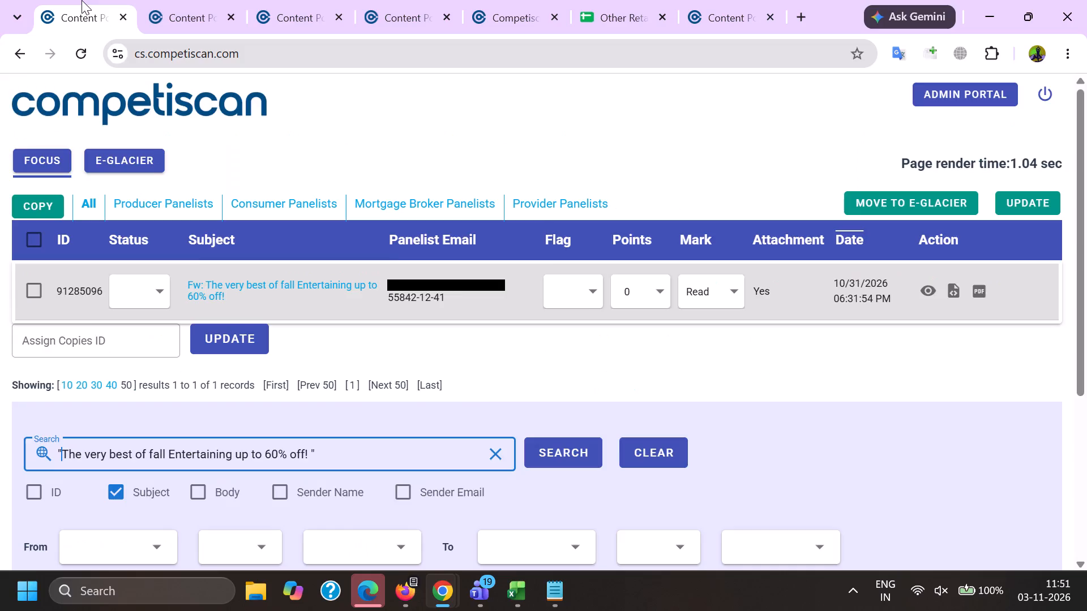
{"action": "scroll", "coordinate": [208, 216], "scroll_direction": "down", "scroll_amount": 5}
{"action": "left_click_drag", "start_coordinate": [373, 191], "coordinate": [3, 208]}
{"action": "key", "text": "BackSpace"}
{"action": "key", "text": "shift+quotedbl"}
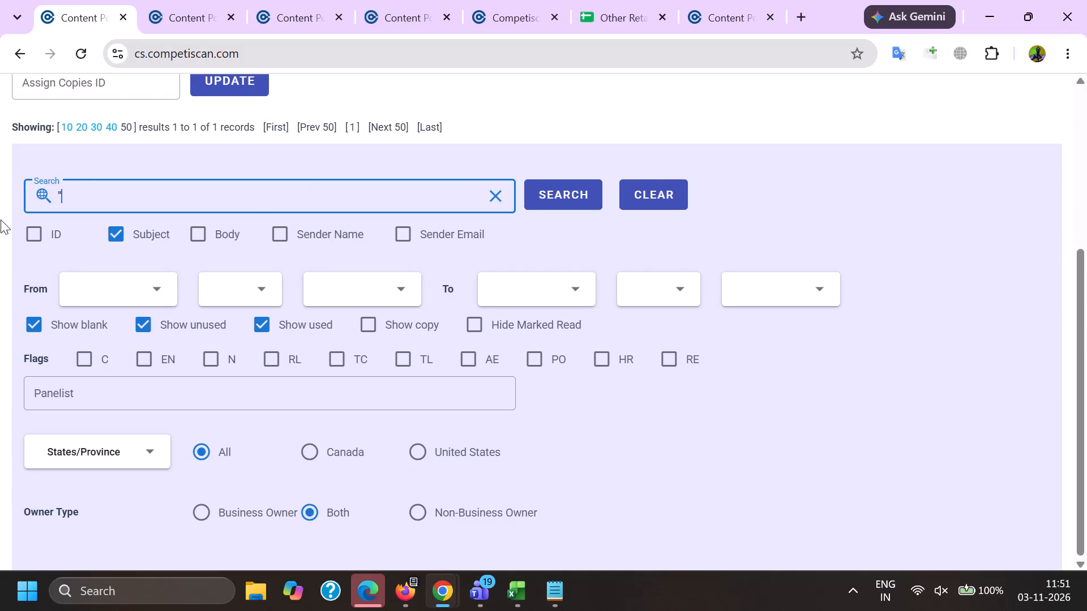
{"action": "key", "text": "ctrl+v"}
{"action": "key", "text": "ctrl+shift+apostrophe"}
{"action": "key", "text": "Return"}
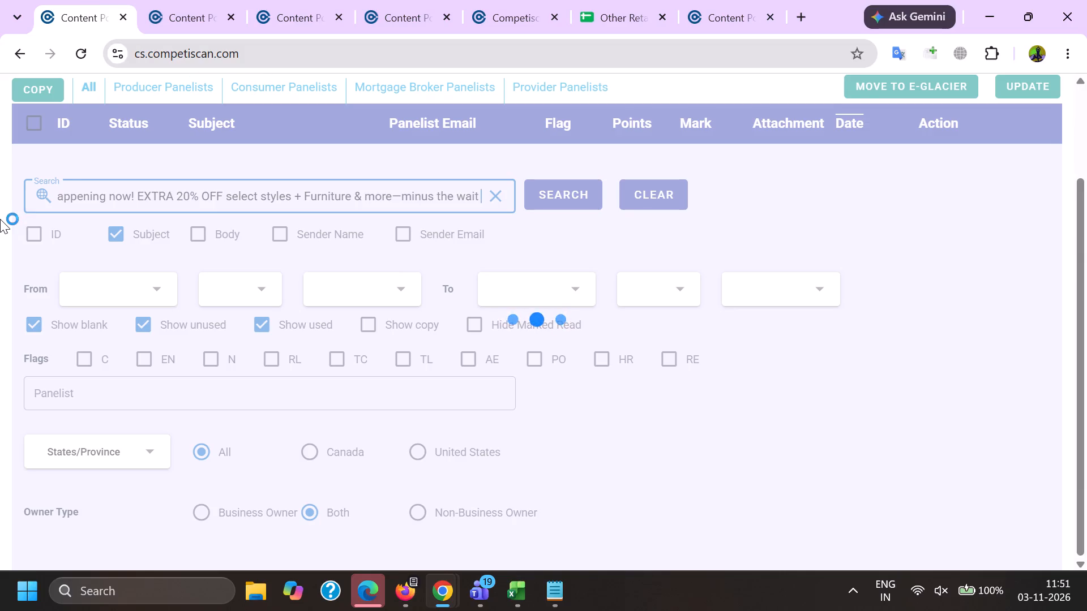
{"action": "key", "text": "shift+quotedbl"}
{"action": "key", "text": "Return"}
{"action": "key", "text": "Return"}
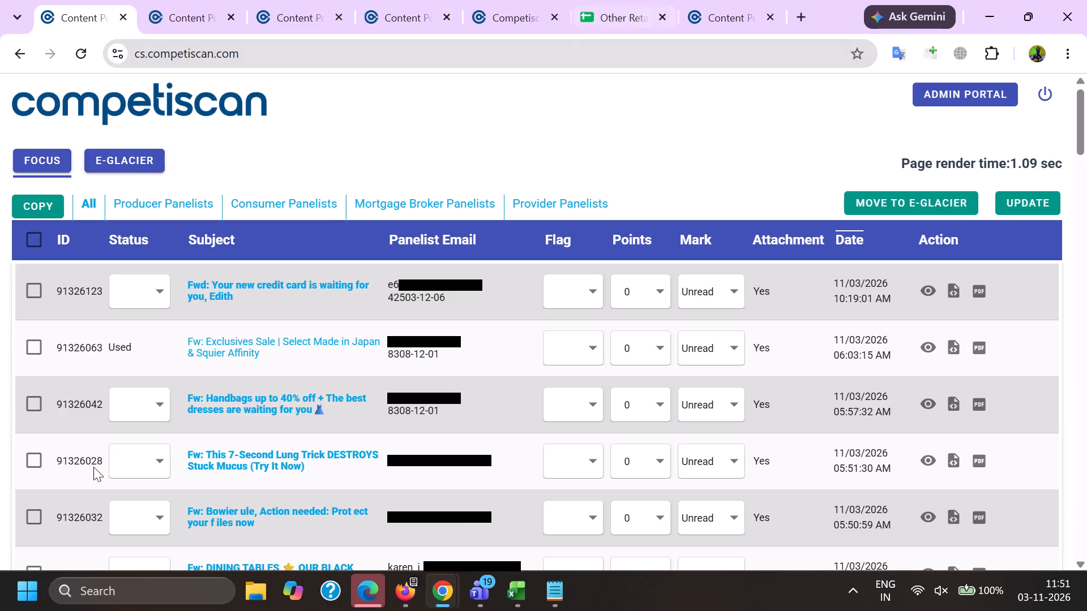
Open the preview of email 91326123 and select the subject wording "Your new credit card is waiting for you,".
{"action": "left_click", "coordinate": [935, 294]}
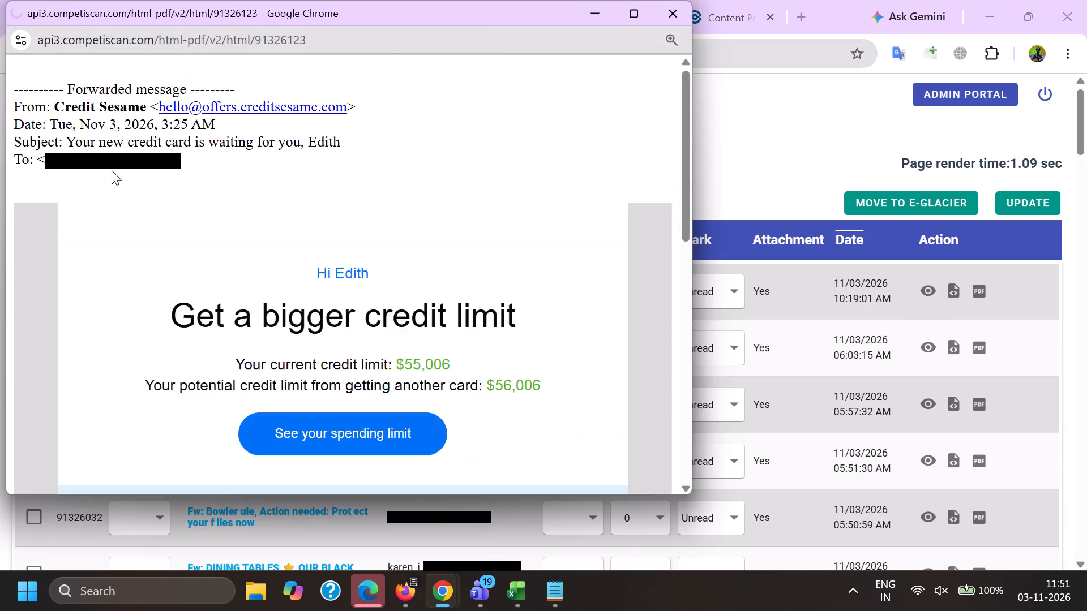
{"action": "left_click_drag", "start_coordinate": [68, 143], "coordinate": [305, 147]}
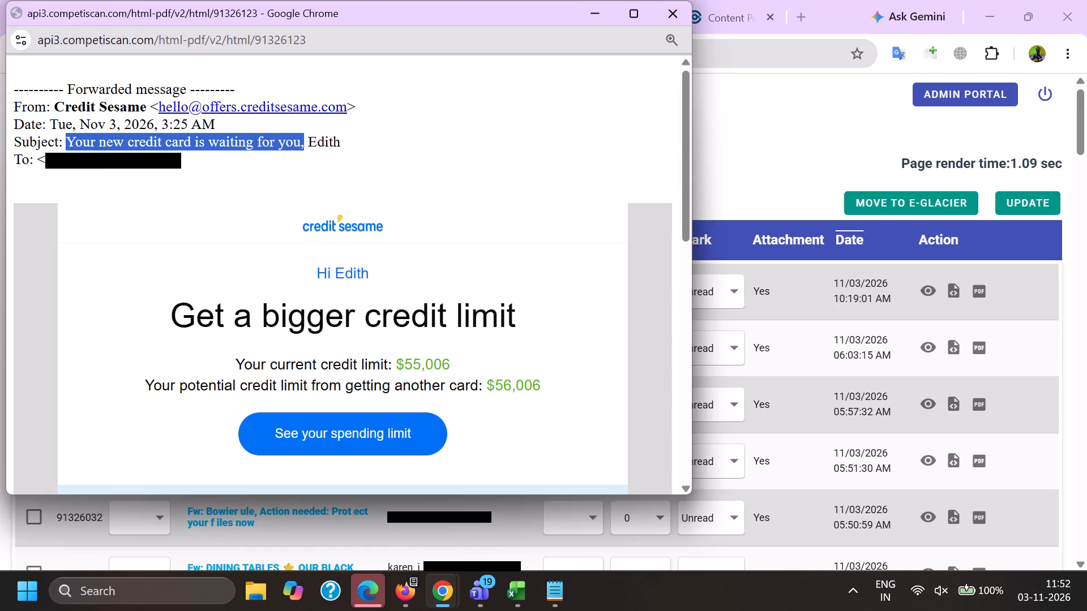
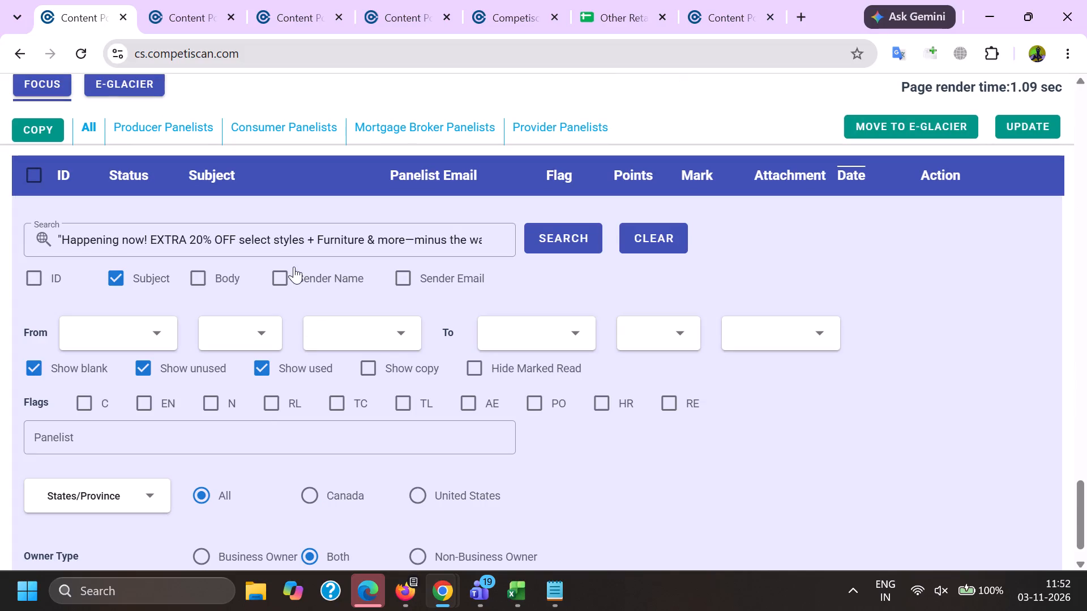
Search subjects for the quoted phrase "Your new credit card is waiting for you,".
{"action": "triple_click", "coordinate": [281, 247]}
{"action": "key", "text": "BackSpace"}
{"action": "key", "text": "shift+quotedbl"}
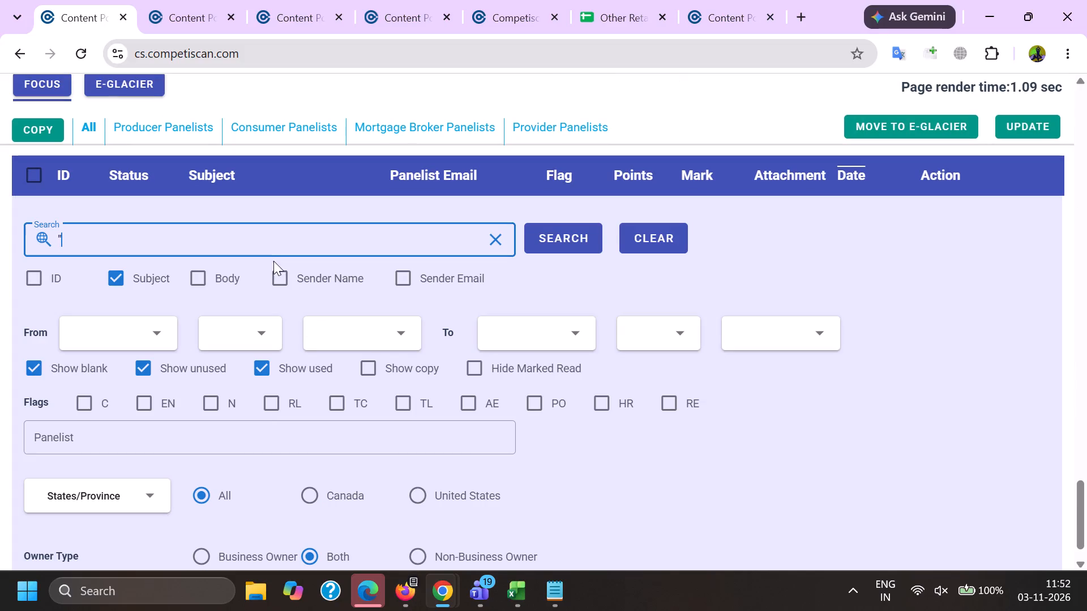
{"action": "key", "text": "ctrl+v"}
{"action": "key", "text": "shift+quotedbl"}
{"action": "key", "text": "Return"}
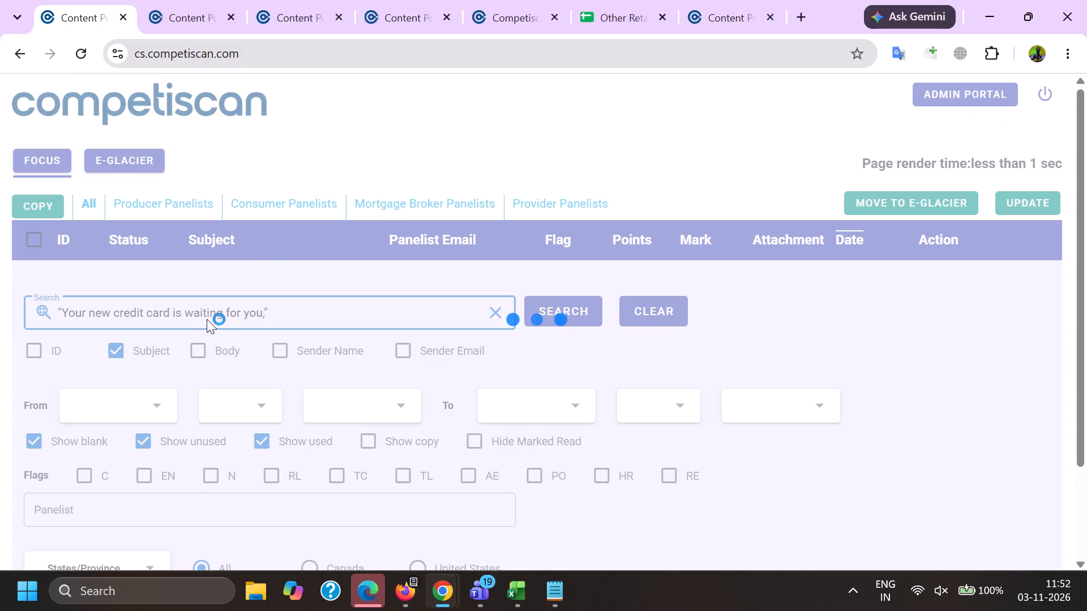
Open email 91326123 in the editor and log its ID with ML in row 7324 of the may 26 Excel sheet.
{"action": "left_click", "coordinate": [217, 292], "text": "ctrl"}
{"action": "left_click", "coordinate": [190, 0]}
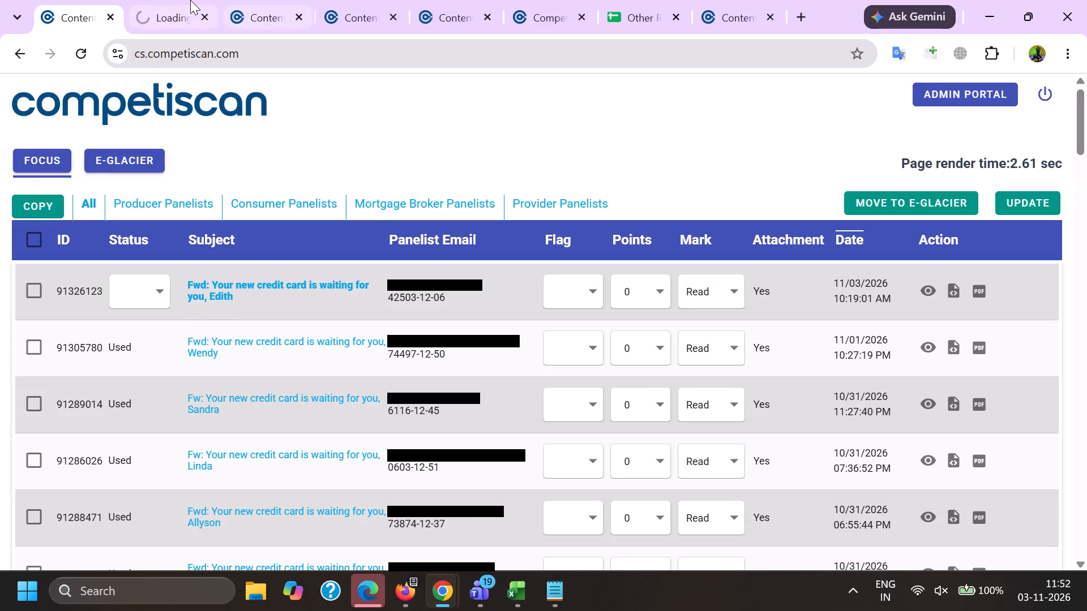
{"action": "double_click", "coordinate": [320, 58]}
{"action": "key", "text": "ctrl+c"}
{"action": "key", "text": "ctrl+c"}
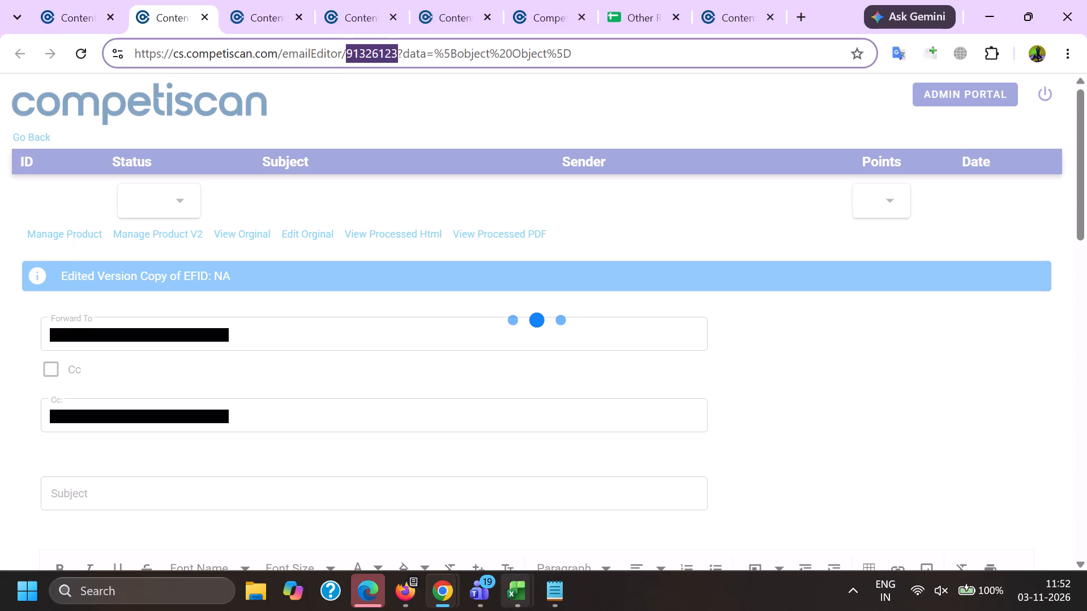
{"action": "left_click", "coordinate": [511, 610]}
{"action": "left_click", "coordinate": [684, 528]}
{"action": "left_click", "coordinate": [82, 433]}
{"action": "left_click", "coordinate": [67, 416]}
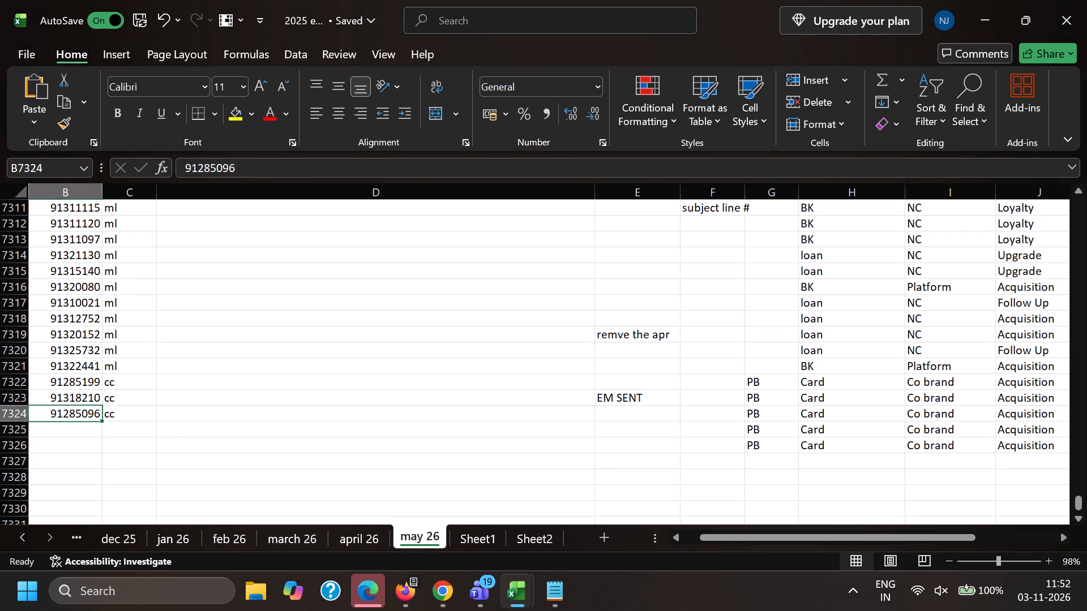
{"action": "key", "text": "ctrl+v"}
{"action": "left_click", "coordinate": [123, 416]}
{"action": "key", "text": "m"}
{"action": "key", "text": "l"}
{"action": "key", "text": "Right"}
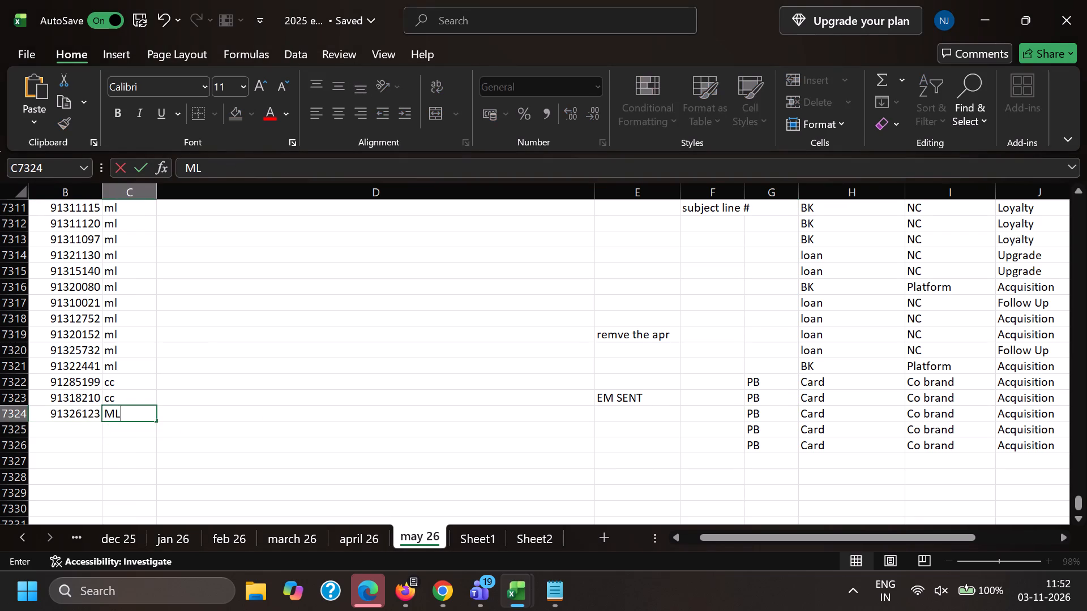
Move the three-row PB, Card, Co brand, Acquisition block from G7324 down one row to start at G7325.
{"action": "key", "text": "Right"}
{"action": "key", "text": "Right"}
{"action": "key", "text": "Right"}
{"action": "key", "text": "shift+Right"}
{"action": "key", "text": "shift+Right"}
{"action": "key", "text": "shift+Right"}
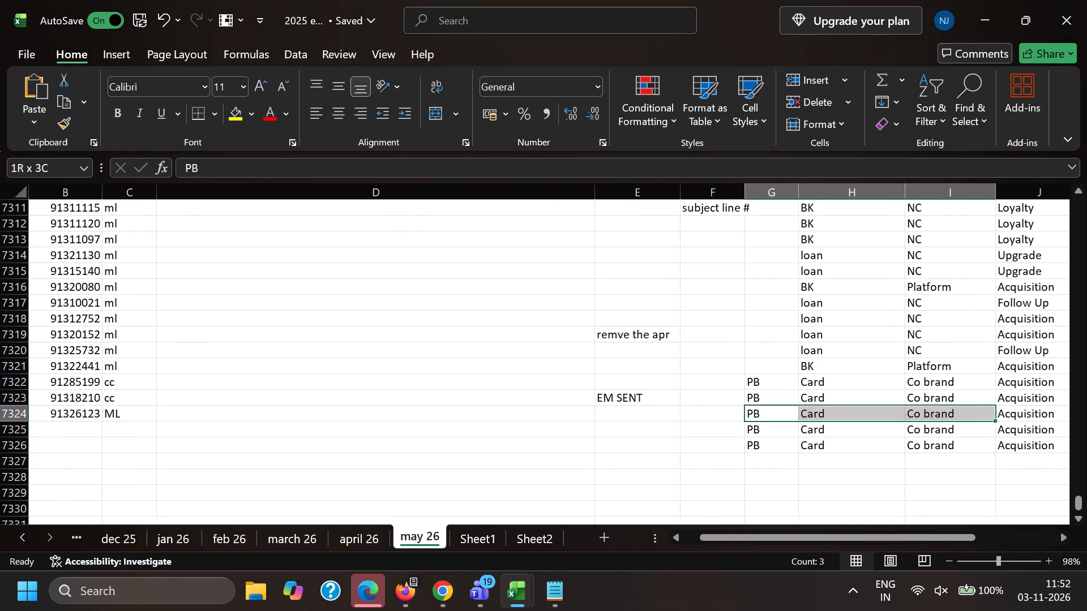
{"action": "key", "text": "shift+Right"}
{"action": "key", "text": "shift+Left"}
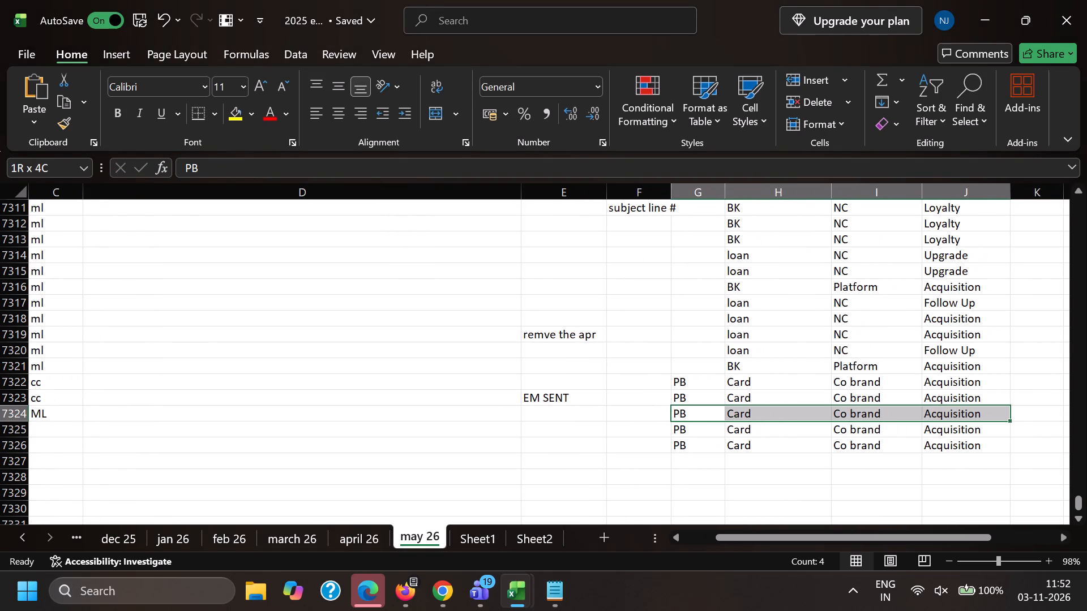
{"action": "key", "text": "shift+Down"}
{"action": "key", "text": "shift+Down"}
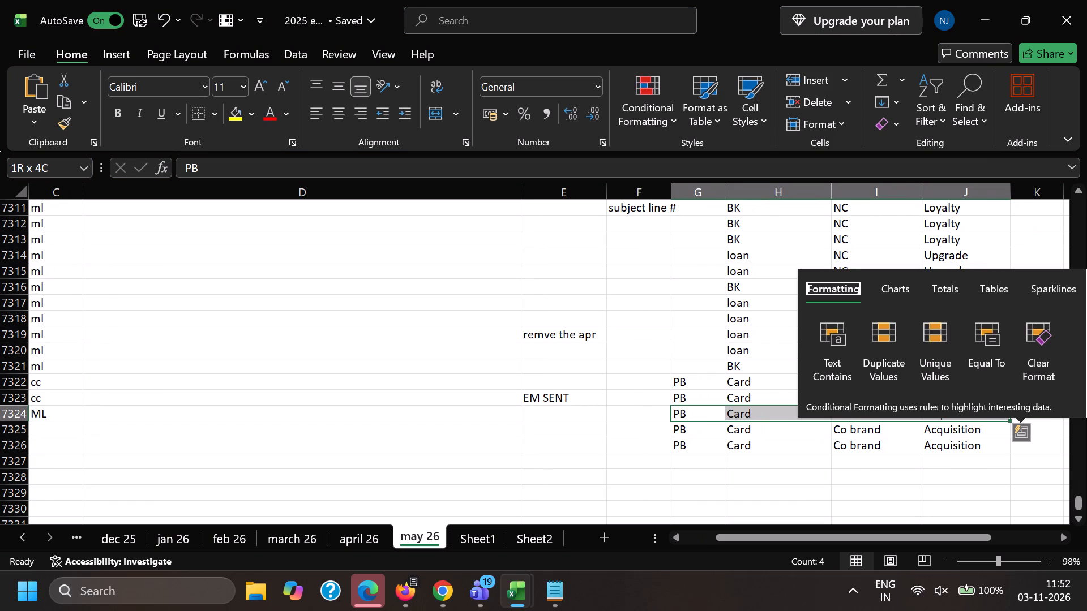
{"action": "left_click", "coordinate": [629, 409]}
{"action": "key", "text": "Right"}
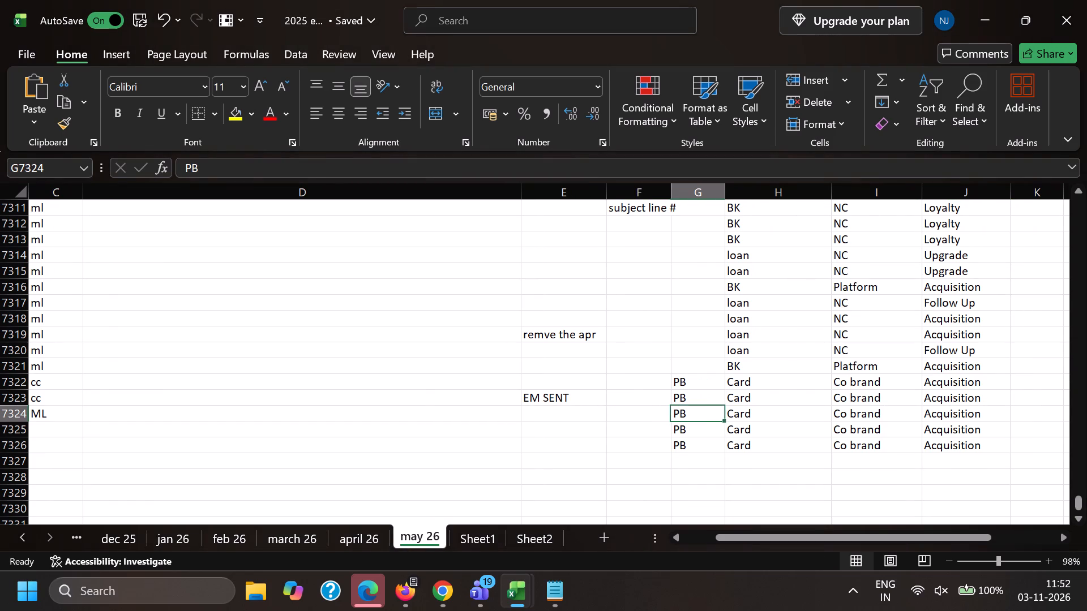
{"action": "key", "text": "ctrl+shift+Down"}
{"action": "key", "text": "ctrl+shift+Down"}
{"action": "key", "text": "ctrl+shift+Up"}
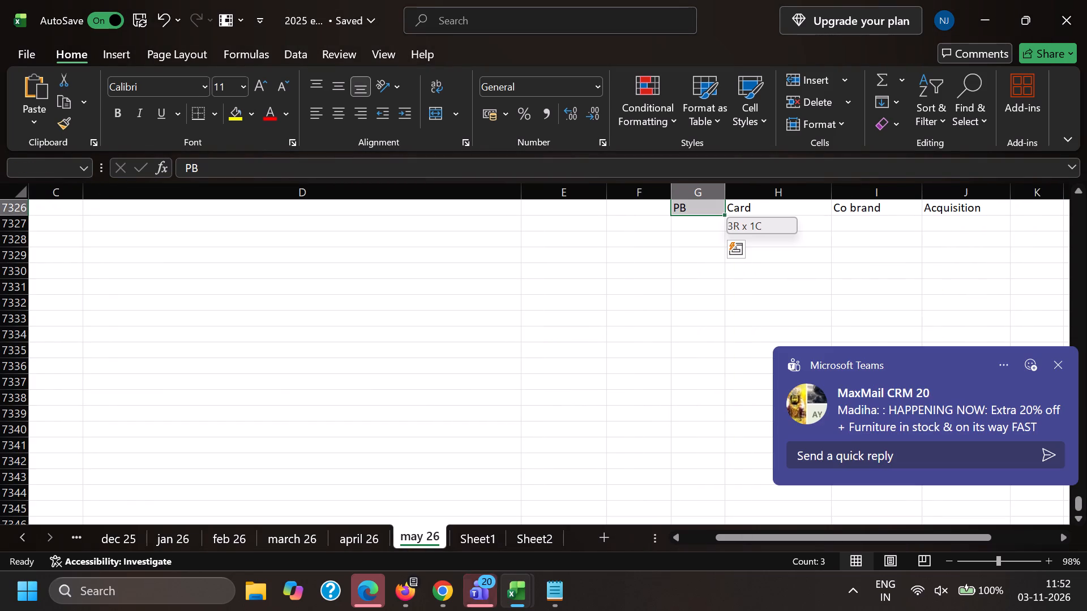
{"action": "key", "text": "ctrl+shift+Right"}
{"action": "key", "text": "ctrl+x"}
{"action": "key", "text": "Down"}
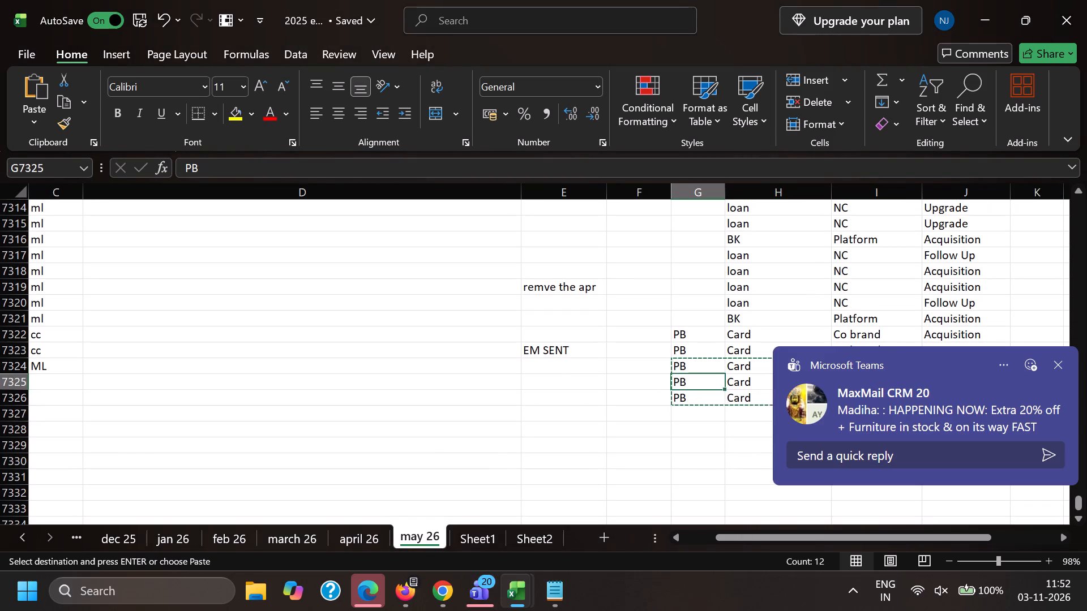
{"action": "key", "text": "ctrl+v"}
Fill row 7324 with BK, Platform and Acquisition in columns H to J, ending at the start of row 7325.
{"action": "left_click", "coordinate": [706, 361]}
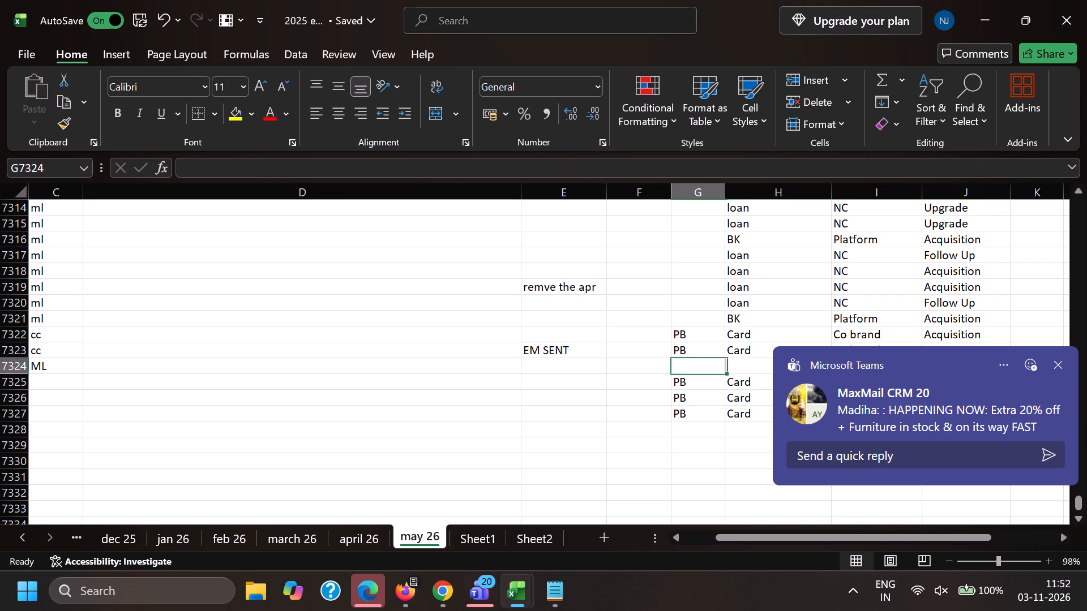
{"action": "left_click", "coordinate": [737, 365]}
{"action": "key", "text": "b"}
{"action": "key", "text": "Right"}
{"action": "key", "text": "p"}
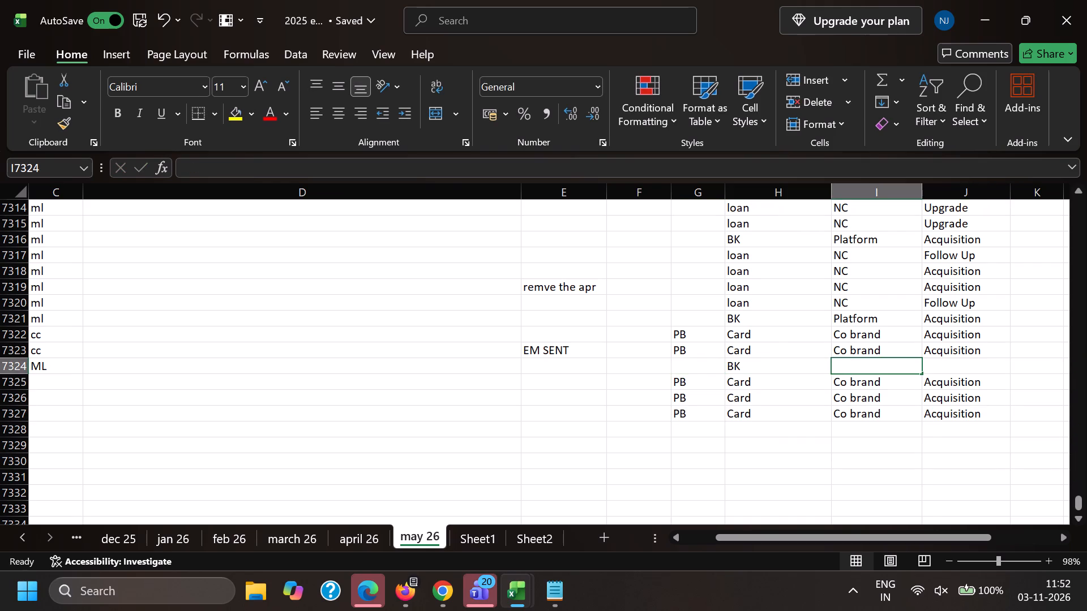
{"action": "key", "text": "Right"}
{"action": "key", "text": "a"}
{"action": "key", "text": "Down"}
{"action": "key", "text": "Left"}
{"action": "key", "text": "Left"}
{"action": "key", "text": "Left"}
{"action": "key", "text": "Left"}
{"action": "key", "text": "Left"}
{"action": "key", "text": "Left"}
{"action": "key", "text": "Left"}
{"action": "key", "text": "Left"}
{"action": "key", "text": "Left"}
{"action": "key", "text": "Left"}
{"action": "key", "text": "Left"}
{"action": "key", "text": "Left"}
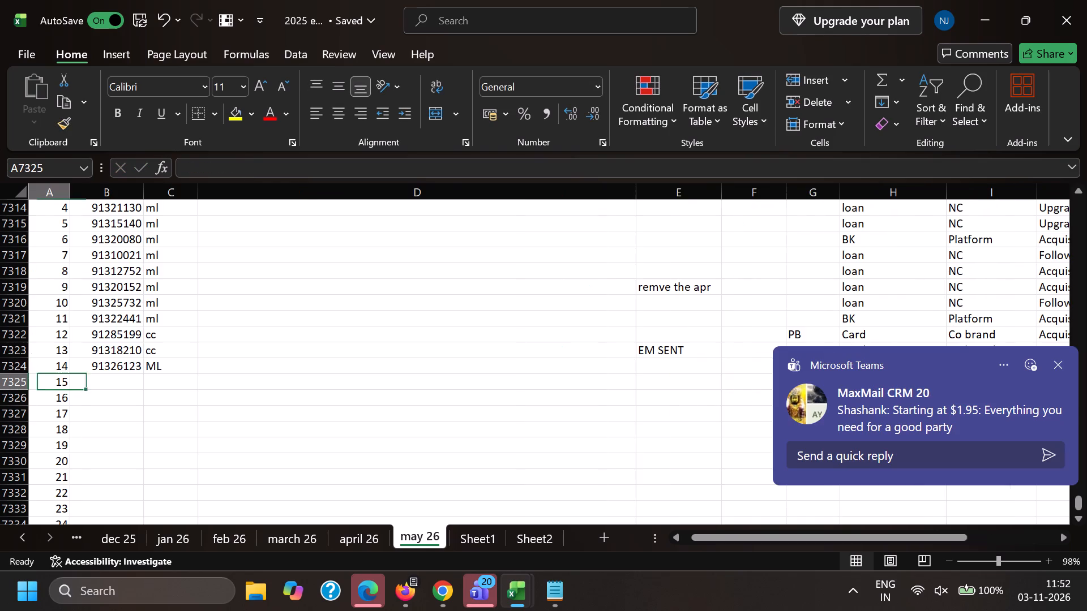
In the Chrome email editor, delete the forwarded-message line, the sender's address and the To line from the body header.
{"action": "key", "text": "alt+Tab"}
{"action": "scroll", "coordinate": [430, 196], "scroll_direction": "down", "scroll_amount": 2}
{"action": "left_click_drag", "start_coordinate": [255, 273], "coordinate": [0, 264]}
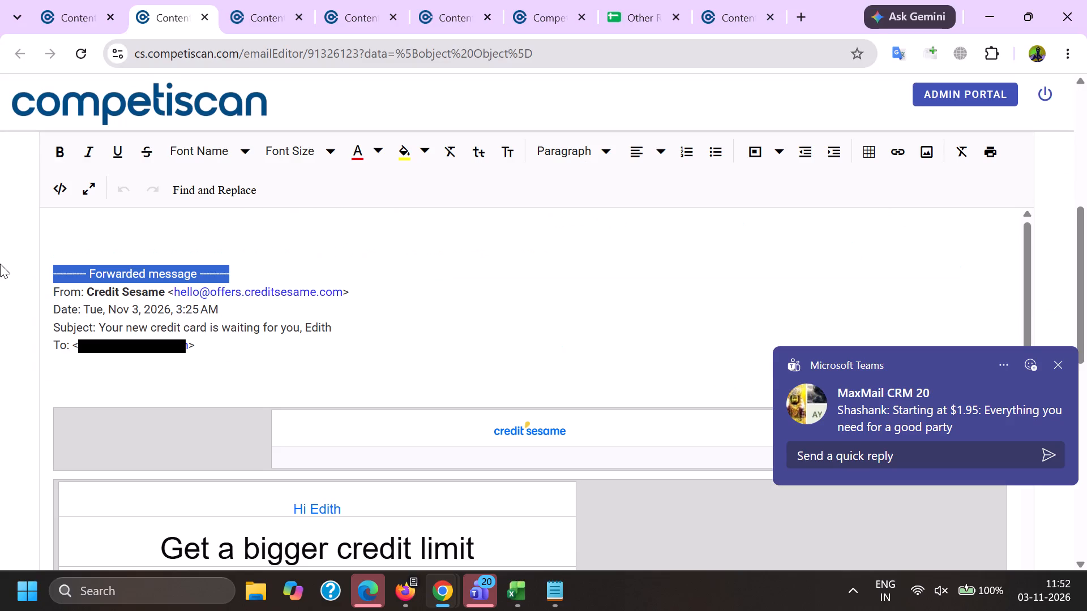
{"action": "left_click_drag", "start_coordinate": [0, 264], "coordinate": [0, 265]}
{"action": "key", "text": "BackSpace"}
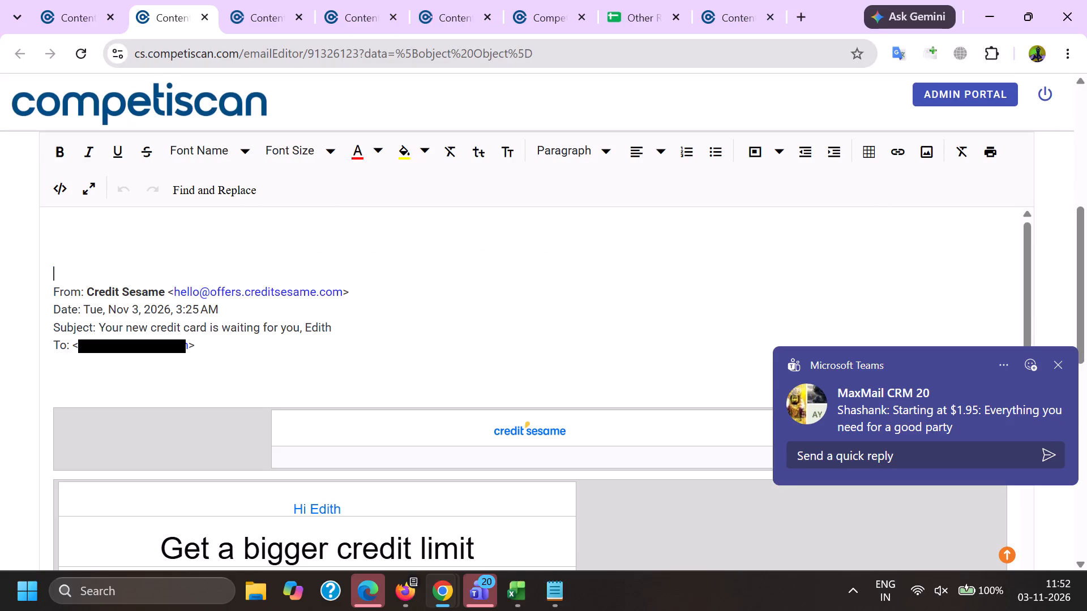
{"action": "left_click_drag", "start_coordinate": [170, 292], "coordinate": [417, 297]}
{"action": "key", "text": "BackSpace"}
{"action": "left_click_drag", "start_coordinate": [273, 353], "coordinate": [0, 332]}
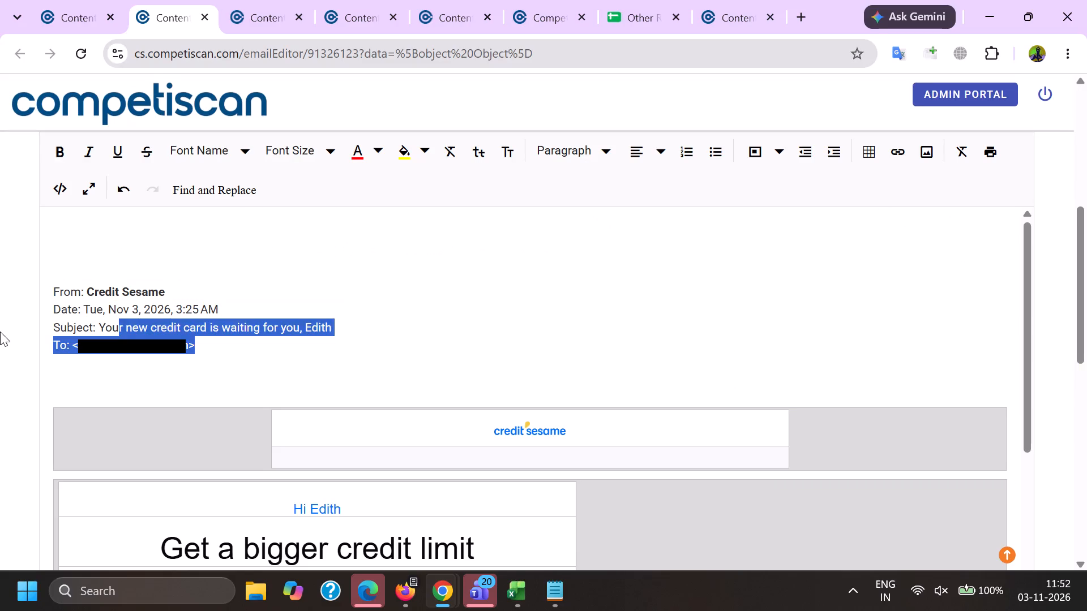
{"action": "left_click_drag", "start_coordinate": [0, 332], "coordinate": [0, 342]}
{"action": "key", "text": "BackSpace"}
Remove the recipient's first name from the body's subject line and find and delete it in the greeting.
{"action": "double_click", "coordinate": [317, 329]}
{"action": "key", "text": "ctrl+c"}
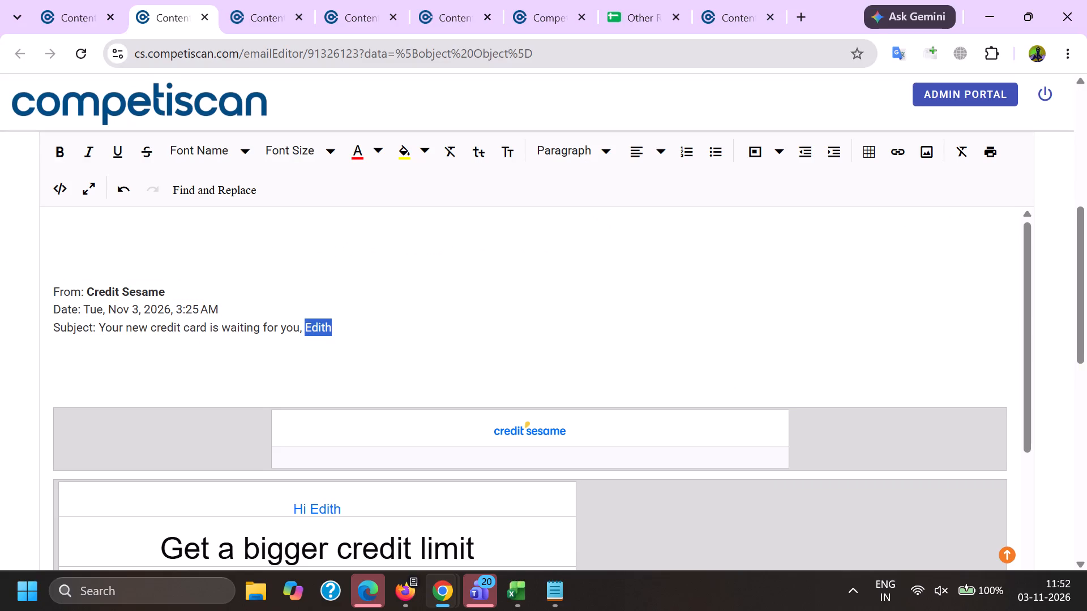
{"action": "key", "text": "BackSpace"}
{"action": "key", "text": "ctrl+f"}
{"action": "key", "text": "ctrl+v"}
{"action": "key", "text": "Return"}
{"action": "key", "text": "Return"}
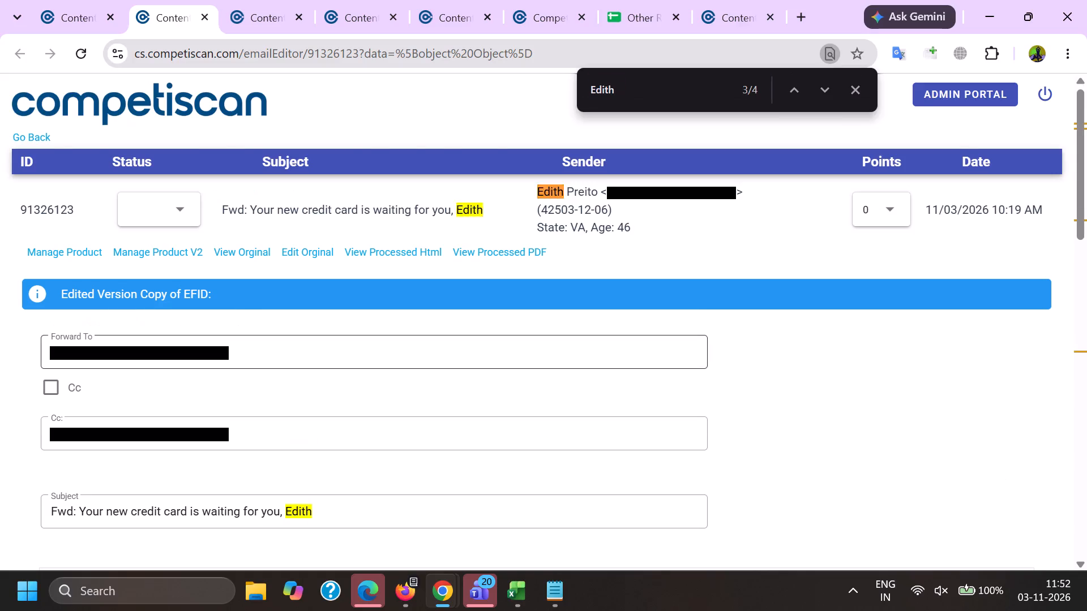
{"action": "key", "text": "Return"}
{"action": "key", "text": "Return"}
{"action": "key", "text": "Return"}
{"action": "key", "text": "Return"}
{"action": "key", "text": "Return"}
{"action": "double_click", "coordinate": [318, 255]}
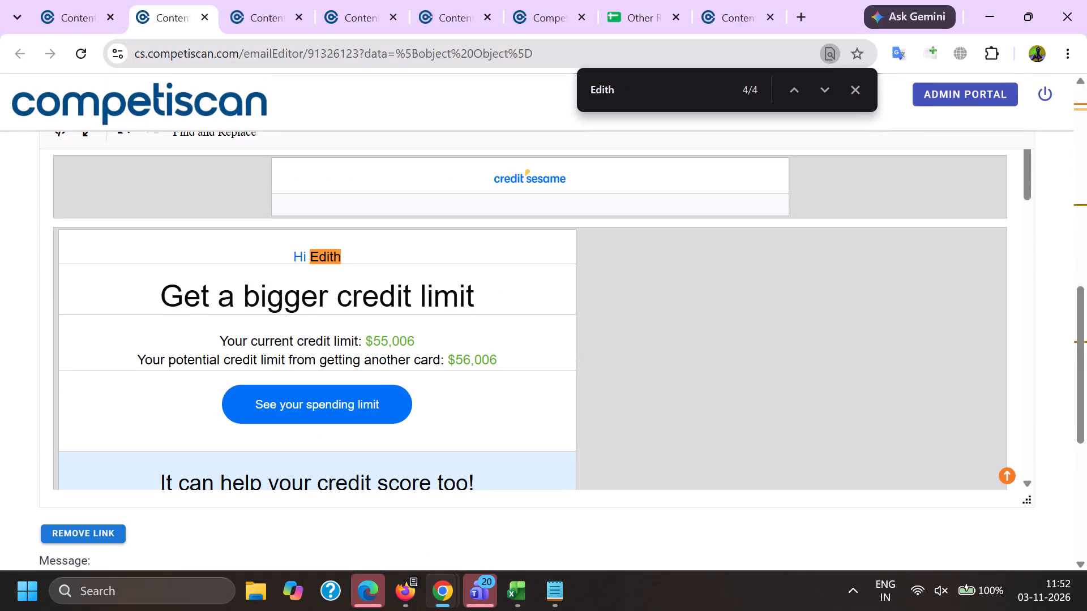
{"action": "key", "text": "BackSpace"}
Copy the Privacy Policy link, remove all links from the email body, and reinsert the copied address at Privacy Policy.
{"action": "scroll", "coordinate": [352, 309], "scroll_direction": "down", "scroll_amount": 13}
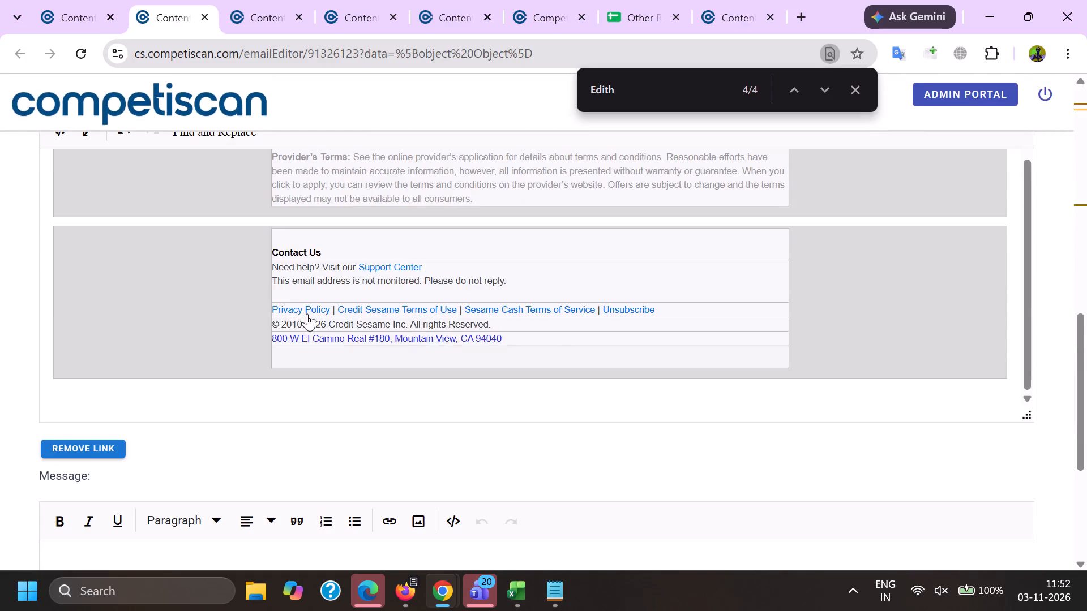
{"action": "right_click", "coordinate": [289, 312]}
{"action": "left_click", "coordinate": [352, 186]}
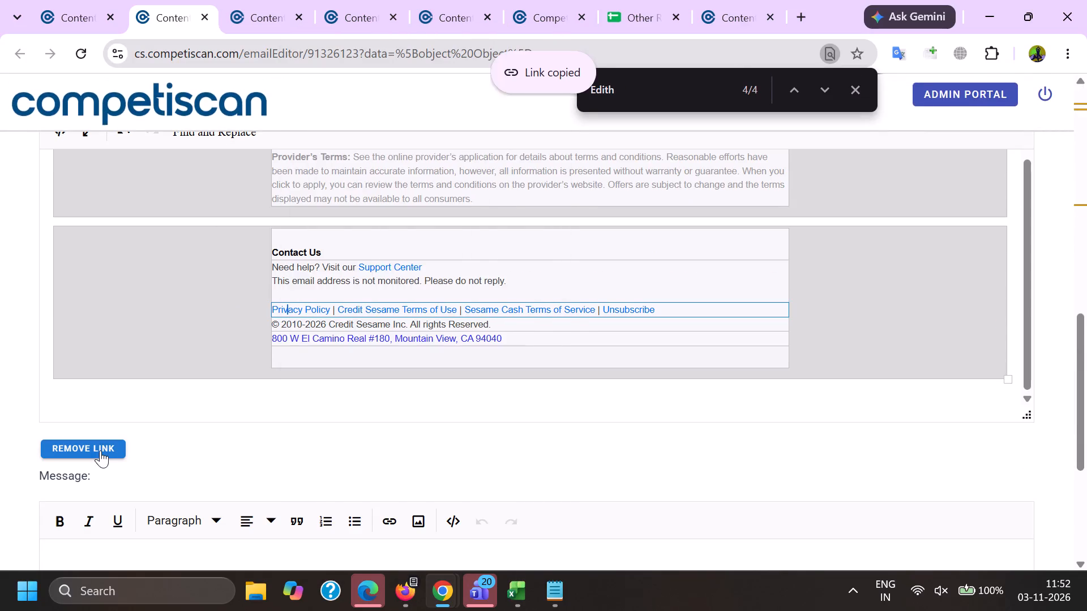
{"action": "left_click", "coordinate": [100, 450]}
{"action": "left_click", "coordinate": [602, 169]}
{"action": "left_click", "coordinate": [285, 313]}
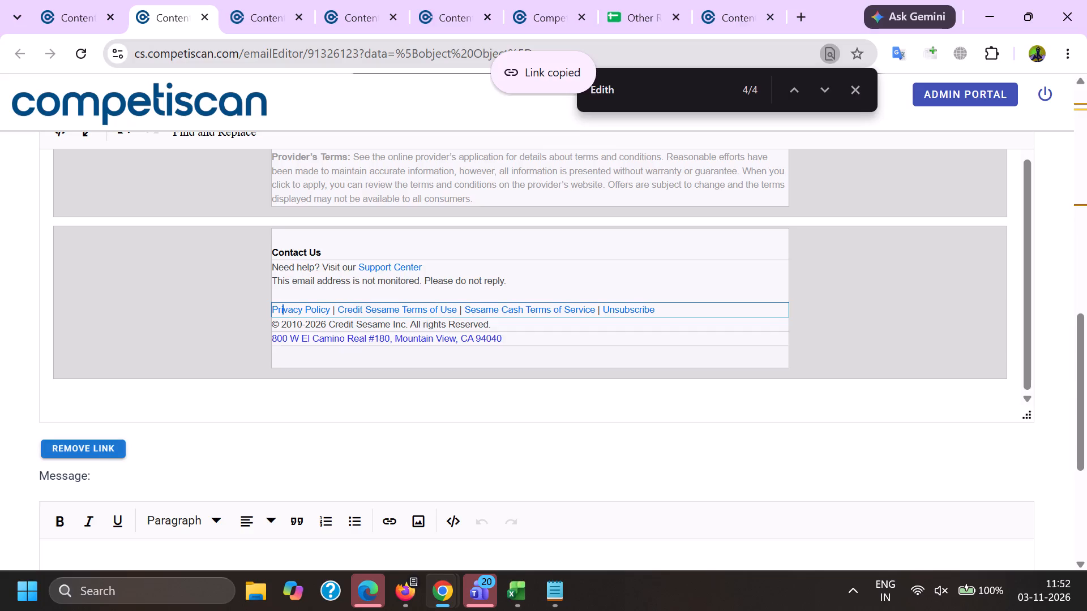
{"action": "key", "text": "ctrl+k"}
{"action": "key", "text": "ctrl+v"}
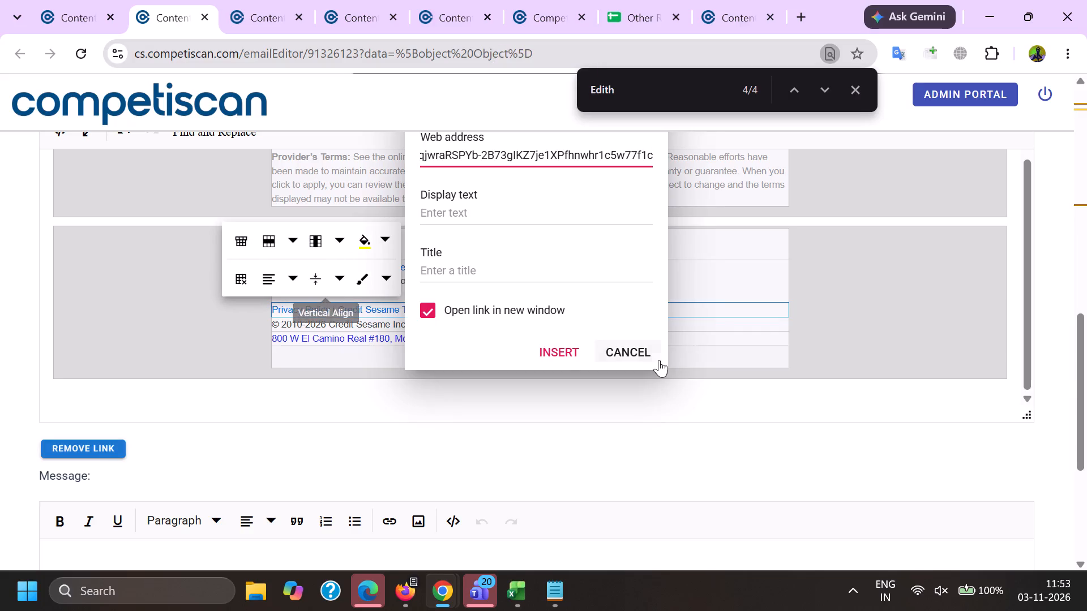
{"action": "left_click", "coordinate": [567, 348]}
Save the product info for email 91326123.
{"action": "scroll", "coordinate": [0, 311], "scroll_direction": "down", "scroll_amount": 20}
{"action": "scroll", "coordinate": [0, 311], "scroll_direction": "down", "scroll_amount": 1}
{"action": "left_click", "coordinate": [388, 418]}
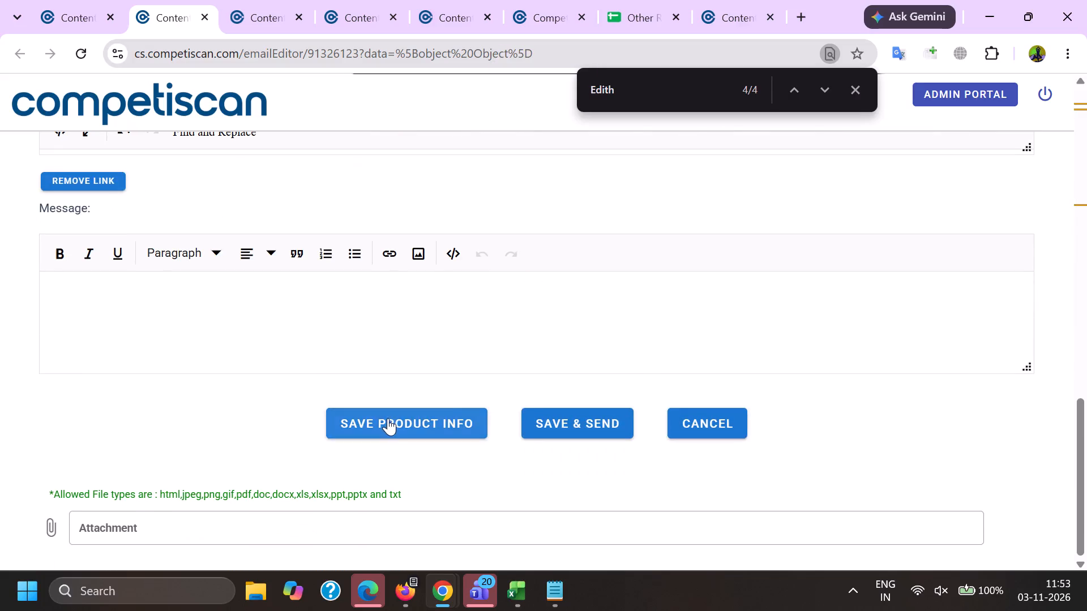
{"action": "left_click", "coordinate": [559, 359]}
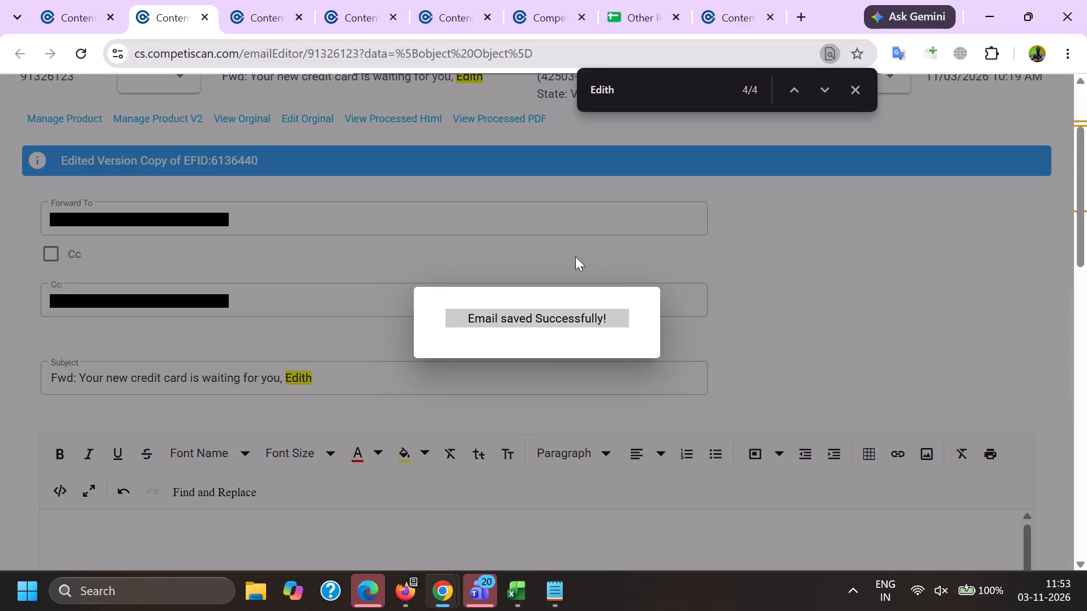
{"action": "left_click", "coordinate": [0, 332]}
Open the product record of email 91326123 and switch between its windows.
{"action": "left_click", "coordinate": [74, 122]}
{"action": "key", "text": "alt+Tab"}
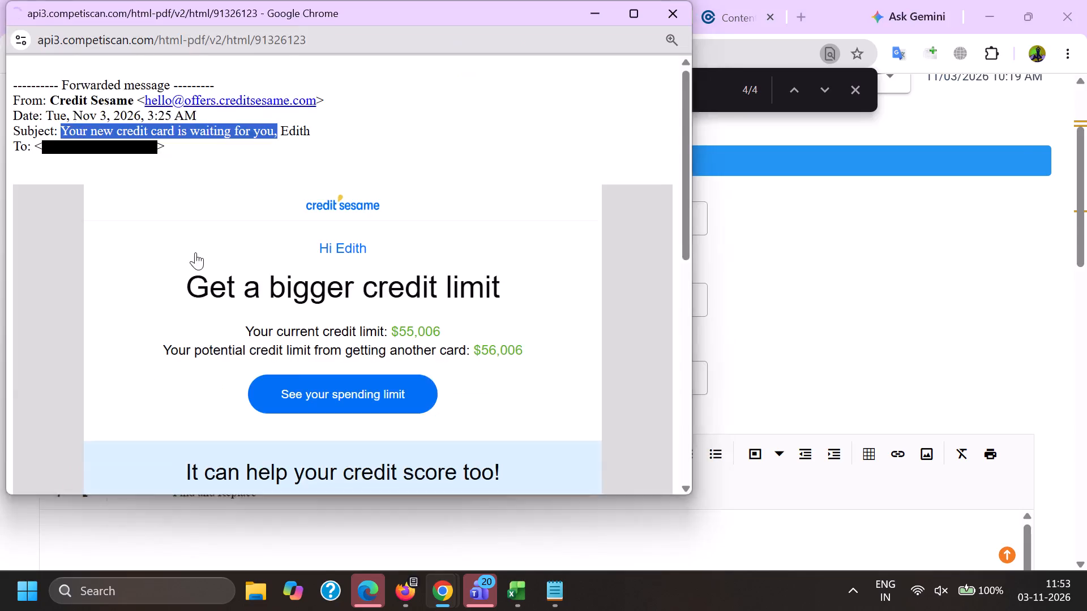
Copy the heading "It can help your credit score too" from the email body, without its exclamation mark.
{"action": "scroll", "coordinate": [194, 253], "scroll_direction": "down", "scroll_amount": 6}
{"action": "scroll", "coordinate": [190, 369], "scroll_direction": "down", "scroll_amount": 2}
{"action": "left_click_drag", "start_coordinate": [148, 296], "coordinate": [150, 302]}
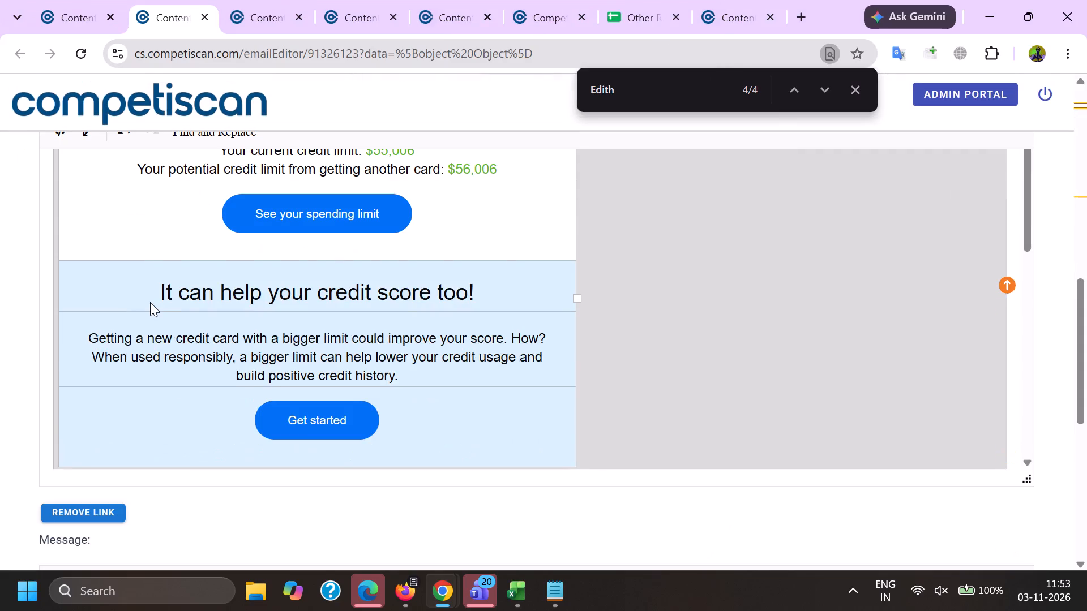
{"action": "left_click_drag", "start_coordinate": [150, 302], "coordinate": [452, 288]}
{"action": "left_click_drag", "start_coordinate": [149, 295], "coordinate": [471, 297]}
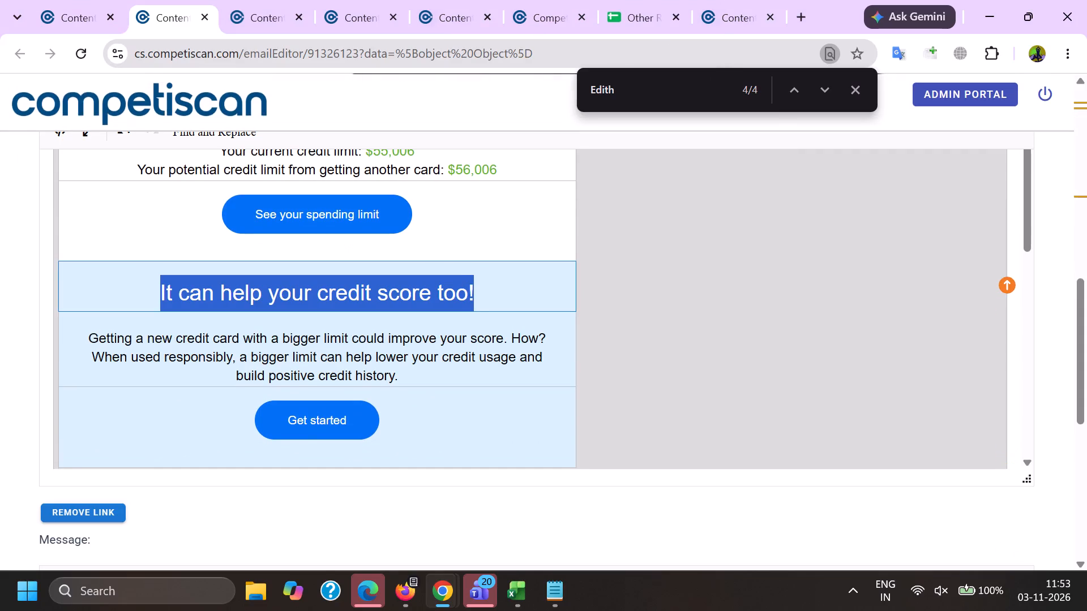
{"action": "left_click_drag", "start_coordinate": [471, 297], "coordinate": [469, 297]}
{"action": "key", "text": "ctrl+c"}
Append a full stop and the copied heading to the body's subject line, and copy the combined subject wording.
{"action": "key", "text": "alt+Tab"}
{"action": "key", "text": "alt+Tab"}
{"action": "scroll", "coordinate": [253, 328], "scroll_direction": "up", "scroll_amount": 7}
{"action": "left_click", "coordinate": [320, 230]}
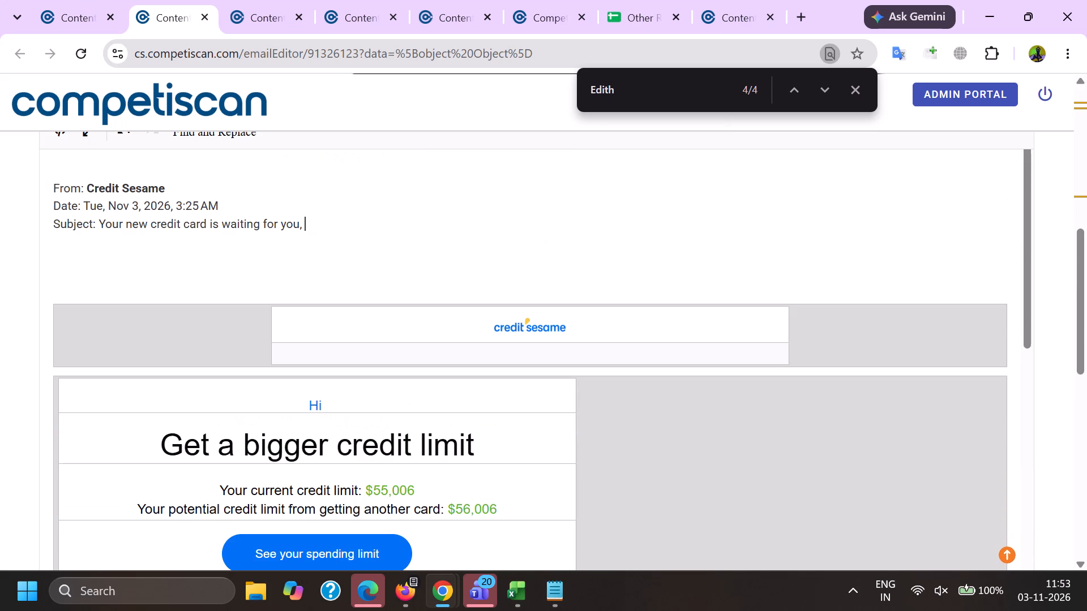
{"action": "key", "text": "period"}
{"action": "key", "text": "space"}
{"action": "key", "text": "ctrl+v"}
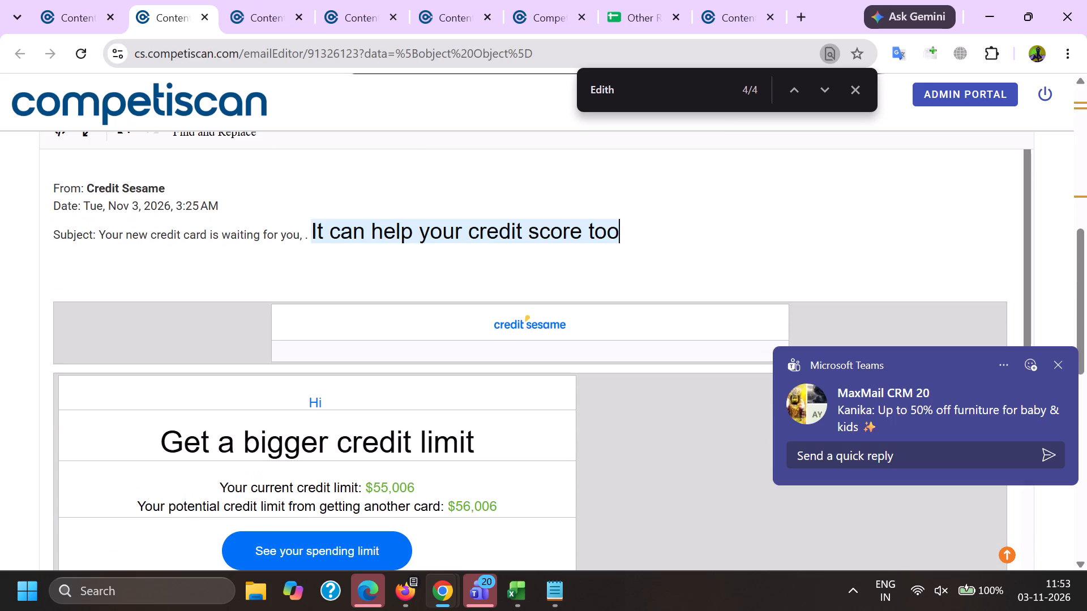
{"action": "left_click_drag", "start_coordinate": [99, 234], "coordinate": [629, 220]}
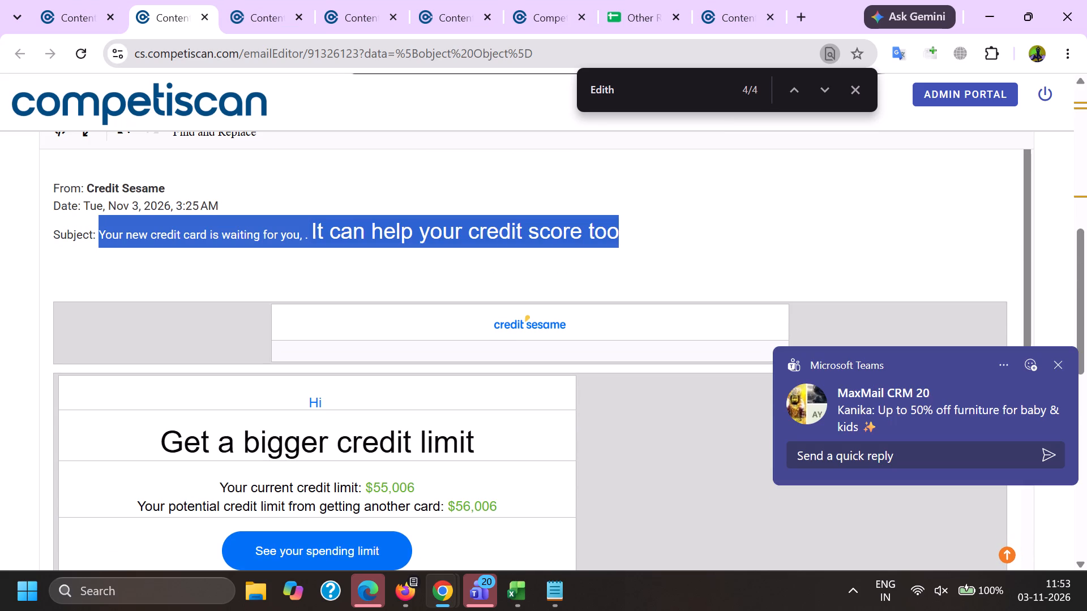
{"action": "left_click_drag", "start_coordinate": [629, 220], "coordinate": [673, 217]}
{"action": "key", "text": "ctrl+c"}
{"action": "key", "text": "ctrl+z"}
{"action": "key", "text": "alt+Tab"}
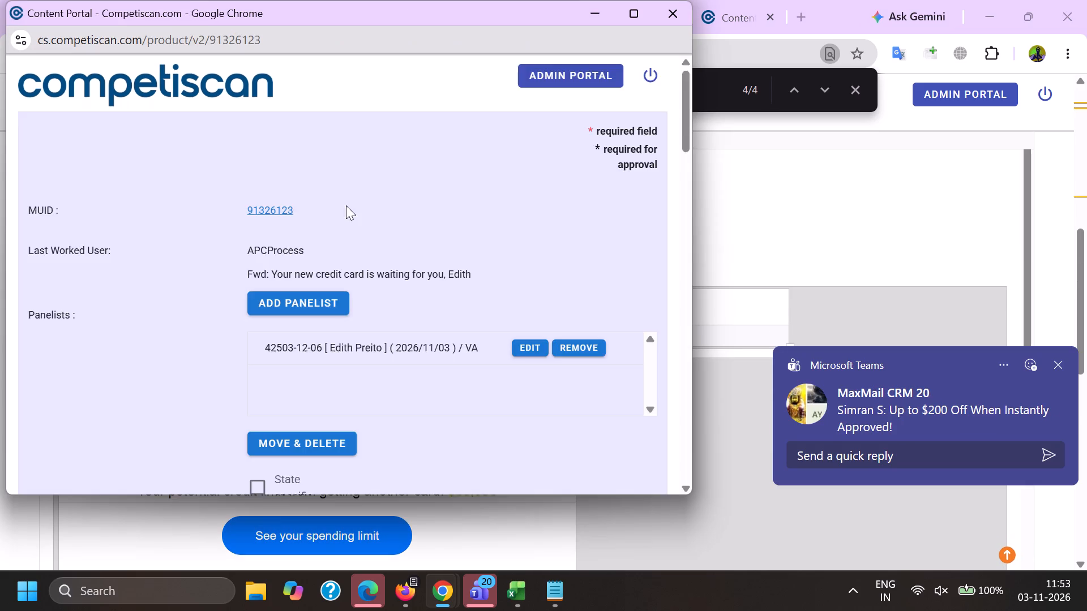
Add the sector Consumer Services with the category Credit Score Provider/Comparison Platform to the product record of email 91326123.
{"action": "scroll", "coordinate": [346, 205], "scroll_direction": "down", "scroll_amount": 4}
{"action": "left_click", "coordinate": [305, 394]}
{"action": "scroll", "coordinate": [348, 273], "scroll_direction": "down", "scroll_amount": 5}
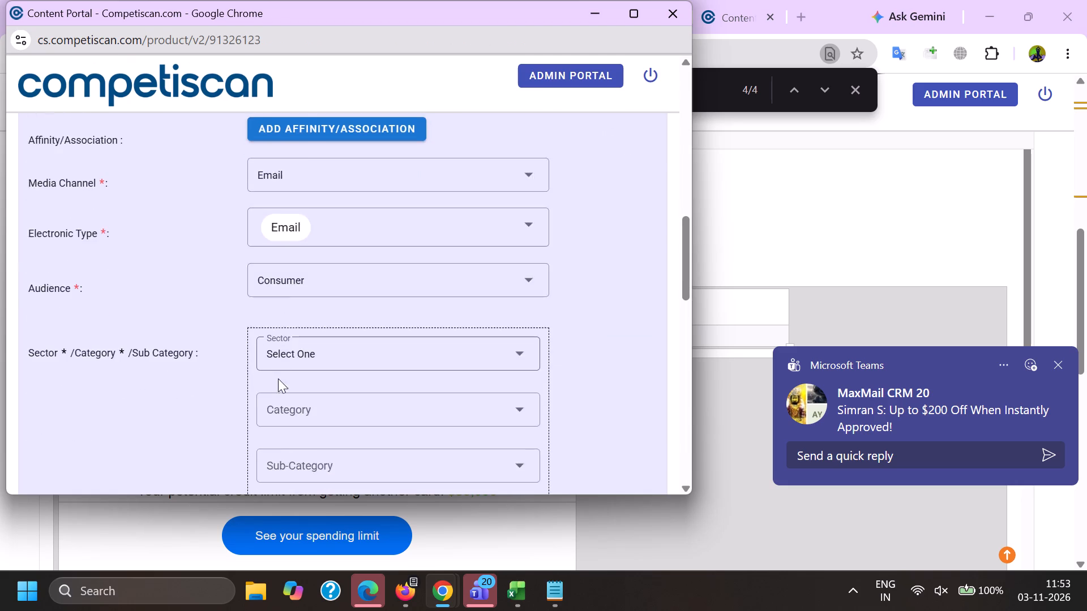
{"action": "left_click", "coordinate": [295, 343]}
{"action": "left_click", "coordinate": [191, 384]}
{"action": "scroll", "coordinate": [287, 265], "scroll_direction": "down", "scroll_amount": 2}
{"action": "left_click", "coordinate": [289, 272]}
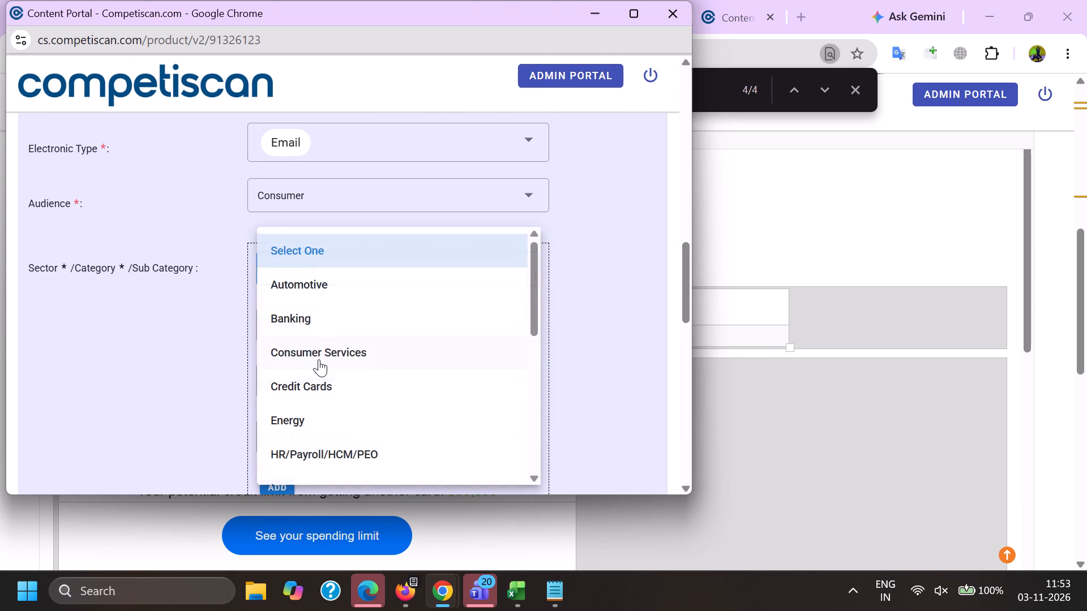
{"action": "left_click", "coordinate": [319, 357]}
{"action": "left_click_drag", "start_coordinate": [223, 345], "coordinate": [243, 346]}
{"action": "left_click", "coordinate": [313, 330]}
{"action": "scroll", "coordinate": [319, 223], "scroll_direction": "down", "scroll_amount": 1}
{"action": "left_click", "coordinate": [357, 460]}
{"action": "left_click_drag", "start_coordinate": [211, 438], "coordinate": [211, 438]}
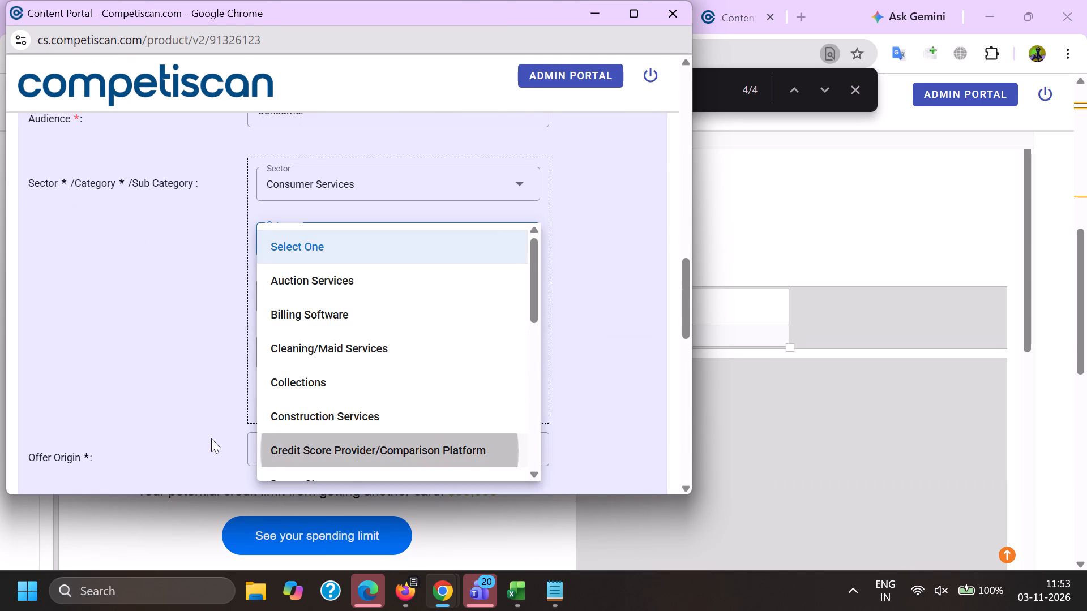
{"action": "left_click_drag", "start_coordinate": [211, 438], "coordinate": [226, 440]}
{"action": "left_click", "coordinate": [275, 401]}
Replace the product headline with "Your new credit card is waiting for you, [Name]. It can help your credit score too".
{"action": "scroll", "coordinate": [332, 265], "scroll_direction": "down", "scroll_amount": 4}
{"action": "left_click_drag", "start_coordinate": [499, 313], "coordinate": [0, 269]}
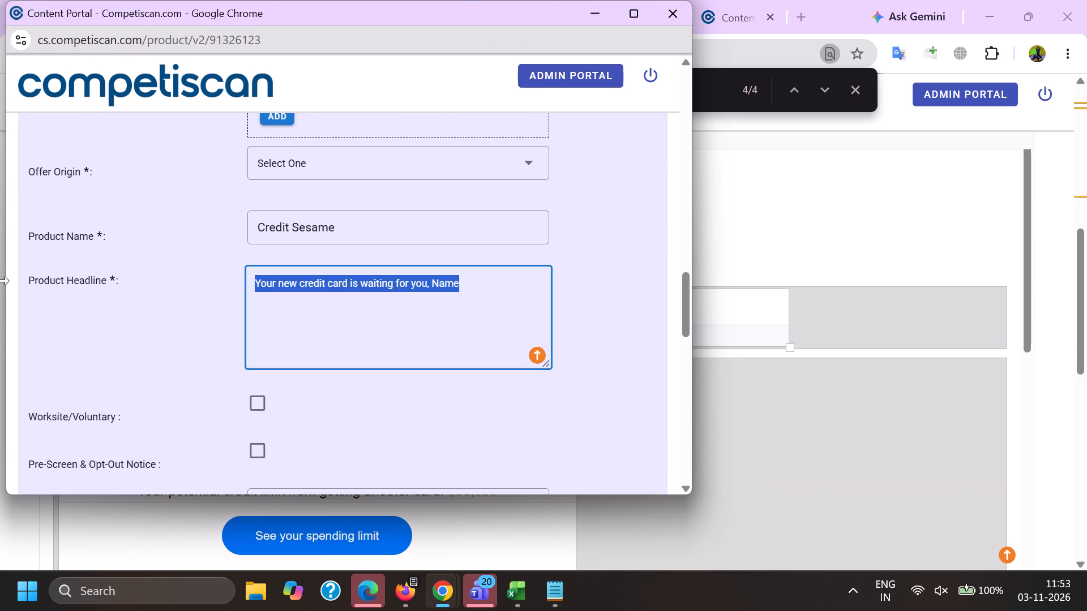
{"action": "key", "text": "BackSpace"}
{"action": "key", "text": "ctrl+v"}
{"action": "left_click", "coordinate": [435, 284]}
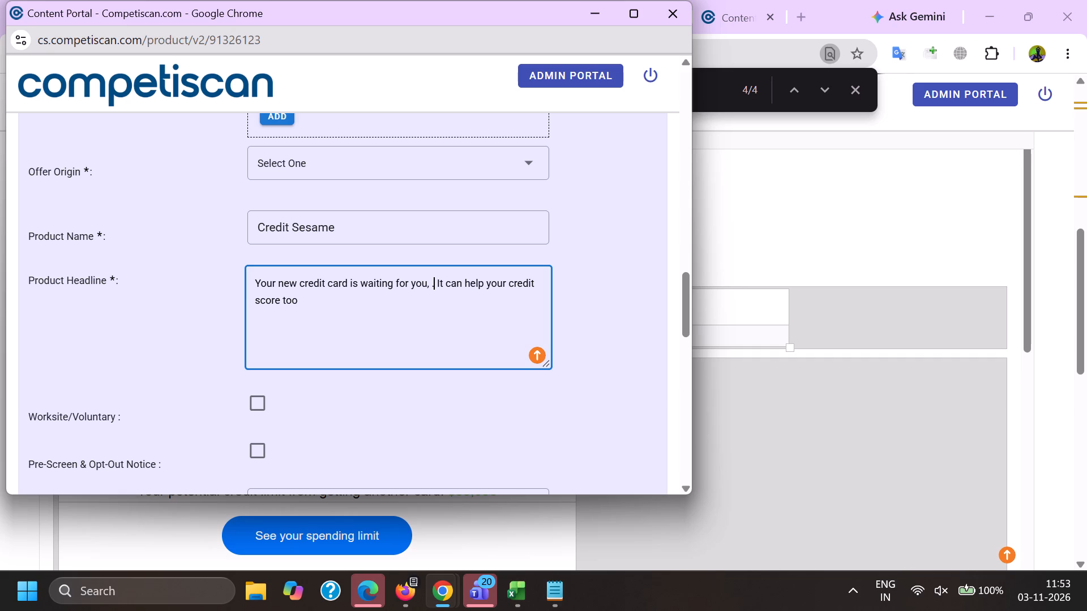
{"action": "key", "text": "Left"}
{"action": "type", "text": "E]"}
{"action": "key", "text": "BackSpace"}
{"action": "key", "text": "BackSpace"}
{"action": "key", "text": "BackSpace"}
{"action": "key", "text": "BackSpace"}
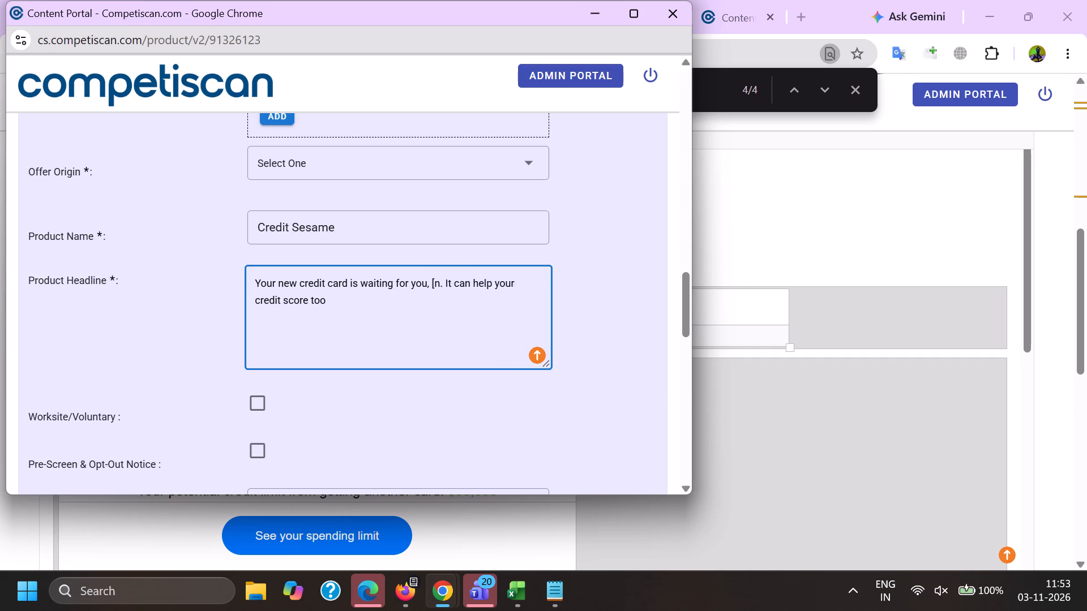
{"action": "key", "text": "BackSpace"}
{"action": "key", "text": "m"}
{"action": "key", "text": "e"}
{"action": "key", "text": "bracketright"}
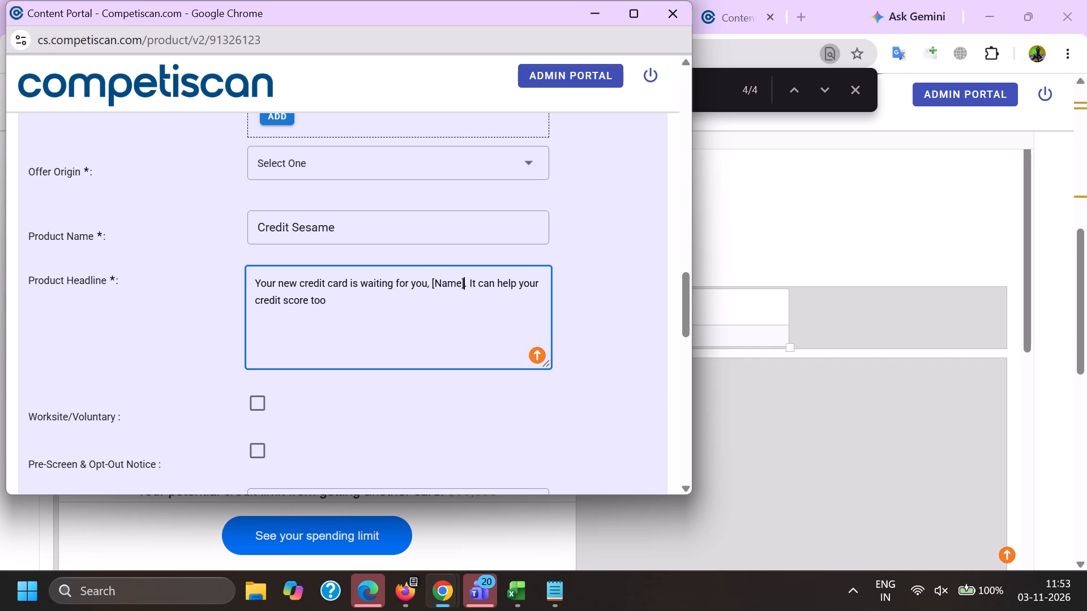
{"action": "key", "text": "Down"}
{"action": "key", "text": "Down"}
Fill in the product record's response mechanism, personalization and mailing type, and submit the record.
{"action": "scroll", "coordinate": [396, 275], "scroll_direction": "down", "scroll_amount": 6}
{"action": "scroll", "coordinate": [243, 412], "scroll_direction": "up", "scroll_amount": 3}
{"action": "left_click", "coordinate": [302, 316]}
{"action": "scroll", "coordinate": [335, 145], "scroll_direction": "down", "scroll_amount": 8}
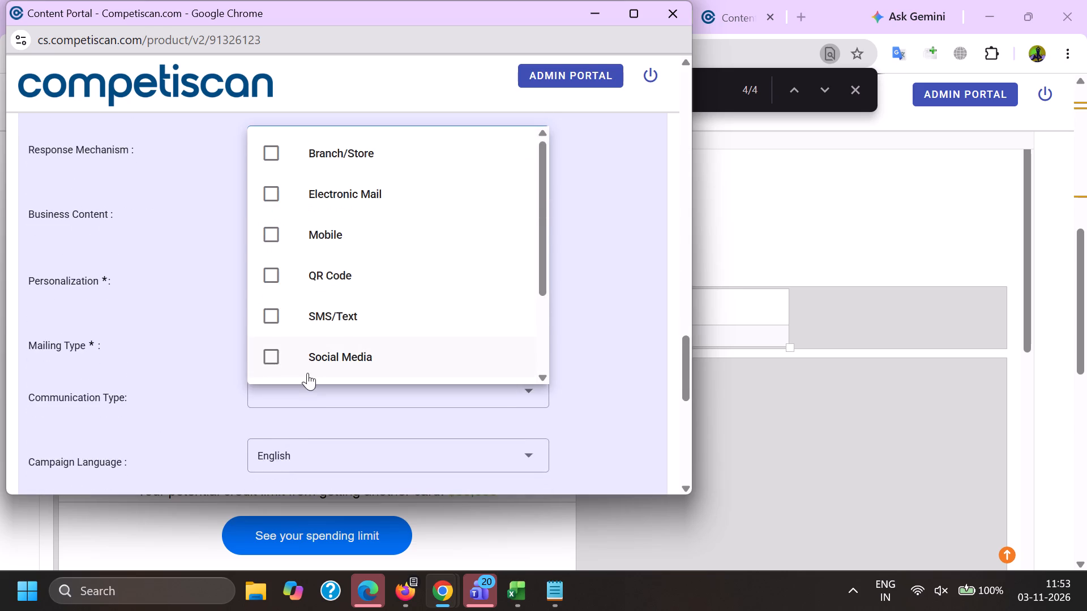
{"action": "left_click_drag", "start_coordinate": [328, 360], "coordinate": [321, 360]}
{"action": "left_click_drag", "start_coordinate": [113, 348], "coordinate": [151, 346]}
{"action": "left_click", "coordinate": [262, 283]}
{"action": "left_click", "coordinate": [293, 338]}
{"action": "left_click", "coordinate": [303, 291]}
{"action": "left_click_drag", "start_coordinate": [155, 338], "coordinate": [181, 345]}
{"action": "scroll", "coordinate": [288, 348], "scroll_direction": "down", "scroll_amount": 17}
{"action": "left_click", "coordinate": [280, 485]}
Switch to Firefox and copy the subject "Happening now! EXTRA 20% OFF select styles + Furniture & more—minus the wait" of email 91310503.
{"action": "left_click", "coordinate": [404, 606]}
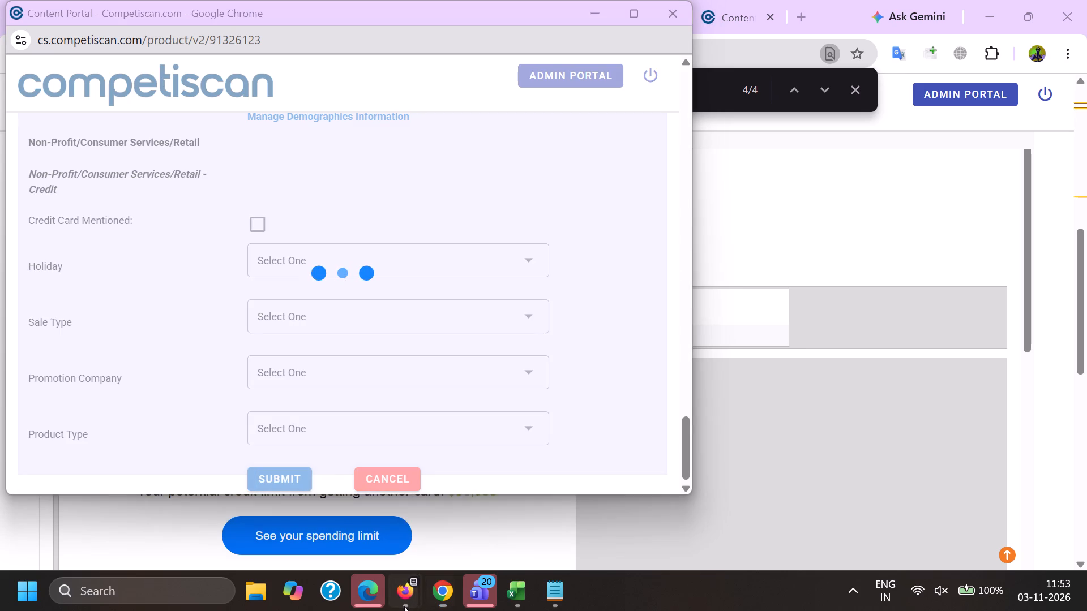
{"action": "left_click", "coordinate": [311, 548]}
{"action": "key", "text": "ctrl+c"}
{"action": "key", "text": "ctrl+c"}
Switch to Chrome and search the email subjects for the copied wording "Happening now! EXTRA 20% OFF select styles + Furniture & more—minus the wait".
{"action": "left_click", "coordinate": [439, 590], "text": "ctrl"}
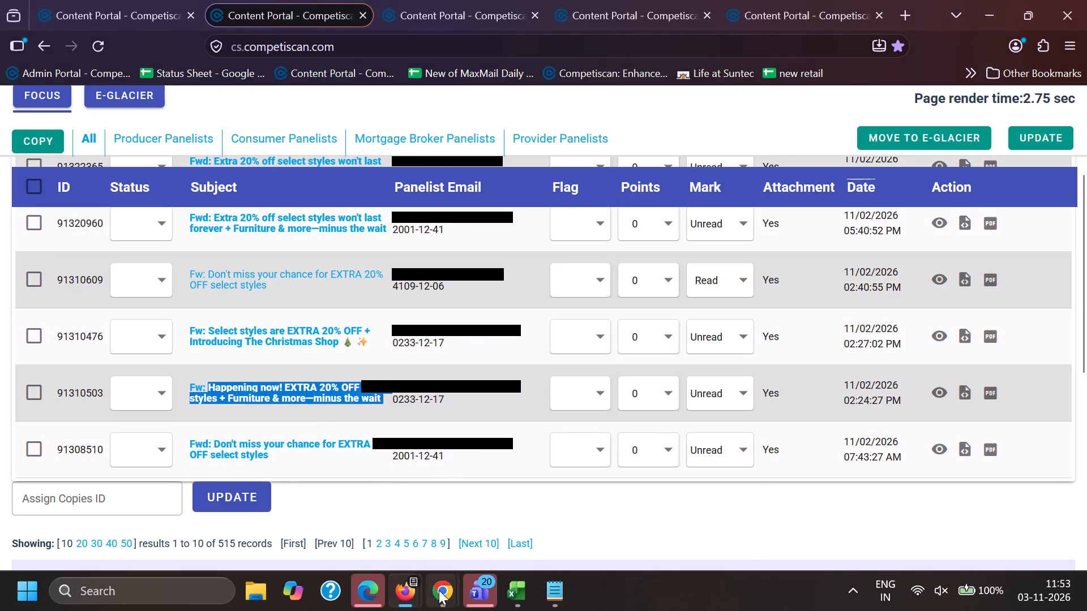
{"action": "left_click_drag", "start_coordinate": [255, 519], "coordinate": [255, 511]}
{"action": "left_click", "coordinate": [106, 0]}
{"action": "scroll", "coordinate": [274, 196], "scroll_direction": "down", "scroll_amount": 12}
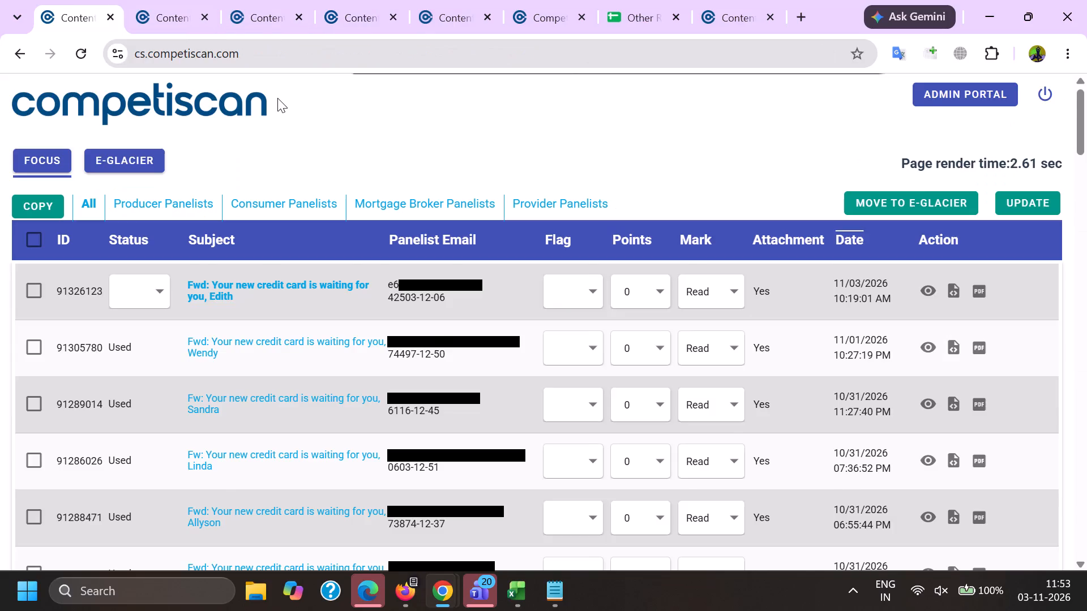
{"action": "scroll", "coordinate": [277, 98], "scroll_direction": "down", "scroll_amount": 17}
{"action": "scroll", "coordinate": [307, 478], "scroll_direction": "down", "scroll_amount": 2}
{"action": "left_click_drag", "start_coordinate": [358, 415], "coordinate": [0, 400]}
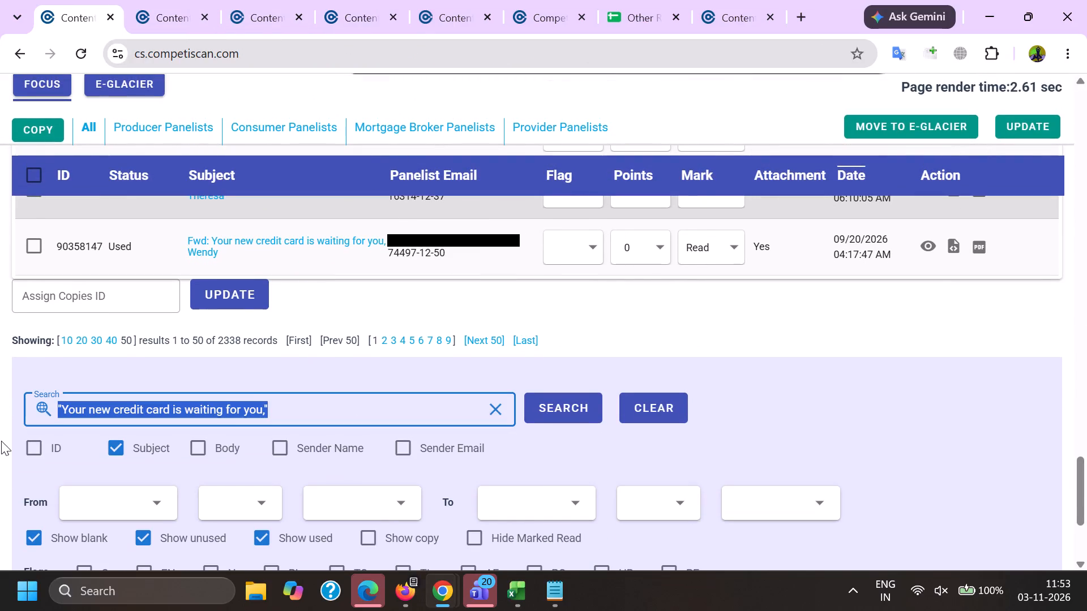
{"action": "key", "text": "BackSpace"}
{"action": "key", "text": "shift+quotedbl"}
{"action": "key", "text": "ctrl+v"}
{"action": "key", "text": "shift+quotedbl"}
{"action": "key", "text": "Return"}
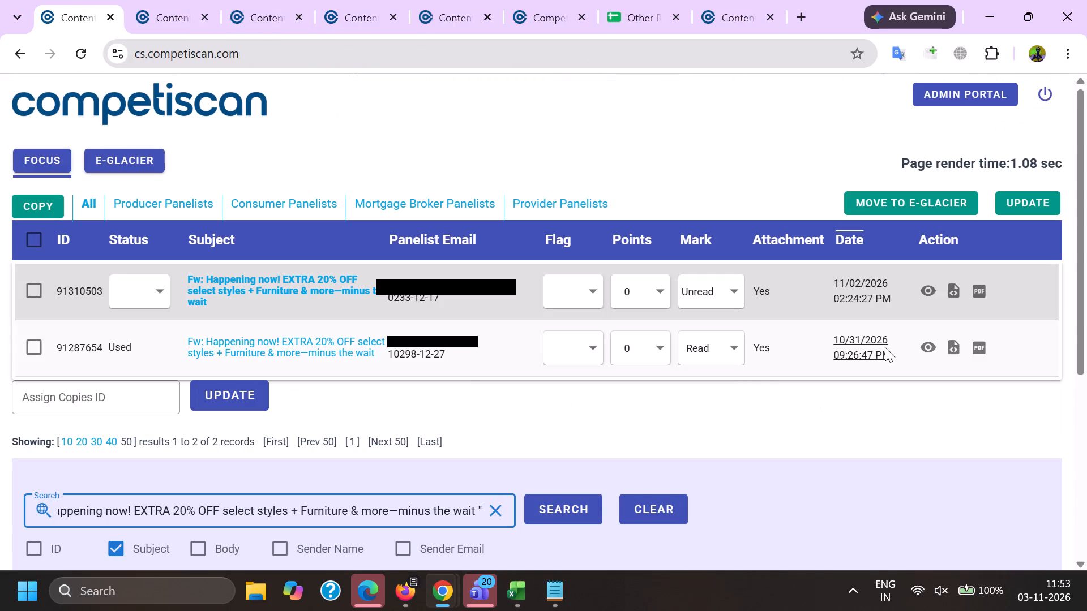
Open the used email 91287654 and examine its body, returning to the search results.
{"action": "left_click", "coordinate": [930, 346]}
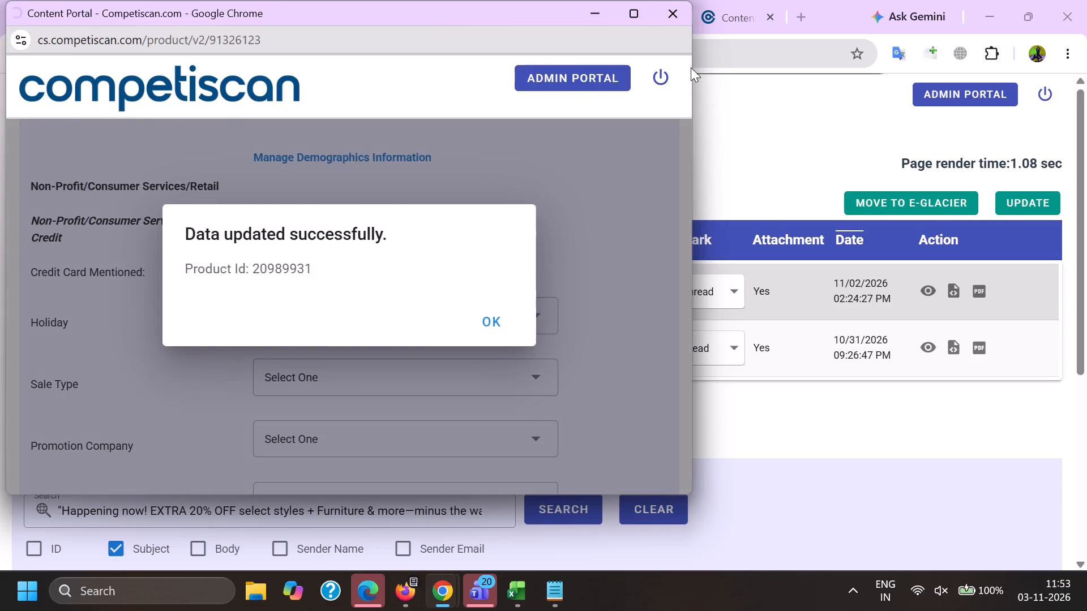
{"action": "left_click_drag", "start_coordinate": [688, 67], "coordinate": [669, 186]}
{"action": "left_click_drag", "start_coordinate": [690, 83], "coordinate": [670, 343]}
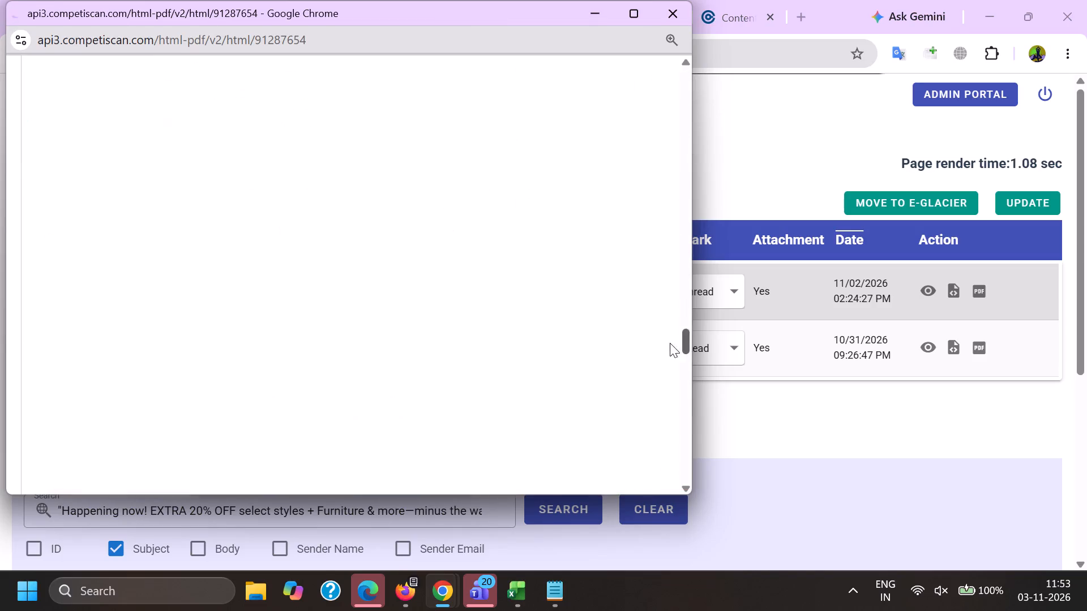
{"action": "left_click_drag", "start_coordinate": [670, 343], "coordinate": [678, 267]}
{"action": "key", "text": "alt+Tab"}
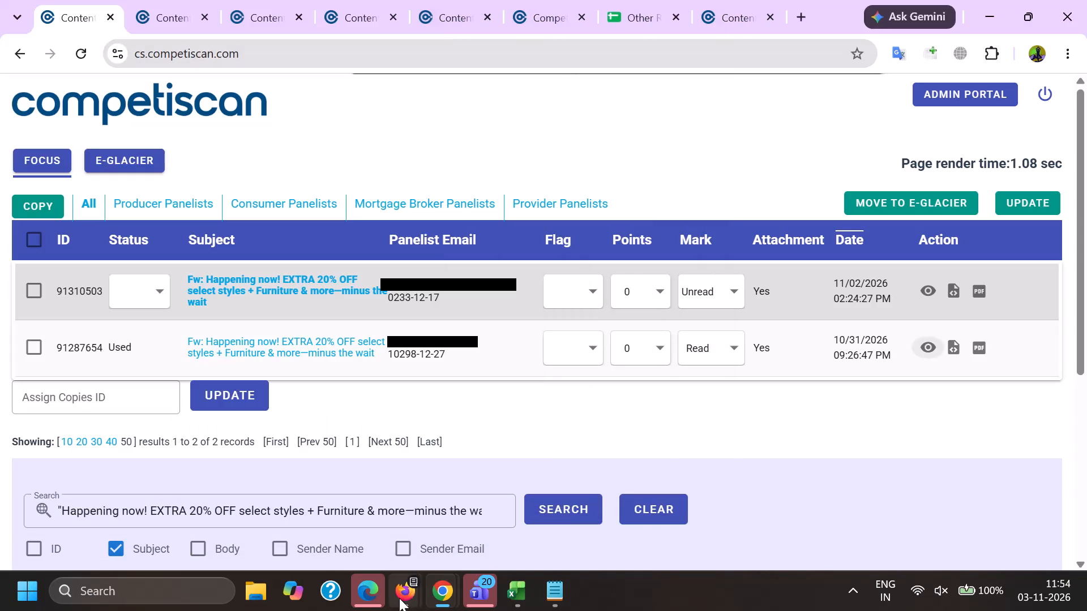
Switch to Firefox and show 50 results per page for the e.potterybarn.com email search.
{"action": "left_click", "coordinate": [413, 582]}
{"action": "left_click", "coordinate": [266, 524]}
{"action": "scroll", "coordinate": [303, 352], "scroll_direction": "down", "scroll_amount": 2}
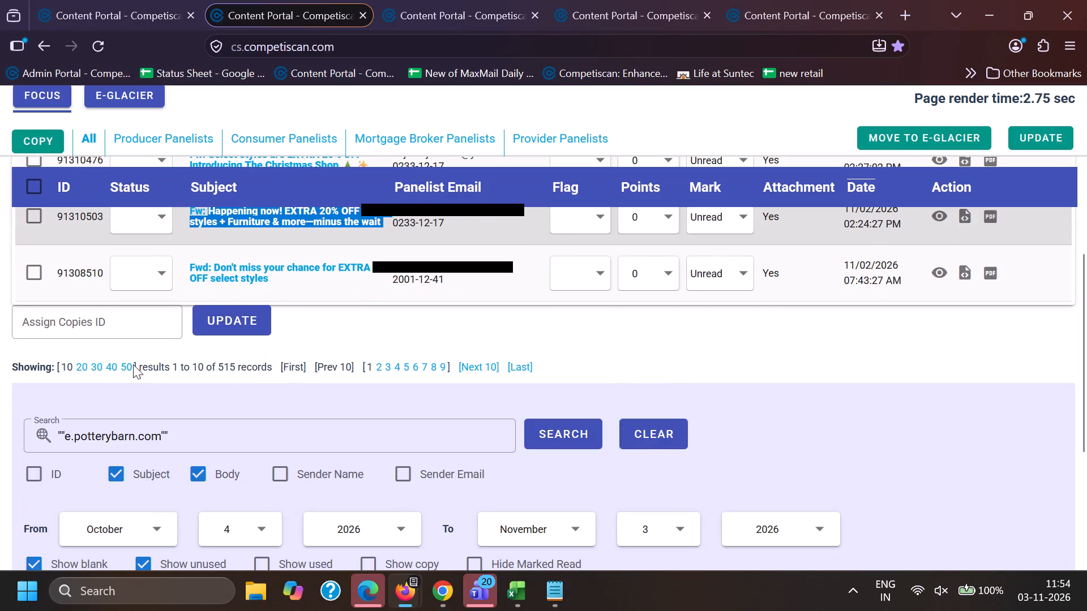
{"action": "left_click", "coordinate": [132, 364]}
Look over the email list in the first Firefox tab and reload its Focus list.
{"action": "left_click", "coordinate": [196, 0]}
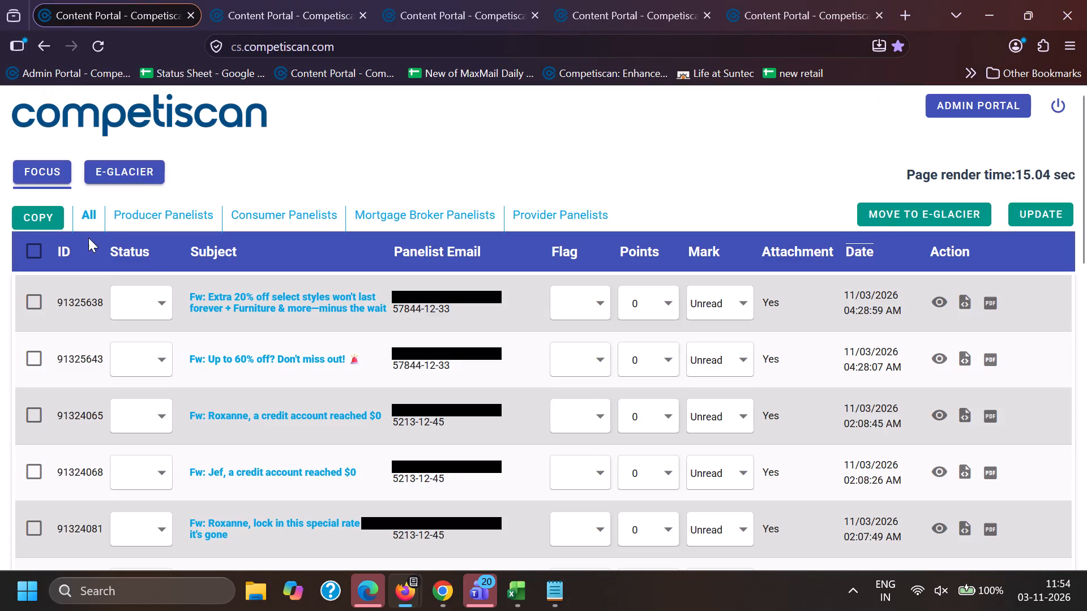
{"action": "scroll", "coordinate": [131, 338], "scroll_direction": "down", "scroll_amount": 1}
{"action": "scroll", "coordinate": [133, 328], "scroll_direction": "up", "scroll_amount": 2}
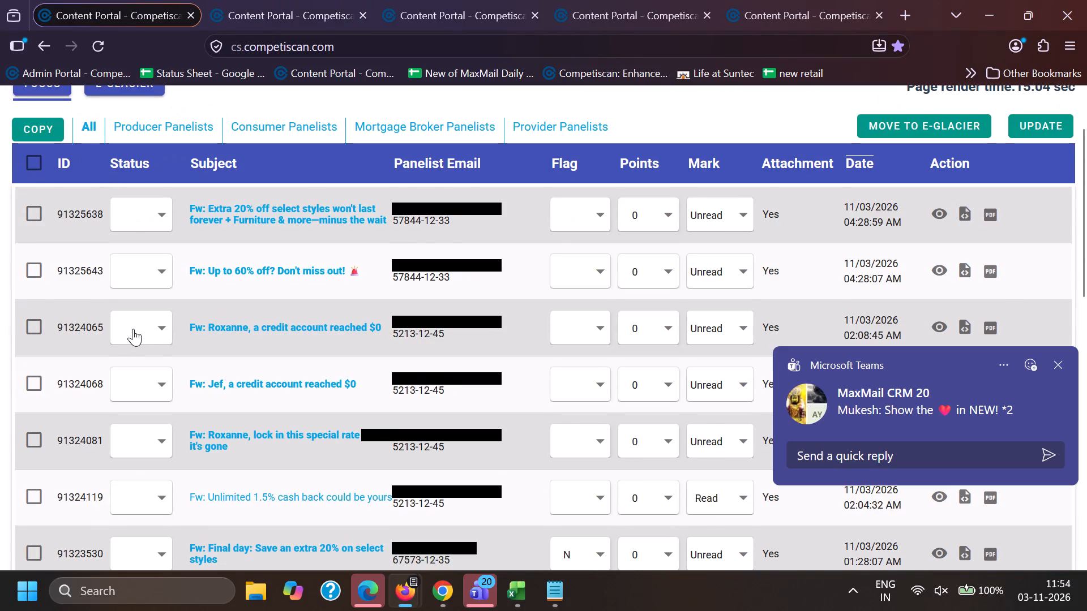
{"action": "scroll", "coordinate": [133, 329], "scroll_direction": "up", "scroll_amount": 4}
{"action": "left_click", "coordinate": [45, 178]}
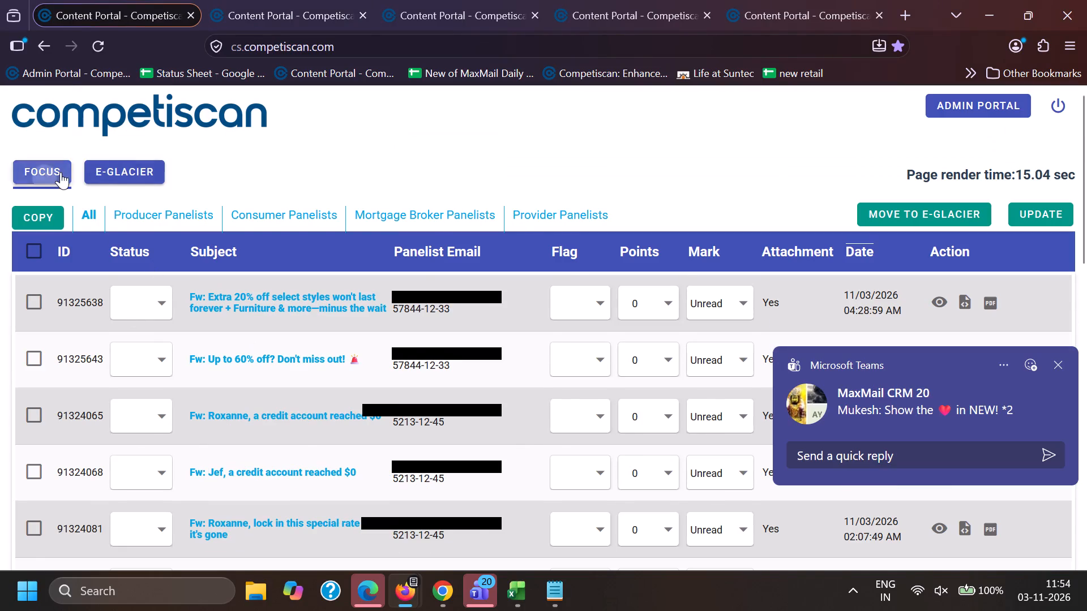
In the e.potterybarn.com results, copy the subject "Shop EXTRA 20% OFF + These Open Box Outlet Deals won't last long!" of email 91242897, including its heart emoji.
{"action": "left_click", "coordinate": [297, 0]}
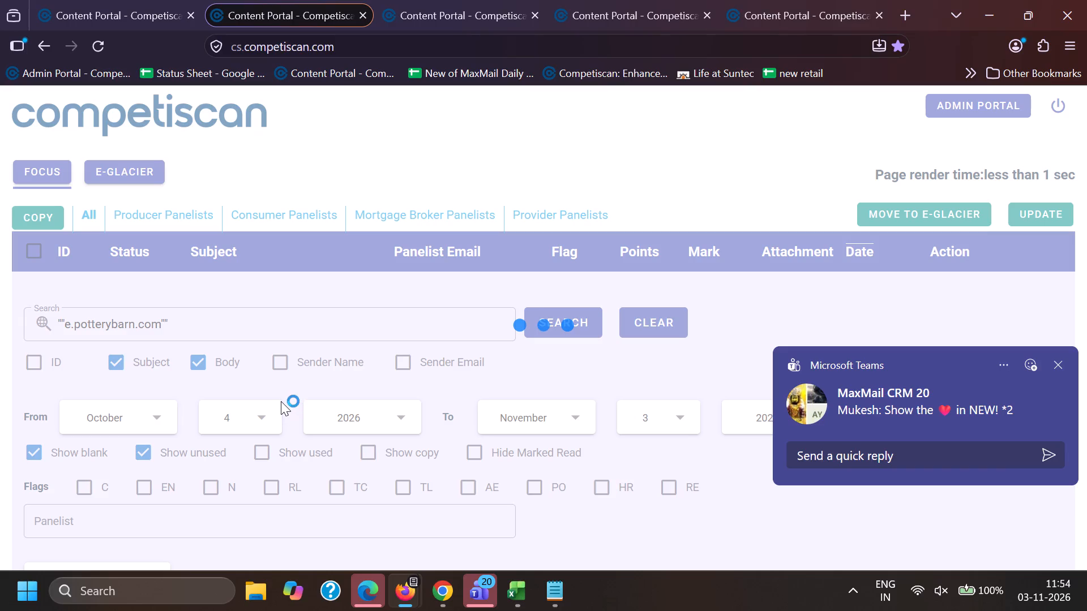
{"action": "scroll", "coordinate": [293, 396], "scroll_direction": "down", "scroll_amount": 7}
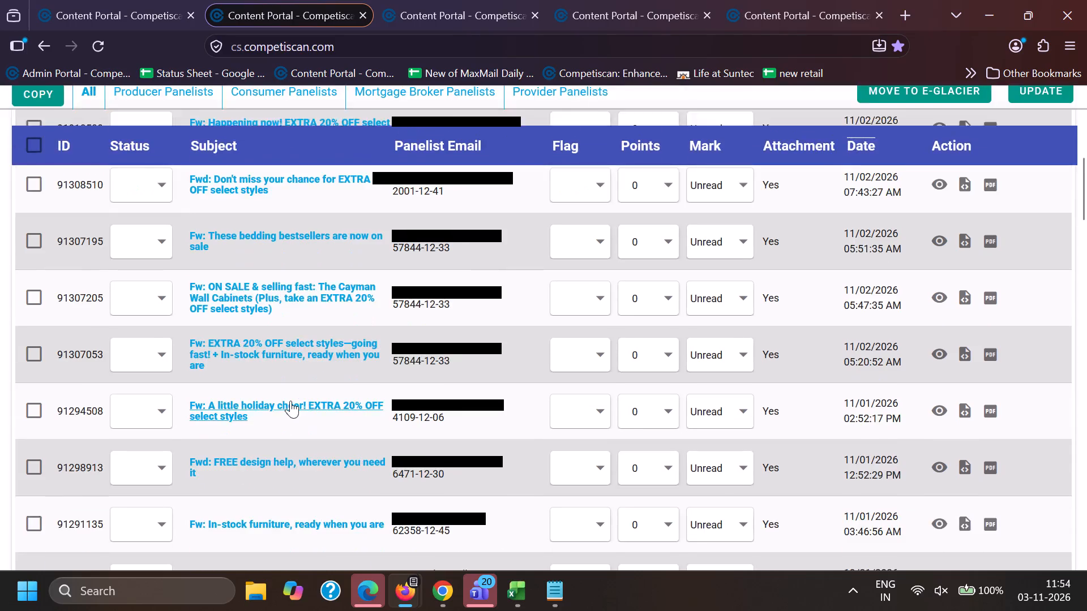
{"action": "scroll", "coordinate": [290, 401], "scroll_direction": "down", "scroll_amount": 7}
{"action": "left_click_drag", "start_coordinate": [219, 452], "coordinate": [220, 452]}
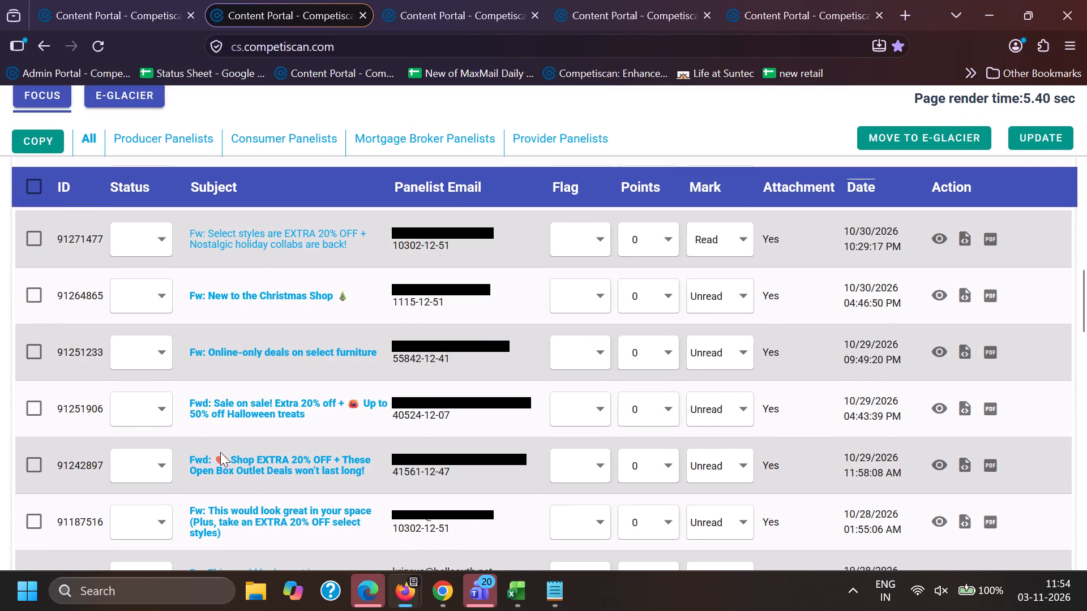
{"action": "left_click_drag", "start_coordinate": [220, 452], "coordinate": [375, 471]}
{"action": "key", "text": "ctrl+c"}
{"action": "key", "text": "ctrl+c"}
Switch to Chrome and search the email subjects for the copied "Shop EXTRA 20% OFF + These Open Box Outlet Deals won't last long!" wording.
{"action": "left_click", "coordinate": [438, 591]}
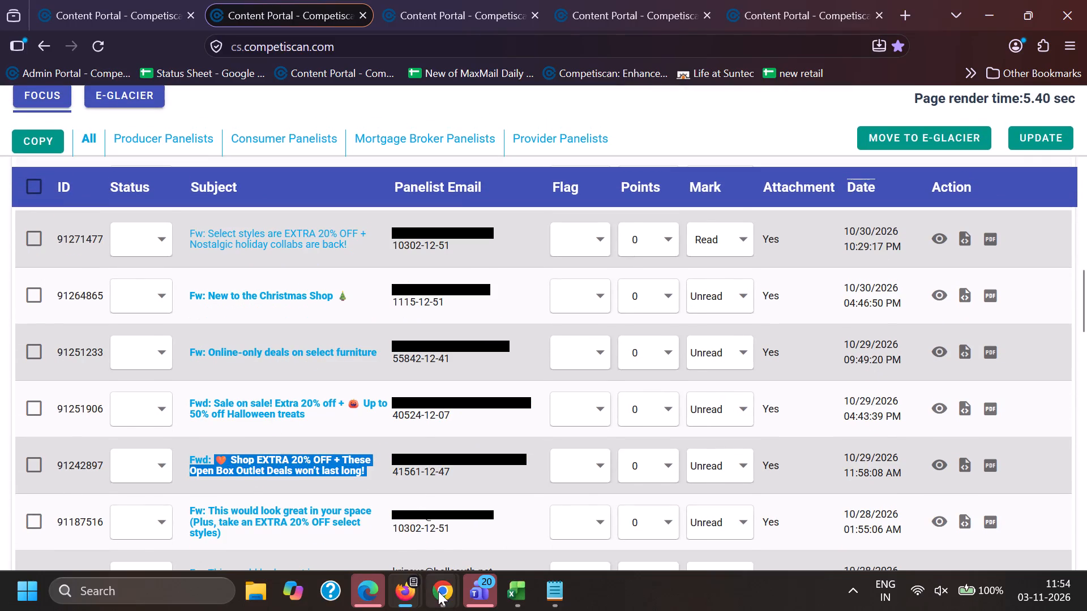
{"action": "left_click", "coordinate": [165, 515]}
{"action": "triple_click", "coordinate": [372, 516]}
{"action": "left_click", "coordinate": [373, 515]}
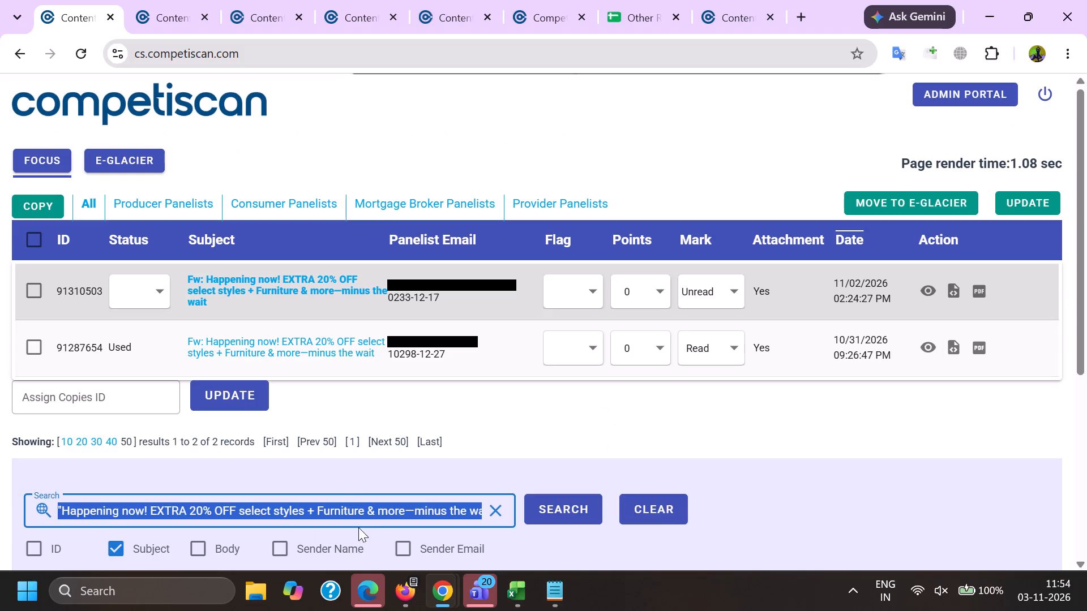
{"action": "key", "text": "BackSpace"}
{"action": "key", "text": "shift+quotedbl"}
{"action": "key", "text": "ctrl+v"}
{"action": "key", "text": "shift+quotedbl"}
{"action": "key", "text": "Return"}
Copy email 91187516's subject "This would look great in your space (Plus, take an EXTRA 20% OFF select styles)" from Firefox and search for it in Chrome.
{"action": "key", "text": "alt+Tab"}
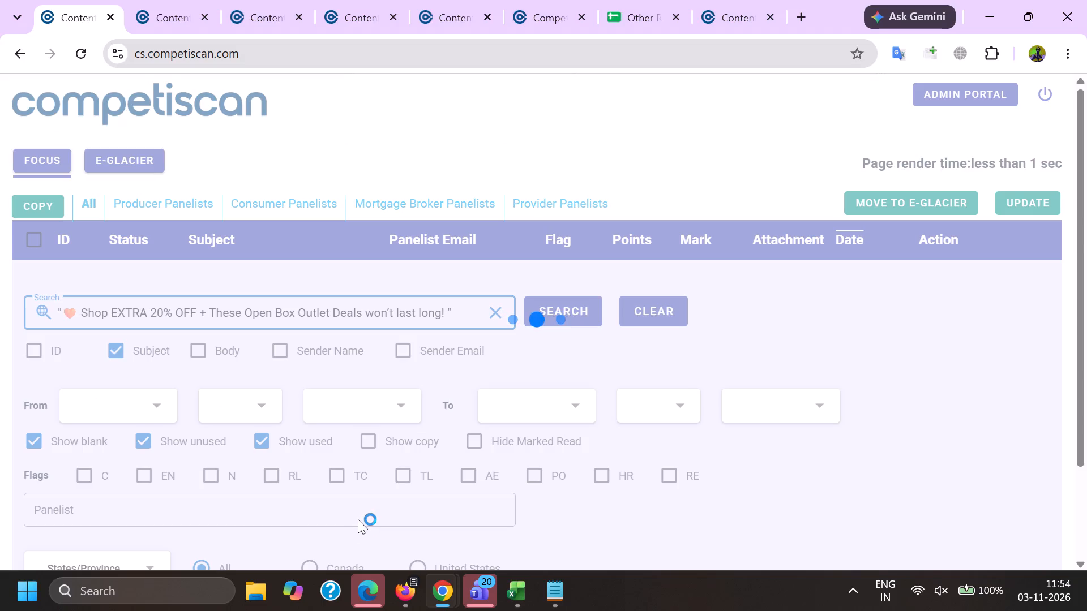
{"action": "left_click_drag", "start_coordinate": [206, 506], "coordinate": [249, 548]}
{"action": "key", "text": "ctrl+c"}
{"action": "key", "text": "alt+Tab"}
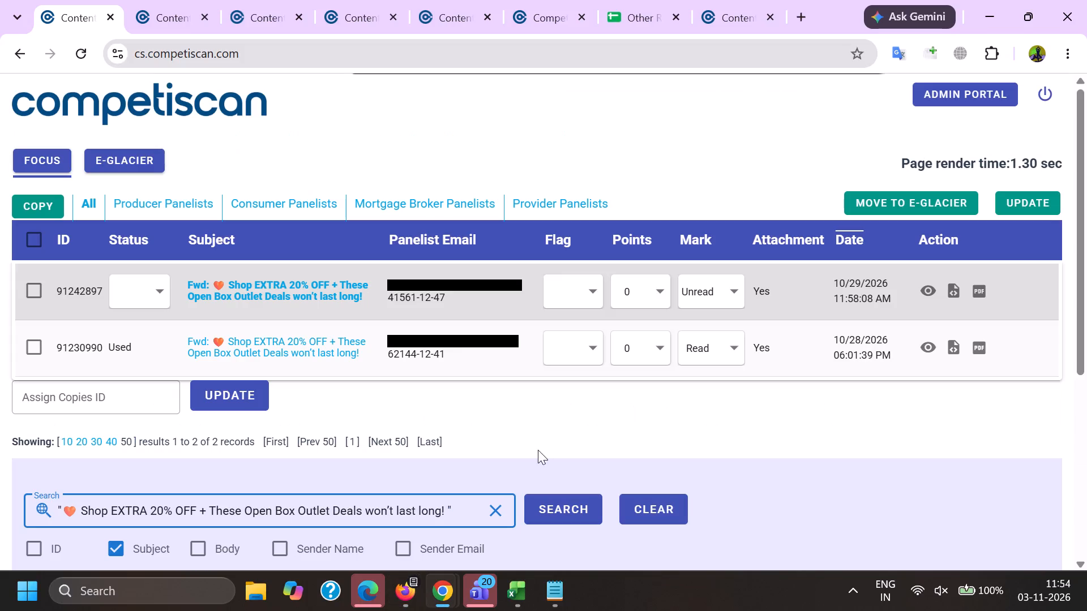
{"action": "triple_click", "coordinate": [399, 506]}
{"action": "key", "text": "BackSpace"}
{"action": "key", "text": "shift+quotedbl"}
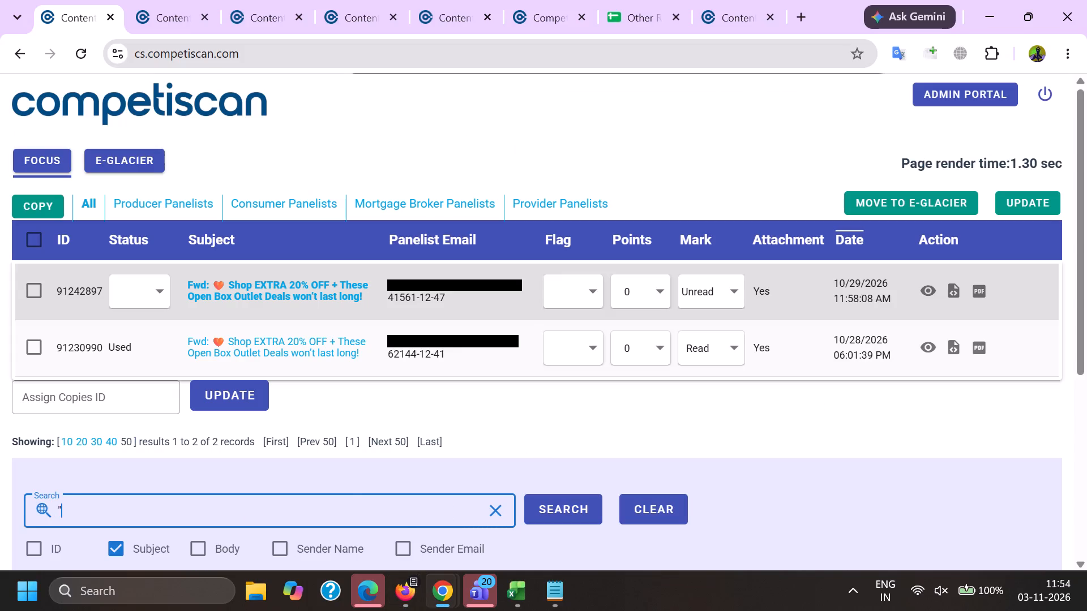
{"action": "key", "text": "ctrl+v"}
{"action": "key", "text": "shift+quotedbl"}
{"action": "key", "text": "Return"}
Check the search results and the Firefox list, and copy the subject "In-stock furniture, ready when you are" of email 91202116.
{"action": "key", "text": "alt+Tab"}
{"action": "scroll", "coordinate": [110, 481], "scroll_direction": "down", "scroll_amount": 2}
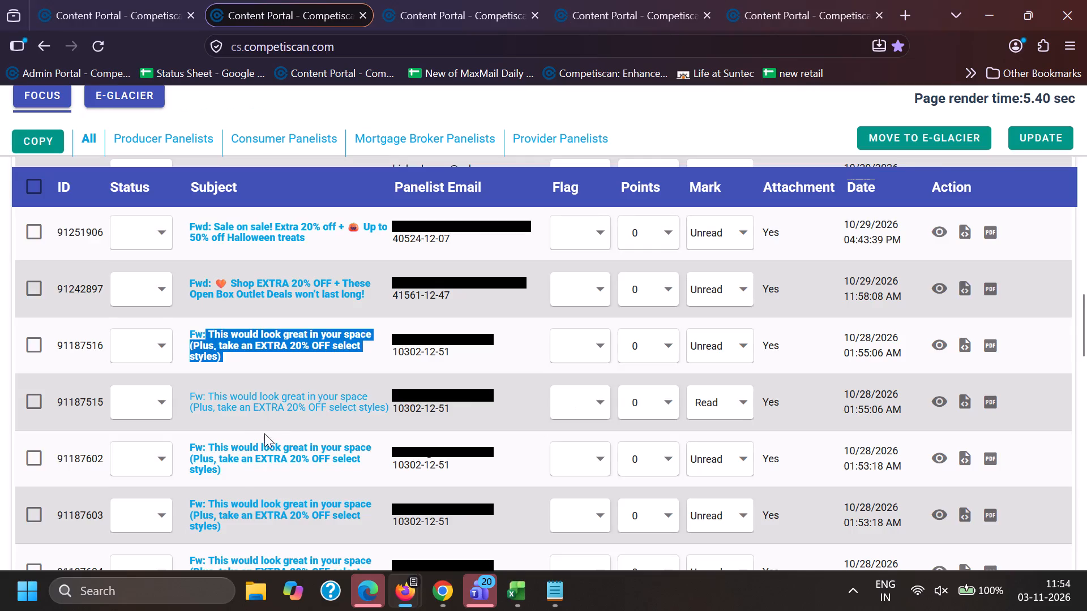
{"action": "scroll", "coordinate": [259, 439], "scroll_direction": "down", "scroll_amount": 2}
{"action": "key", "text": "alt+Tab"}
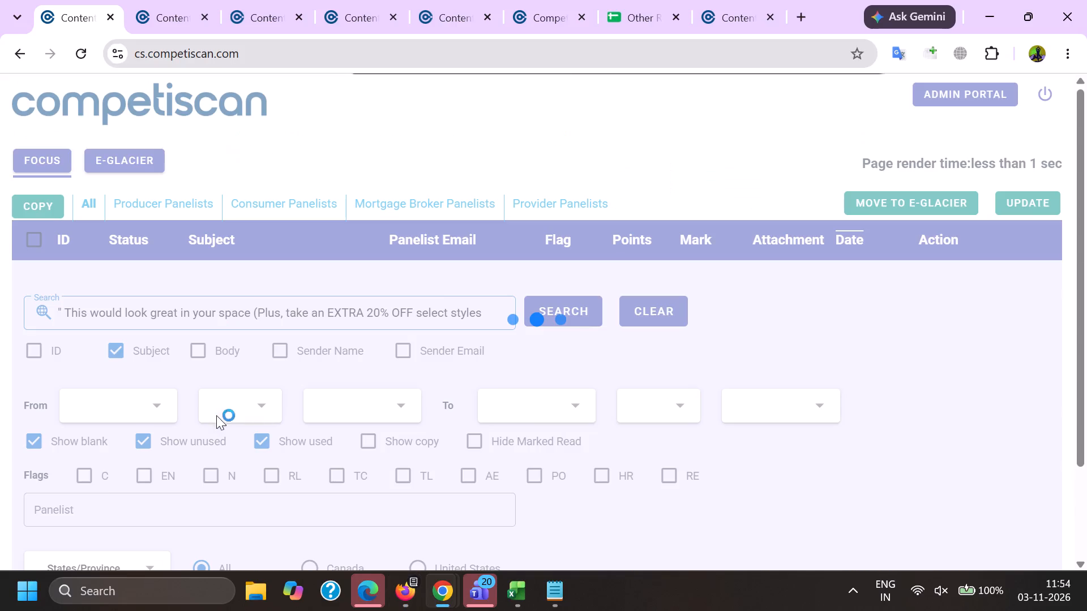
{"action": "scroll", "coordinate": [227, 393], "scroll_direction": "down", "scroll_amount": 5}
{"action": "key", "text": "alt+Tab"}
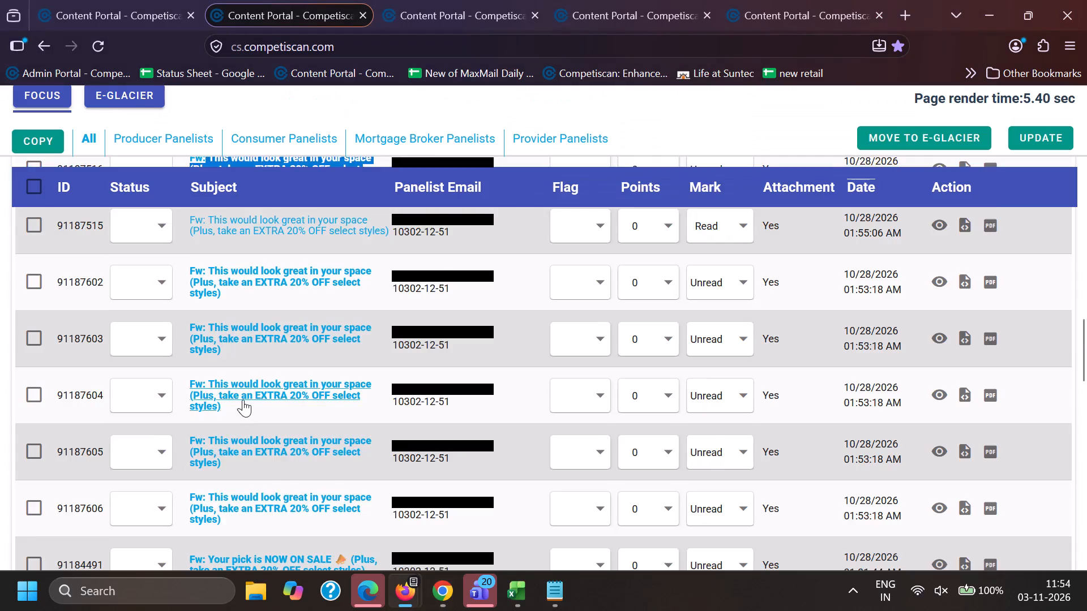
{"action": "scroll", "coordinate": [243, 406], "scroll_direction": "down", "scroll_amount": 10}
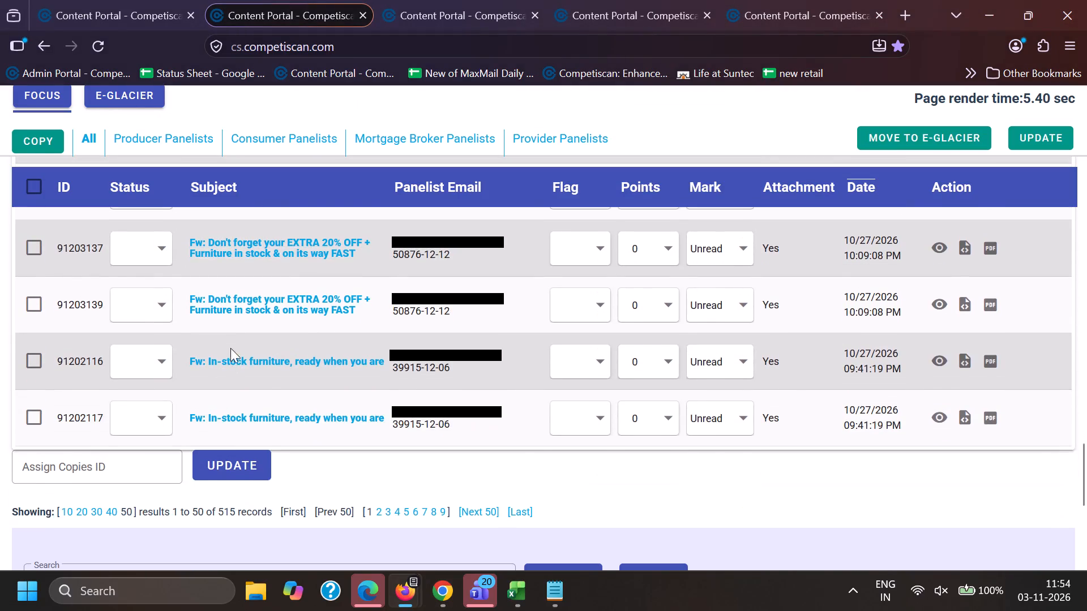
{"action": "left_click_drag", "start_coordinate": [206, 360], "coordinate": [390, 352]}
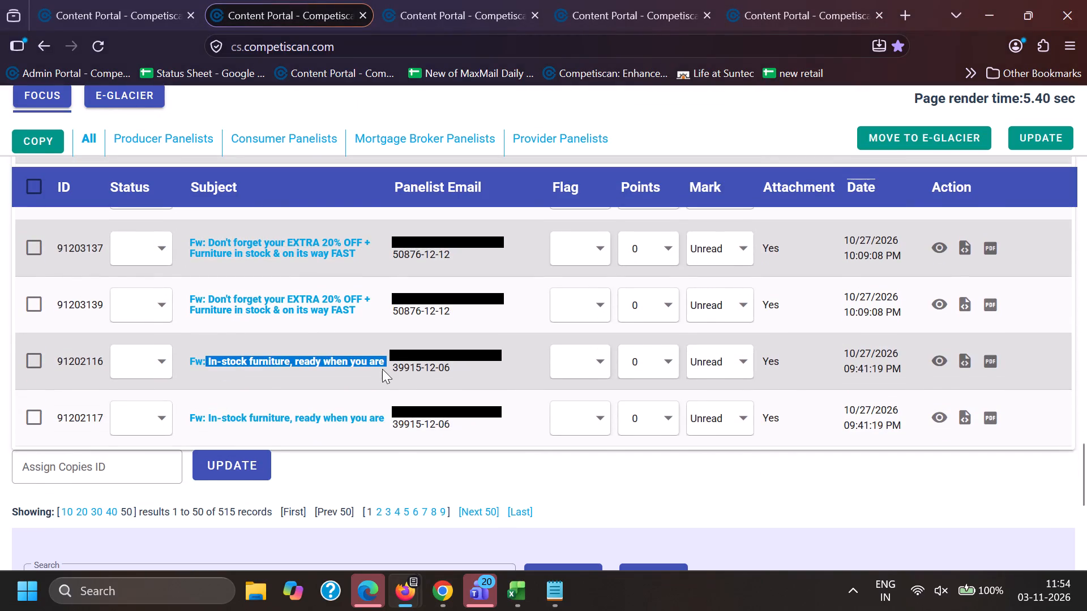
{"action": "key", "text": "ctrl+c"}
{"action": "key", "text": "ctrl+c"}
Switch to Chrome and search the email subjects for the copied wording "In-stock furniture, ready when you are".
{"action": "key", "text": "alt+Tab"}
{"action": "triple_click", "coordinate": [281, 360]}
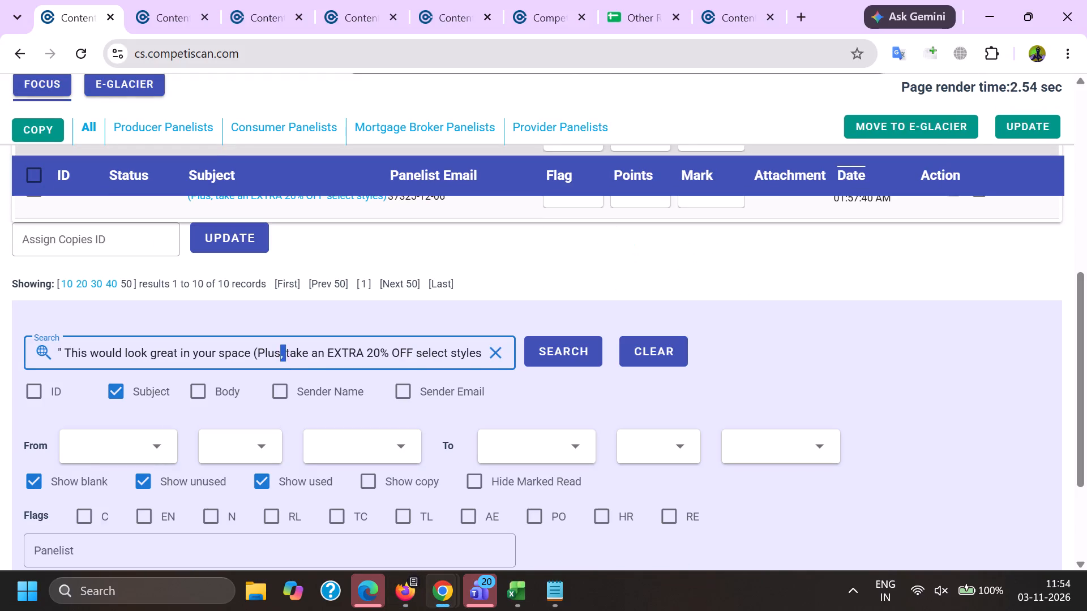
{"action": "key", "text": "BackSpace"}
{"action": "key", "text": "shift+quotedbl"}
{"action": "key", "text": "ctrl+v"}
{"action": "key", "text": "ctrl+shift+apostrophe"}
{"action": "key", "text": "Return"}
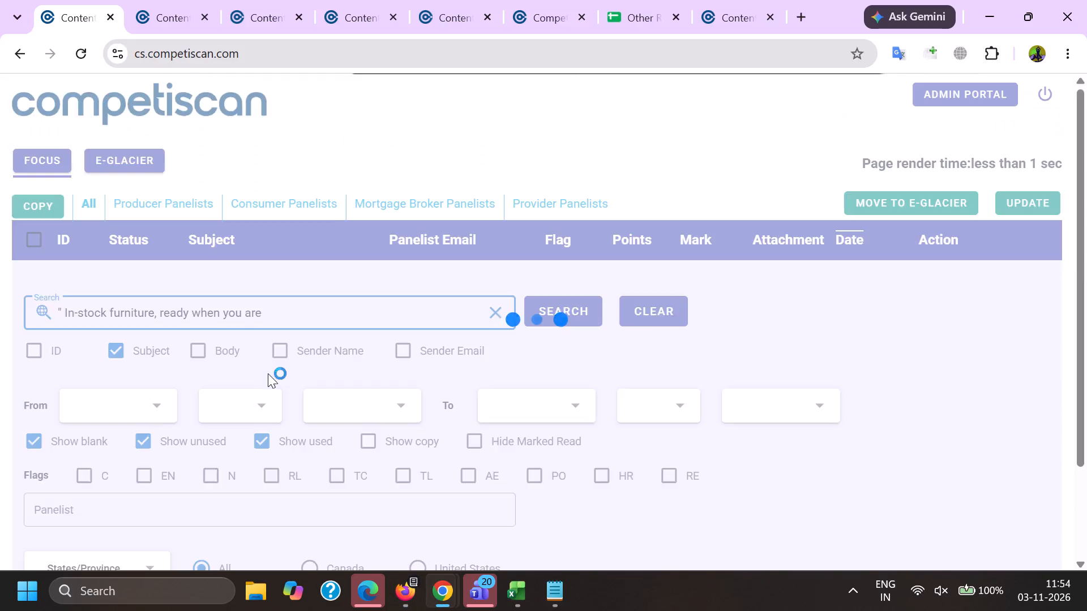
Close the quotation around "In-stock furniture, ready when you are" and run the exact-phrase search on the email subjects.
{"action": "key", "text": "shift+quotedbl"}
{"action": "key", "text": "Return"}
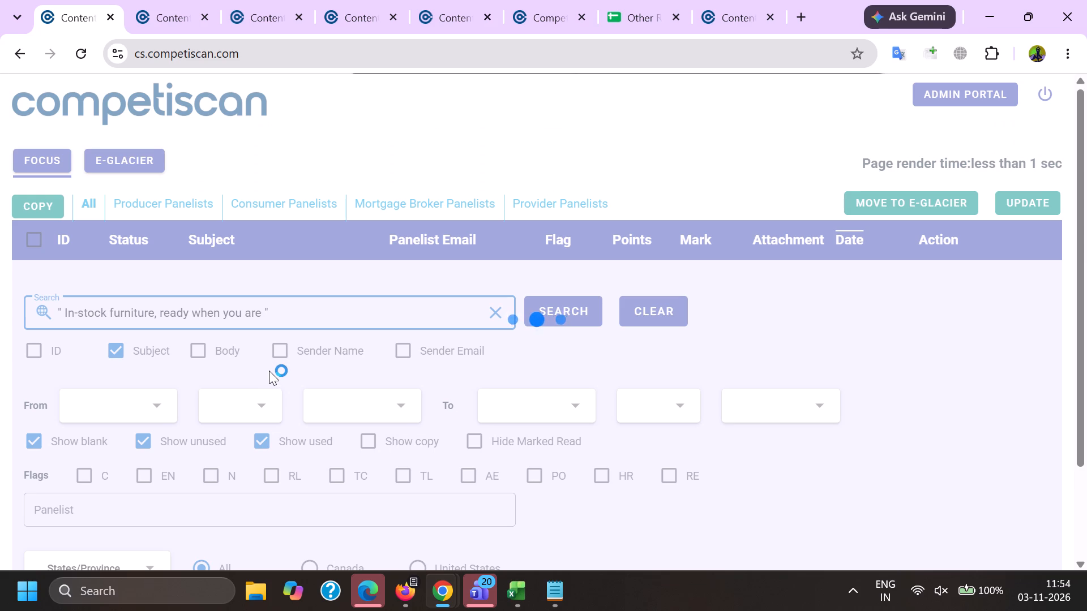
{"action": "key", "text": "Return"}
{"action": "key", "text": "Return"}
{"action": "key", "text": "Return"}
{"action": "key", "text": "Return"}
{"action": "scroll", "coordinate": [277, 345], "scroll_direction": "down", "scroll_amount": 2}
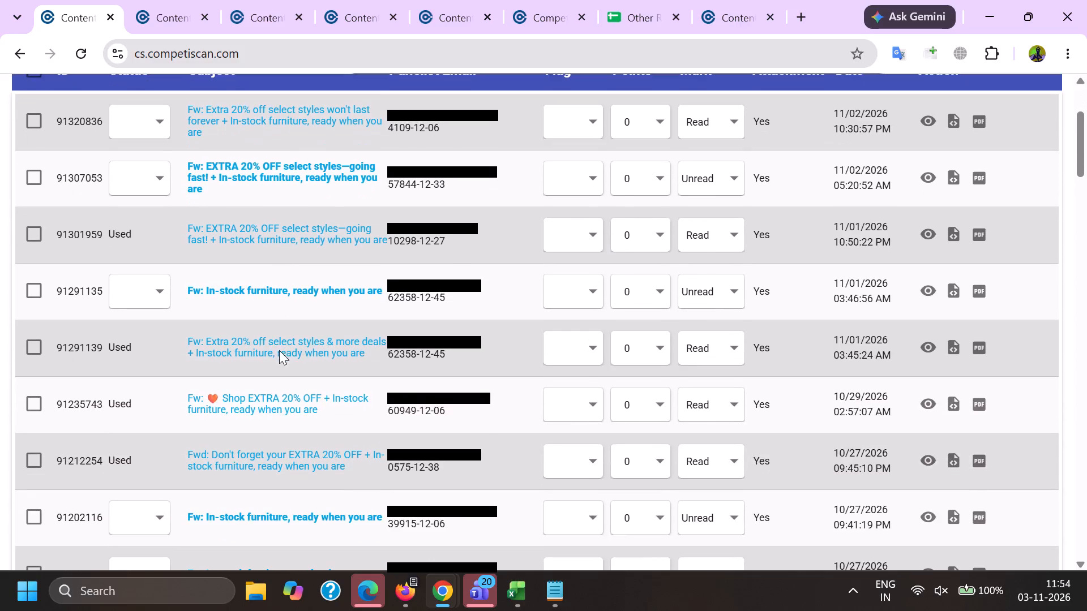
{"action": "scroll", "coordinate": [279, 350], "scroll_direction": "down", "scroll_amount": 5}
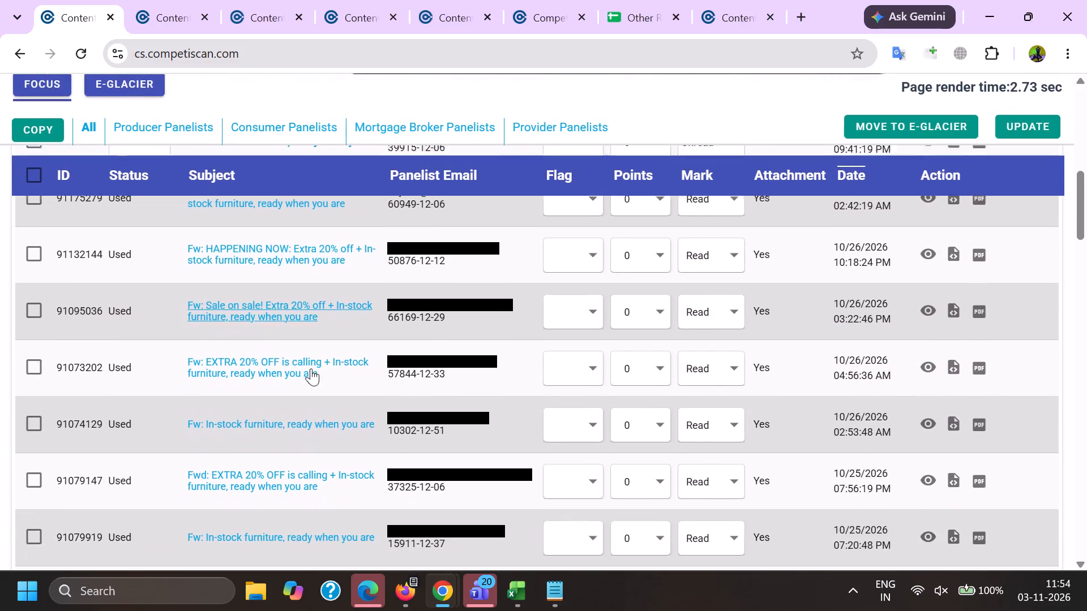
{"action": "left_click", "coordinate": [927, 412]}
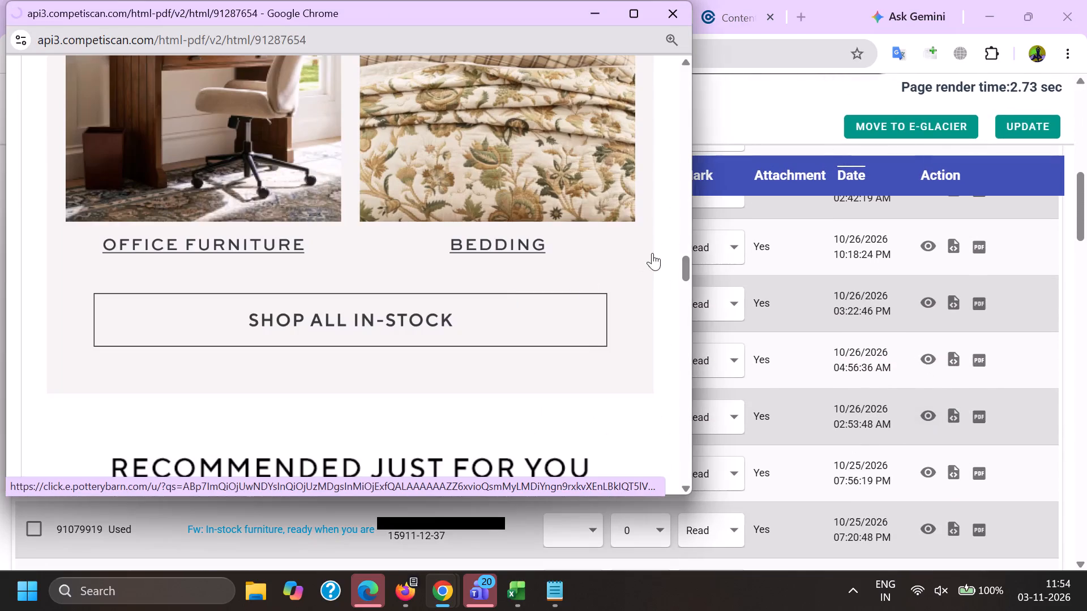
{"action": "left_click_drag", "start_coordinate": [685, 88], "coordinate": [667, 127]}
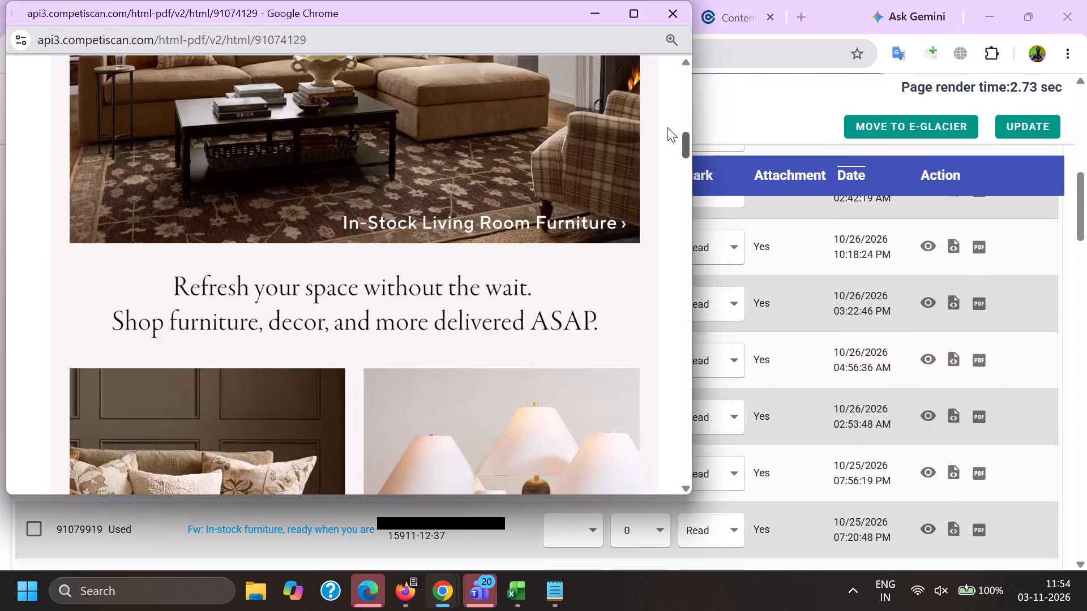
{"action": "left_click_drag", "start_coordinate": [667, 127], "coordinate": [652, 358]}
{"action": "key", "text": "alt+Tab"}
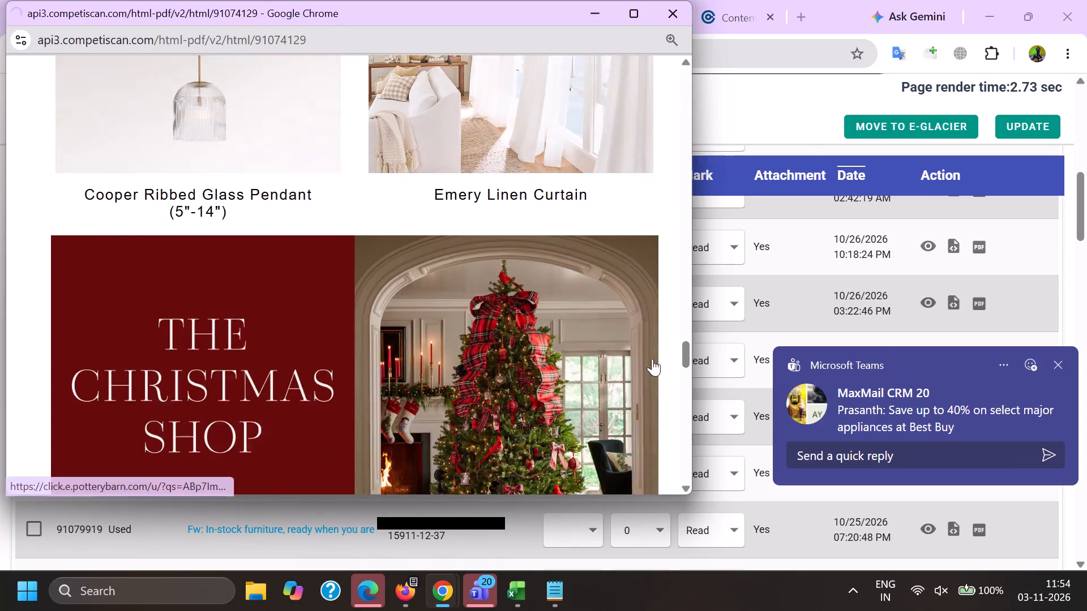
{"action": "scroll", "coordinate": [599, 378], "scroll_direction": "down", "scroll_amount": 2}
{"action": "scroll", "coordinate": [871, 301], "scroll_direction": "down", "scroll_amount": 1}
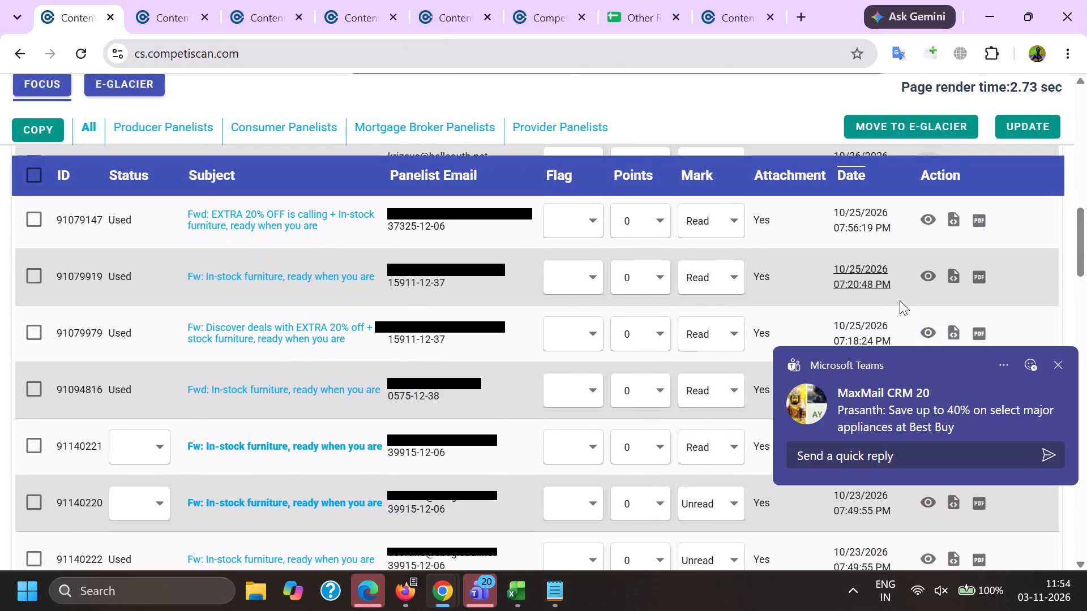
{"action": "left_click", "coordinate": [926, 269]}
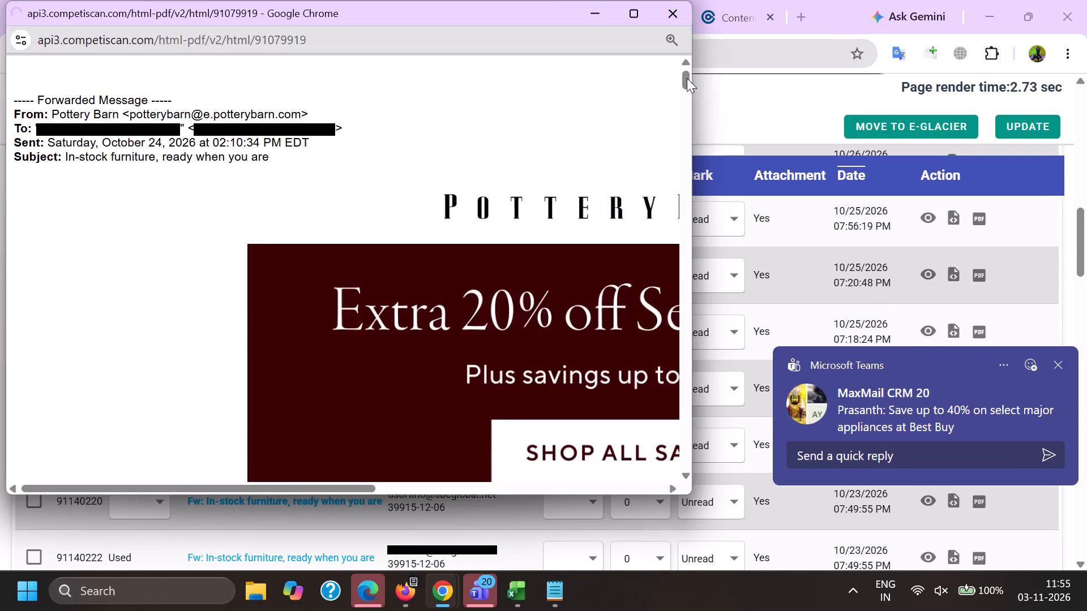
{"action": "left_click_drag", "start_coordinate": [687, 78], "coordinate": [641, 359]}
{"action": "key", "text": "alt+Tab"}
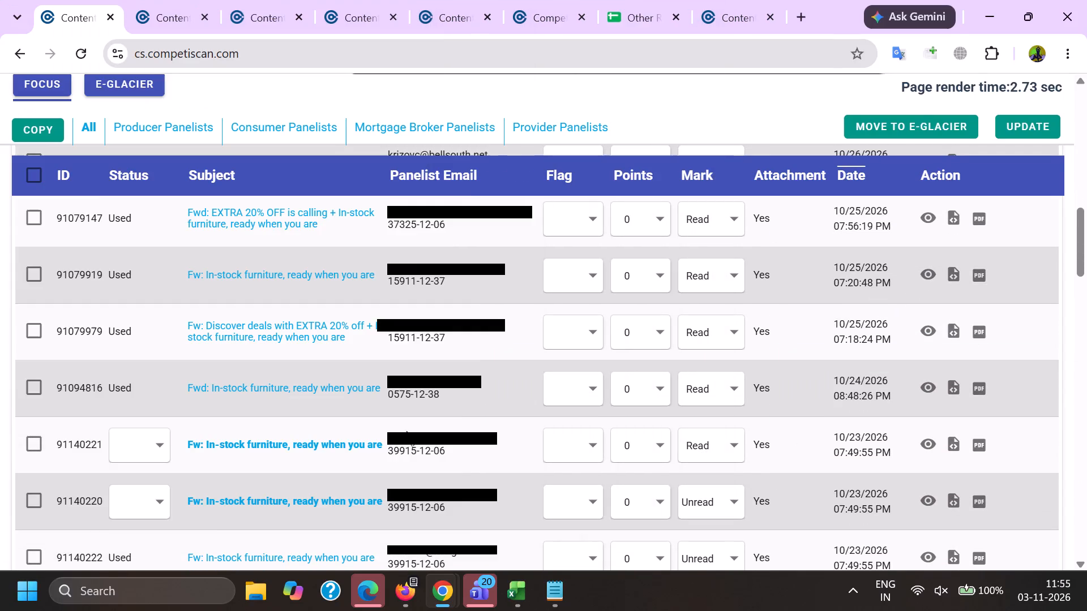
Open email 91119281 from the results and copy its subject "Sale on sale! Extra 20% off + In-stock furniture, ready when you are".
{"action": "scroll", "coordinate": [389, 433], "scroll_direction": "down", "scroll_amount": 6}
{"action": "scroll", "coordinate": [426, 436], "scroll_direction": "up", "scroll_amount": 2}
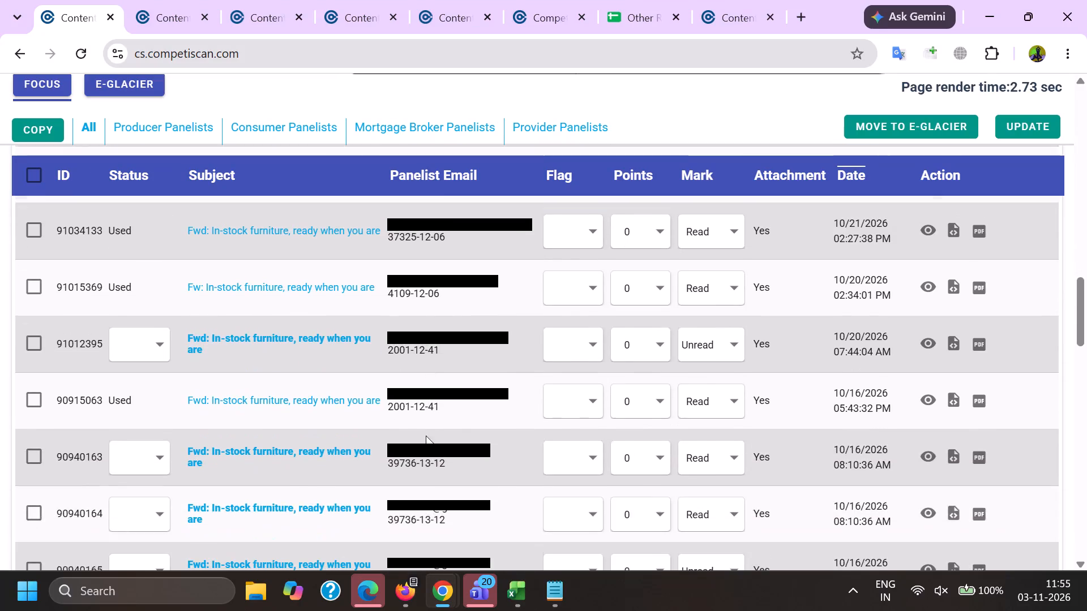
{"action": "left_click", "coordinate": [930, 270]}
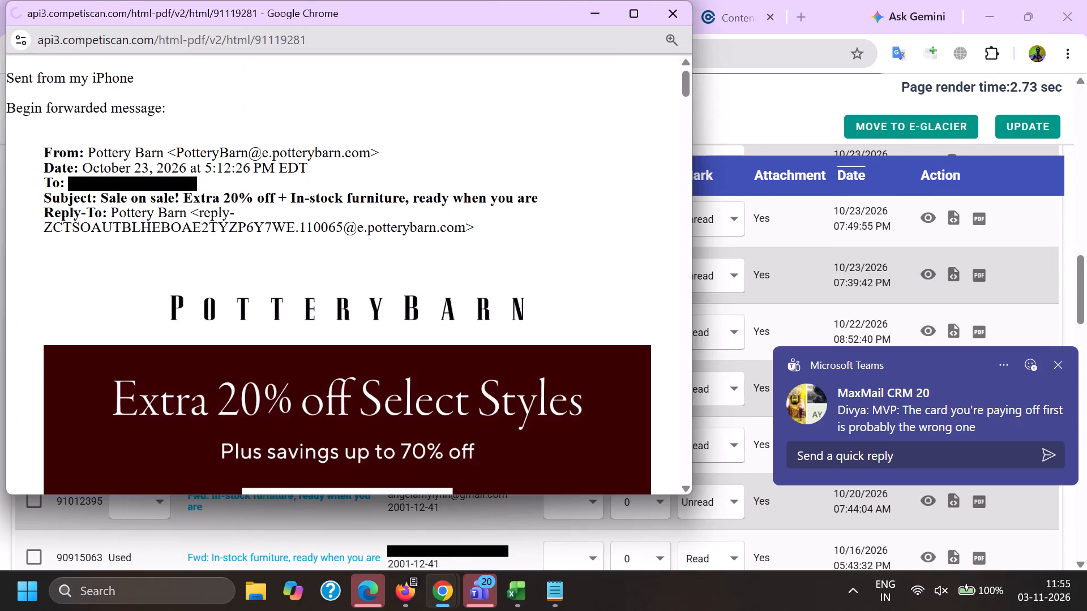
{"action": "left_click_drag", "start_coordinate": [100, 198], "coordinate": [549, 197]}
{"action": "key", "text": "ctrl+c"}
{"action": "key", "text": "ctrl+c"}
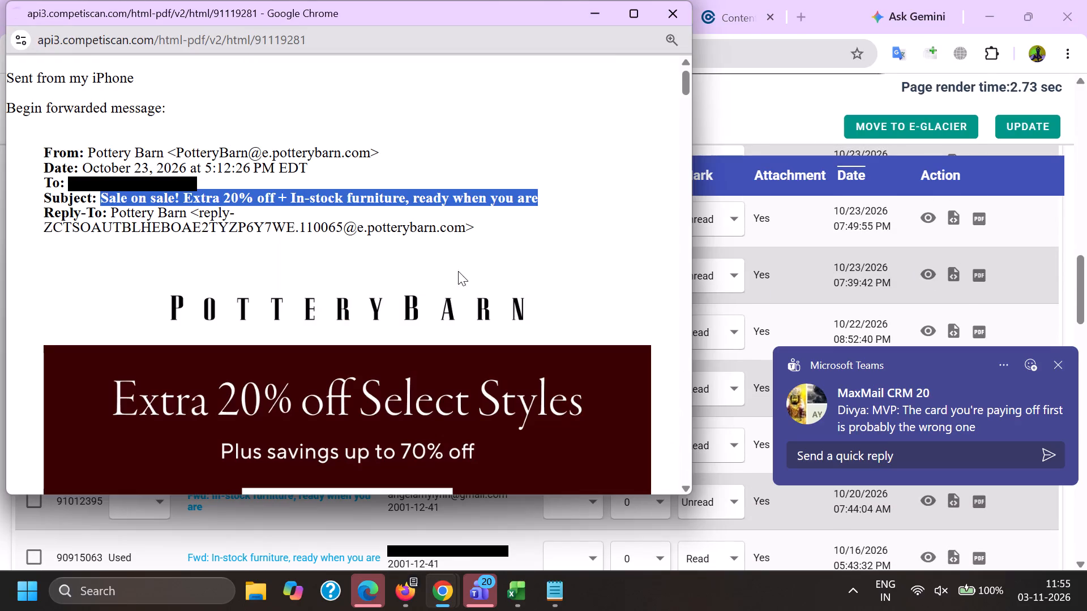
Search the email subjects for the exact copied phrase "Sale on sale! Extra 20% off + In-stock furniture, ready when you are".
{"action": "key", "text": "alt+Tab"}
{"action": "scroll", "coordinate": [273, 351], "scroll_direction": "down", "scroll_amount": 20}
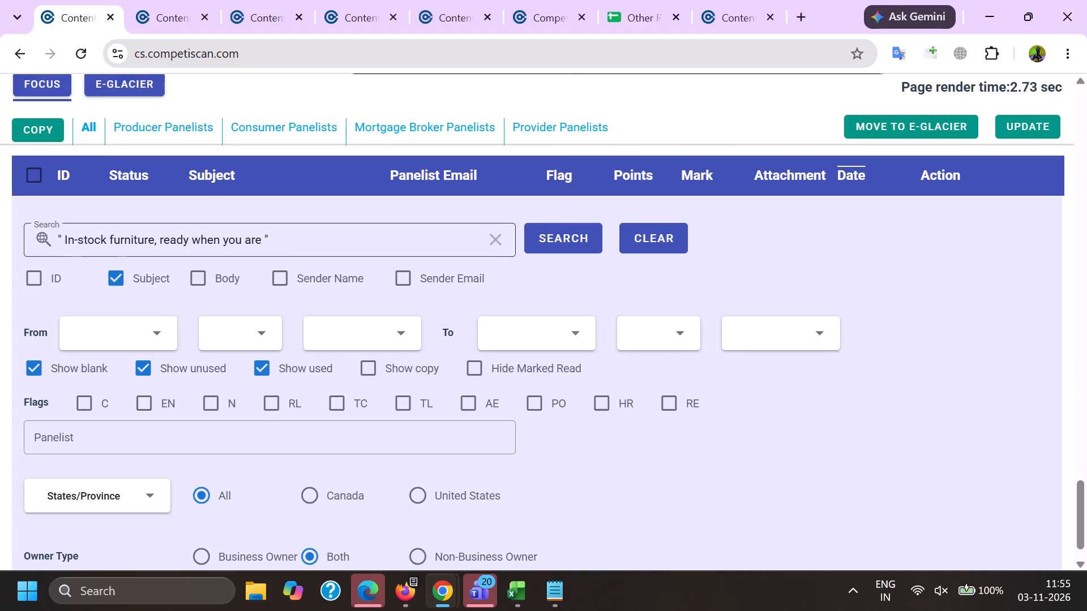
{"action": "left_click_drag", "start_coordinate": [361, 243], "coordinate": [0, 249]}
{"action": "key", "text": "BackSpace"}
{"action": "key", "text": "shift+quotedbl"}
{"action": "key", "text": "ctrl+v"}
{"action": "key", "text": "shift+quotedbl"}
{"action": "key", "text": "Return"}
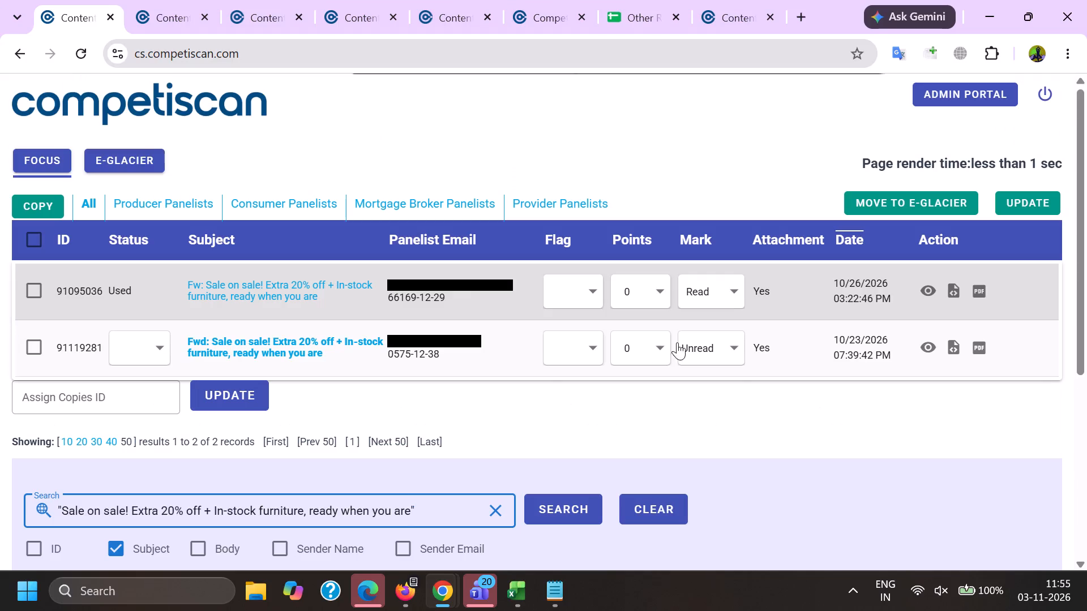
Open emails 91095036 and 91119281 from the results in turn and compare their content down to the lower sections.
{"action": "left_click", "coordinate": [933, 286]}
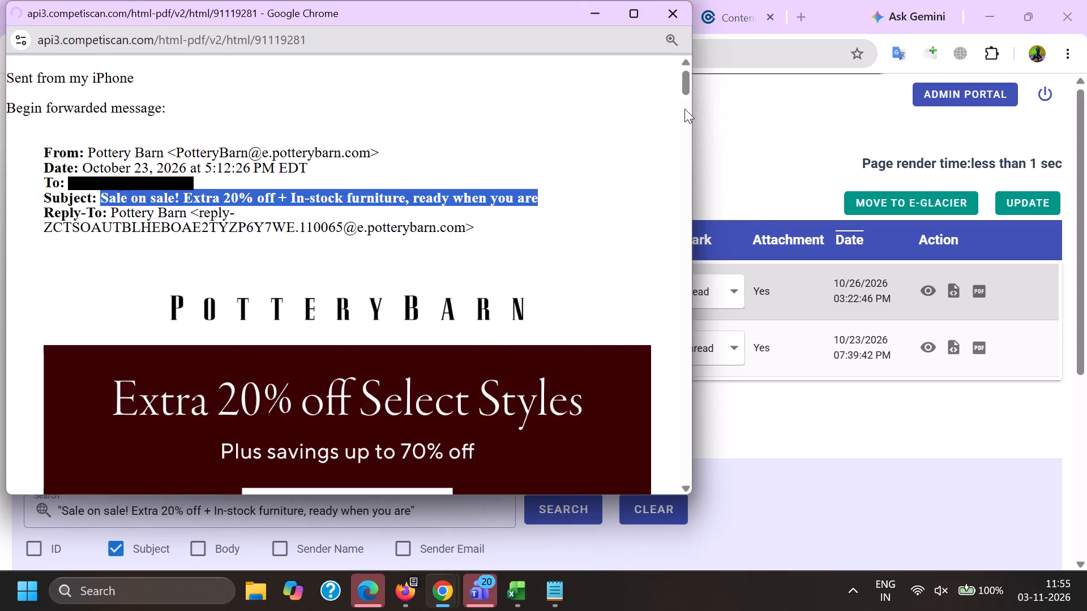
{"action": "left_click_drag", "start_coordinate": [684, 81], "coordinate": [657, 323]}
{"action": "left_click_drag", "start_coordinate": [305, 491], "coordinate": [451, 487]}
{"action": "scroll", "coordinate": [440, 342], "scroll_direction": "down", "scroll_amount": 3}
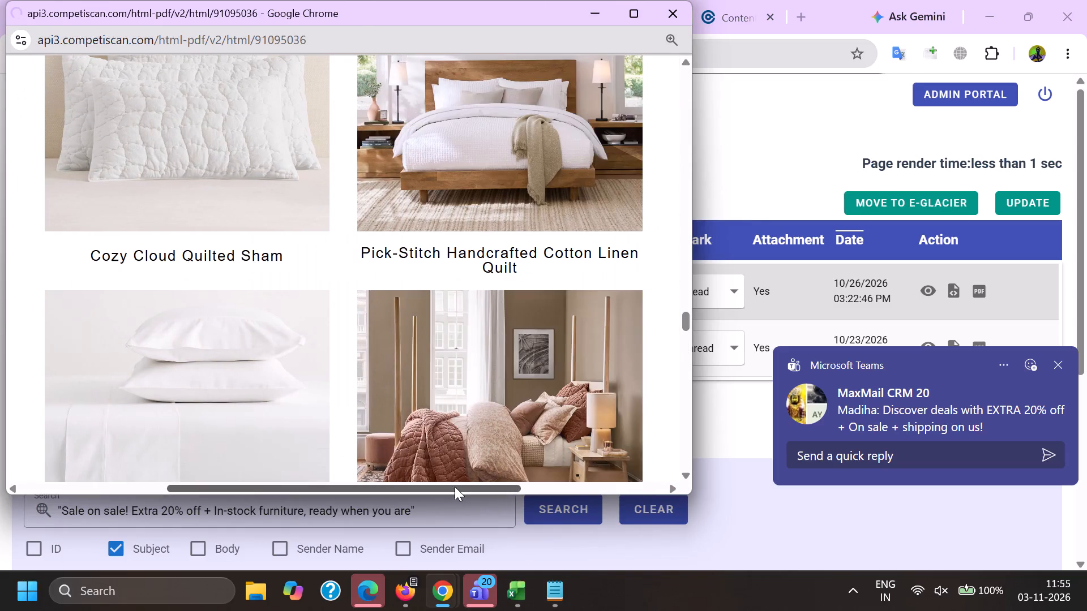
{"action": "scroll", "coordinate": [442, 353], "scroll_direction": "up", "scroll_amount": 8}
{"action": "key", "text": "alt+Tab"}
{"action": "scroll", "coordinate": [788, 302], "scroll_direction": "down", "scroll_amount": 1}
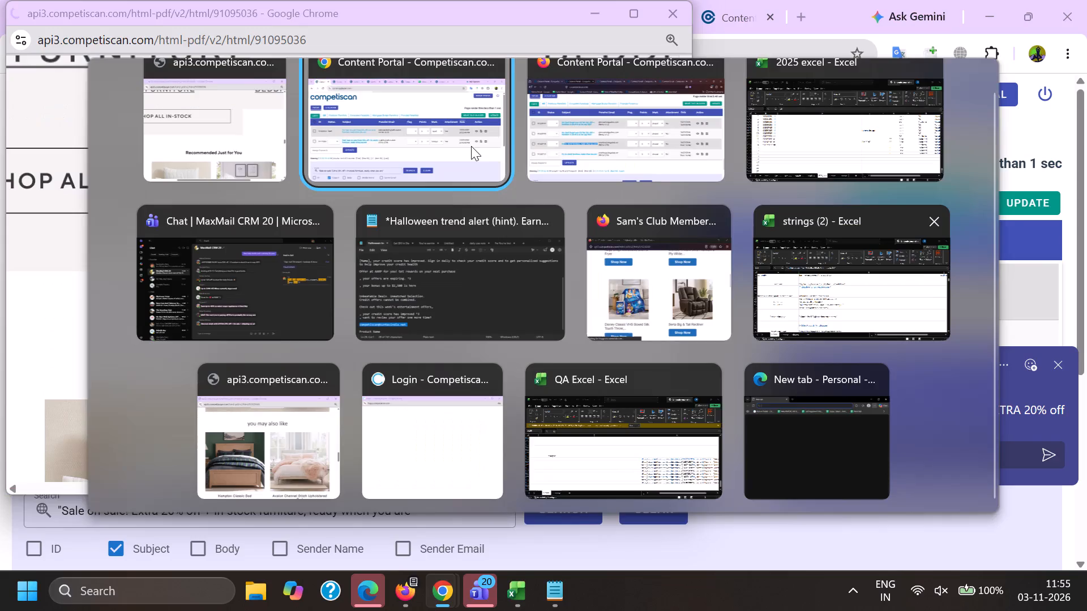
{"action": "left_click_drag", "start_coordinate": [465, 143], "coordinate": [470, 144]}
{"action": "scroll", "coordinate": [919, 260], "scroll_direction": "down", "scroll_amount": 1}
{"action": "left_click", "coordinate": [926, 263]}
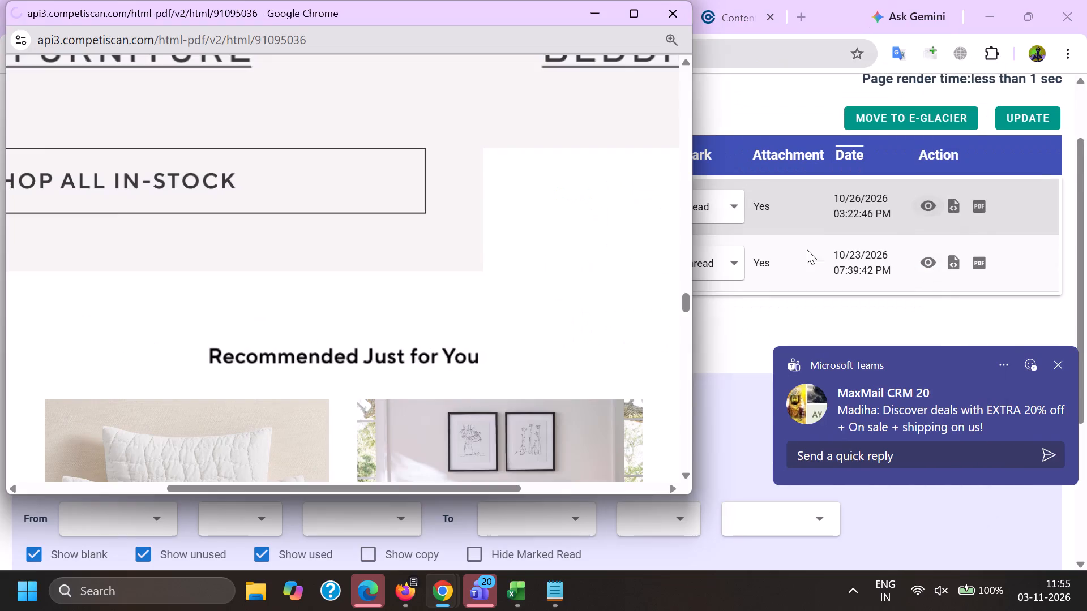
{"action": "left_click_drag", "start_coordinate": [688, 79], "coordinate": [657, 359]}
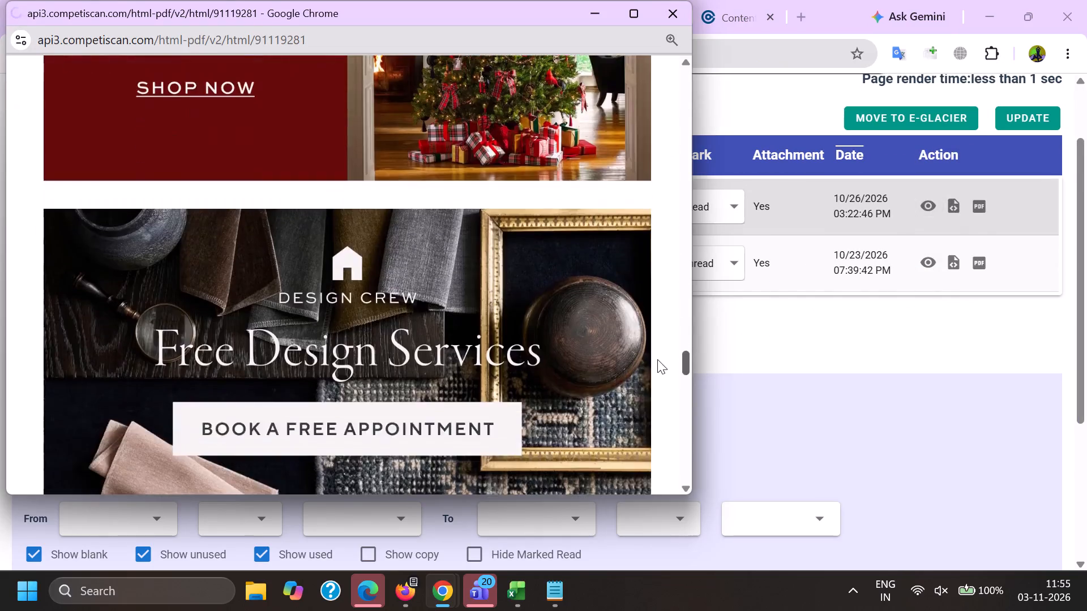
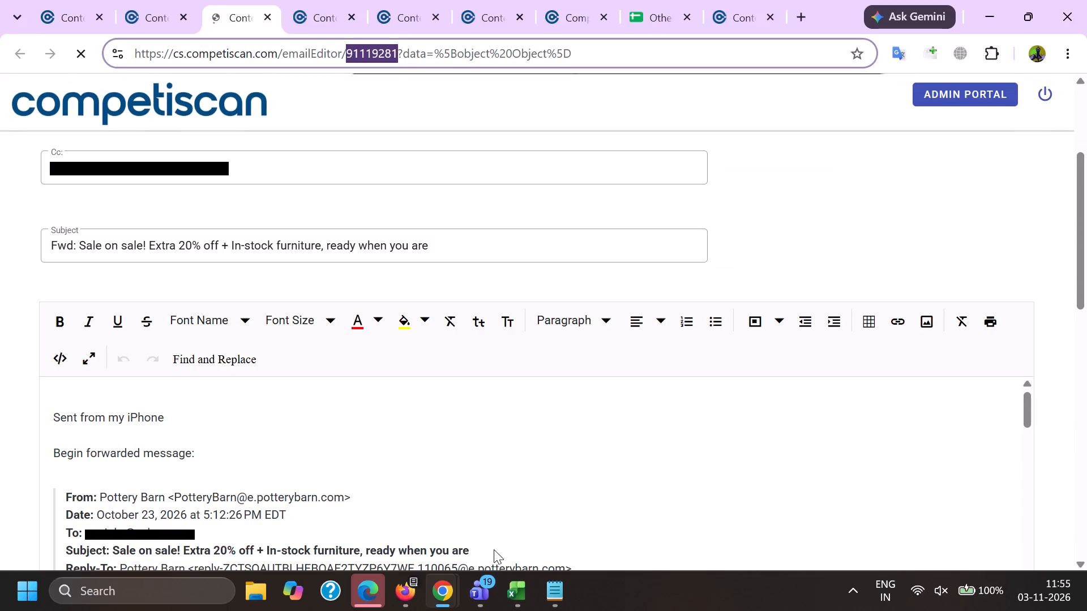
{"action": "left_click", "coordinate": [526, 597]}
{"action": "left_click", "coordinate": [687, 519]}
{"action": "left_click", "coordinate": [100, 385]}
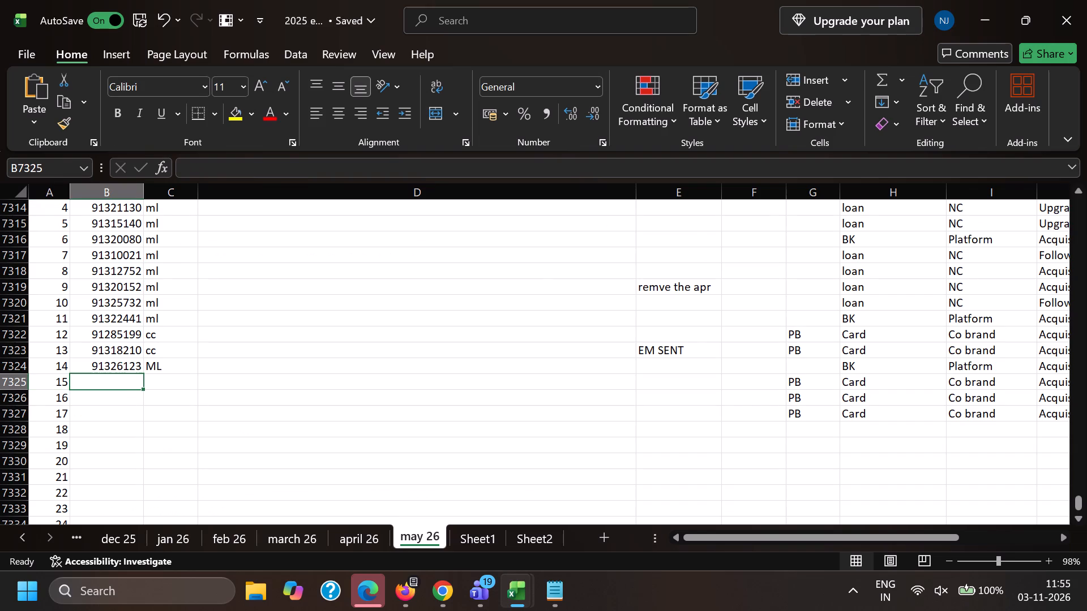
{"action": "key", "text": "ctrl+v"}
{"action": "left_click", "coordinate": [175, 378]}
{"action": "left_click", "coordinate": [162, 368]}
{"action": "key", "text": "m"}
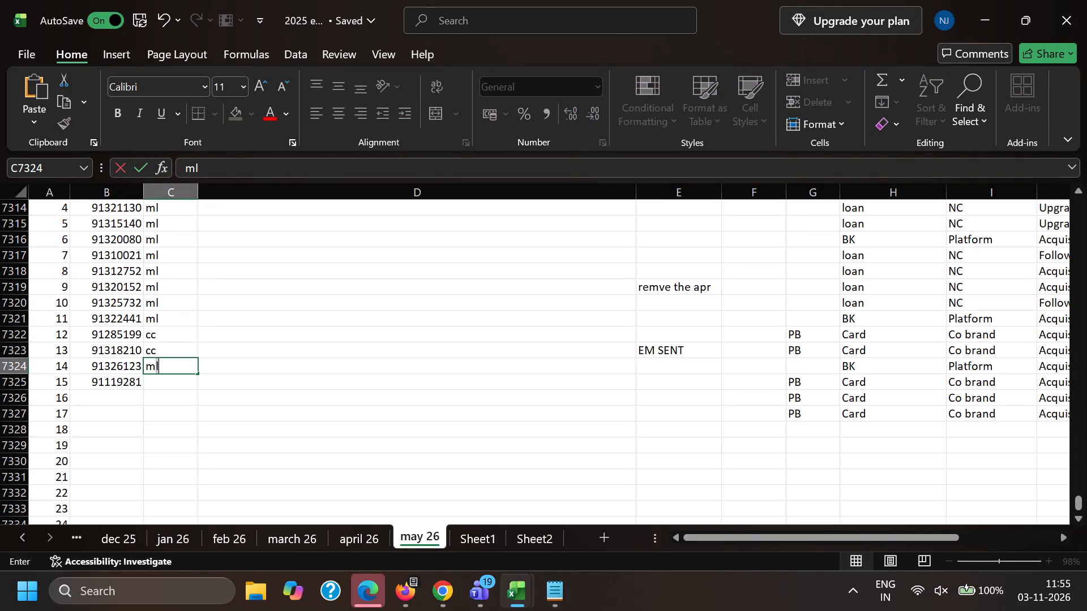
{"action": "key", "text": "Return"}
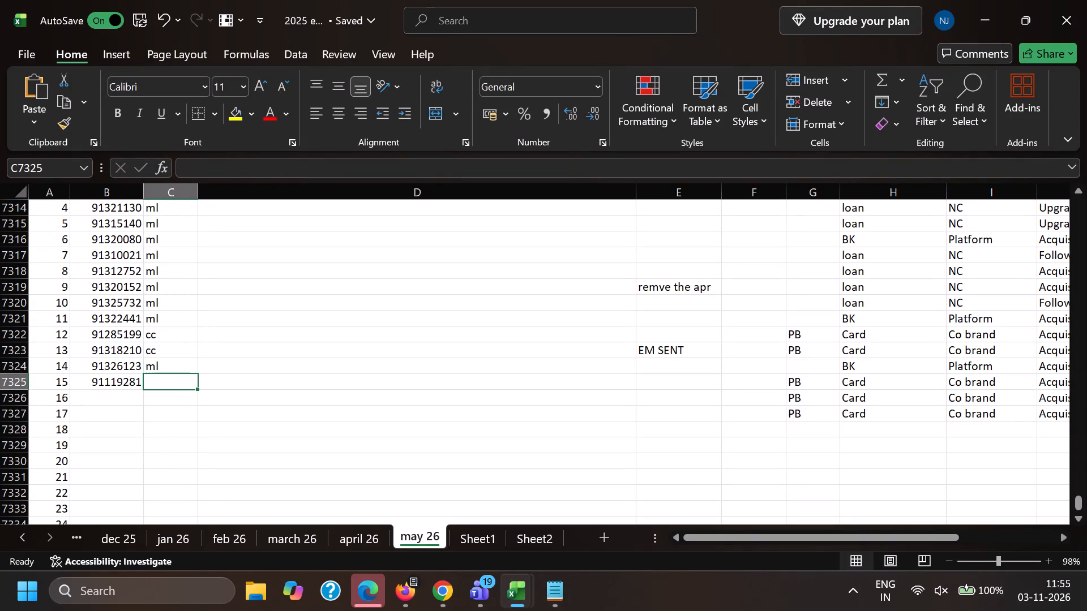
{"action": "type", "text": "cc"}
{"action": "key", "text": "Right"}
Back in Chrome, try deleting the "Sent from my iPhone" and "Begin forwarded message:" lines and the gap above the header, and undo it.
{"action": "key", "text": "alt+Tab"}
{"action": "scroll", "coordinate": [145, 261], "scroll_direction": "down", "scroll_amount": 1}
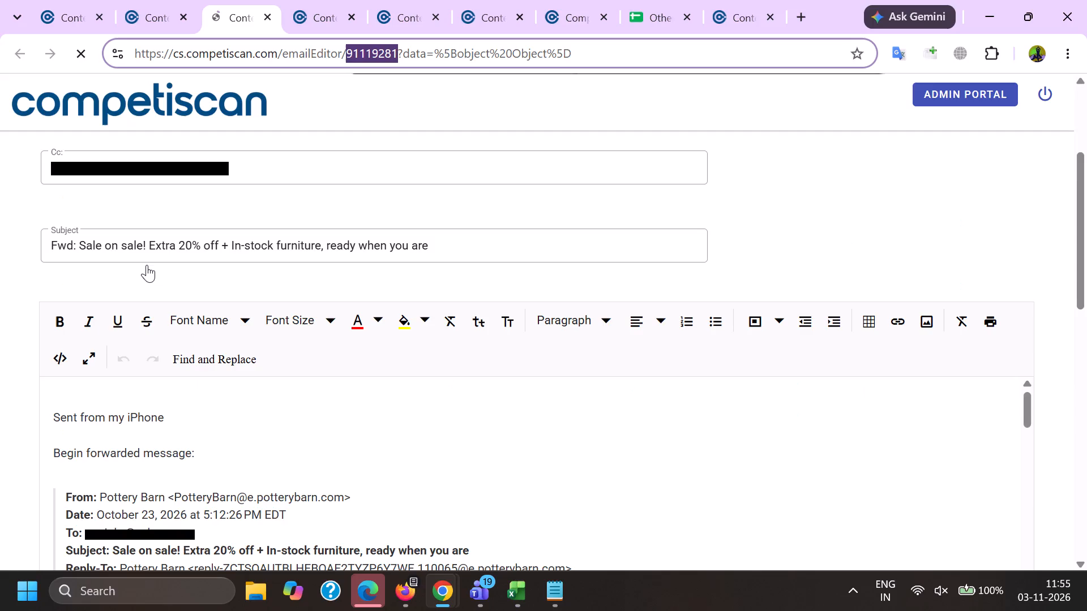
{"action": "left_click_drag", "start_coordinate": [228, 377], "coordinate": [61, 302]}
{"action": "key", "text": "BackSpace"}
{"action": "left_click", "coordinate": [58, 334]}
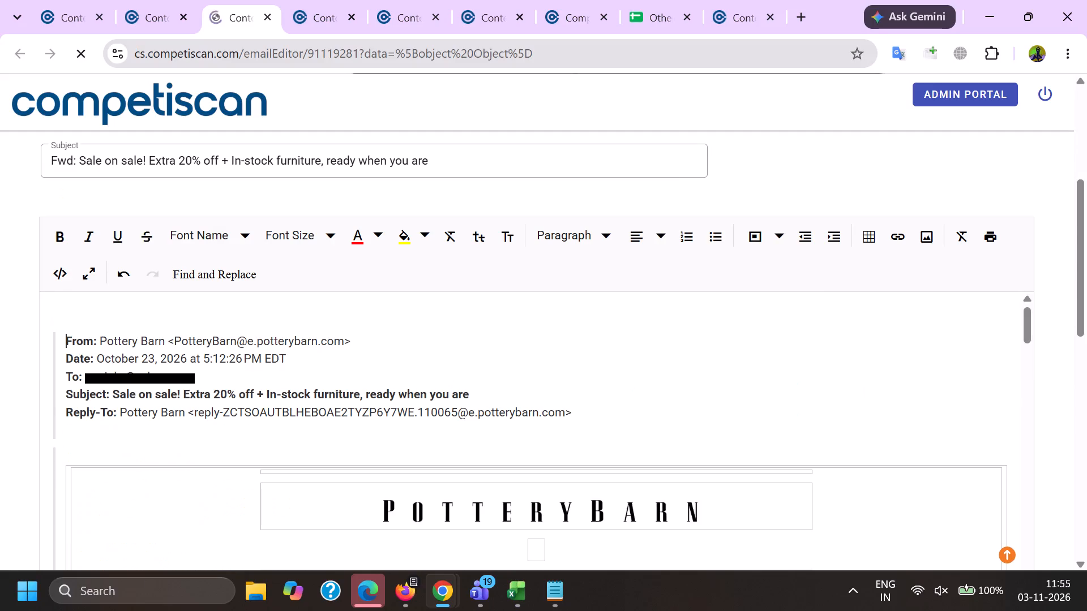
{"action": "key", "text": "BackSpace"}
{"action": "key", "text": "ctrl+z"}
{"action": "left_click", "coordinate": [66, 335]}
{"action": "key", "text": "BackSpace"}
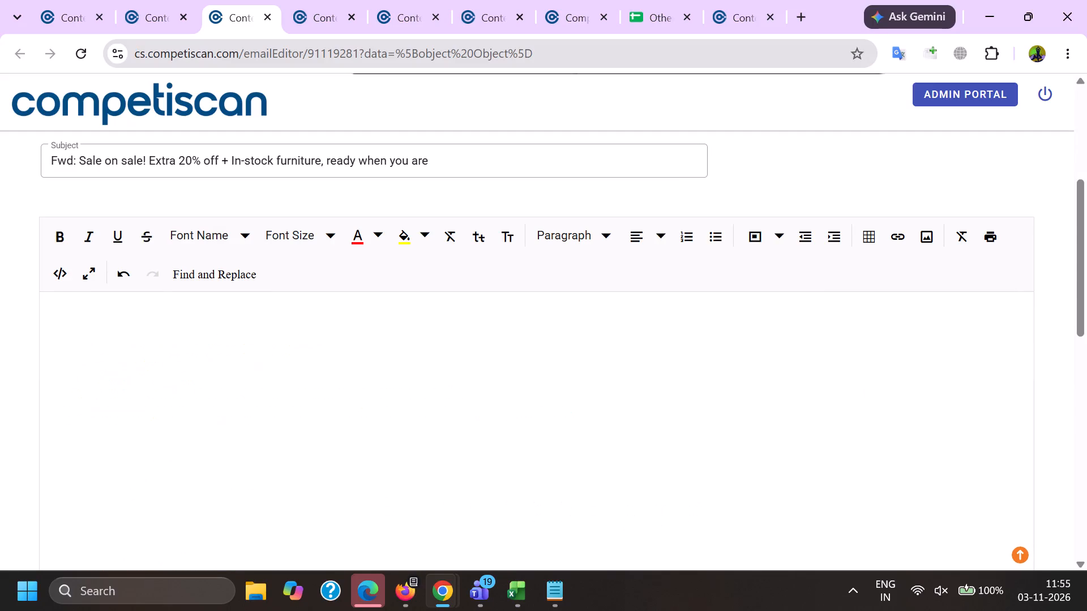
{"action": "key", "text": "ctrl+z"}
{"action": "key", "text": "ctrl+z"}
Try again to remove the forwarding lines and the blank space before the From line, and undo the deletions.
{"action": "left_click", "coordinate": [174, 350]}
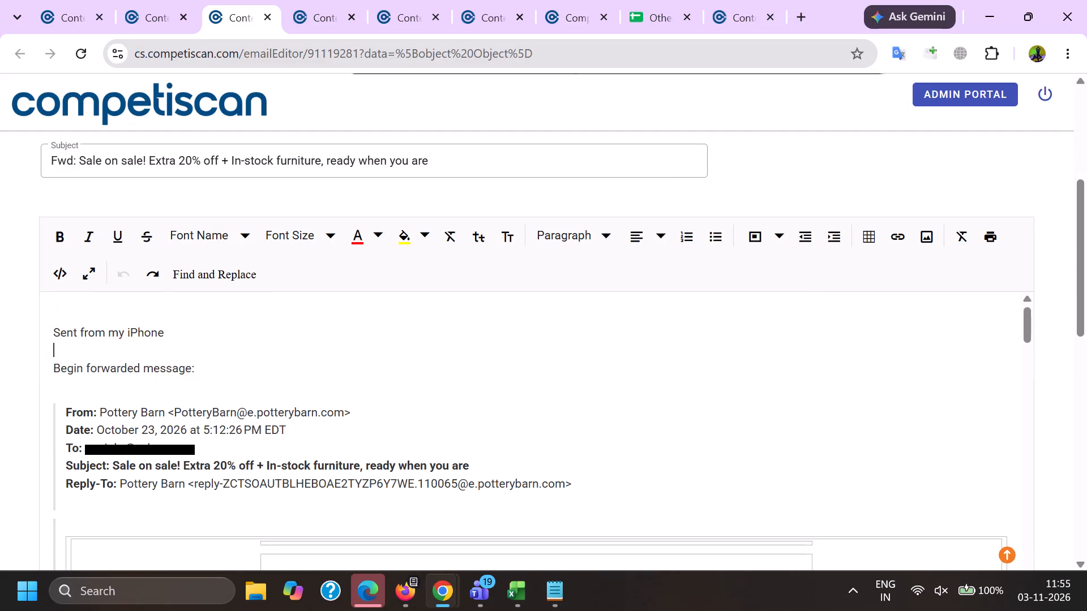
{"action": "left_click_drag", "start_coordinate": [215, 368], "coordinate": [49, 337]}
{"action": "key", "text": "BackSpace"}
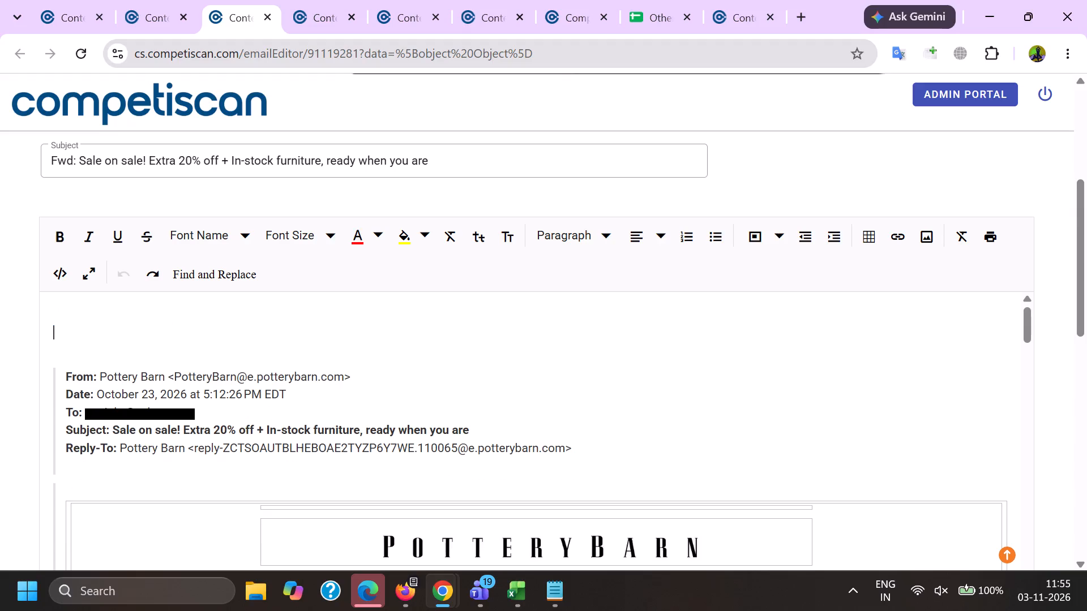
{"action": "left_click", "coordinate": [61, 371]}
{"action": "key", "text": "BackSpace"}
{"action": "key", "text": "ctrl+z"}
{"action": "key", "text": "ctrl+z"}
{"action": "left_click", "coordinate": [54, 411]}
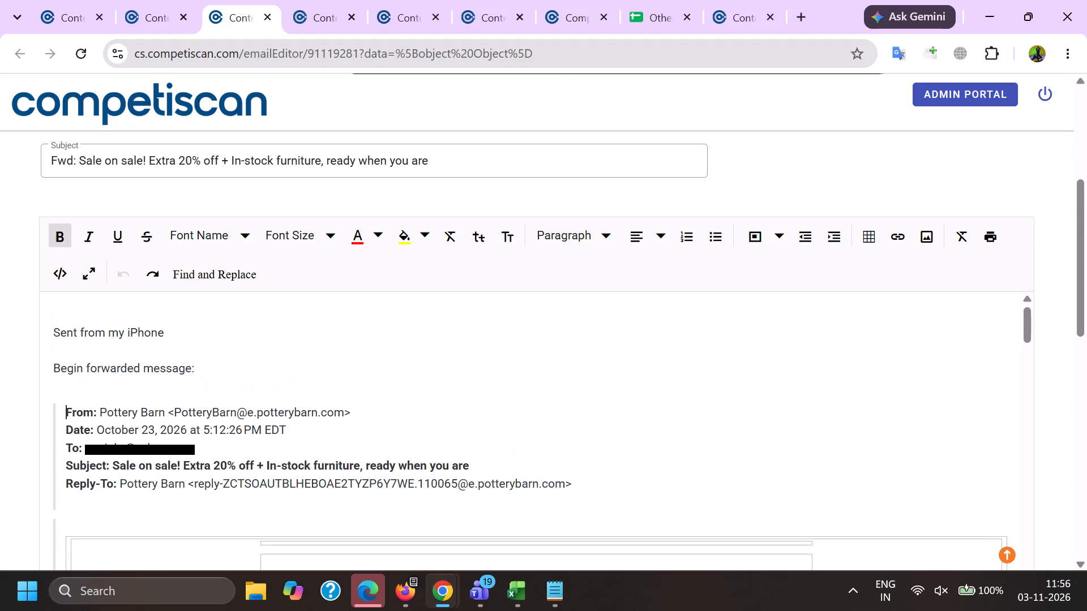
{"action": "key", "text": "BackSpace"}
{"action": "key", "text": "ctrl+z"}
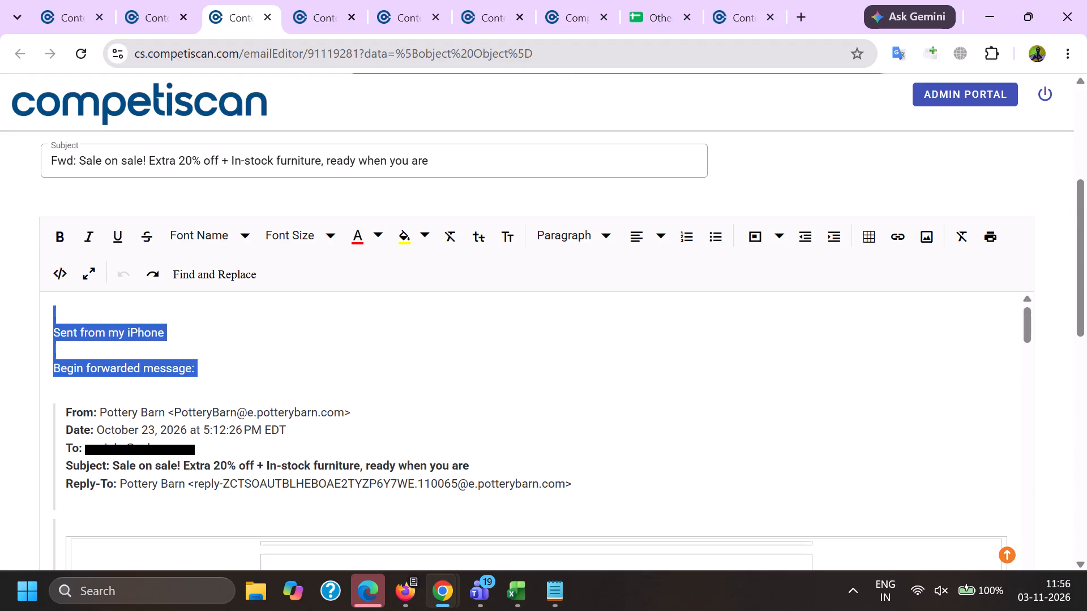
Delete the forwarding lines, the To line, the sender's email address and the Reply-To line from the message header.
{"action": "key", "text": "BackSpace"}
{"action": "scroll", "coordinate": [170, 225], "scroll_direction": "down", "scroll_amount": 1}
{"action": "left_click_drag", "start_coordinate": [66, 290], "coordinate": [213, 287]}
{"action": "key", "text": "BackSpace"}
{"action": "key", "text": "BackSpace"}
{"action": "left_click_drag", "start_coordinate": [174, 261], "coordinate": [402, 253]}
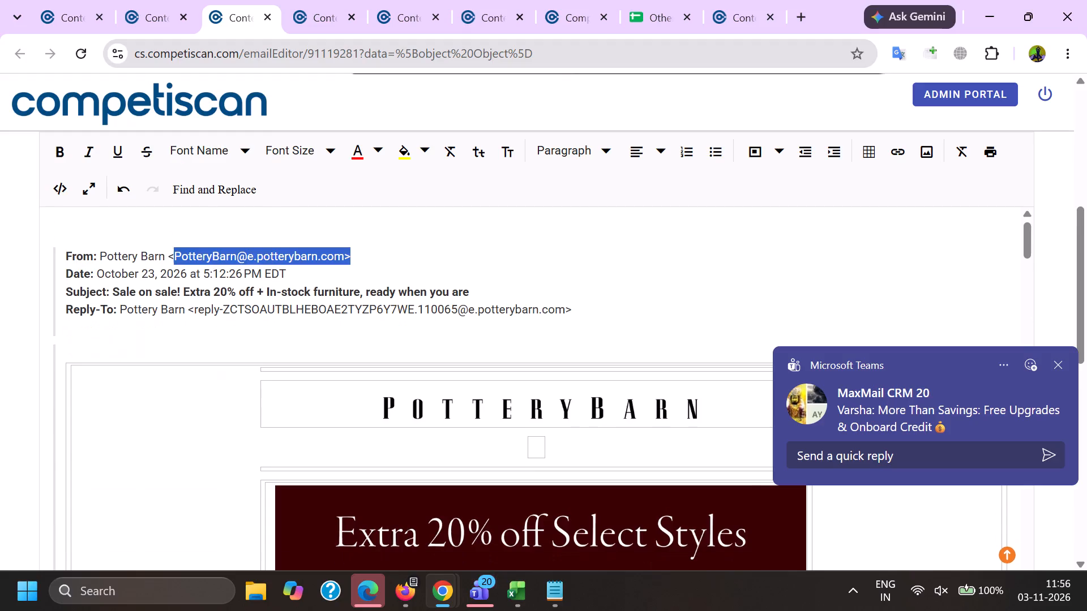
{"action": "left_click_drag", "start_coordinate": [402, 253], "coordinate": [403, 253]}
{"action": "key", "text": "BackSpace"}
{"action": "key", "text": "BackSpace"}
{"action": "left_click", "coordinate": [550, 314]}
{"action": "left_click_drag", "start_coordinate": [600, 308], "coordinate": [54, 312]}
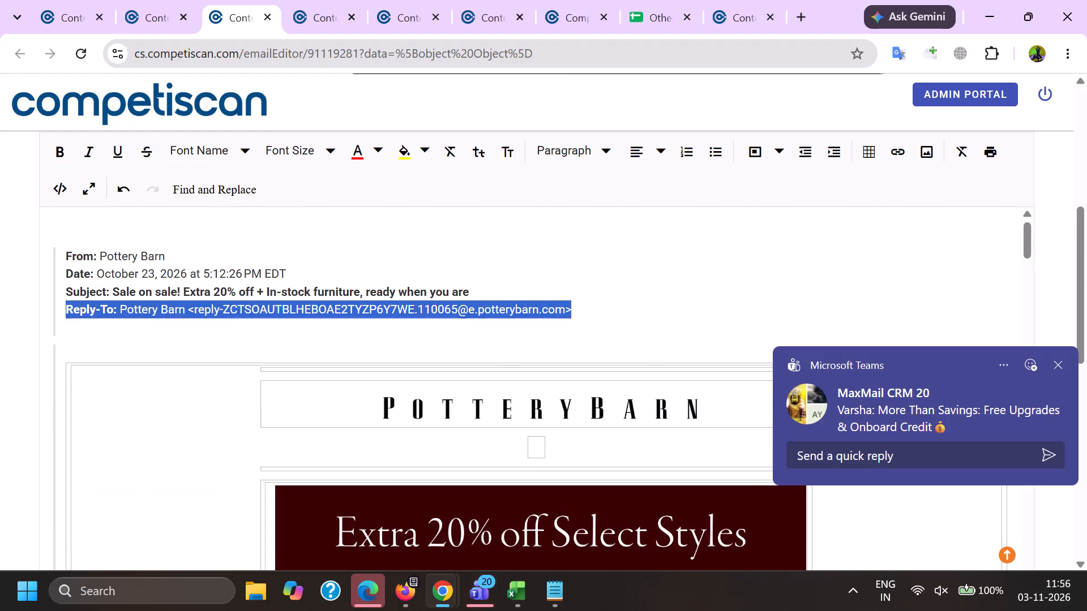
{"action": "key", "text": "BackSpace"}
Remove the hyperlinks from the Free Design Services image and the app download banner in the email body.
{"action": "scroll", "coordinate": [367, 378], "scroll_direction": "down", "scroll_amount": 7}
{"action": "scroll", "coordinate": [379, 366], "scroll_direction": "up", "scroll_amount": 1}
{"action": "scroll", "coordinate": [380, 367], "scroll_direction": "down", "scroll_amount": 17}
{"action": "scroll", "coordinate": [408, 358], "scroll_direction": "up", "scroll_amount": 1}
{"action": "scroll", "coordinate": [409, 359], "scroll_direction": "down", "scroll_amount": 5}
{"action": "scroll", "coordinate": [413, 373], "scroll_direction": "up", "scroll_amount": 2}
{"action": "scroll", "coordinate": [413, 376], "scroll_direction": "down", "scroll_amount": 20}
{"action": "scroll", "coordinate": [413, 376], "scroll_direction": "down", "scroll_amount": 4}
{"action": "scroll", "coordinate": [477, 378], "scroll_direction": "up", "scroll_amount": 1}
{"action": "scroll", "coordinate": [477, 378], "scroll_direction": "down", "scroll_amount": 3}
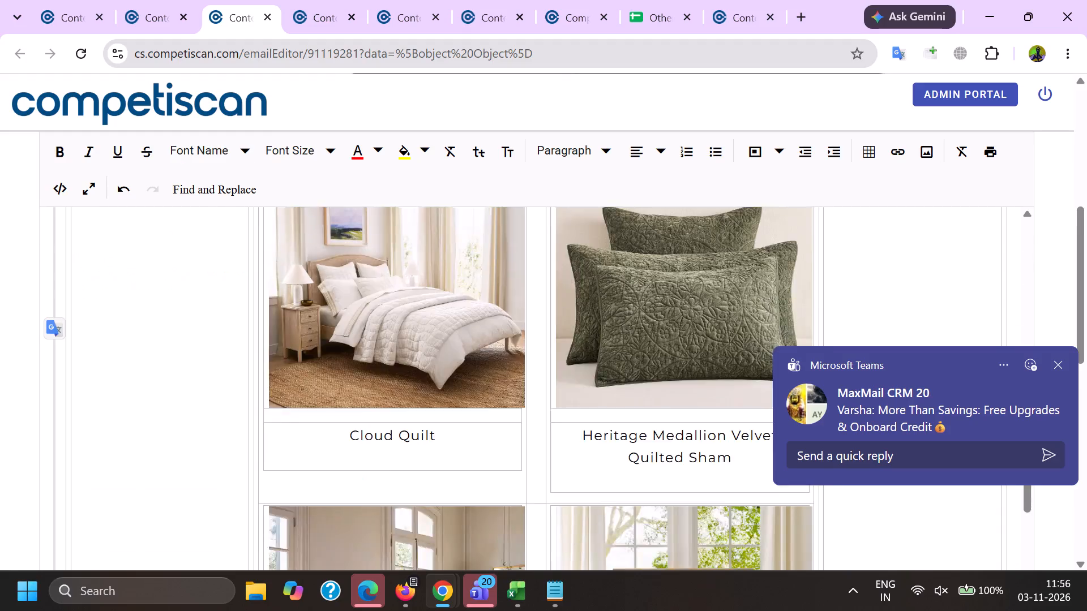
{"action": "scroll", "coordinate": [476, 380], "scroll_direction": "down", "scroll_amount": 13}
{"action": "scroll", "coordinate": [434, 443], "scroll_direction": "up", "scroll_amount": 4}
{"action": "left_click", "coordinate": [442, 426]}
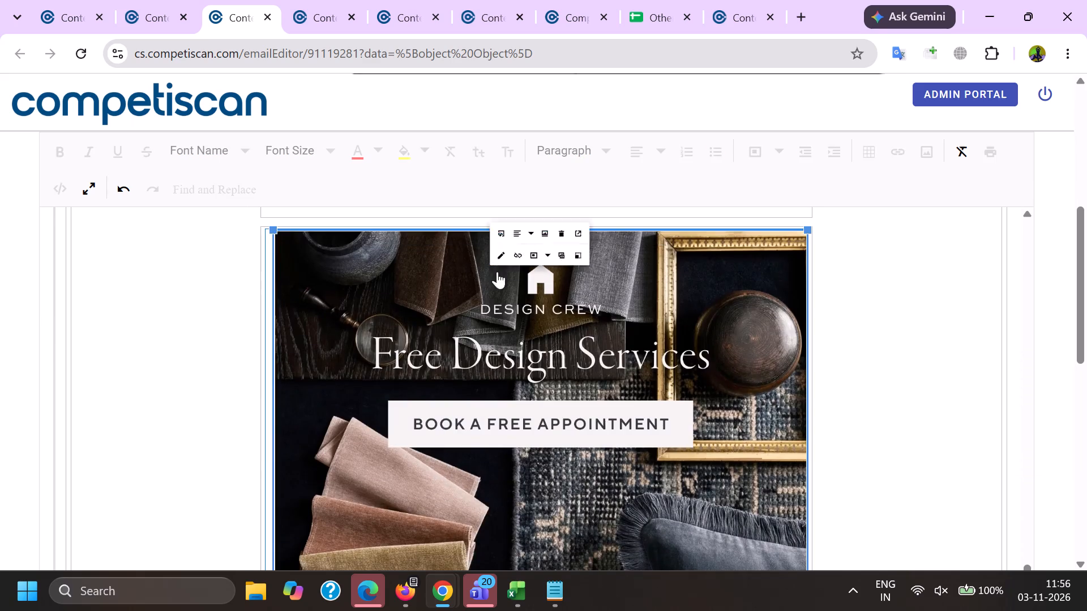
{"action": "left_click", "coordinate": [495, 262]}
{"action": "scroll", "coordinate": [491, 297], "scroll_direction": "down", "scroll_amount": 9}
{"action": "scroll", "coordinate": [412, 418], "scroll_direction": "up", "scroll_amount": 2}
{"action": "left_click", "coordinate": [442, 326]}
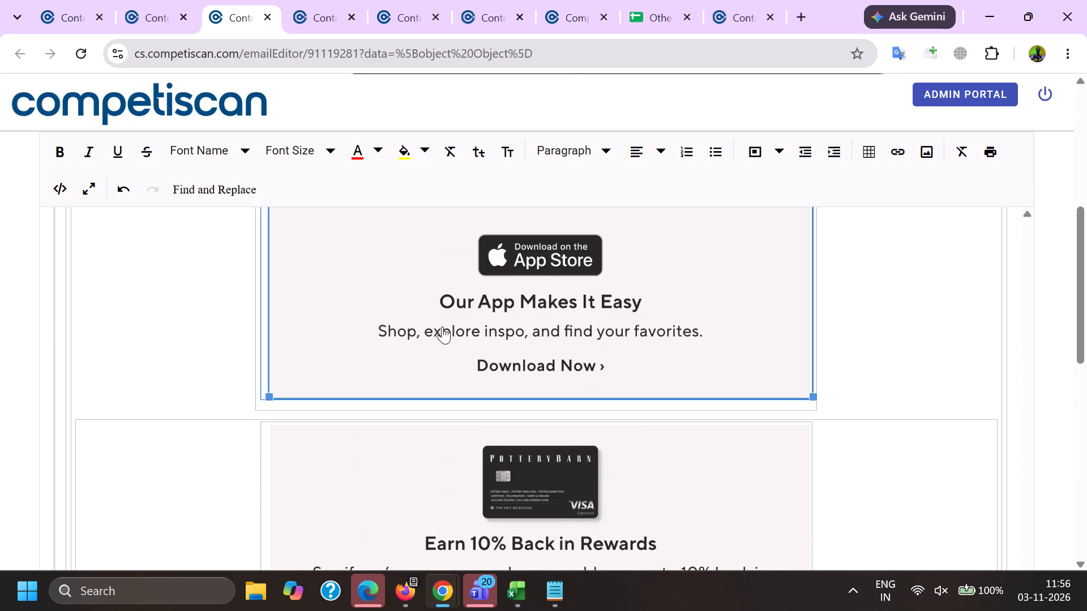
{"action": "left_click", "coordinate": [493, 368]}
{"action": "left_click", "coordinate": [498, 455]}
{"action": "scroll", "coordinate": [498, 442], "scroll_direction": "down", "scroll_amount": 4}
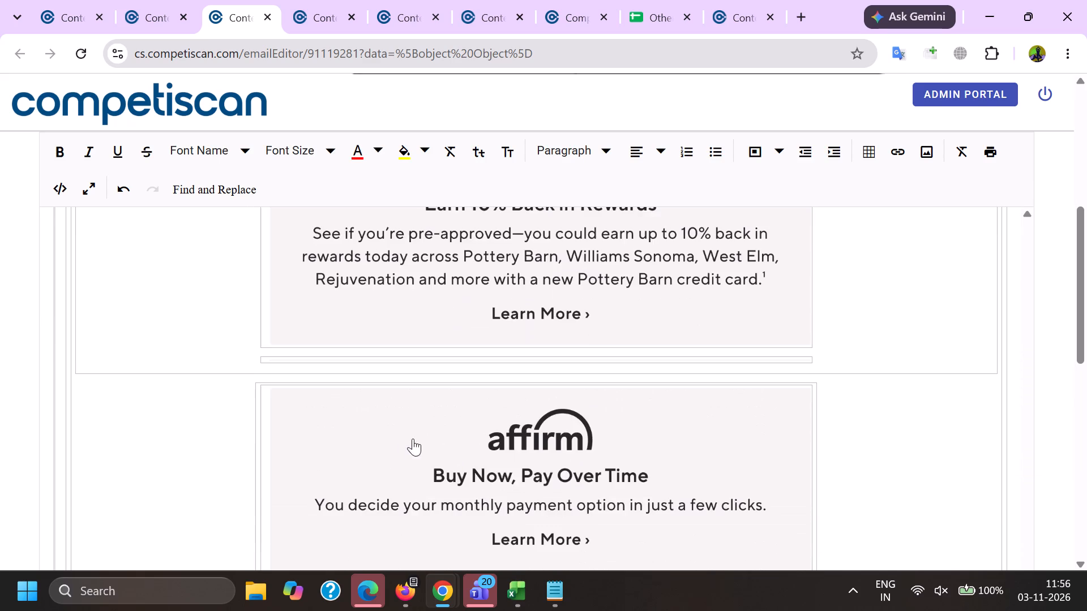
{"action": "scroll", "coordinate": [416, 412], "scroll_direction": "down", "scroll_amount": 4}
{"action": "left_click", "coordinate": [404, 352]}
{"action": "left_click", "coordinate": [322, 303]}
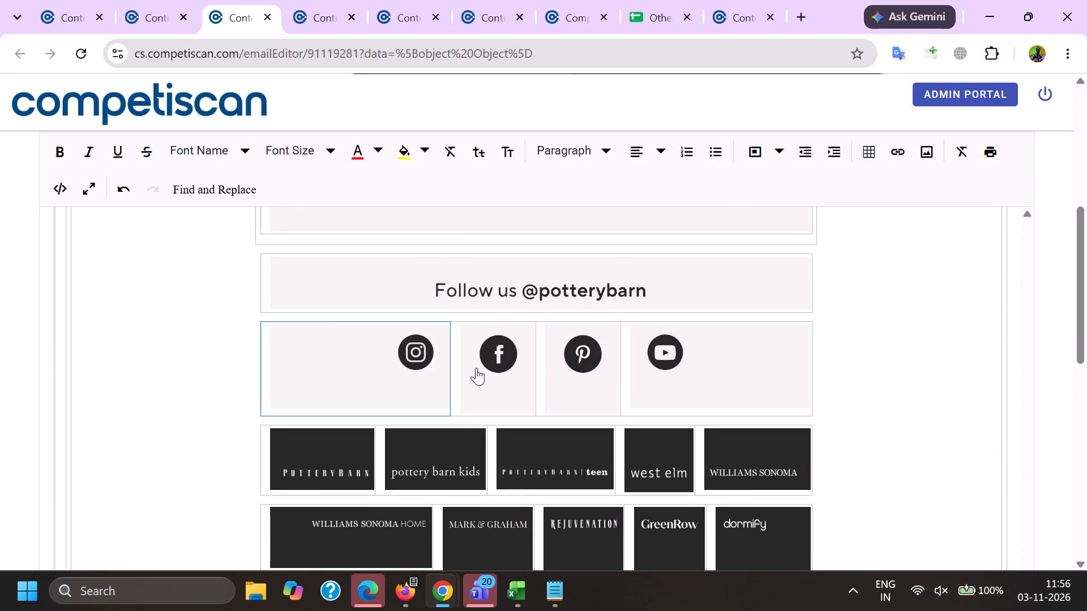
{"action": "left_click", "coordinate": [477, 368]}
{"action": "left_click", "coordinate": [510, 304]}
{"action": "left_click", "coordinate": [584, 355]}
{"action": "left_click", "coordinate": [597, 307]}
{"action": "left_click", "coordinate": [651, 381]}
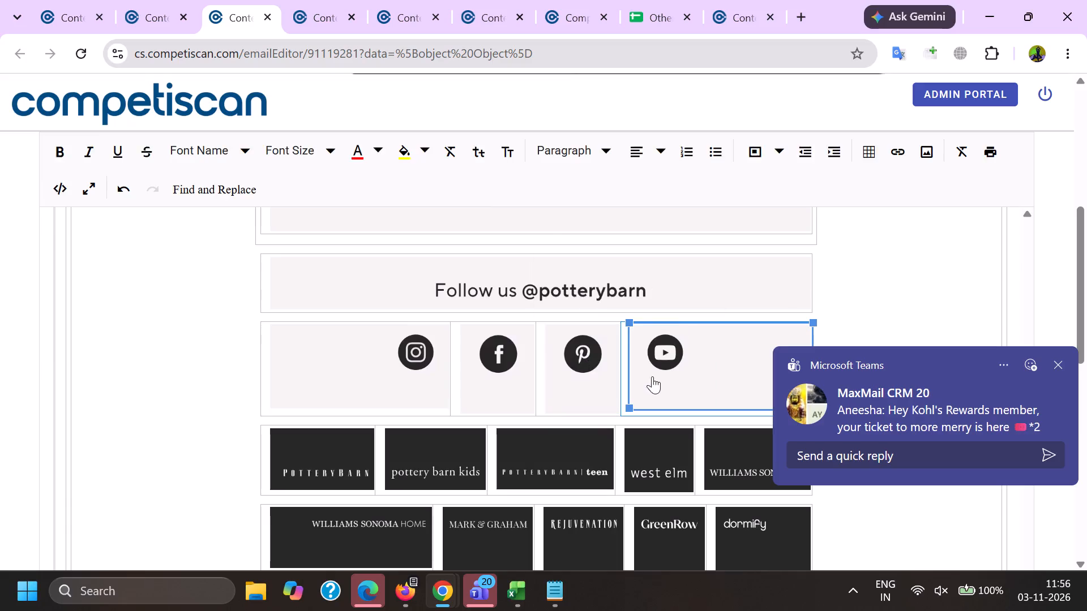
{"action": "left_click", "coordinate": [683, 305]}
{"action": "left_click", "coordinate": [503, 303]}
{"action": "left_click", "coordinate": [504, 371]}
Delete the recipient's address after "This message was sent to:" in the email footer.
{"action": "scroll", "coordinate": [501, 359], "scroll_direction": "down", "scroll_amount": 2}
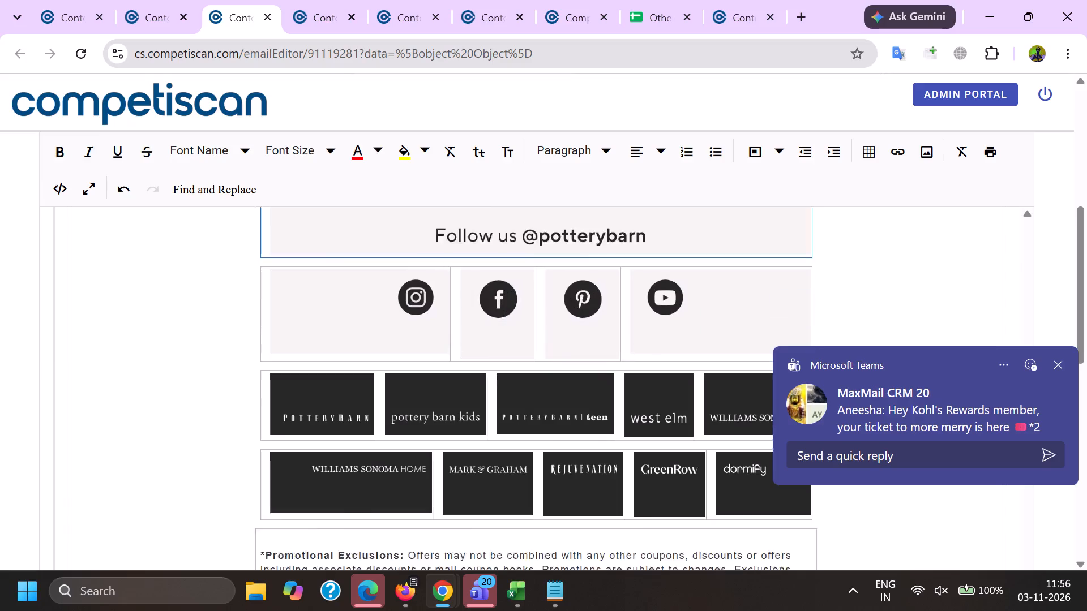
{"action": "scroll", "coordinate": [487, 393], "scroll_direction": "down", "scroll_amount": 6}
{"action": "scroll", "coordinate": [448, 442], "scroll_direction": "down", "scroll_amount": 2}
{"action": "left_click_drag", "start_coordinate": [410, 452], "coordinate": [504, 446]}
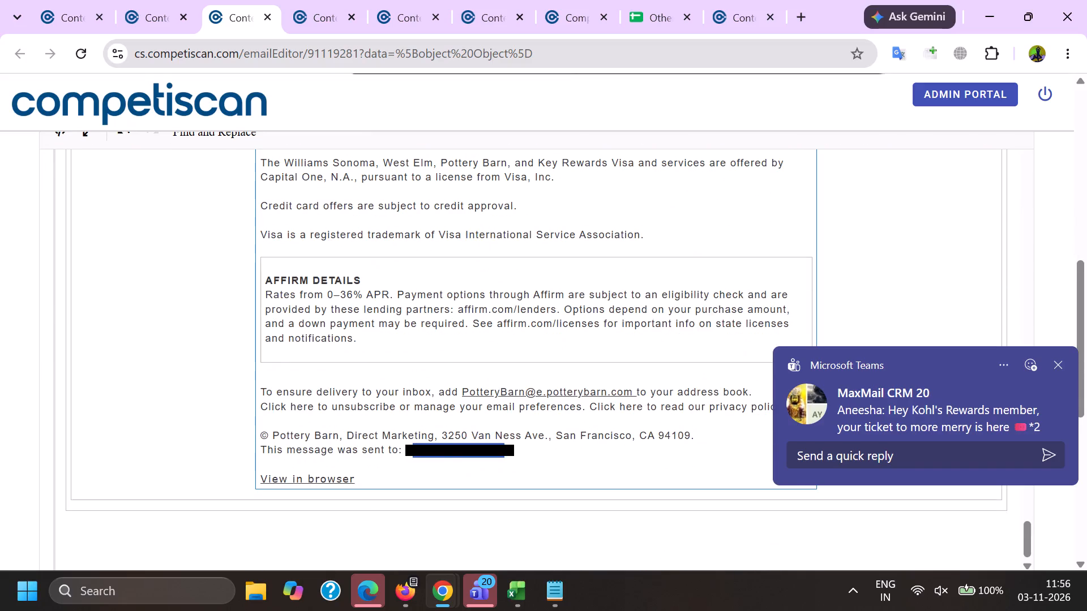
{"action": "left_click_drag", "start_coordinate": [504, 446], "coordinate": [515, 446]}
{"action": "key", "text": "BackSpace"}
{"action": "key", "text": "BackSpace"}
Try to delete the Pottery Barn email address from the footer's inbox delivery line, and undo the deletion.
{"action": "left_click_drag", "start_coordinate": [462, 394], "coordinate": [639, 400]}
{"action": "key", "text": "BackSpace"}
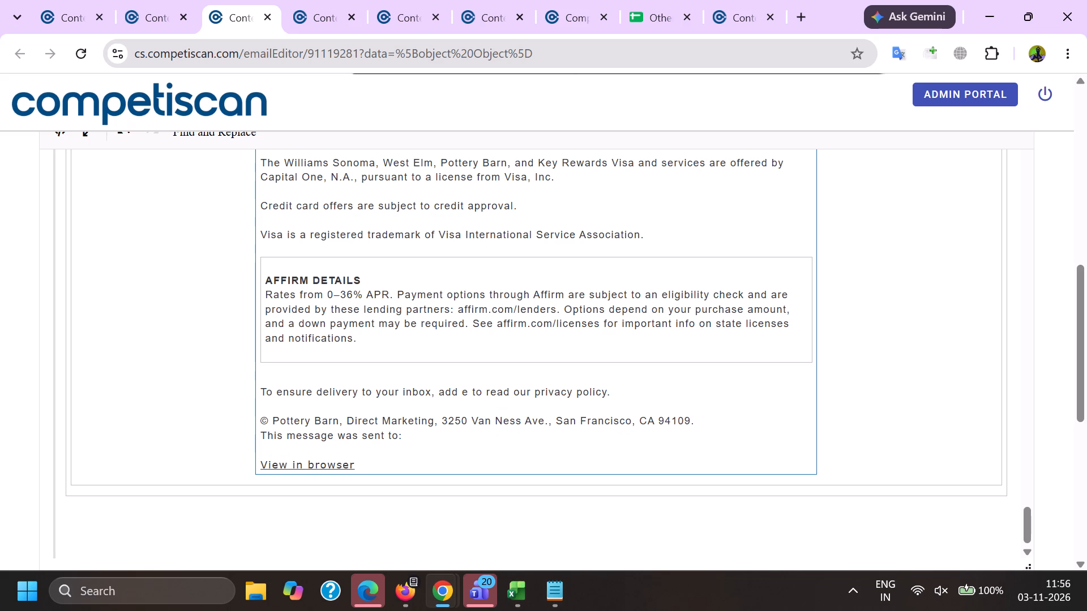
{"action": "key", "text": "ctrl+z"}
Delete only the Pottery Barn email address from the footer's "To ensure delivery to your inbox" line.
{"action": "left_click_drag", "start_coordinate": [461, 393], "coordinate": [467, 393]}
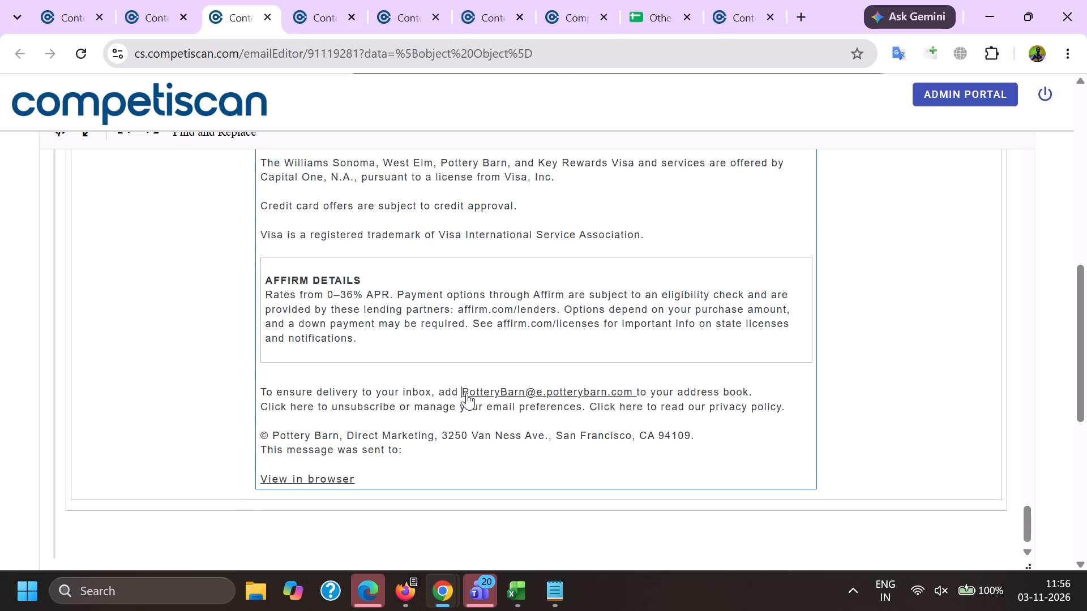
{"action": "left_click_drag", "start_coordinate": [467, 393], "coordinate": [635, 390]}
{"action": "key", "text": "BackSpace"}
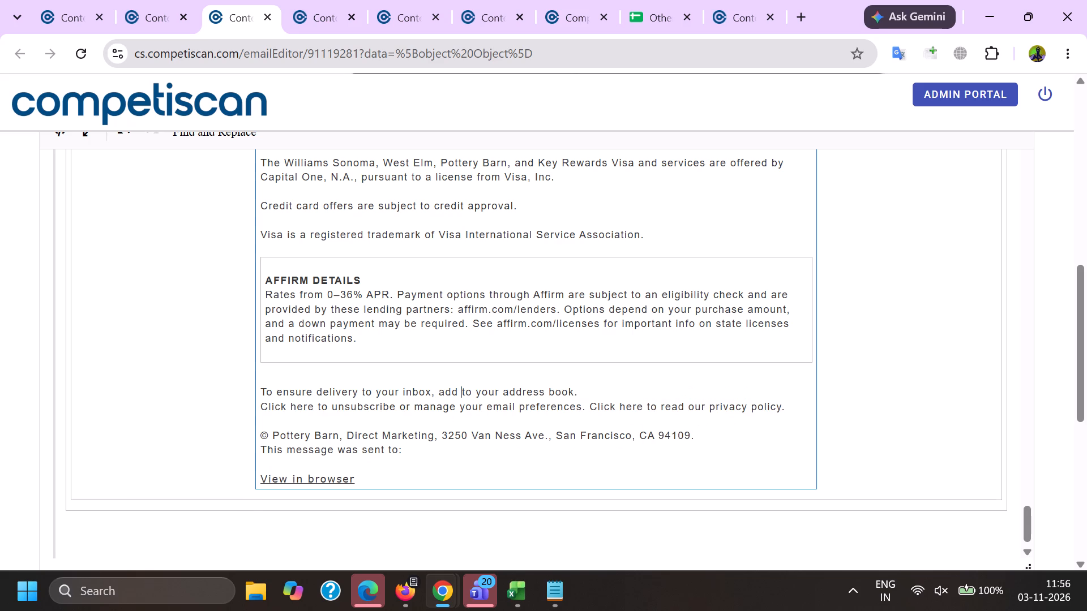
Remove the hyperlinks from the unsubscribe text and "View in browser" in the footer.
{"action": "left_click", "coordinate": [306, 408]}
{"action": "left_click", "coordinate": [397, 438]}
{"action": "left_click", "coordinate": [309, 481]}
{"action": "left_click", "coordinate": [393, 518]}
Save the product info of email 91119281 and open its product record.
{"action": "scroll", "coordinate": [416, 416], "scroll_direction": "down", "scroll_amount": 8}
{"action": "left_click", "coordinate": [384, 435]}
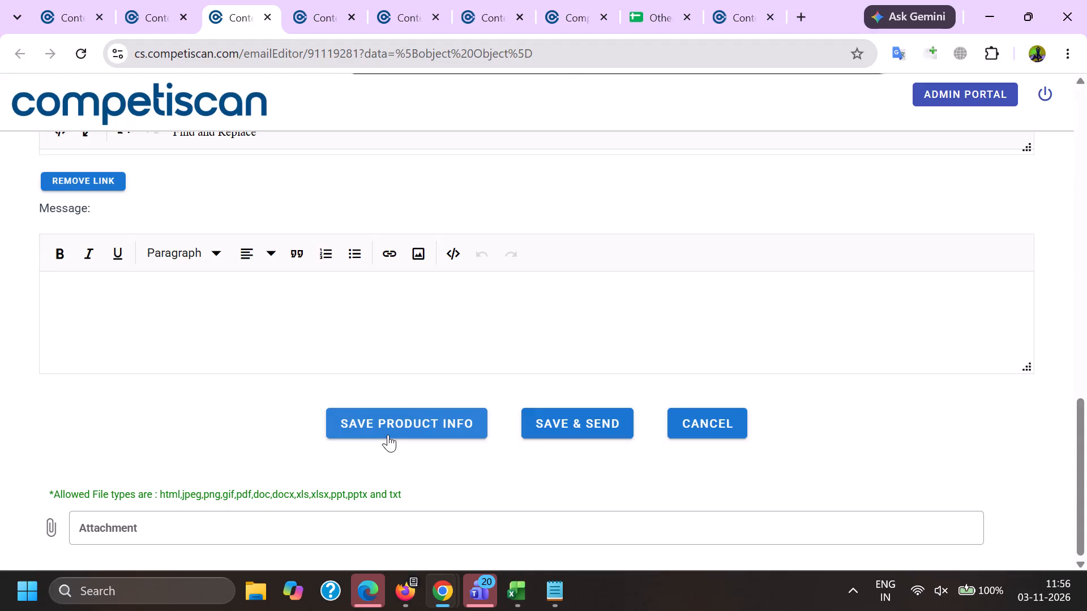
{"action": "left_click", "coordinate": [557, 348]}
{"action": "left_click", "coordinate": [344, 0]}
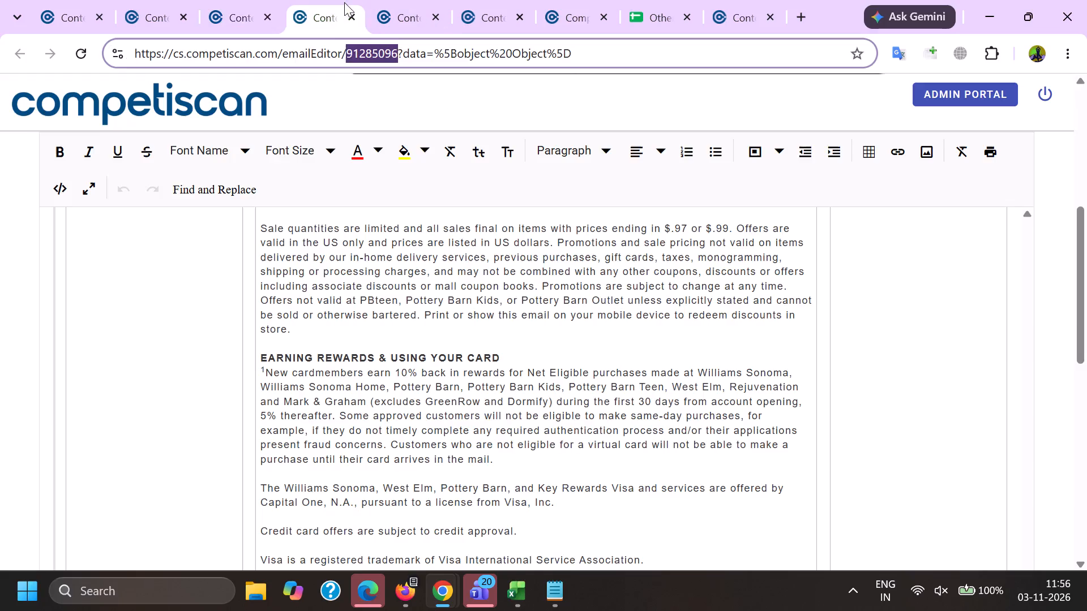
{"action": "left_click", "coordinate": [259, 0]}
{"action": "left_click", "coordinate": [67, 263]}
{"action": "left_click", "coordinate": [79, 117]}
{"action": "key", "text": "alt+Tab"}
Return to the top of the cleaned email 91119281 and copy the company name "Pottery Barn" from the From line.
{"action": "scroll", "coordinate": [186, 186], "scroll_direction": "down", "scroll_amount": 4}
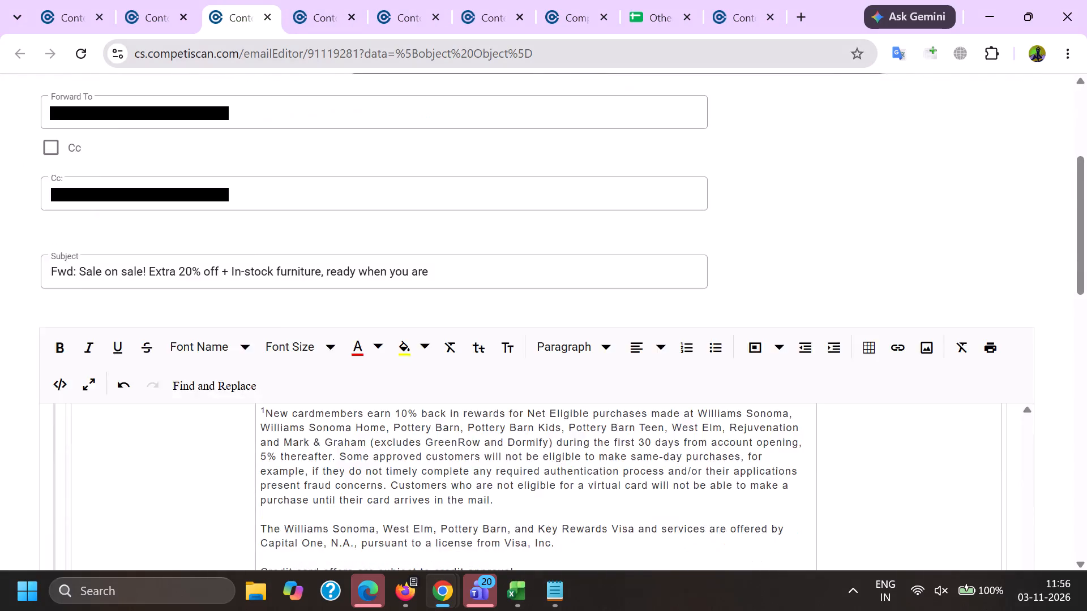
{"action": "left_click", "coordinate": [160, 330]}
{"action": "key", "text": "Home"}
{"action": "key", "text": "Page_Up"}
{"action": "key", "text": "Page_Up"}
{"action": "key", "text": "Page_Up"}
{"action": "key", "text": "Page_Up"}
{"action": "key", "text": "Page_Up"}
{"action": "key", "text": "Page_Up"}
{"action": "key", "text": "Page_Up"}
{"action": "key", "text": "Page_Up"}
{"action": "key", "text": "Page_Up"}
{"action": "key", "text": "Page_Up"}
{"action": "key", "text": "Page_Up"}
{"action": "key", "text": "Page_Up"}
{"action": "key", "text": "Page_Up"}
{"action": "key", "text": "Page_Up"}
{"action": "key", "text": "Page_Up"}
{"action": "key", "text": "Page_Up"}
{"action": "key", "text": "Page_Up"}
{"action": "key", "text": "Page_Up"}
{"action": "key", "text": "Page_Up"}
{"action": "key", "text": "Page_Up"}
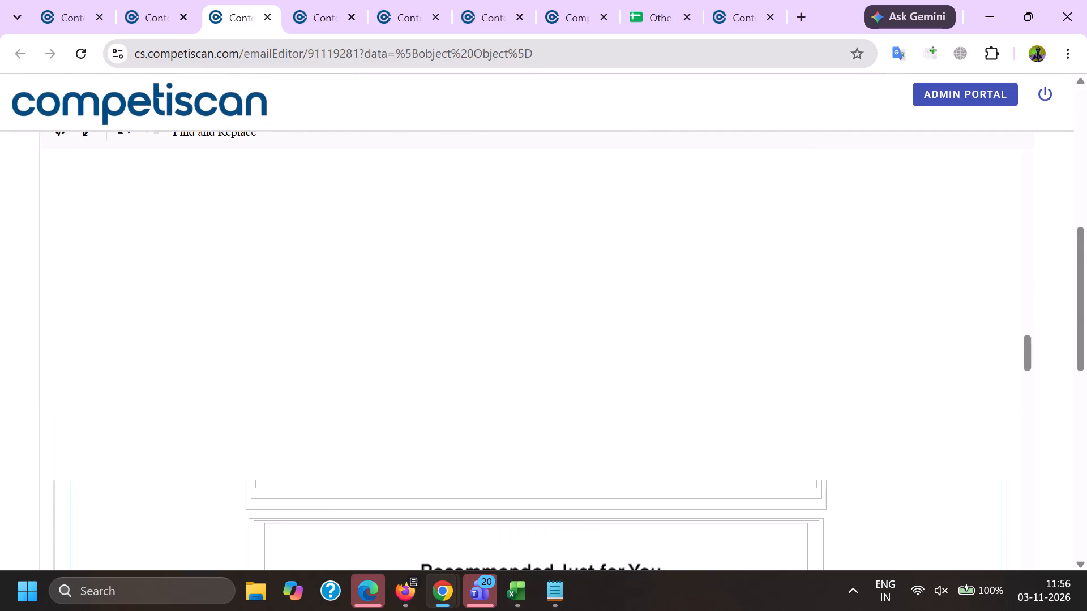
{"action": "scroll", "coordinate": [167, 217], "scroll_direction": "down", "scroll_amount": 4}
{"action": "left_click", "coordinate": [105, 290]}
{"action": "left_click_drag", "start_coordinate": [105, 290], "coordinate": [117, 292]}
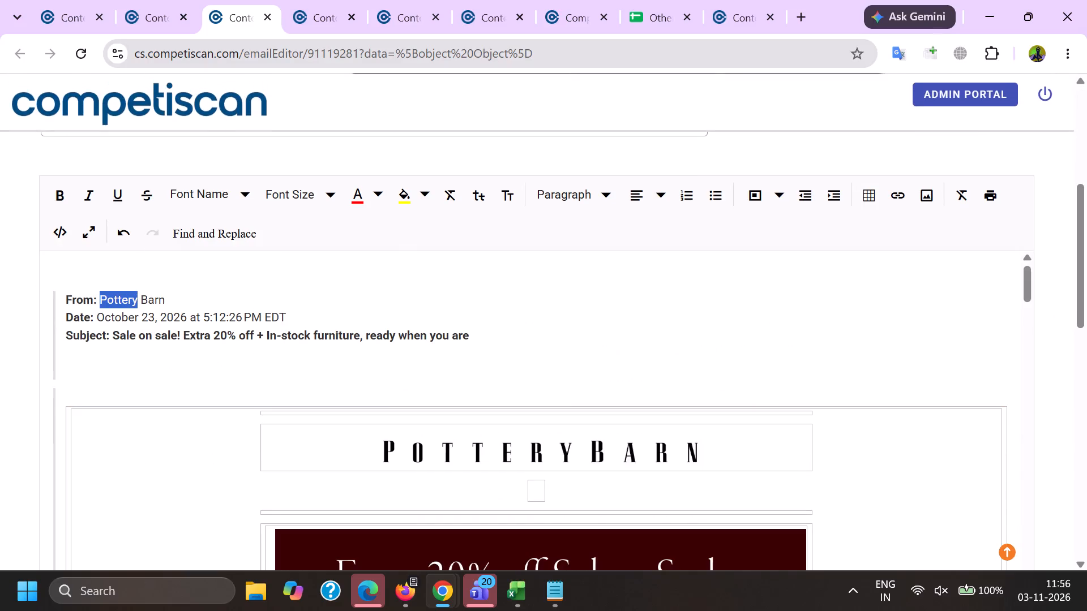
{"action": "left_click", "coordinate": [143, 291], "text": "shift"}
{"action": "key", "text": "ctrl+c"}
In the product record, add Pottery Barn as the company and enter "Pottery Barn" in the affinity/association search.
{"action": "key", "text": "alt+Tab"}
{"action": "scroll", "coordinate": [396, 170], "scroll_direction": "down", "scroll_amount": 5}
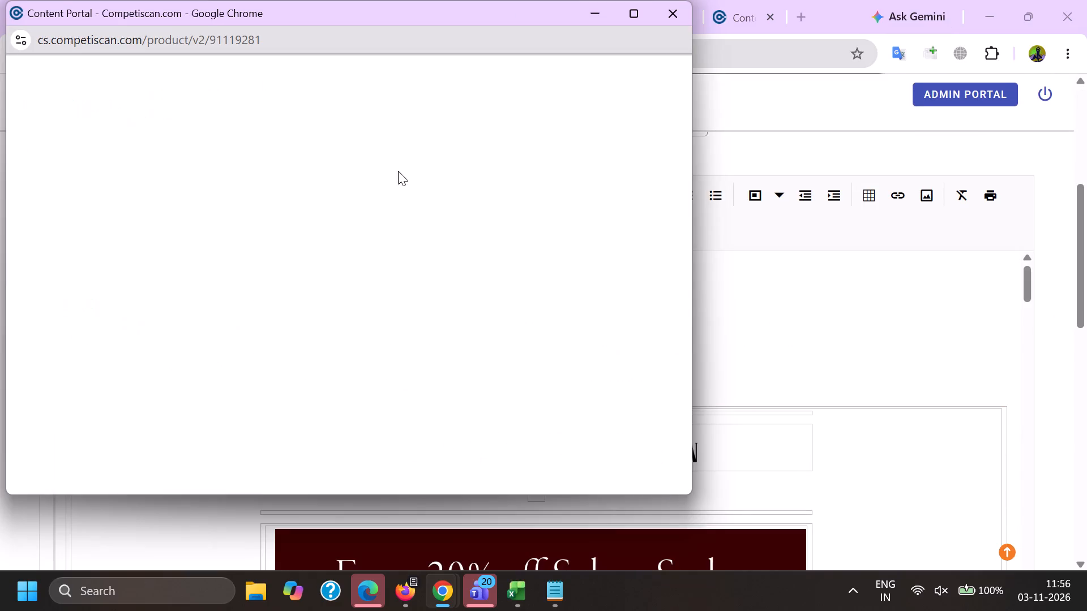
{"action": "left_click", "coordinate": [334, 329]}
{"action": "left_click", "coordinate": [325, 281]}
{"action": "key", "text": "ctrl+v"}
{"action": "left_click", "coordinate": [359, 474]}
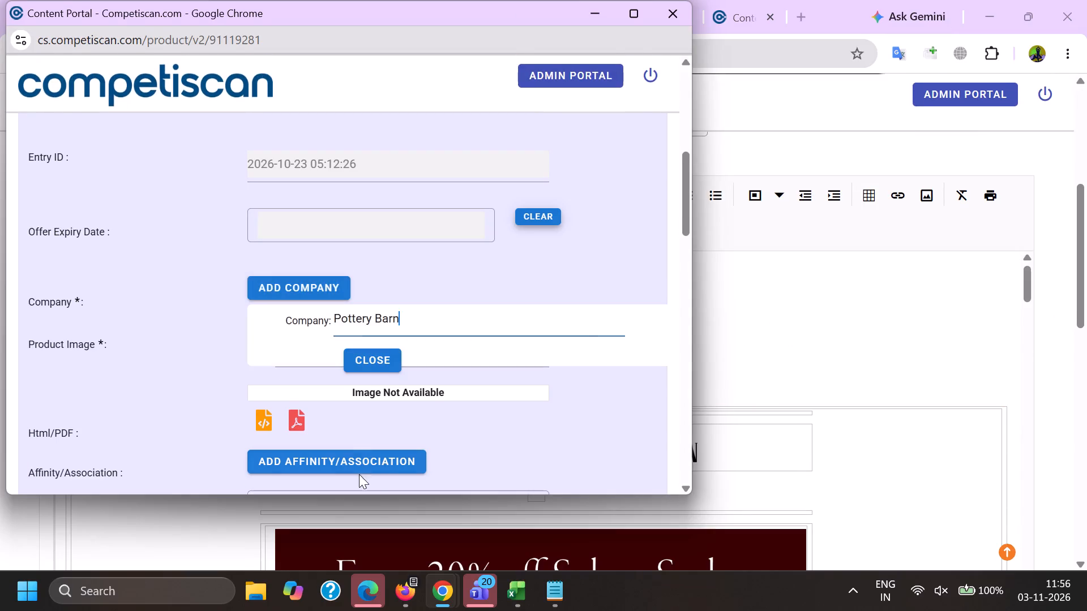
{"action": "left_click", "coordinate": [383, 451]}
{"action": "scroll", "coordinate": [427, 304], "scroll_direction": "down", "scroll_amount": 2}
{"action": "left_click", "coordinate": [405, 346]}
{"action": "left_click", "coordinate": [395, 319]}
{"action": "key", "text": "ctrl+v"}
{"action": "scroll", "coordinate": [374, 406], "scroll_direction": "up", "scroll_amount": 2}
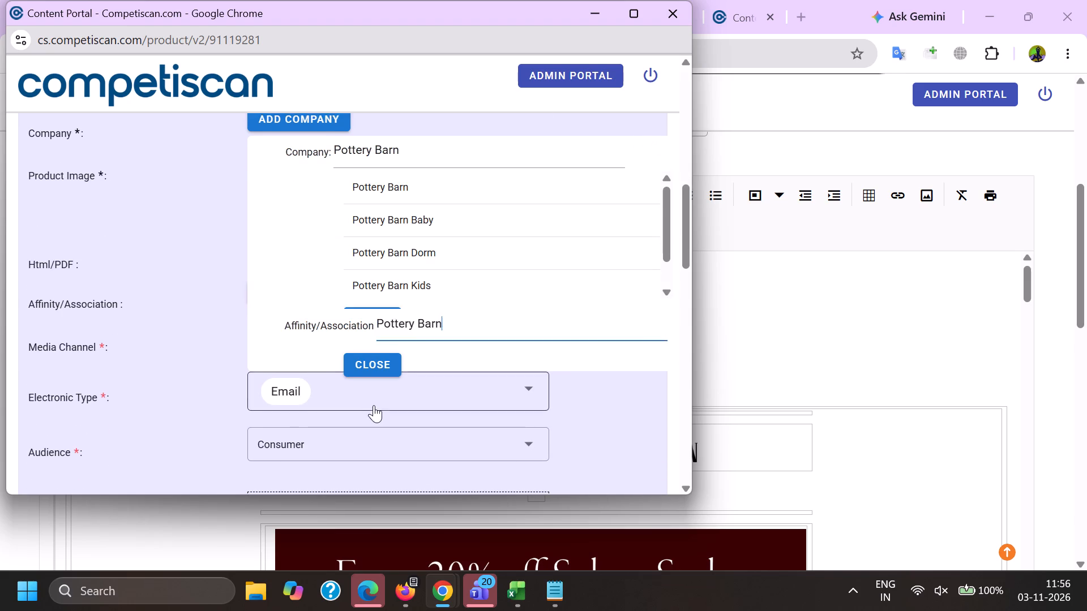
{"action": "left_click", "coordinate": [380, 368]}
Add Capital One as a second company and choose Pottery Barn (Retail) as the affinity/association.
{"action": "left_click", "coordinate": [279, 321]}
{"action": "left_click", "coordinate": [289, 276]}
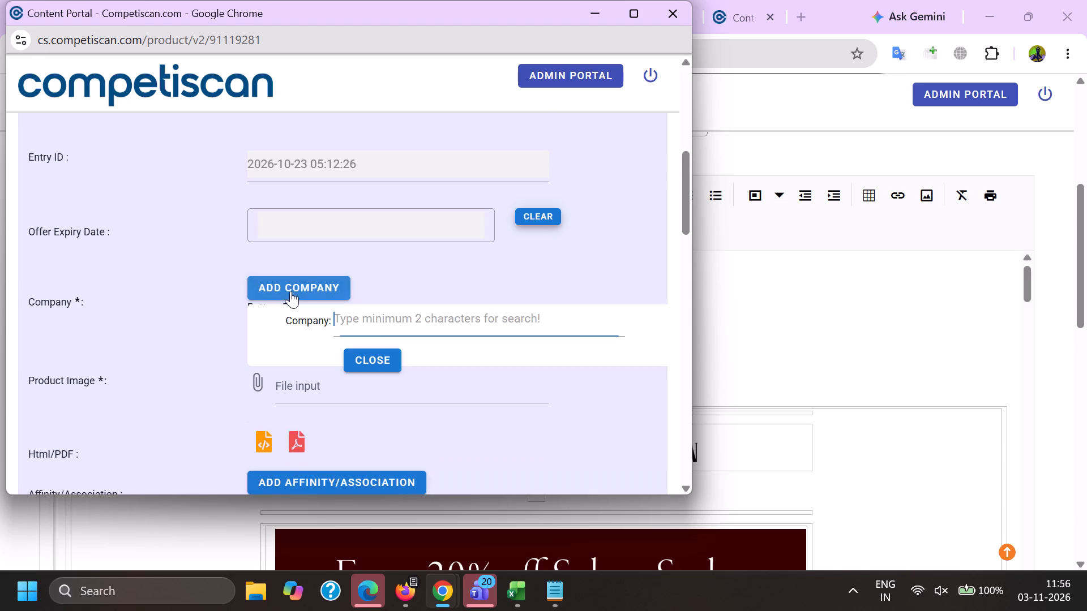
{"action": "key", "text": "c"}
{"action": "key", "text": "a"}
{"action": "type", "text": "pita"}
{"action": "type", "text": "l"}
{"action": "key", "text": "space"}
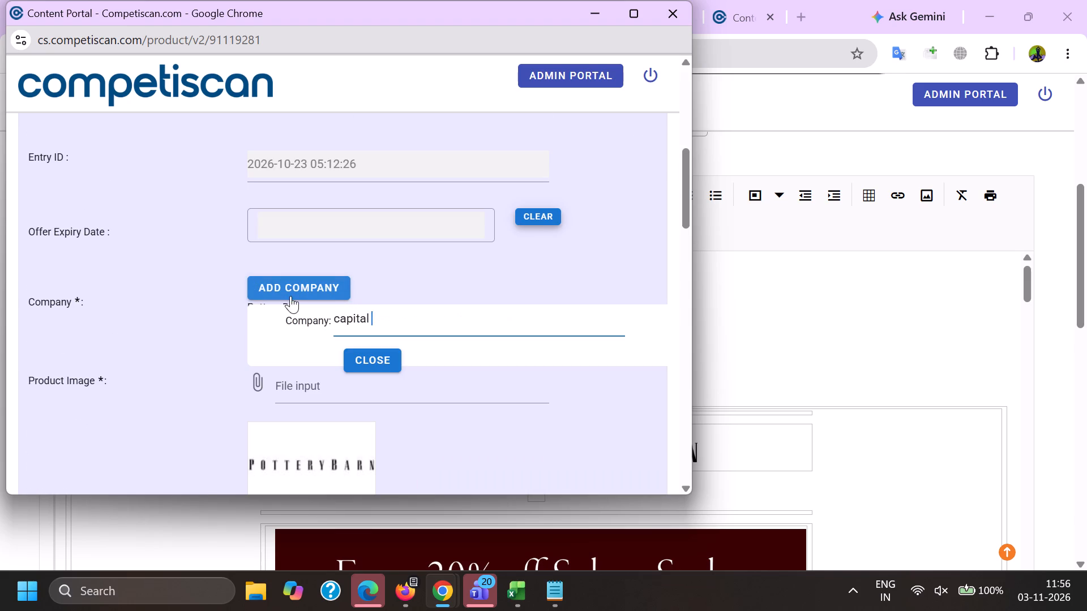
{"action": "type", "text": "on"}
{"action": "key", "text": "e"}
{"action": "scroll", "coordinate": [301, 304], "scroll_direction": "down", "scroll_amount": 2}
{"action": "left_click", "coordinate": [382, 476]}
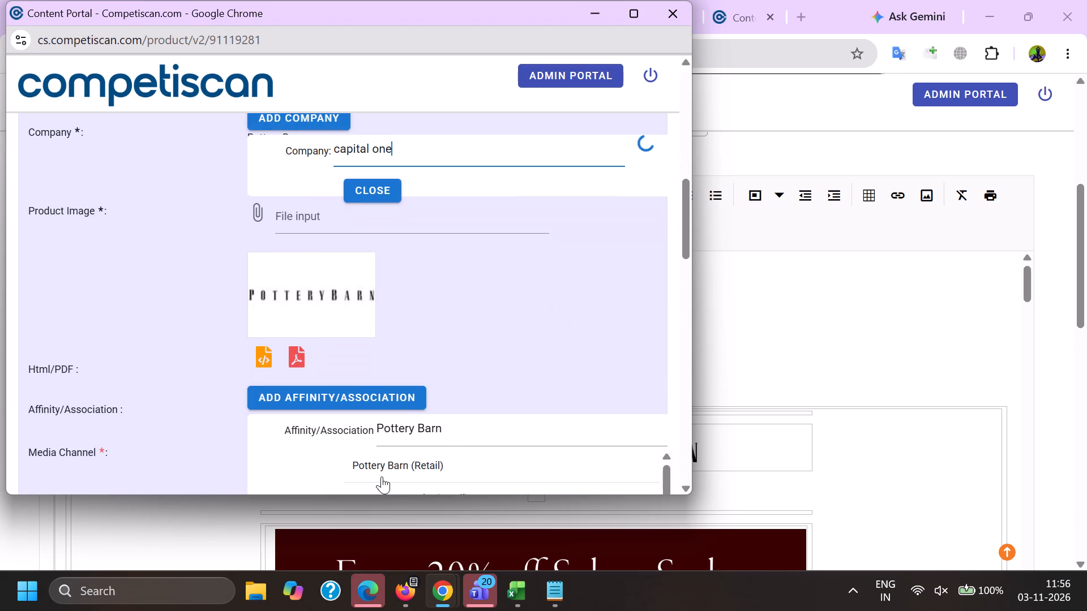
{"action": "left_click", "coordinate": [369, 175]}
{"action": "left_click", "coordinate": [372, 191]}
Search for "affirm" and add Affirm as a third company on the product record.
{"action": "scroll", "coordinate": [344, 309], "scroll_direction": "up", "scroll_amount": 2}
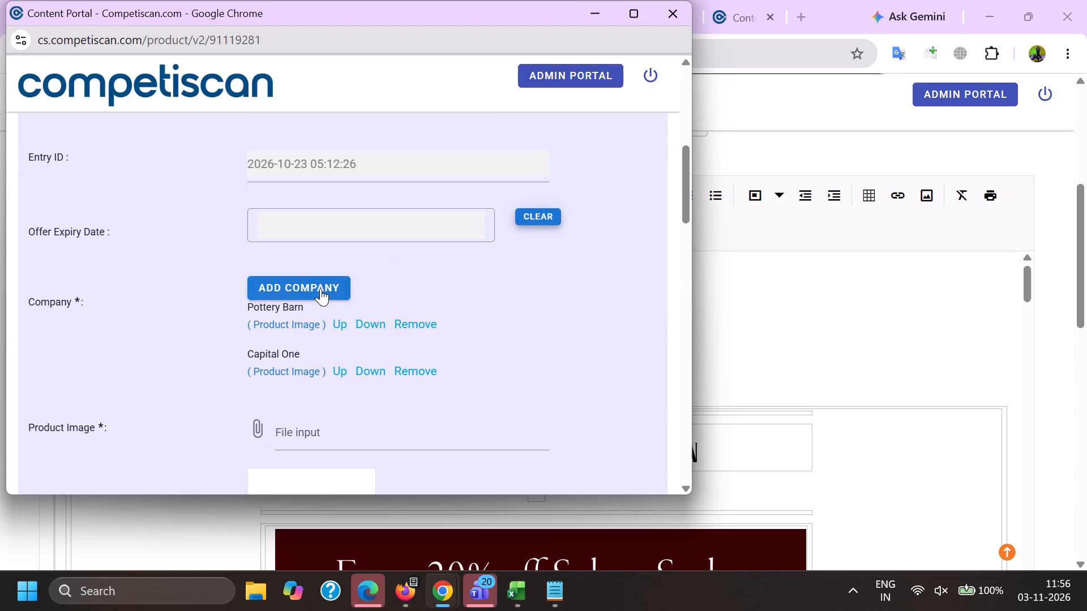
{"action": "left_click", "coordinate": [320, 289]}
{"action": "key", "text": "a"}
{"action": "key", "text": "f"}
{"action": "key", "text": "f"}
{"action": "type", "text": "ri"}
{"action": "key", "text": "m"}
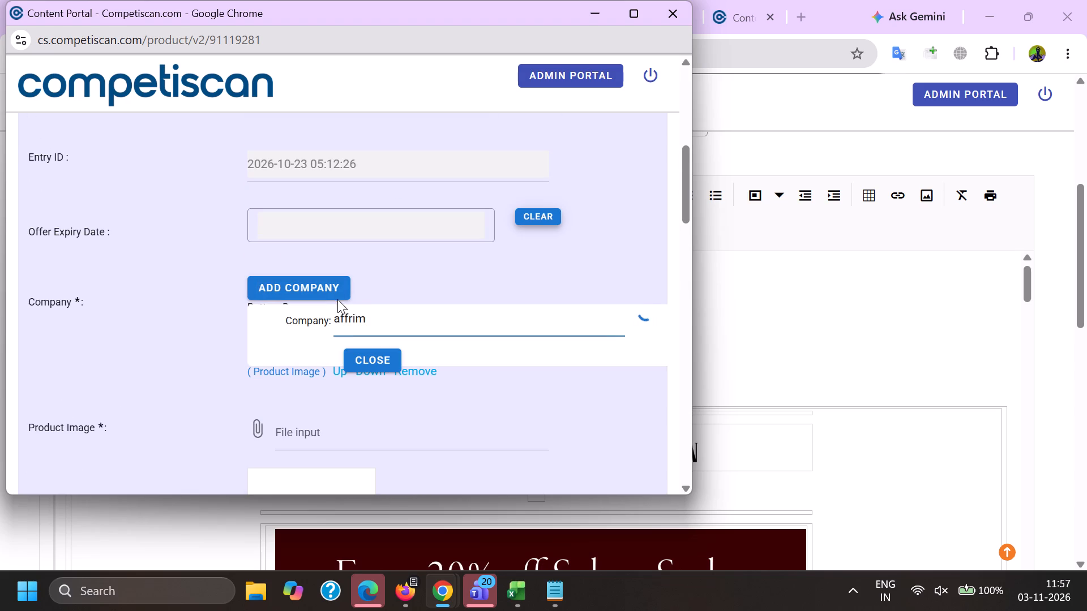
{"action": "key", "text": "BackSpace"}
{"action": "key", "text": "BackSpace"}
{"action": "key", "text": "BackSpace"}
{"action": "key", "text": "i"}
{"action": "key", "text": "r"}
{"action": "key", "text": "m"}
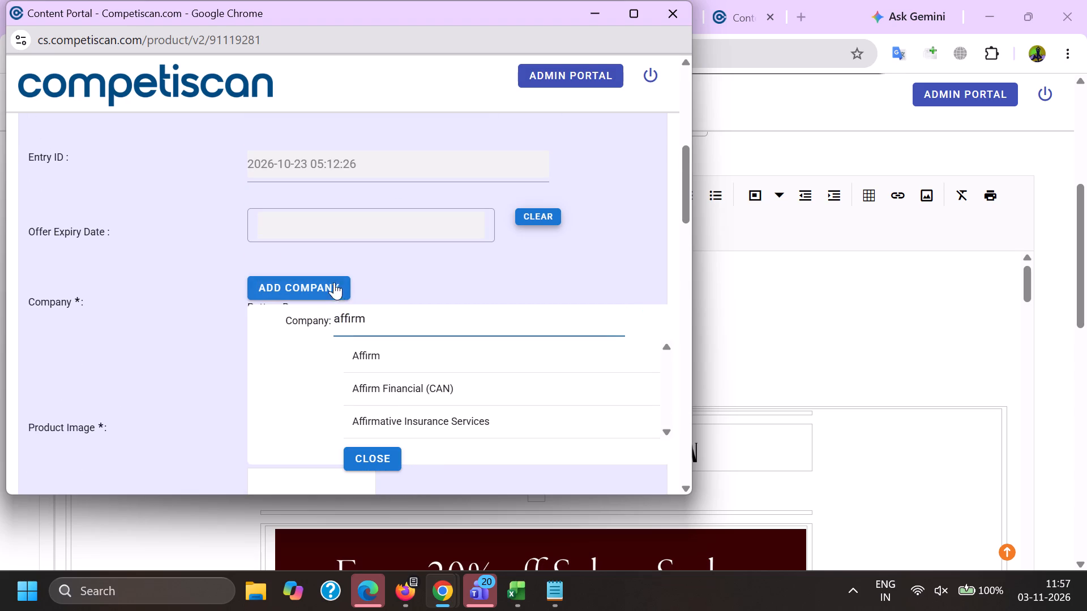
{"action": "left_click", "coordinate": [374, 365]}
Set the product's classification to sector Retail and category Home.
{"action": "scroll", "coordinate": [368, 283], "scroll_direction": "down", "scroll_amount": 7}
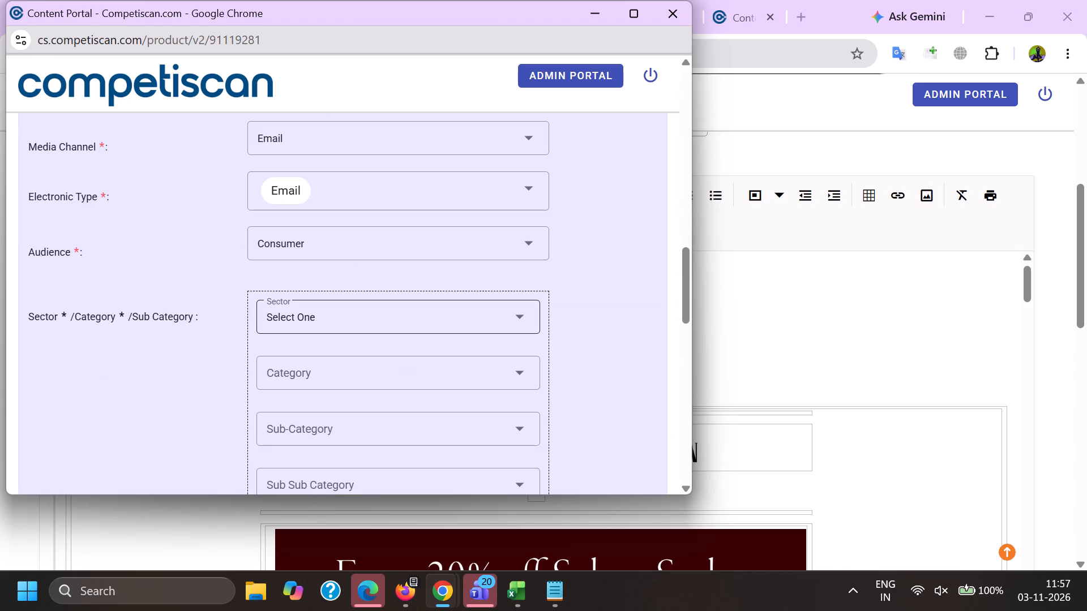
{"action": "left_click", "coordinate": [320, 308]}
{"action": "scroll", "coordinate": [320, 307], "scroll_direction": "down", "scroll_amount": 7}
{"action": "left_click", "coordinate": [307, 324]}
{"action": "left_click_drag", "start_coordinate": [167, 364], "coordinate": [186, 371]}
{"action": "left_click", "coordinate": [309, 378]}
{"action": "scroll", "coordinate": [340, 186], "scroll_direction": "down", "scroll_amount": 8}
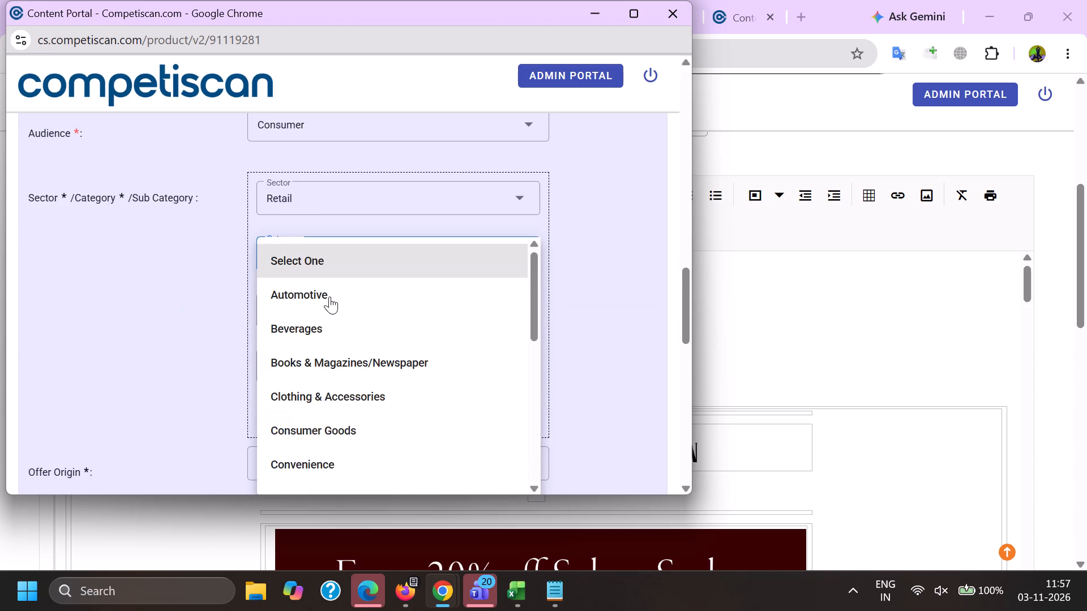
{"action": "left_click", "coordinate": [320, 220]}
{"action": "left_click_drag", "start_coordinate": [183, 270], "coordinate": [199, 272]}
{"action": "left_click", "coordinate": [296, 278]}
Check the email content, set sub category Furniture and sub sub category Living Room Furniture, and add the classification.
{"action": "left_click", "coordinate": [286, 264]}
{"action": "key", "text": "alt+Tab"}
{"action": "scroll", "coordinate": [289, 278], "scroll_direction": "down", "scroll_amount": 6}
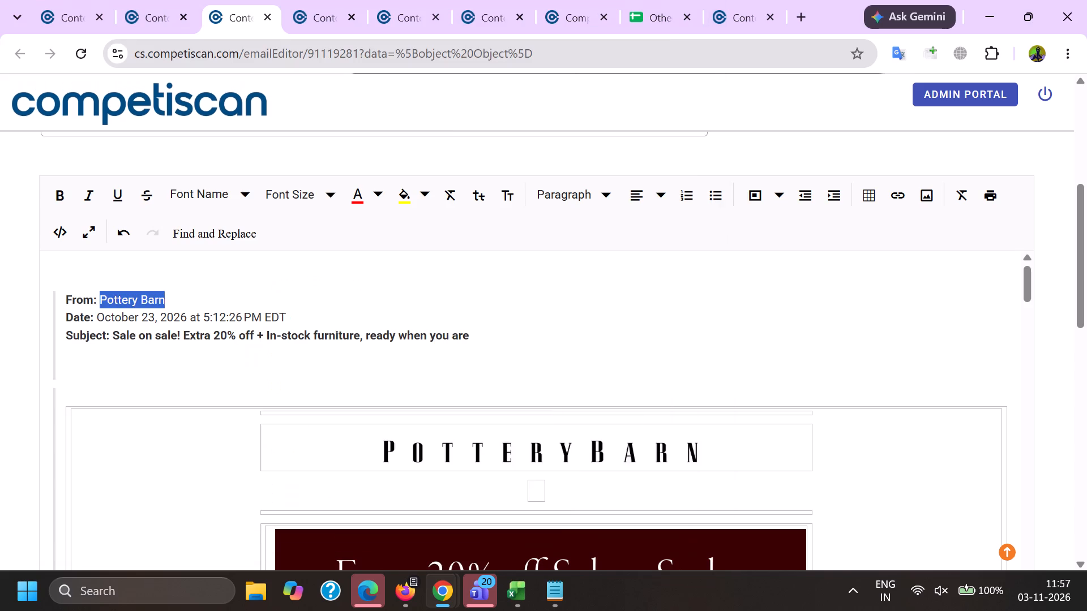
{"action": "scroll", "coordinate": [288, 270], "scroll_direction": "down", "scroll_amount": 11}
{"action": "key", "text": "alt+Tab"}
{"action": "left_click", "coordinate": [306, 454]}
{"action": "left_click_drag", "start_coordinate": [168, 421], "coordinate": [216, 414]}
{"action": "left_click", "coordinate": [317, 312]}
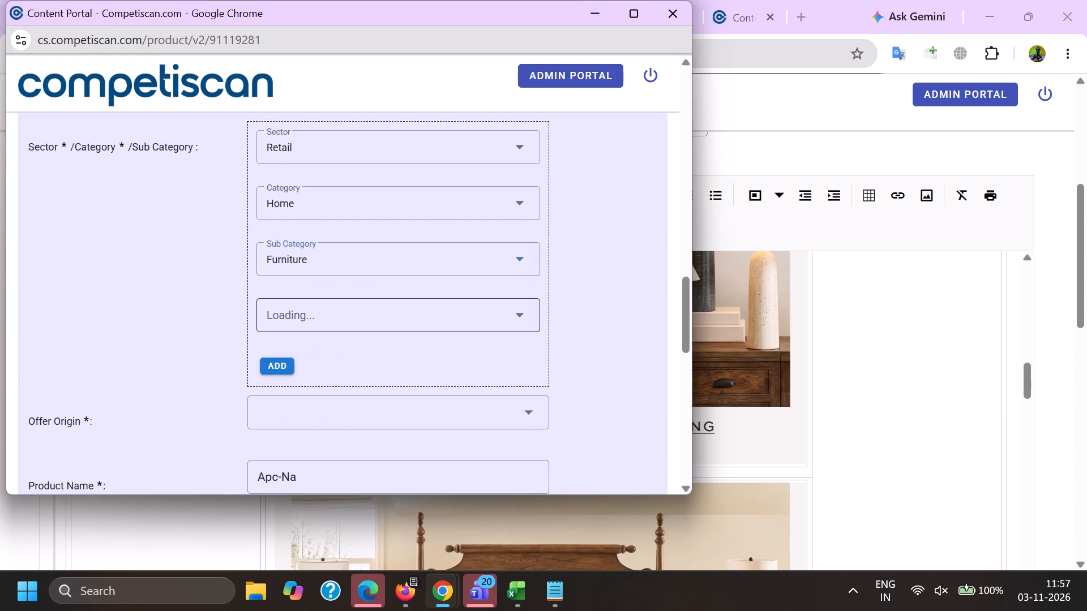
{"action": "scroll", "coordinate": [343, 174], "scroll_direction": "down", "scroll_amount": 1}
{"action": "left_click", "coordinate": [344, 378]}
{"action": "left_click_drag", "start_coordinate": [189, 346], "coordinate": [218, 348]}
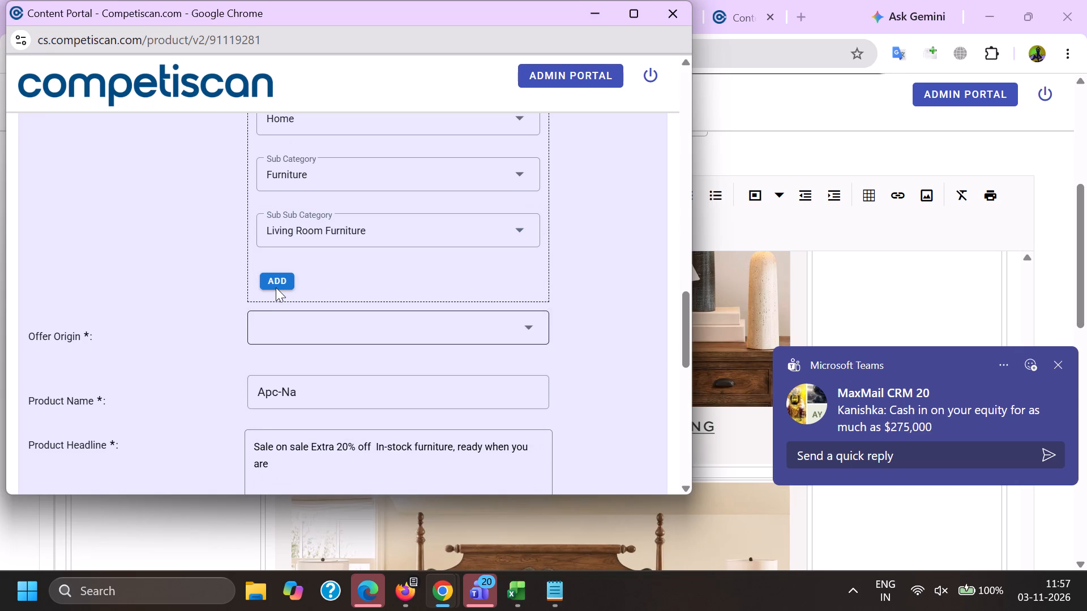
{"action": "left_click", "coordinate": [273, 281]}
Add a second classification with sector Credit Cards, category Payment Cards and sub category Credit Cards.
{"action": "scroll", "coordinate": [295, 374], "scroll_direction": "up", "scroll_amount": 3}
{"action": "left_click_drag", "start_coordinate": [306, 345], "coordinate": [309, 350]}
{"action": "scroll", "coordinate": [297, 448], "scroll_direction": "up", "scroll_amount": 6}
{"action": "left_click", "coordinate": [314, 393]}
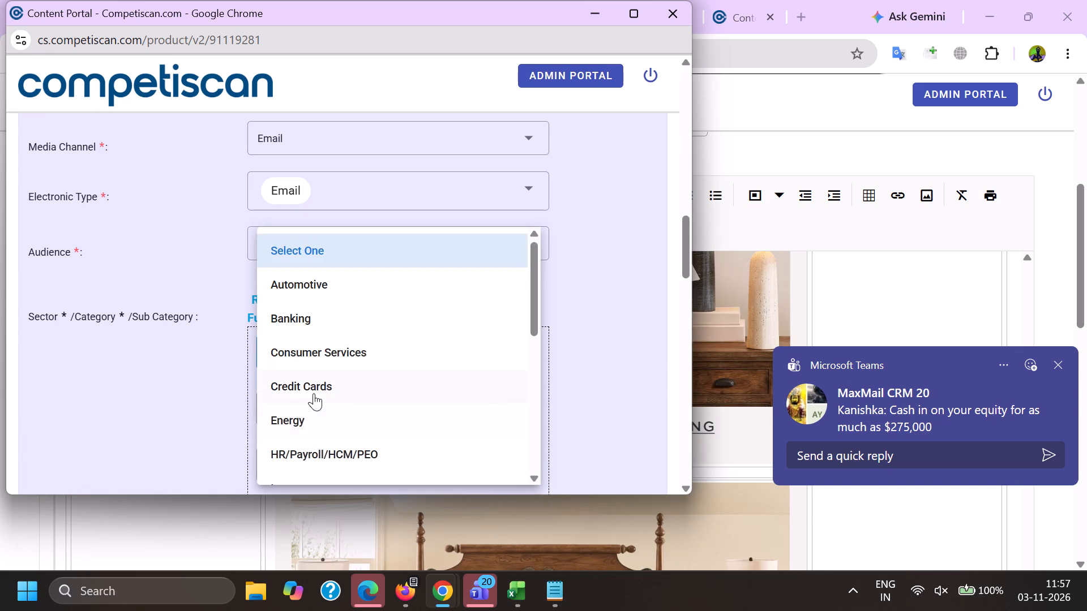
{"action": "left_click_drag", "start_coordinate": [196, 401], "coordinate": [233, 410]}
{"action": "left_click", "coordinate": [314, 405]}
{"action": "scroll", "coordinate": [347, 260], "scroll_direction": "down", "scroll_amount": 2}
{"action": "left_click", "coordinate": [300, 316]}
{"action": "left_click", "coordinate": [293, 306]}
{"action": "scroll", "coordinate": [314, 216], "scroll_direction": "down", "scroll_amount": 1}
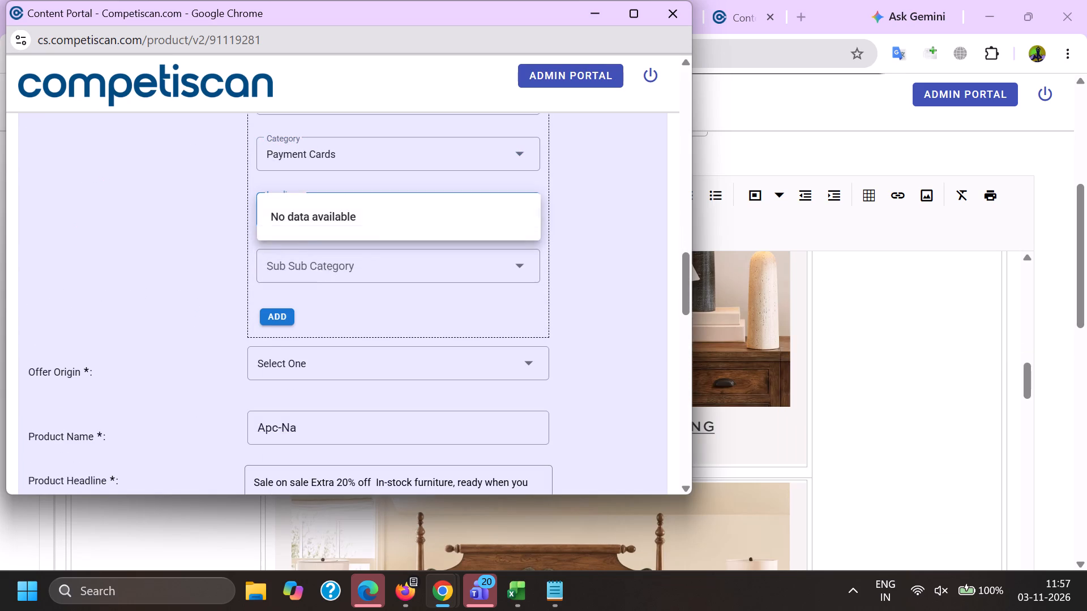
{"action": "left_click_drag", "start_coordinate": [326, 380], "coordinate": [321, 381]}
{"action": "left_click_drag", "start_coordinate": [195, 365], "coordinate": [212, 364]}
{"action": "left_click", "coordinate": [275, 315]}
{"action": "scroll", "coordinate": [296, 386], "scroll_direction": "up", "scroll_amount": 3}
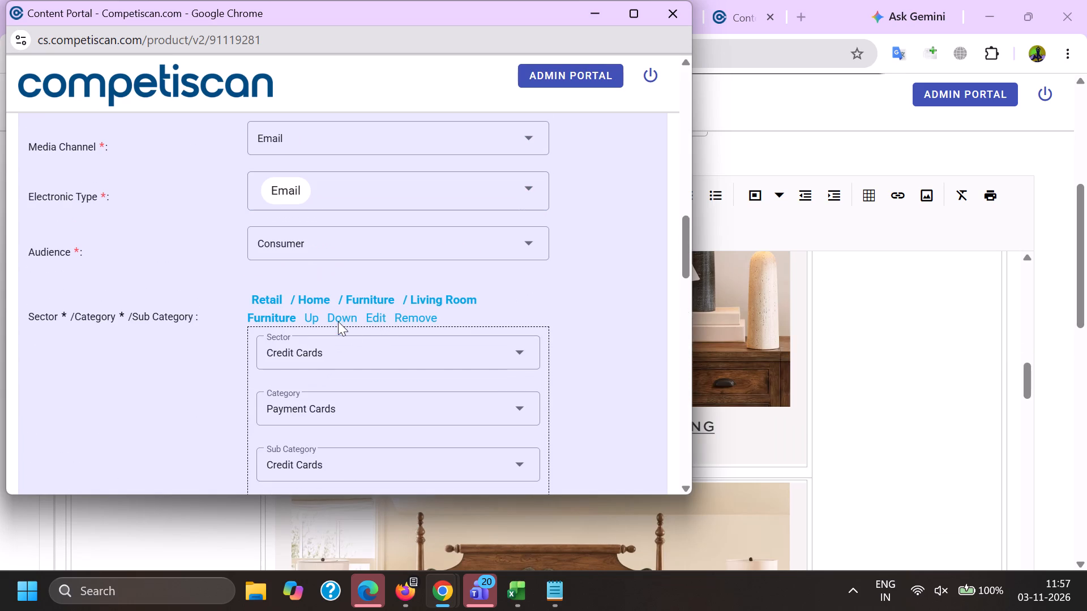
{"action": "left_click", "coordinate": [337, 318]}
Set the offer origin to Provider/Bank and choose Pottery Barn Key Rewards Visa Credit Card as the product name.
{"action": "scroll", "coordinate": [336, 302], "scroll_direction": "down", "scroll_amount": 5}
{"action": "left_click", "coordinate": [301, 248]}
{"action": "left_click", "coordinate": [298, 229]}
{"action": "double_click", "coordinate": [288, 299]}
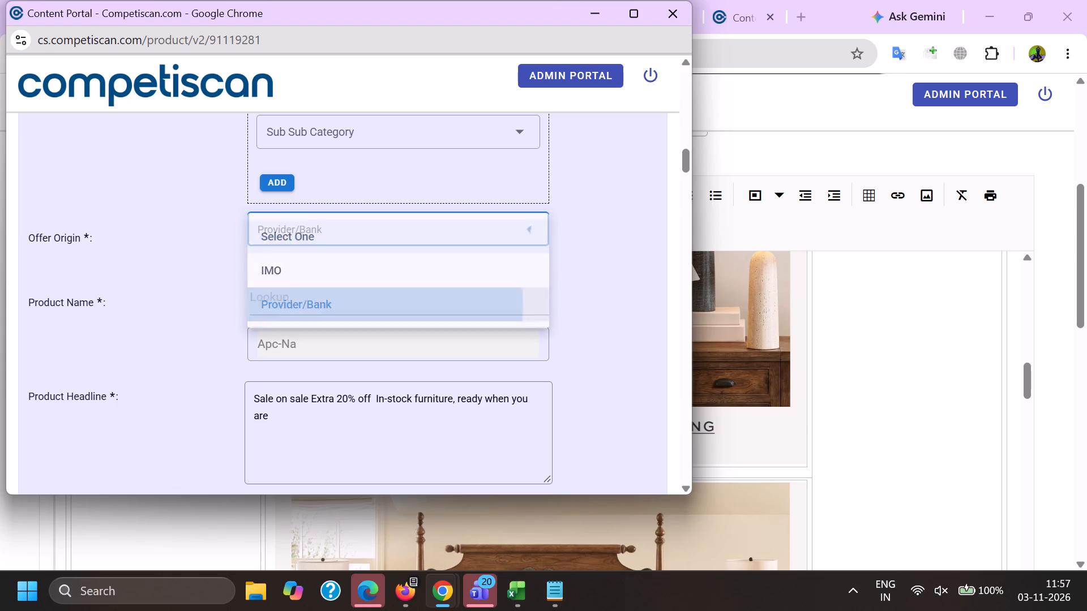
{"action": "key", "text": "ctrl+v"}
{"action": "left_click", "coordinate": [333, 382]}
Move the Retail / Home / Furniture classification below the Credit Cards classification.
{"action": "scroll", "coordinate": [334, 380], "scroll_direction": "up", "scroll_amount": 5}
{"action": "left_click", "coordinate": [336, 313]}
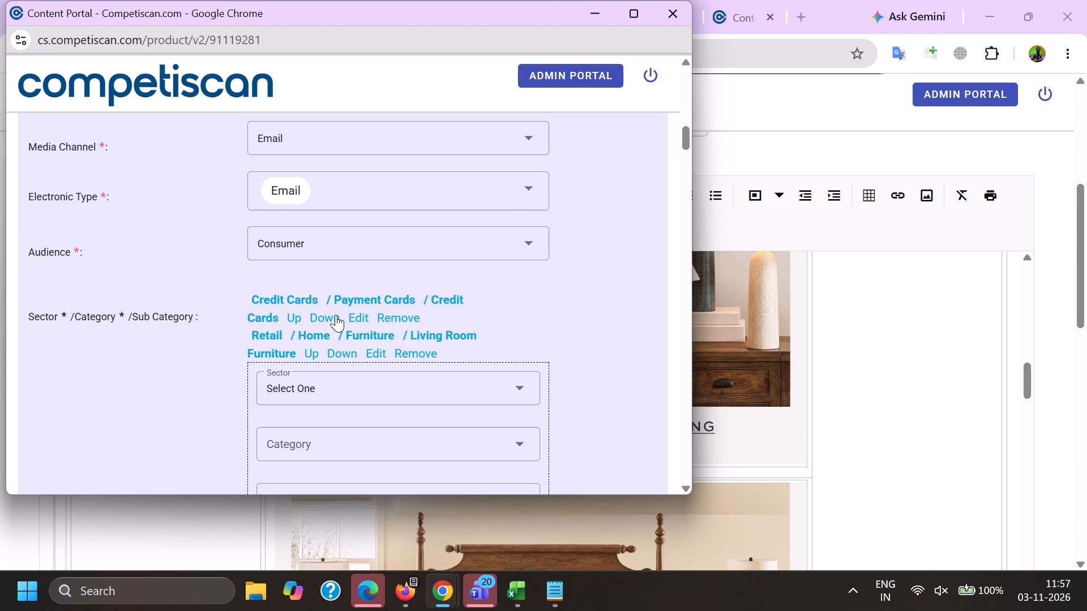
Replace the product headline with the subject line copied from email 91119281, ending it with a period.
{"action": "scroll", "coordinate": [335, 296], "scroll_direction": "down", "scroll_amount": 5}
{"action": "left_click_drag", "start_coordinate": [486, 382], "coordinate": [0, 335]}
{"action": "key", "text": "BackSpace"}
{"action": "key", "text": "alt+Tab"}
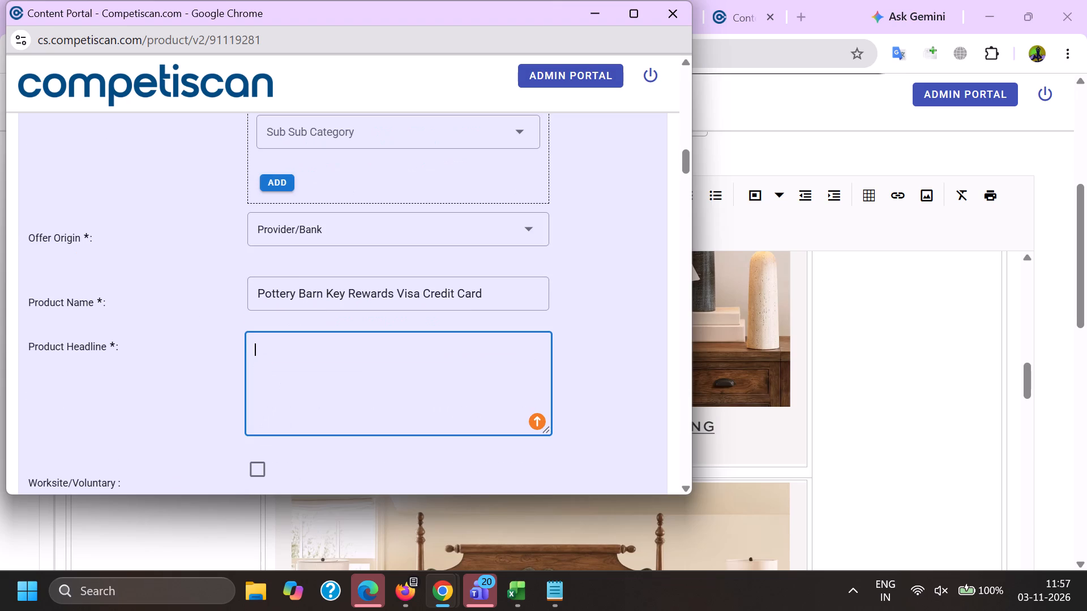
{"action": "scroll", "coordinate": [286, 362], "scroll_direction": "up", "scroll_amount": 17}
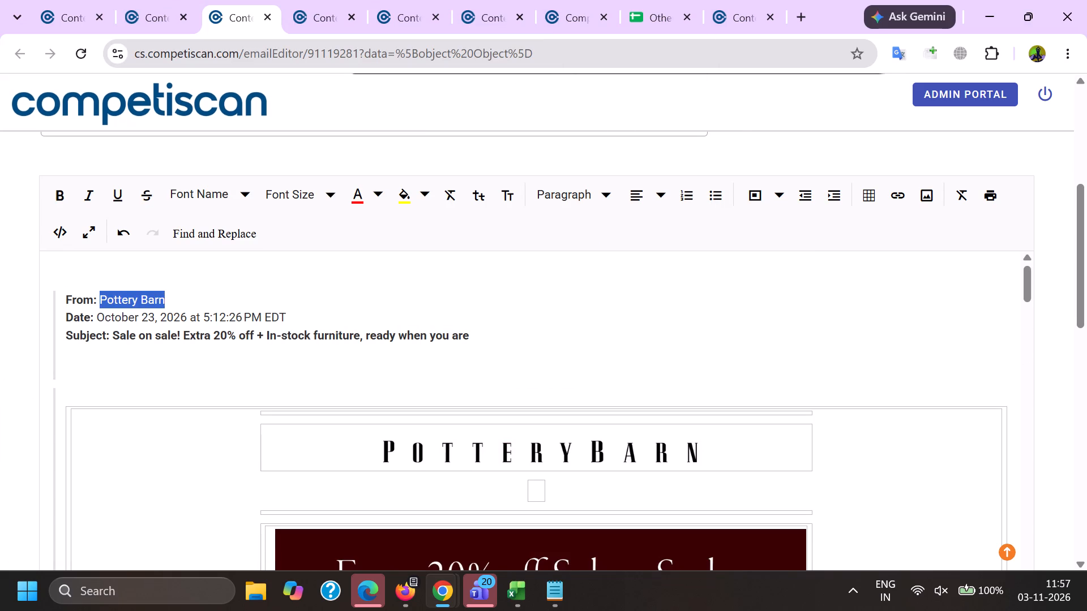
{"action": "left_click_drag", "start_coordinate": [117, 337], "coordinate": [281, 341]}
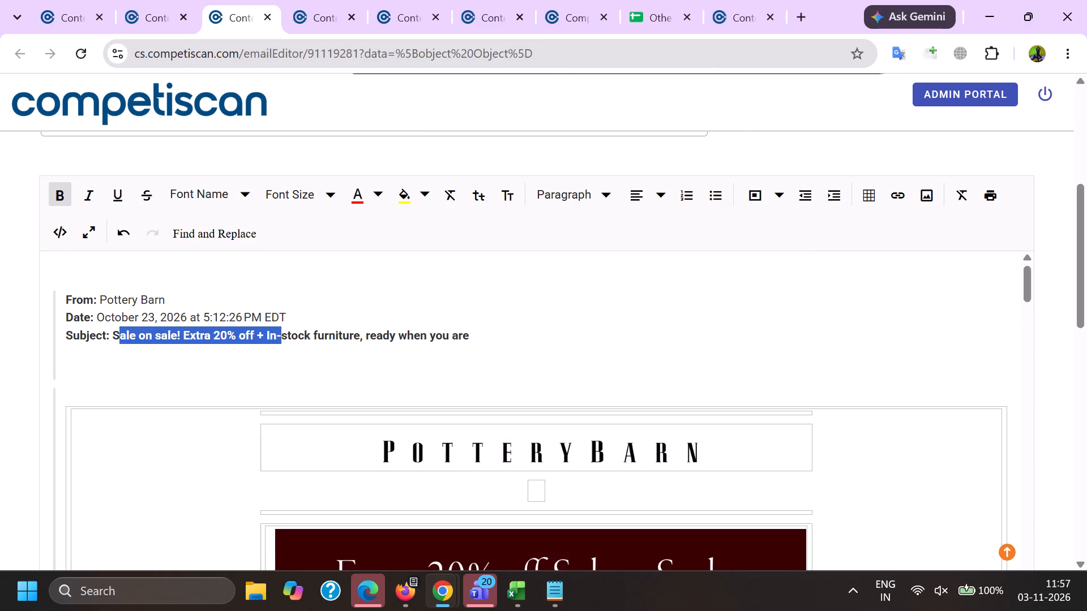
{"action": "double_click", "coordinate": [125, 339]}
{"action": "left_click", "coordinate": [470, 337], "text": "shift"}
{"action": "key", "text": "ctrl+c"}
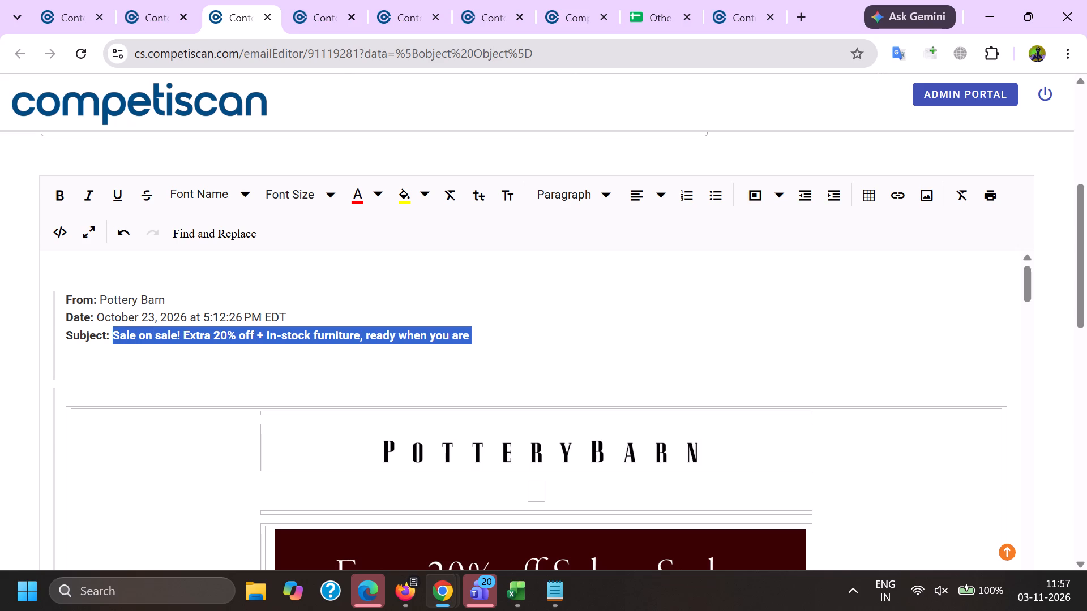
{"action": "key", "text": "alt+Tab"}
{"action": "key", "text": "ctrl+v"}
{"action": "key", "text": "BackSpace"}
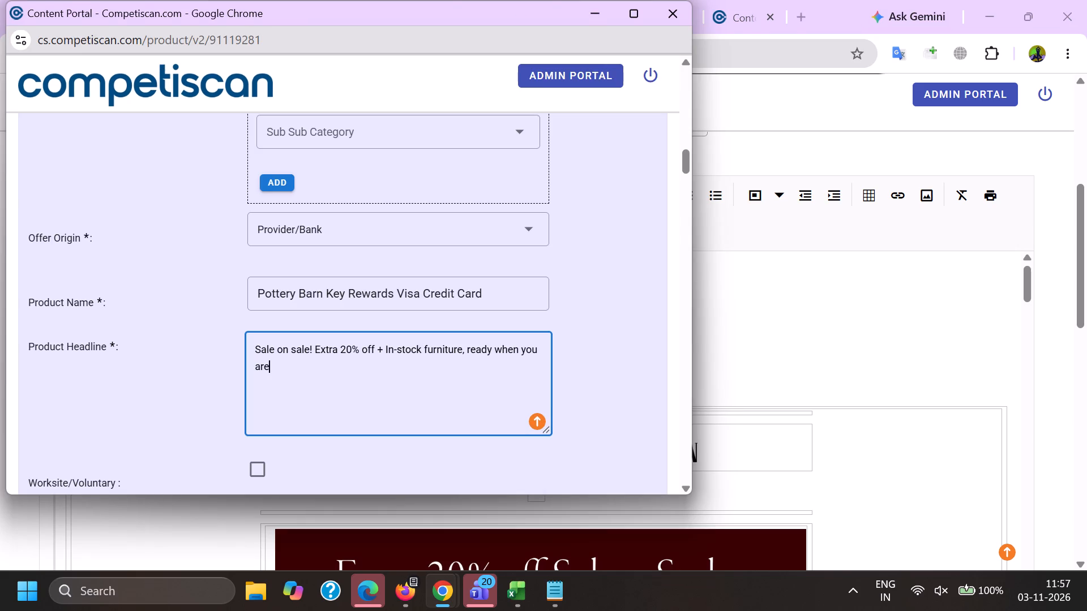
{"action": "key", "text": "period"}
{"action": "key", "text": "space"}
Replace the "+" in the product headline with the word "Plus".
{"action": "left_click", "coordinate": [379, 347]}
{"action": "key", "text": "Right"}
{"action": "key", "text": "s"}
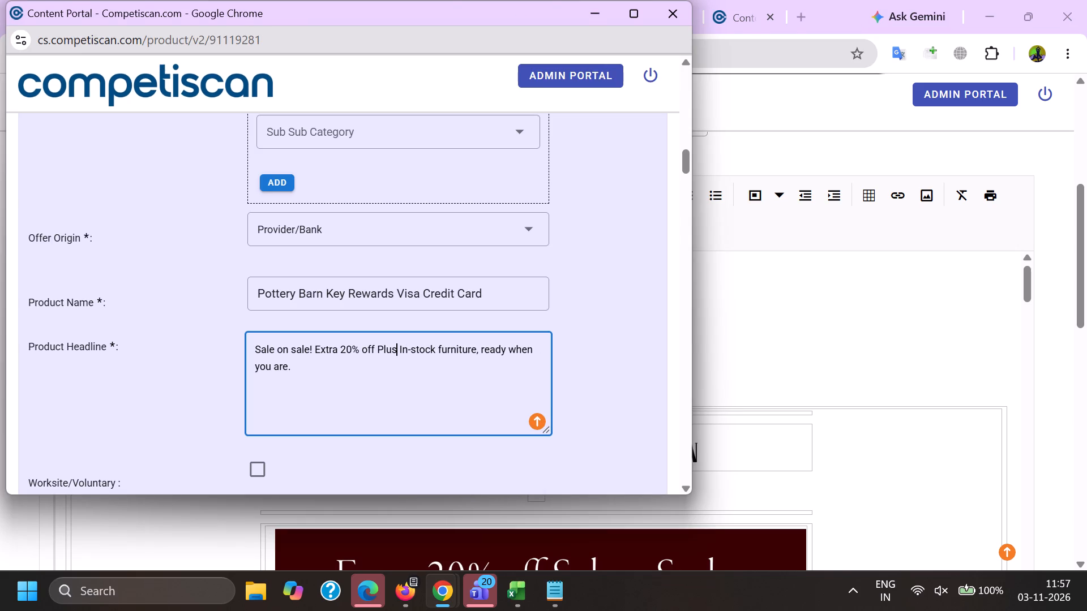
Copy "Earn 10% back in rewards" from the headline of product record 20981881 and append it to this product's headline.
{"action": "left_click", "coordinate": [448, 392]}
{"action": "key", "text": "alt+Tab"}
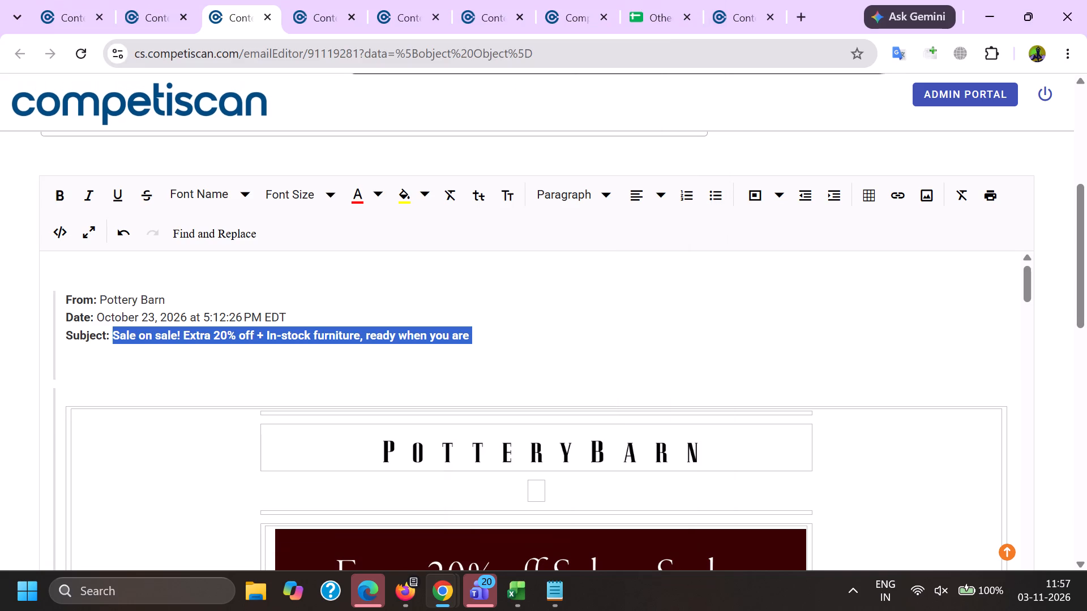
{"action": "left_click", "coordinate": [772, 0]}
{"action": "scroll", "coordinate": [581, 389], "scroll_direction": "up", "scroll_amount": 11}
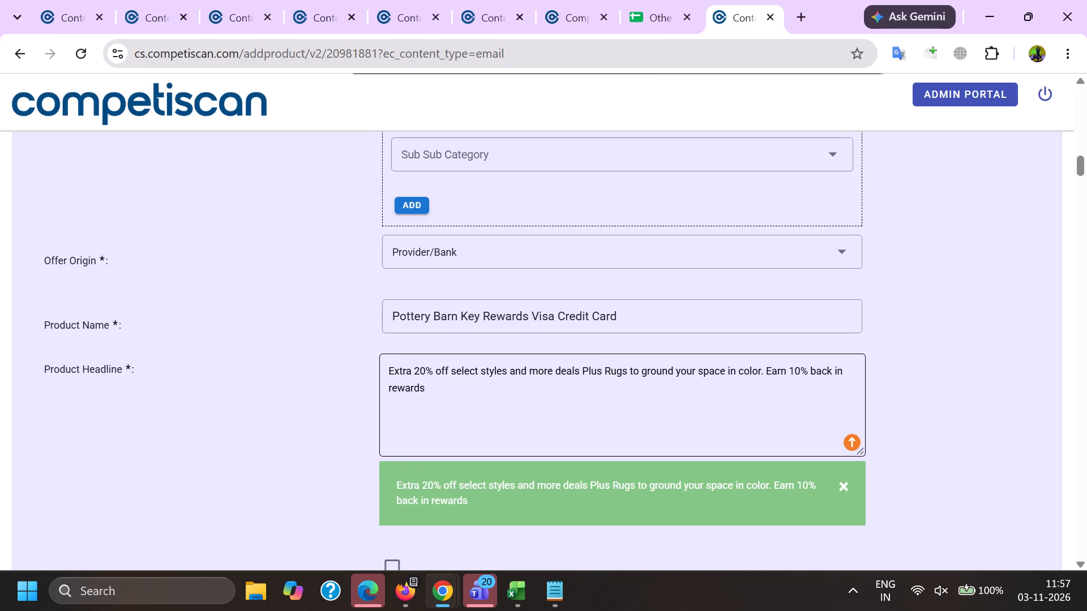
{"action": "double_click", "coordinate": [774, 365]}
{"action": "left_click", "coordinate": [769, 471], "text": "shift"}
{"action": "double_click", "coordinate": [772, 369]}
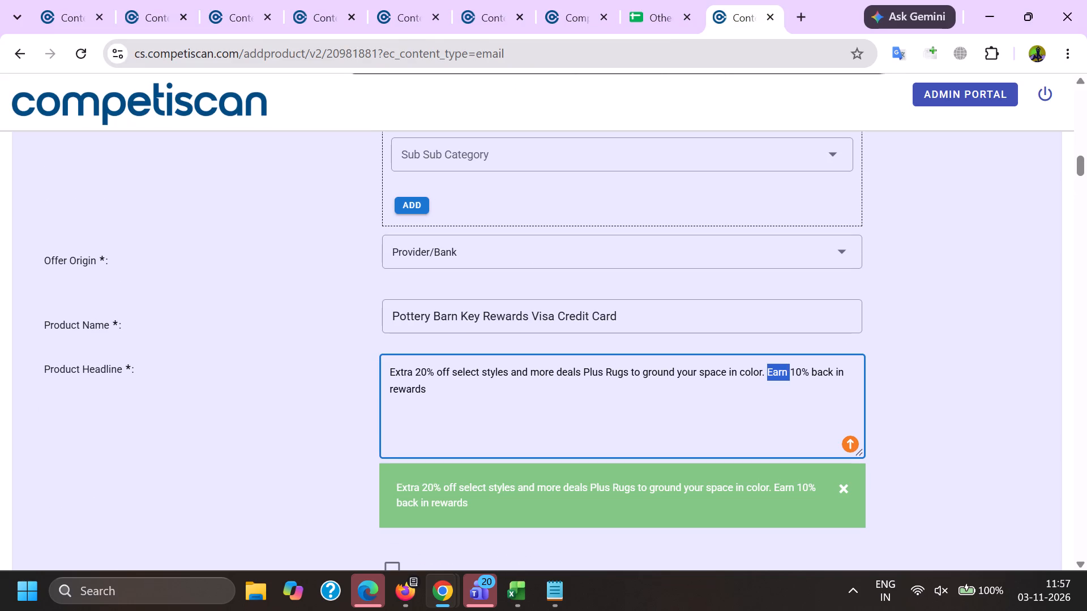
{"action": "left_click", "coordinate": [739, 433], "text": "shift"}
{"action": "key", "text": "ctrl+c"}
{"action": "key", "text": "alt+Tab"}
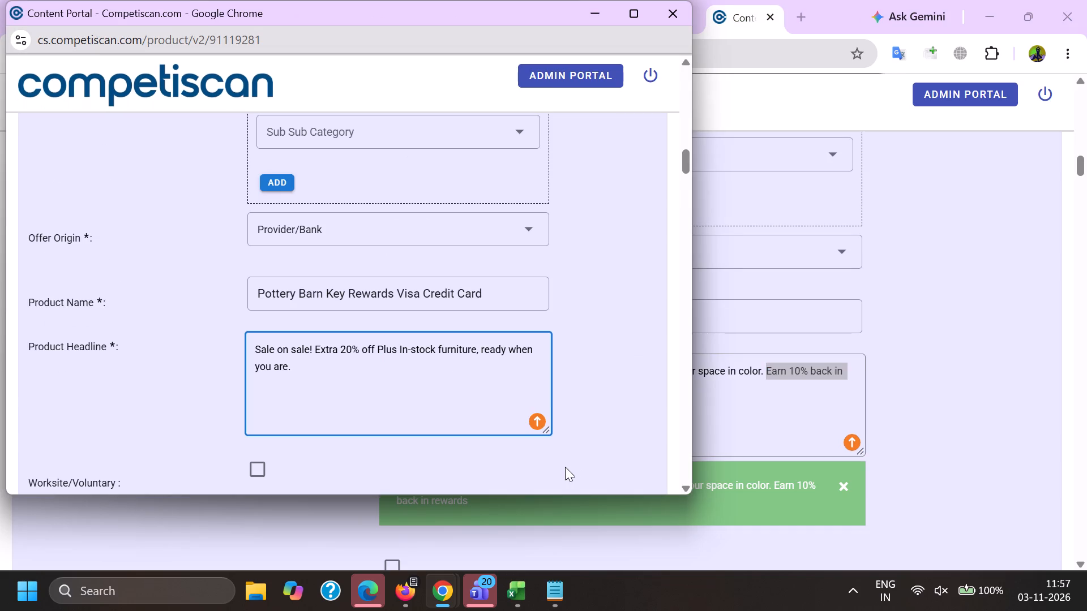
{"action": "key", "text": "ctrl+v"}
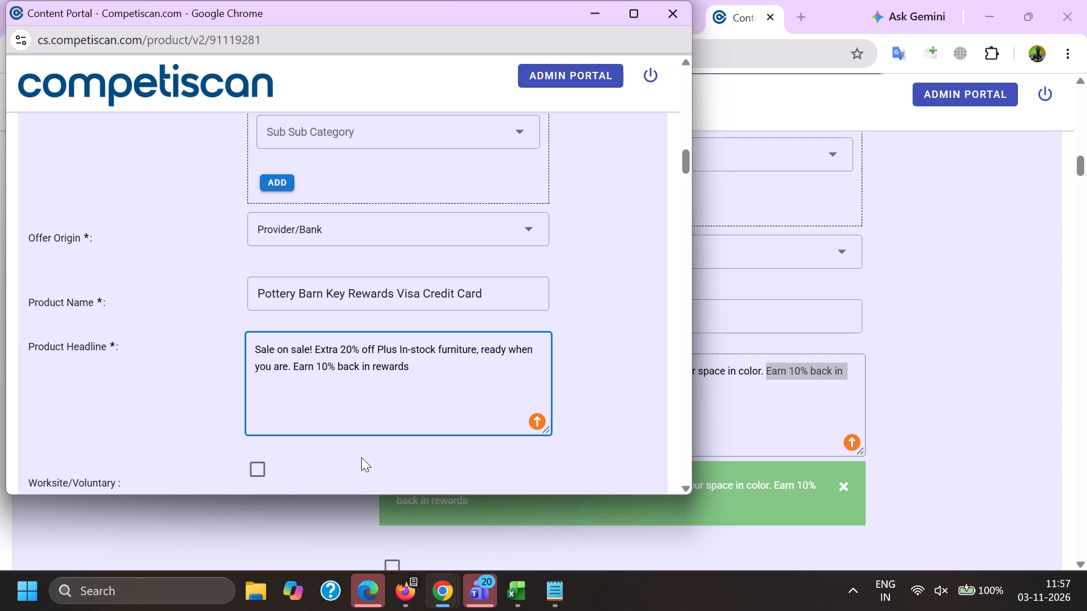
Choose URL/Website as the response mechanism and Acquisition as the mailing type.
{"action": "scroll", "coordinate": [343, 377], "scroll_direction": "down", "scroll_amount": 5}
{"action": "left_click", "coordinate": [307, 308]}
{"action": "scroll", "coordinate": [321, 121], "scroll_direction": "down", "scroll_amount": 7}
{"action": "left_click", "coordinate": [330, 343]}
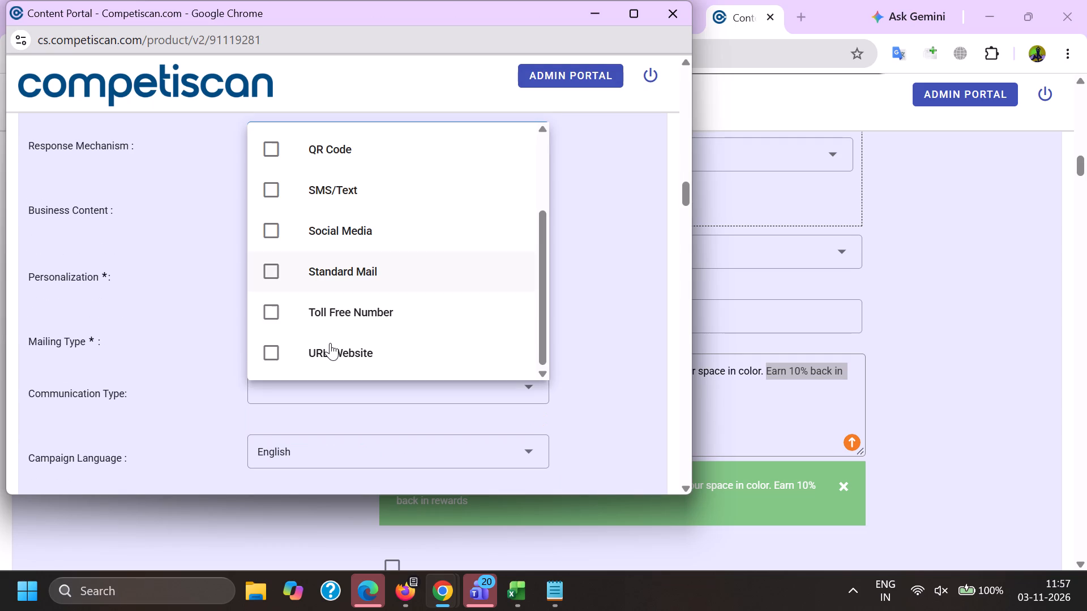
{"action": "left_click", "coordinate": [152, 335]}
{"action": "left_click", "coordinate": [295, 343]}
{"action": "left_click", "coordinate": [308, 287]}
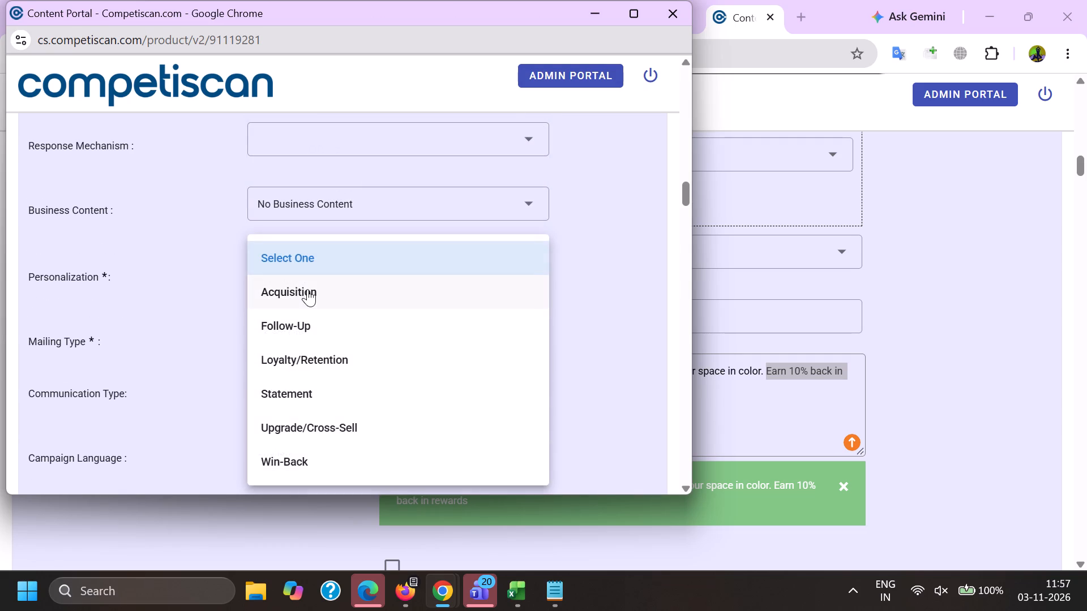
{"action": "left_click_drag", "start_coordinate": [173, 330], "coordinate": [183, 334]}
Select Bonuses/Contests/Incentives, Co-Brand and Mobile Application as the communication types.
{"action": "left_click_drag", "start_coordinate": [285, 382], "coordinate": [288, 388]}
{"action": "scroll", "coordinate": [341, 220], "scroll_direction": "down", "scroll_amount": 3}
{"action": "left_click", "coordinate": [345, 266]}
{"action": "scroll", "coordinate": [345, 266], "scroll_direction": "down", "scroll_amount": 4}
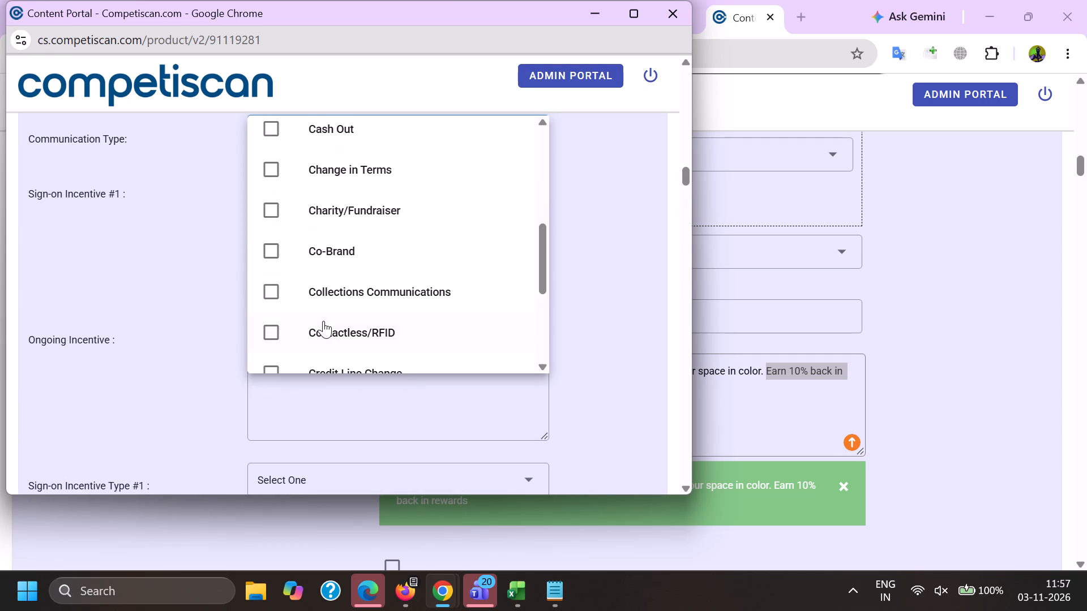
{"action": "left_click", "coordinate": [329, 250]}
{"action": "scroll", "coordinate": [329, 249], "scroll_direction": "down", "scroll_amount": 9}
{"action": "scroll", "coordinate": [346, 302], "scroll_direction": "up", "scroll_amount": 2}
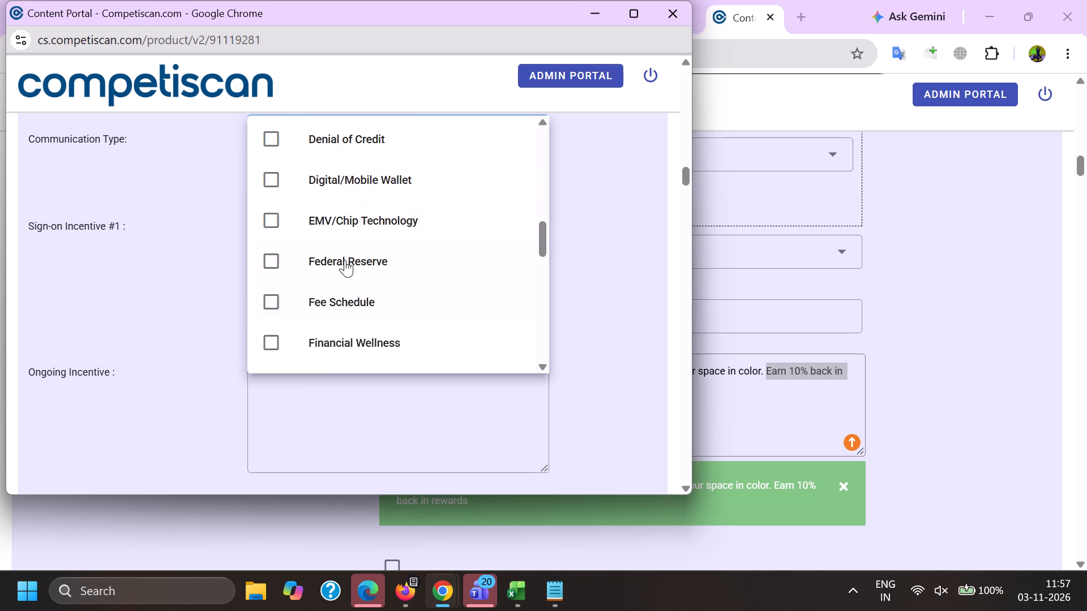
{"action": "scroll", "coordinate": [339, 271], "scroll_direction": "down", "scroll_amount": 4}
{"action": "left_click", "coordinate": [349, 239]}
{"action": "left_click", "coordinate": [149, 254]}
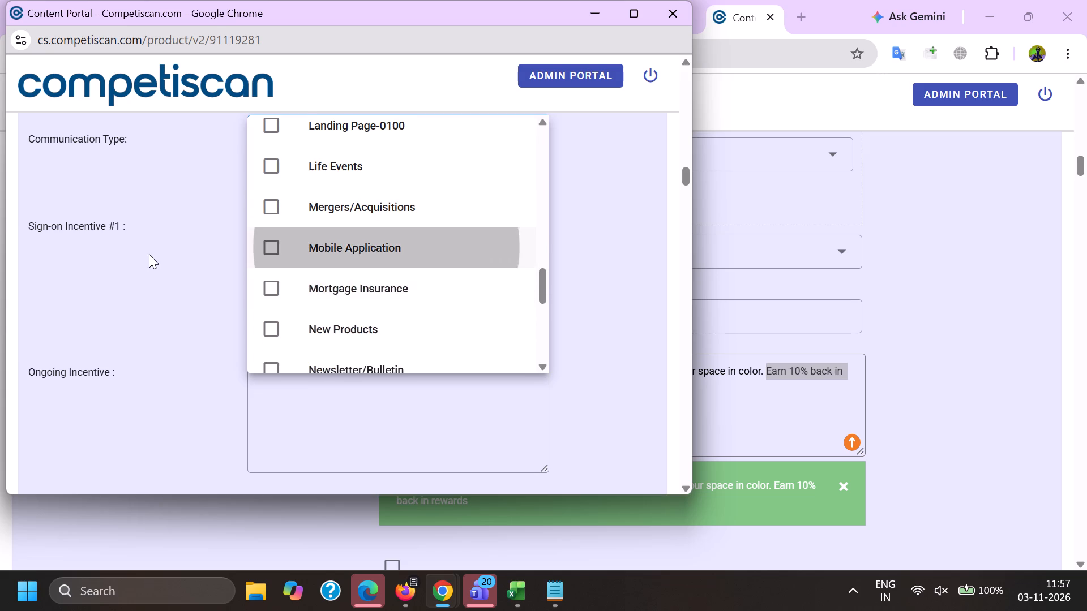
Copy "10% back in rewards during the first 30 days from account opening" from product record 20981881 into Sign-on Incentive #1.
{"action": "key", "text": "alt+Tab"}
{"action": "scroll", "coordinate": [737, 220], "scroll_direction": "down", "scroll_amount": 9}
{"action": "left_click_drag", "start_coordinate": [755, 407], "coordinate": [179, 359]}
{"action": "key", "text": "ctrl+c"}
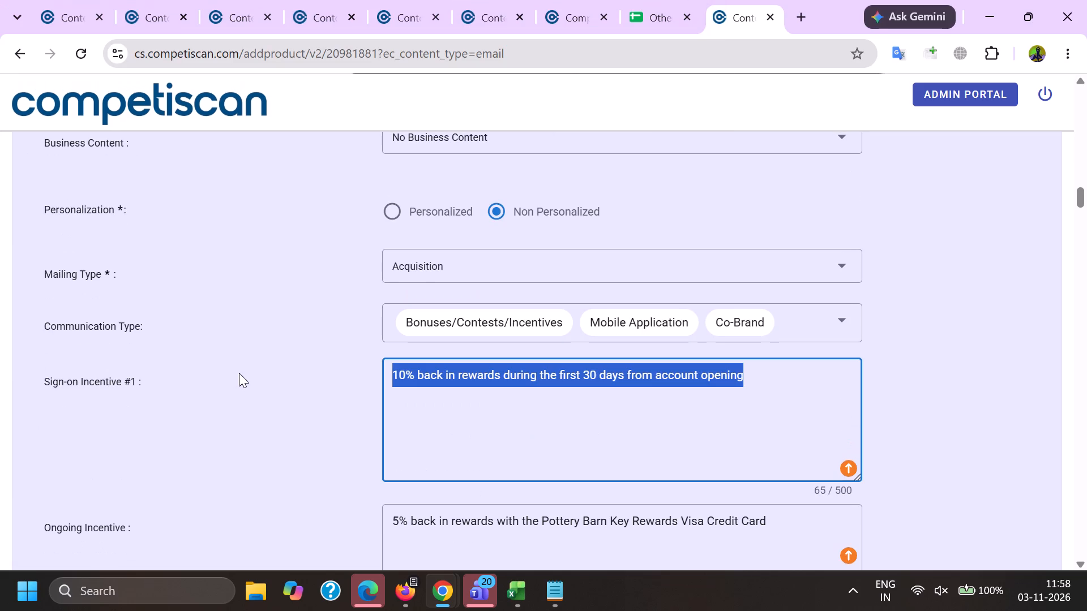
{"action": "key", "text": "alt+Tab"}
{"action": "left_click", "coordinate": [311, 294]}
{"action": "key", "text": "ctrl+v"}
{"action": "left_click", "coordinate": [336, 407], "text": "ctrl"}
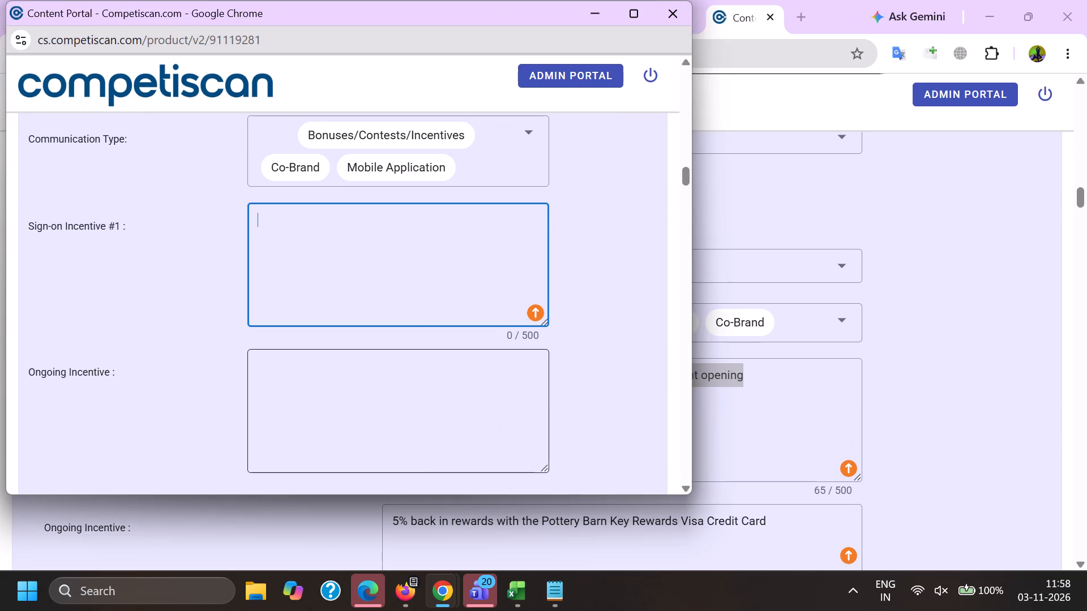
Copy "5% back in rewards with the Pottery Barn Key Rewards Visa Credit Card" from product record 20981881 into Ongoing Incentive.
{"action": "key", "text": "alt+Tab"}
{"action": "left_click_drag", "start_coordinate": [786, 522], "coordinate": [5, 520]}
{"action": "key", "text": "ctrl+c"}
{"action": "key", "text": "alt+Tab"}
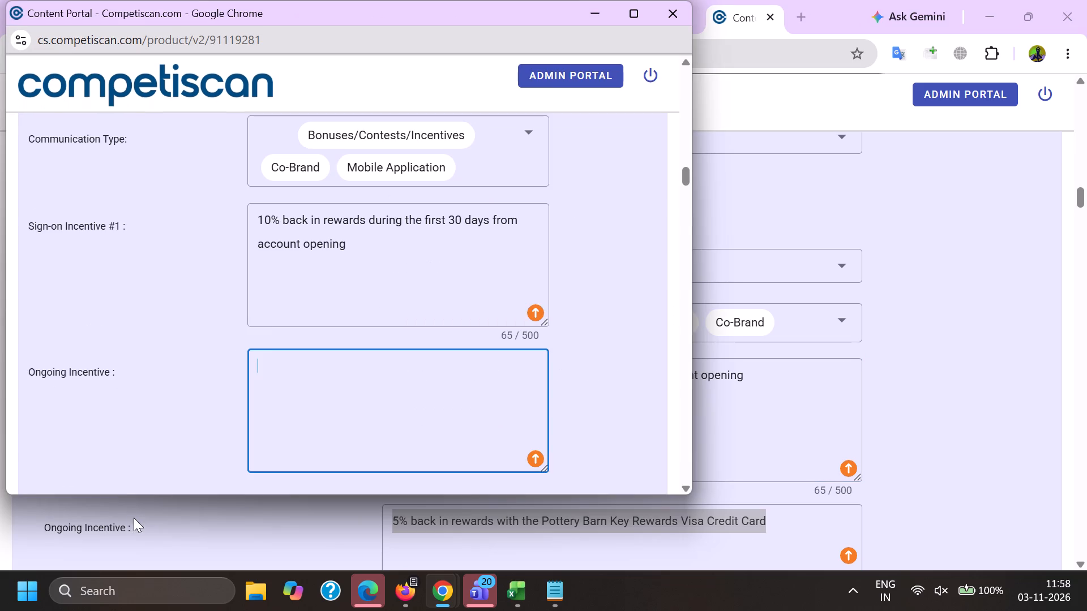
{"action": "key", "text": "ctrl+v"}
Set Sign-on Incentive Type #1 to Coupon/Discount and Sign-on Incentive Value #1 to 10.00.
{"action": "scroll", "coordinate": [269, 332], "scroll_direction": "down", "scroll_amount": 3}
{"action": "left_click", "coordinate": [296, 255]}
{"action": "scroll", "coordinate": [296, 255], "scroll_direction": "down", "scroll_amount": 7}
{"action": "left_click", "coordinate": [324, 377]}
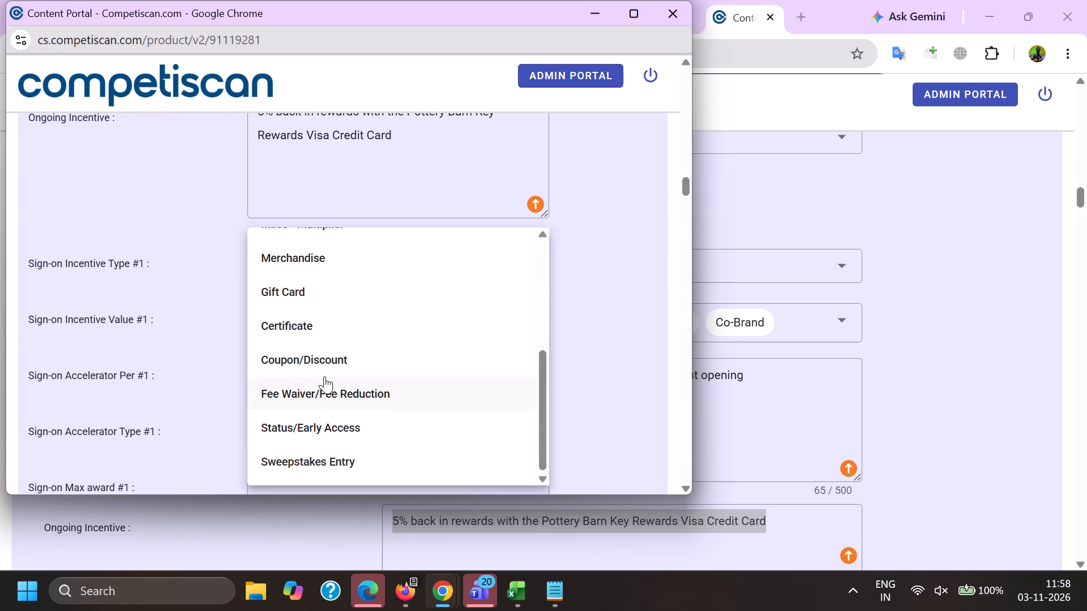
{"action": "left_click", "coordinate": [303, 264]}
{"action": "left_click_drag", "start_coordinate": [295, 356], "coordinate": [277, 359]}
{"action": "left_click_drag", "start_coordinate": [115, 364], "coordinate": [135, 364]}
{"action": "left_click", "coordinate": [290, 307]}
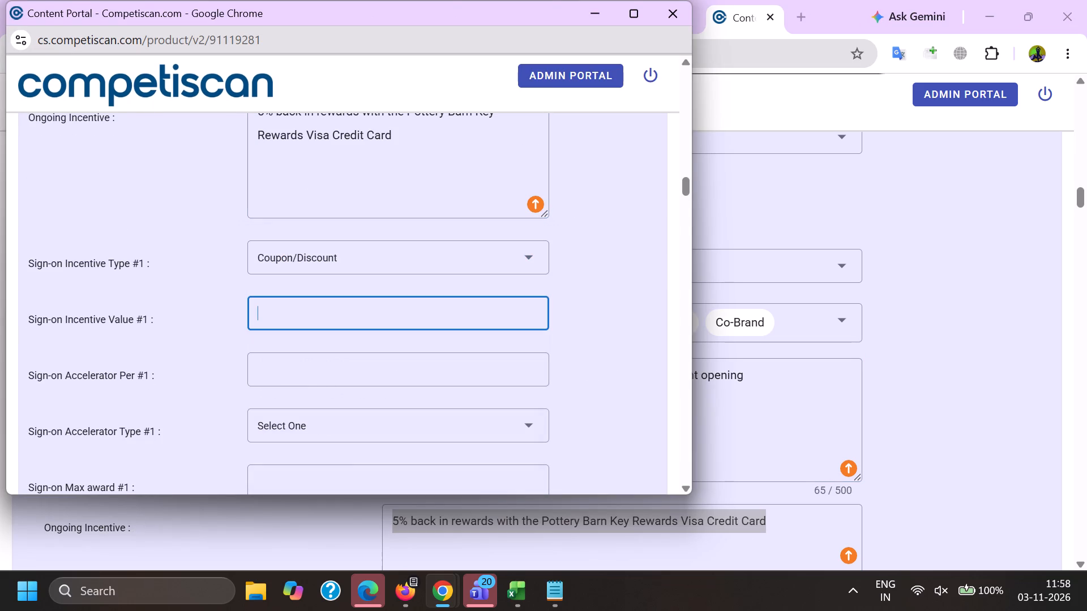
{"action": "key", "text": "1"}
{"action": "key", "text": "0"}
{"action": "key", "text": "period"}
{"action": "key", "text": "0"}
{"action": "key", "text": "0"}
Set Sign-on Max award #1 to 10.00, the Sign-on Incentive Window #1 to 1 month, and Sign-on Fixed date #1 to Yes.
{"action": "key", "text": "Tab"}
{"action": "key", "text": "Tab"}
{"action": "key", "text": "Tab"}
{"action": "key", "text": "1"}
{"action": "key", "text": "0"}
{"action": "key", "text": "period"}
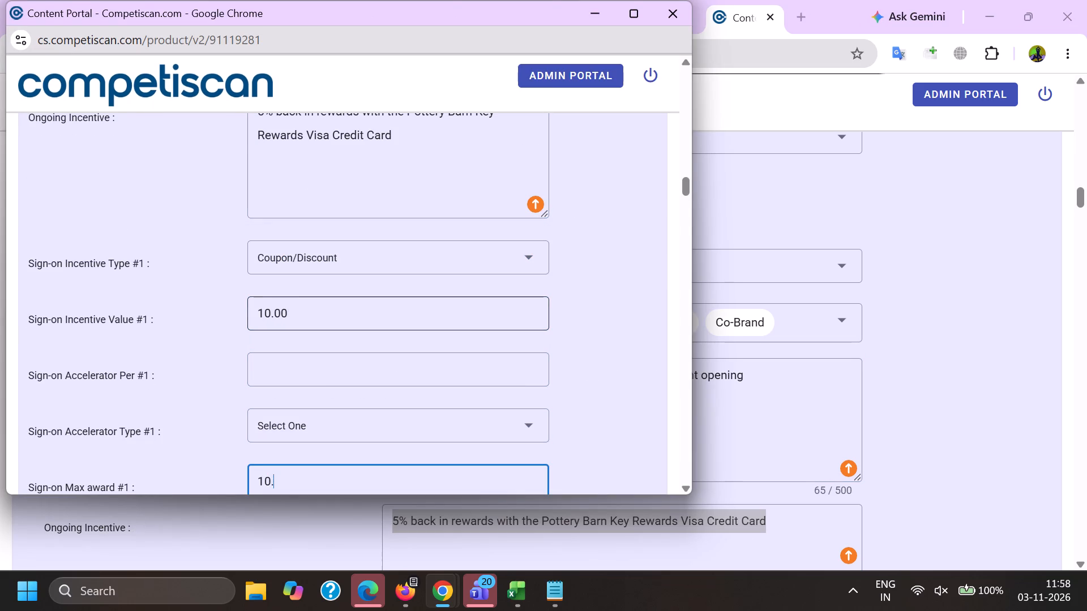
{"action": "key", "text": "0"}
{"action": "key", "text": "0"}
{"action": "key", "text": "Tab"}
{"action": "key", "text": "Tab"}
{"action": "key", "text": "Tab"}
{"action": "key", "text": "1"}
{"action": "scroll", "coordinate": [286, 308], "scroll_direction": "down", "scroll_amount": 2}
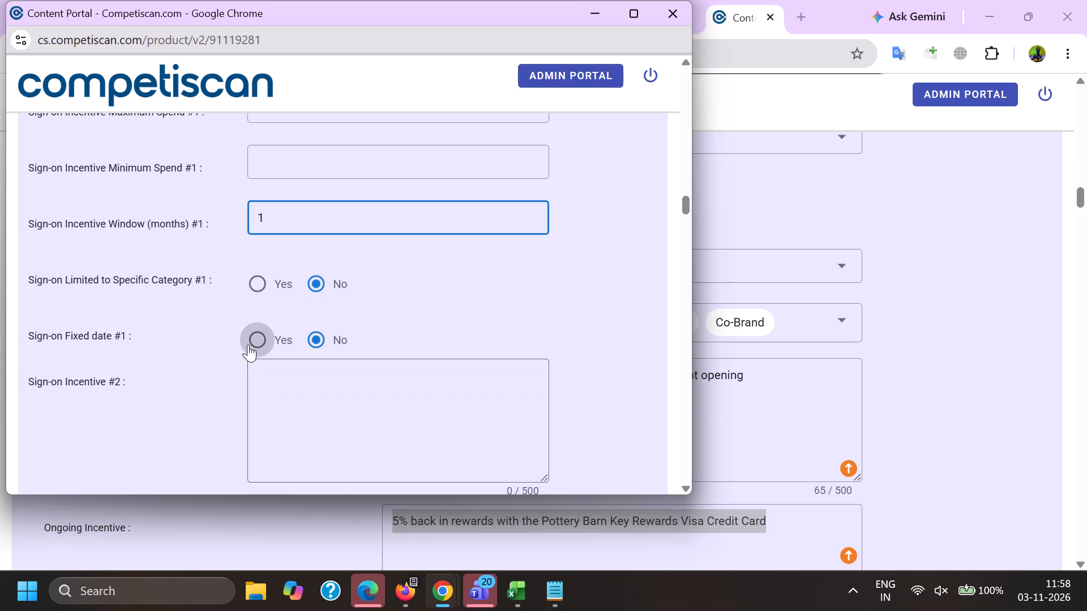
{"action": "left_click", "coordinate": [248, 343]}
Choose the payment card's application type, Visa as the card network and Visa Signature as the primary card level.
{"action": "scroll", "coordinate": [256, 292], "scroll_direction": "down", "scroll_amount": 20}
{"action": "scroll", "coordinate": [256, 292], "scroll_direction": "down", "scroll_amount": 7}
{"action": "scroll", "coordinate": [278, 277], "scroll_direction": "up", "scroll_amount": 6}
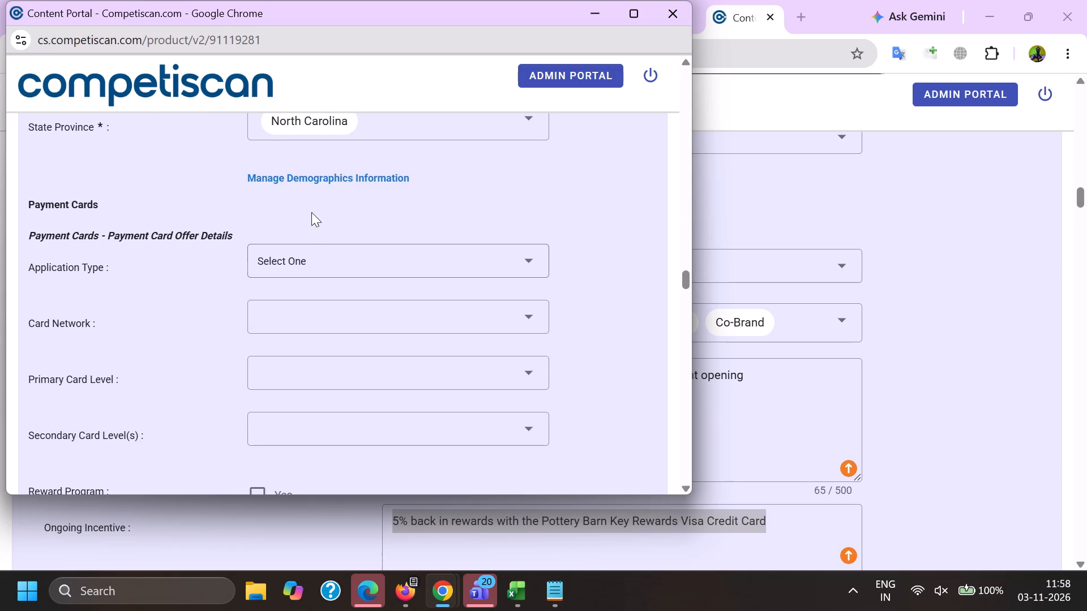
{"action": "left_click", "coordinate": [292, 264]}
{"action": "left_click", "coordinate": [315, 333]}
{"action": "left_click_drag", "start_coordinate": [203, 337], "coordinate": [223, 341]}
{"action": "left_click", "coordinate": [324, 310]}
{"action": "scroll", "coordinate": [331, 203], "scroll_direction": "down", "scroll_amount": 2}
{"action": "left_click", "coordinate": [327, 314]}
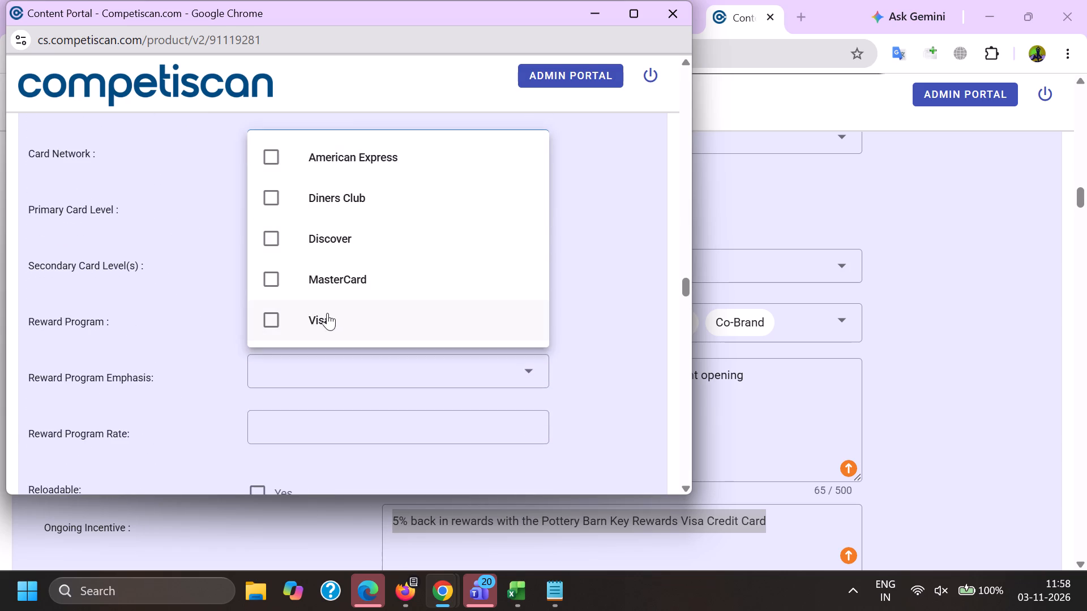
{"action": "left_click_drag", "start_coordinate": [177, 311], "coordinate": [200, 309]}
{"action": "left_click", "coordinate": [302, 216]}
{"action": "scroll", "coordinate": [314, 331], "scroll_direction": "down", "scroll_amount": 6}
{"action": "left_click", "coordinate": [349, 368]}
{"action": "left_click_drag", "start_coordinate": [201, 365], "coordinate": [215, 366]}
Mark Reward Program and Credit Card Mentioned, and submit the product record.
{"action": "left_click", "coordinate": [263, 319]}
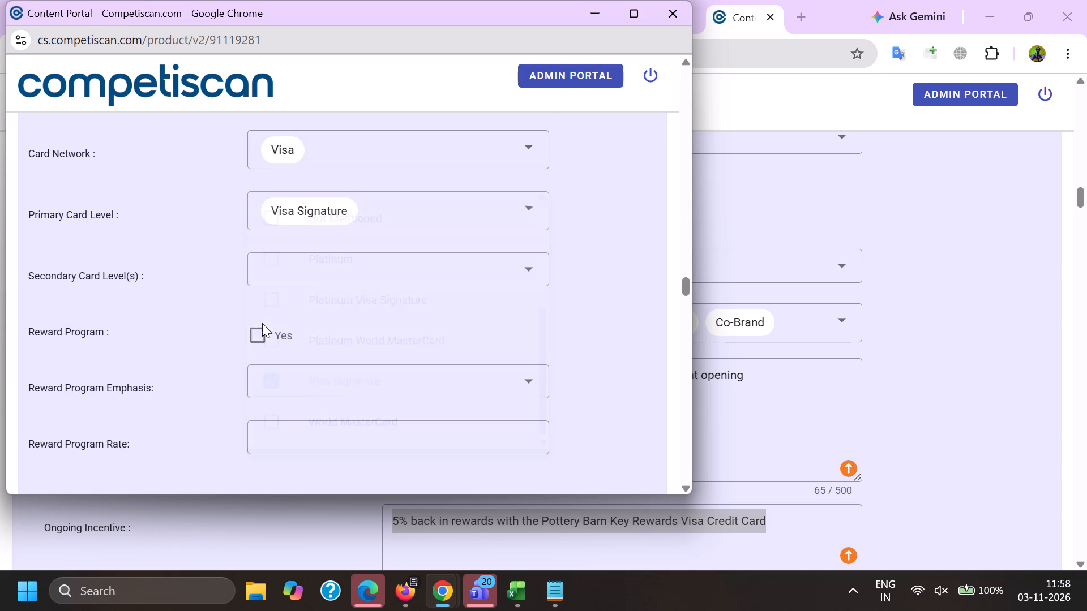
{"action": "left_click", "coordinate": [256, 339]}
{"action": "double_click", "coordinate": [156, 366]}
{"action": "key", "text": "End"}
{"action": "left_click", "coordinate": [255, 216]}
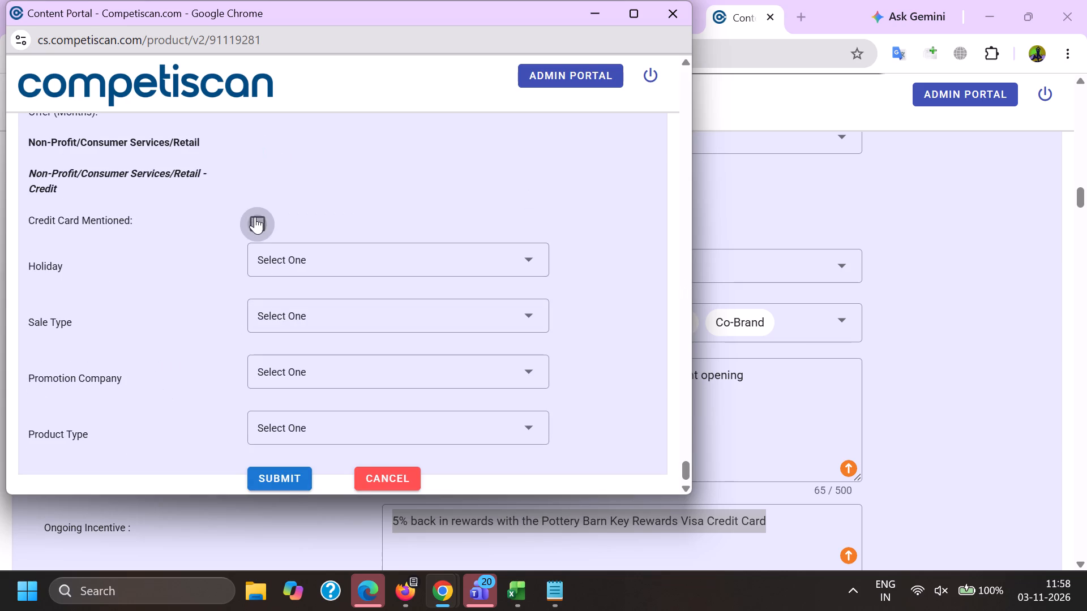
{"action": "left_click", "coordinate": [280, 478]}
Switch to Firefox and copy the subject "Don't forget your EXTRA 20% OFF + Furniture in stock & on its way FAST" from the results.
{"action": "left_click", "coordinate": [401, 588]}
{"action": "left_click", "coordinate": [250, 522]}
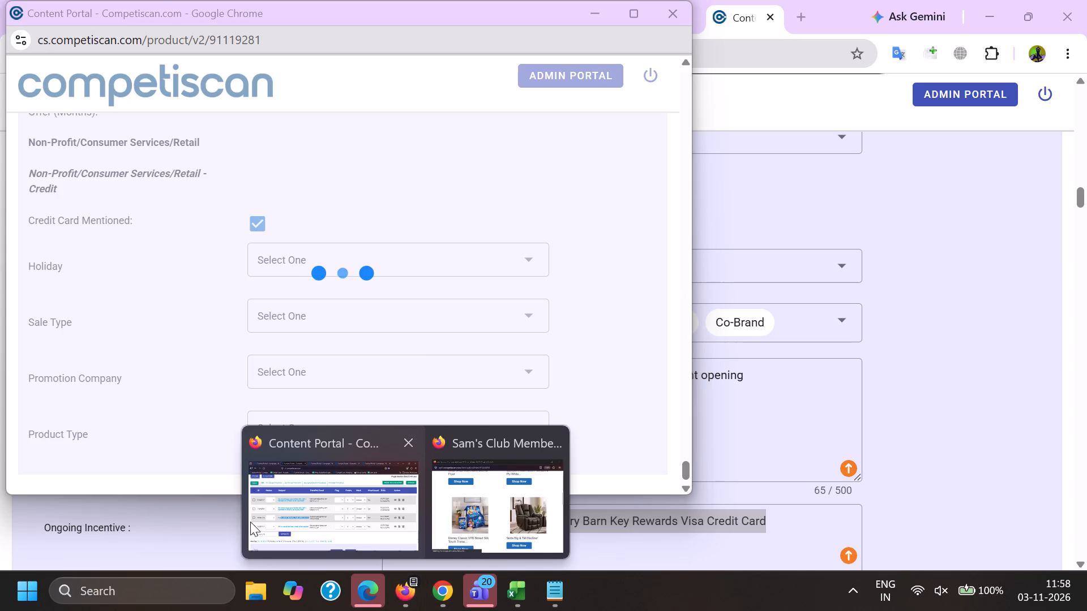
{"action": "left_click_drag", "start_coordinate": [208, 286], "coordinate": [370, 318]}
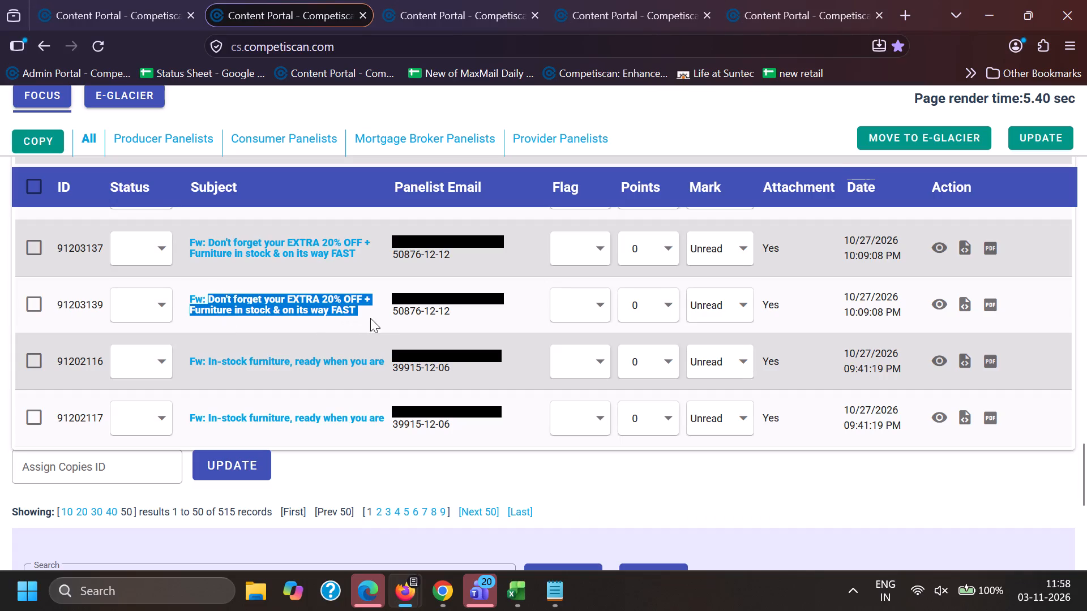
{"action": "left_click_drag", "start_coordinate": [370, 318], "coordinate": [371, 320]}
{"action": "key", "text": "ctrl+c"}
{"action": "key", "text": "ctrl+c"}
Open page 2 of the Pottery Barn email results and reload the Focus list in the first Content Portal tab.
{"action": "left_click", "coordinate": [379, 510]}
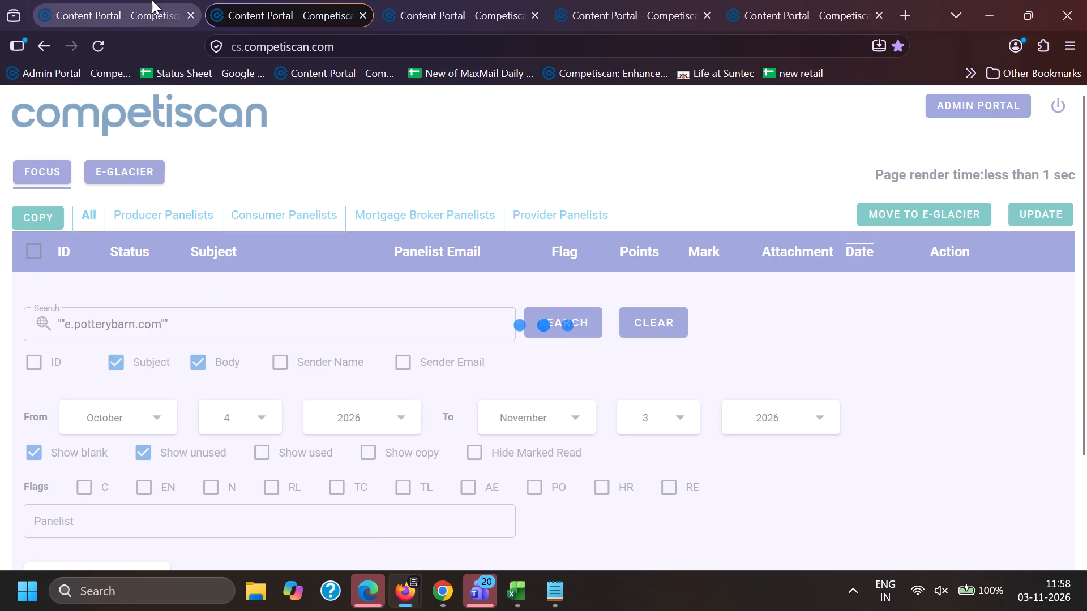
{"action": "left_click", "coordinate": [201, 0]}
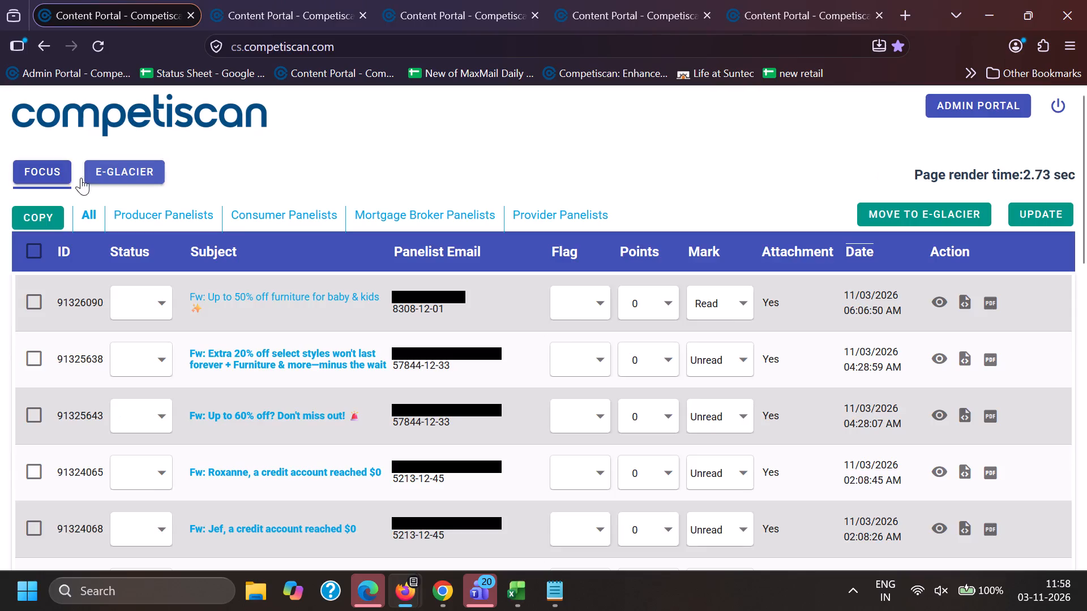
{"action": "left_click", "coordinate": [62, 174]}
{"action": "left_click", "coordinate": [284, 0]}
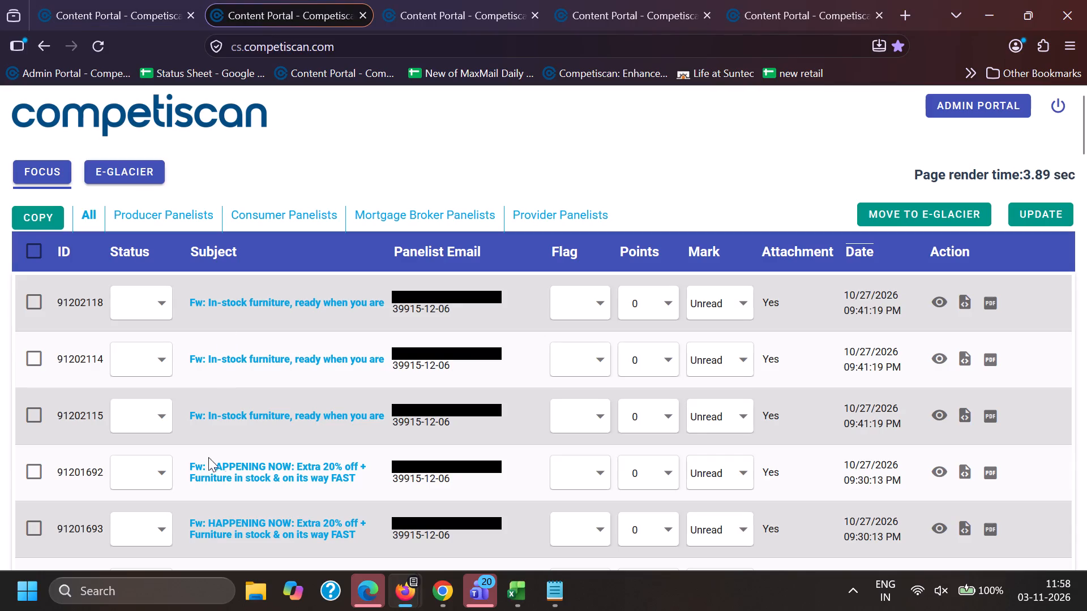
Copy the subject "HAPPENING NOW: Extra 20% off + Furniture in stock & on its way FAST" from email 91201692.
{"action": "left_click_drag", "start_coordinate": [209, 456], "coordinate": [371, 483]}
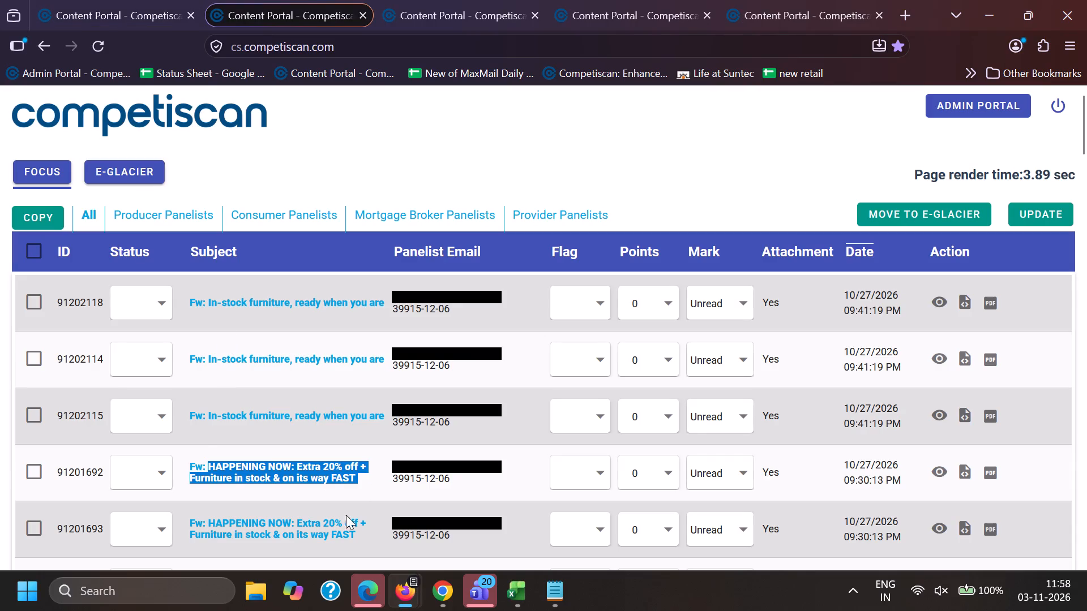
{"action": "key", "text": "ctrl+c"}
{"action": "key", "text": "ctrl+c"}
Copy the subject "BACK IN STOCK! The Cozy Retreat Robe (Plus, take an EXTRA 20% OFF select styles)" from email 91196517.
{"action": "scroll", "coordinate": [291, 420], "scroll_direction": "down", "scroll_amount": 2}
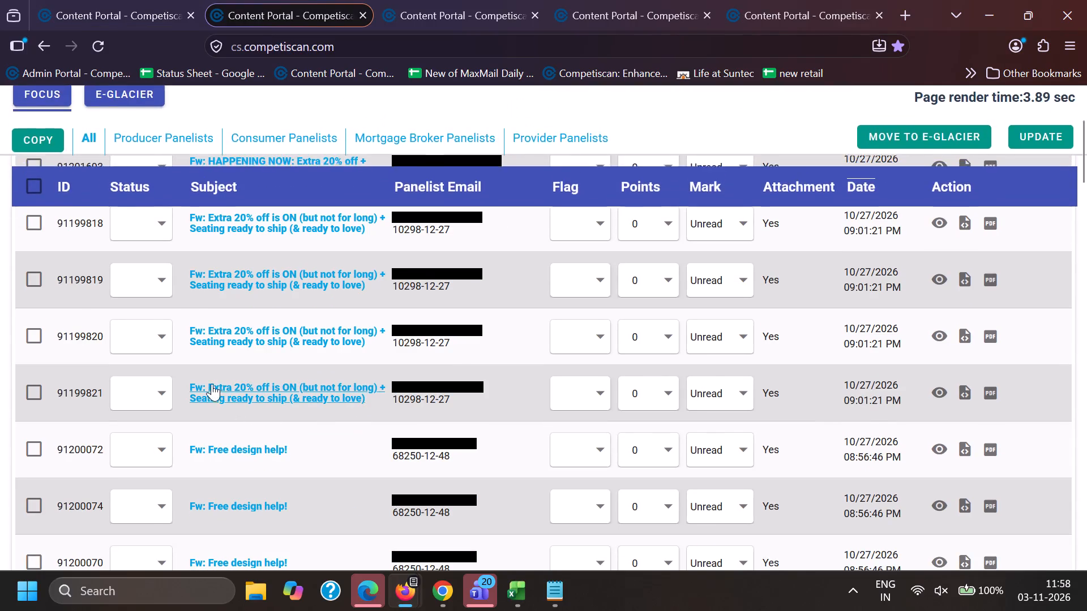
{"action": "scroll", "coordinate": [230, 453], "scroll_direction": "down", "scroll_amount": 4}
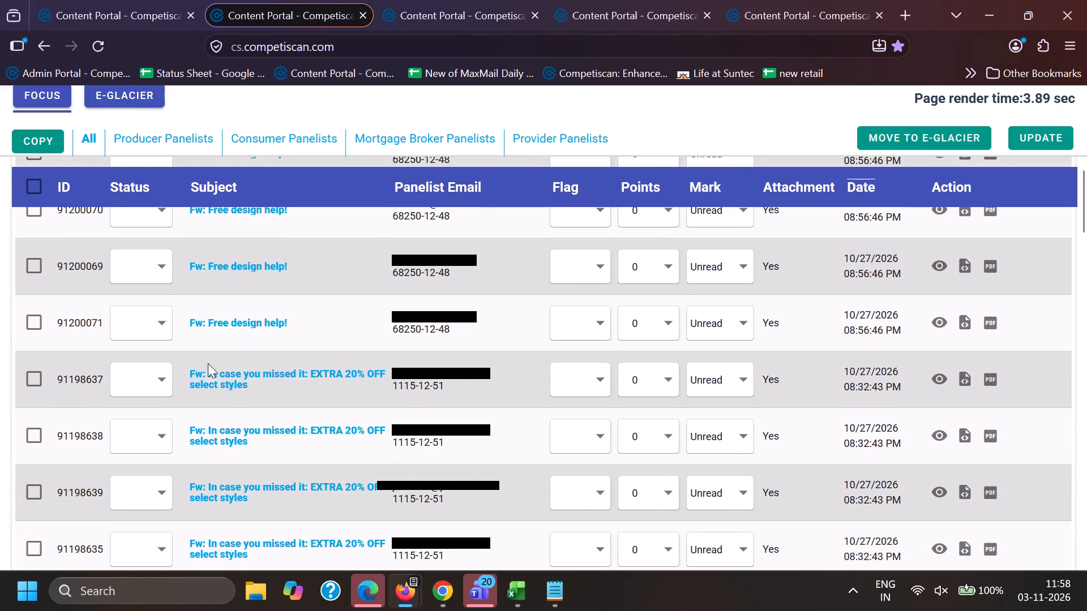
{"action": "scroll", "coordinate": [204, 470], "scroll_direction": "down", "scroll_amount": 2}
{"action": "left_click_drag", "start_coordinate": [211, 463], "coordinate": [229, 486]}
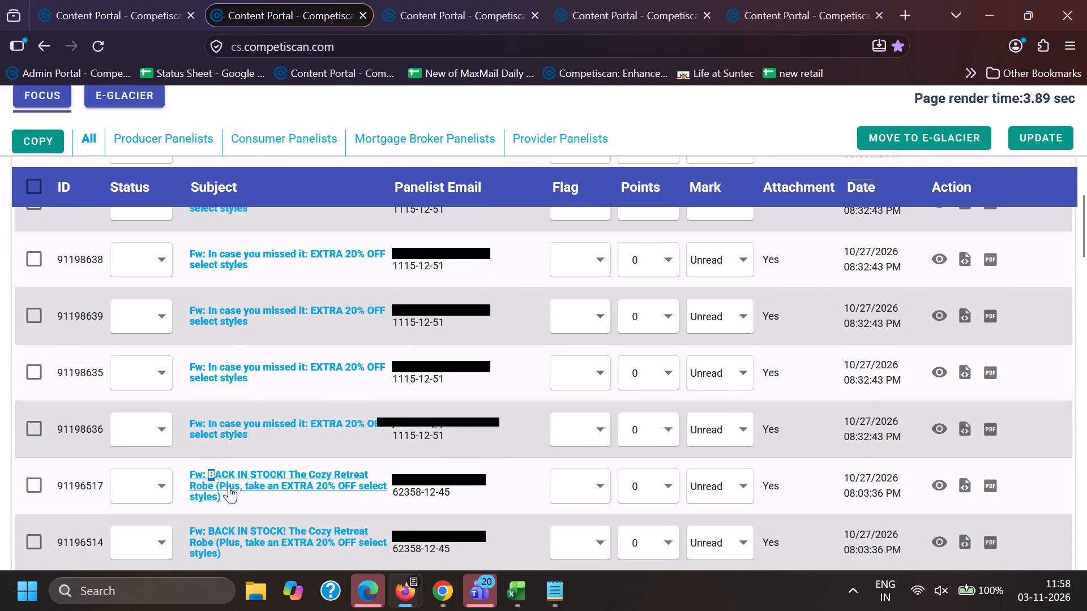
{"action": "left_click_drag", "start_coordinate": [229, 486], "coordinate": [243, 500]}
{"action": "key", "text": "ctrl+c"}
{"action": "key", "text": "ctrl+c"}
Switch to Chrome and look over the Credit Sesame email open in the email editor.
{"action": "left_click", "coordinate": [439, 592]}
{"action": "left_click", "coordinate": [275, 518]}
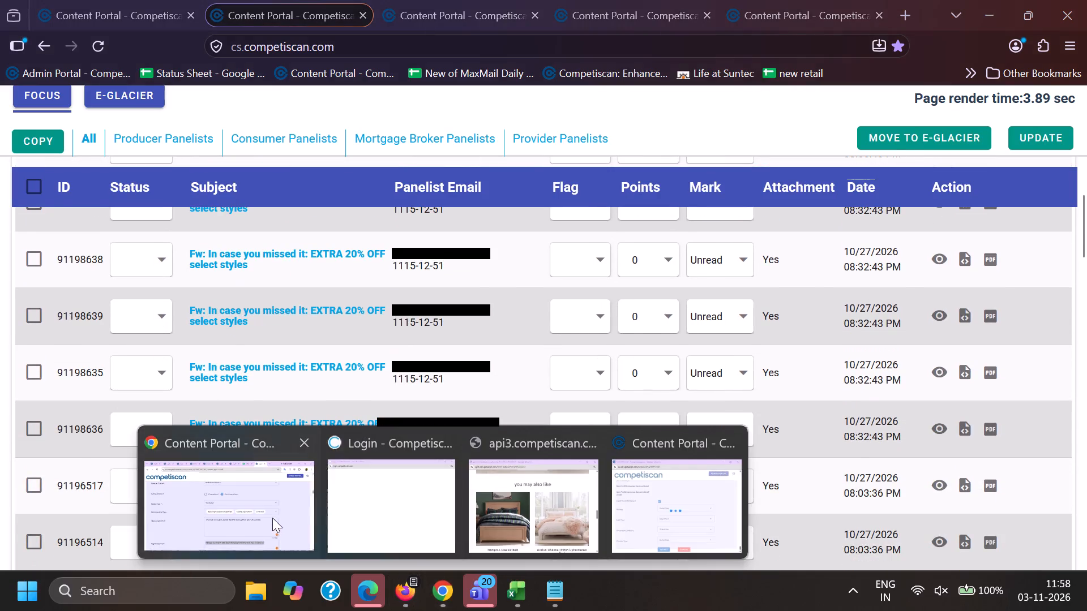
{"action": "left_click", "coordinate": [226, 0]}
{"action": "left_click", "coordinate": [202, 0]}
{"action": "left_click", "coordinate": [158, 0]}
{"action": "scroll", "coordinate": [255, 263], "scroll_direction": "down", "scroll_amount": 5}
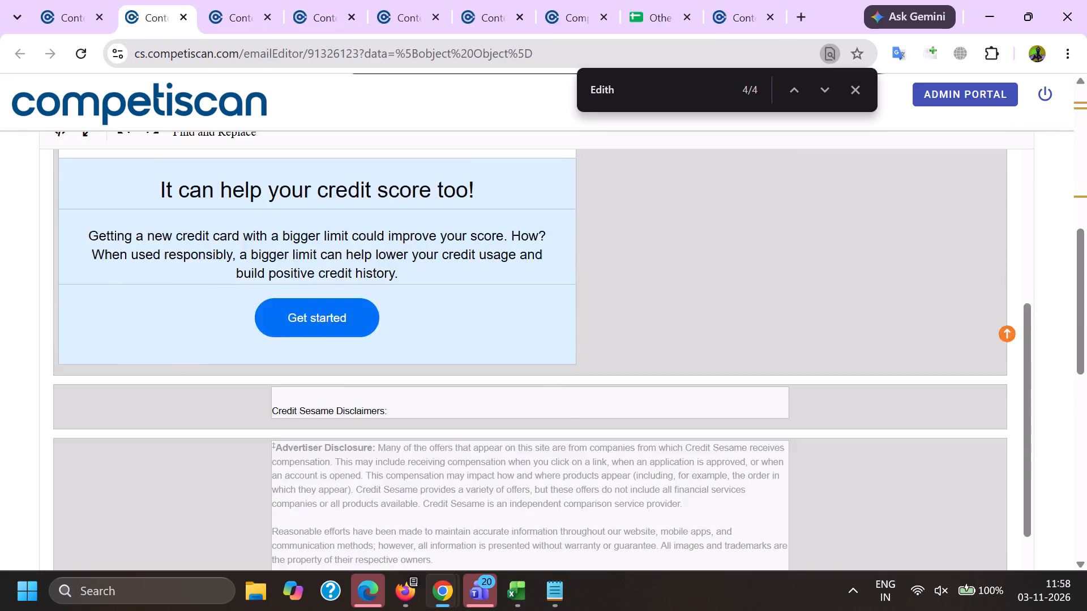
{"action": "scroll", "coordinate": [280, 307], "scroll_direction": "down", "scroll_amount": 2}
{"action": "scroll", "coordinate": [281, 317], "scroll_direction": "up", "scroll_amount": 1}
{"action": "scroll", "coordinate": [285, 321], "scroll_direction": "down", "scroll_amount": 3}
Replace the old search text with the copied "BACK IN STOCK!" subject in quotation marks and search the email subjects.
{"action": "left_click", "coordinate": [84, 0]}
{"action": "scroll", "coordinate": [285, 328], "scroll_direction": "down", "scroll_amount": 5}
{"action": "left_click_drag", "start_coordinate": [436, 209], "coordinate": [0, 187]}
{"action": "key", "text": "ctrl+a"}
{"action": "key", "text": "BackSpace"}
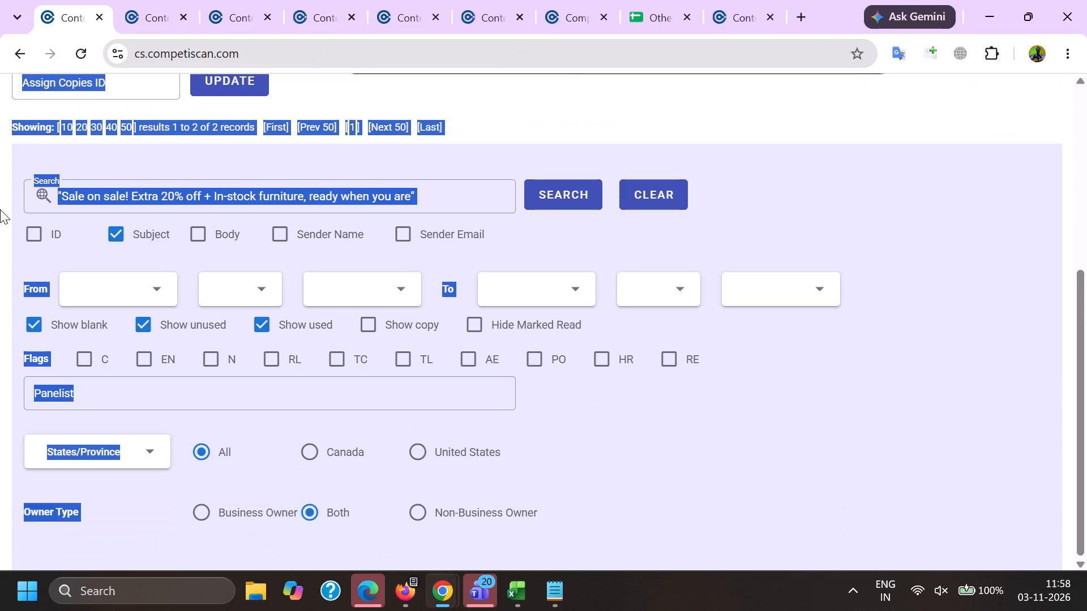
{"action": "left_click", "coordinate": [149, 191]}
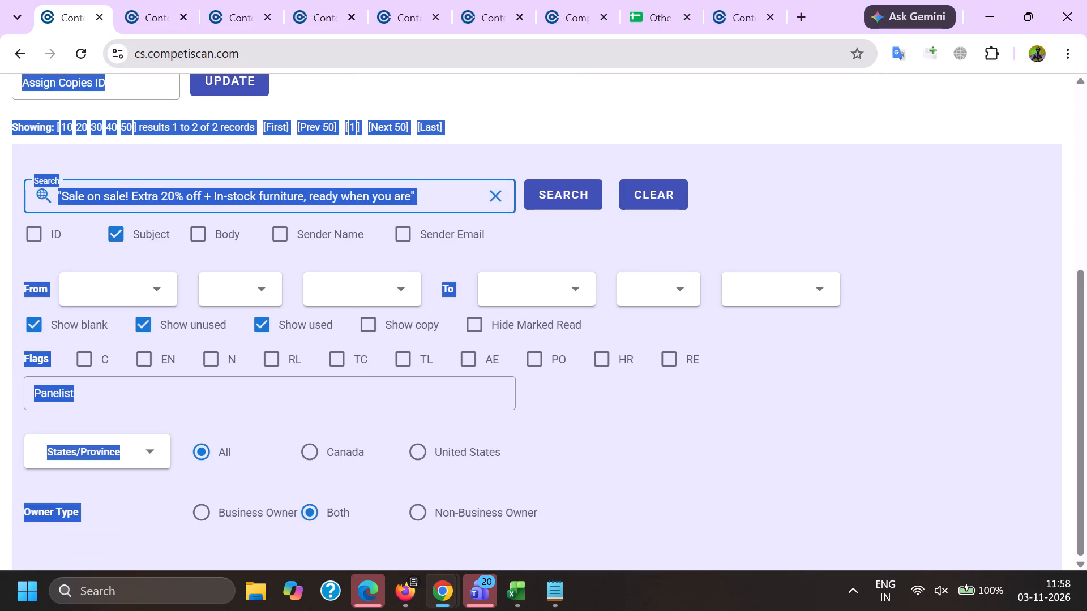
{"action": "left_click", "coordinate": [151, 210]}
{"action": "double_click", "coordinate": [136, 198]}
{"action": "key", "text": "ctrl+a"}
{"action": "key", "text": "BackSpace"}
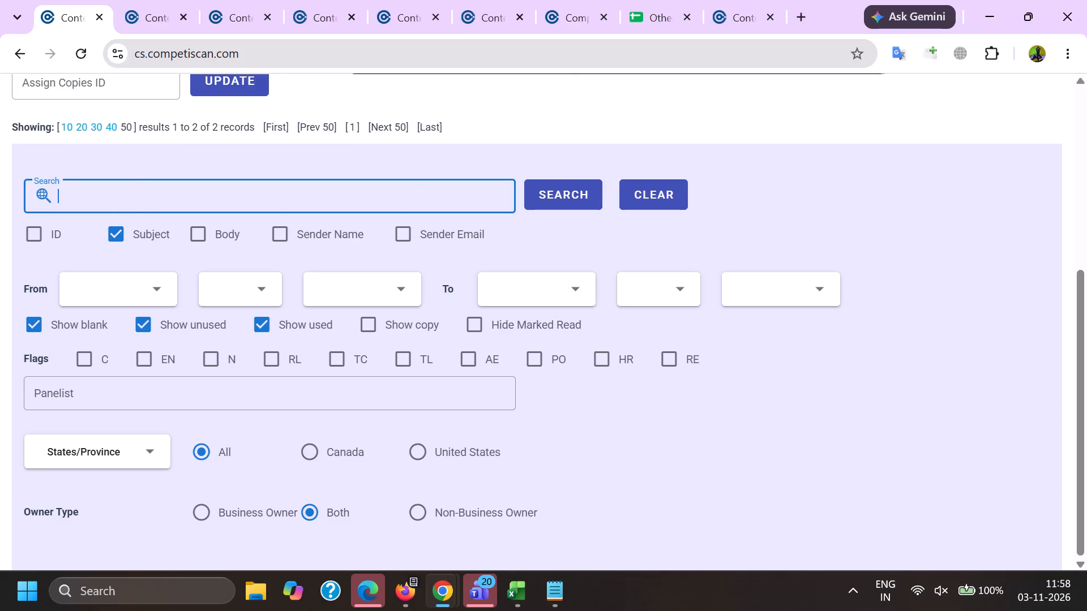
{"action": "key", "text": "shift+quotedbl"}
{"action": "key", "text": "ctrl+v"}
{"action": "key", "text": "shift+quotedbl"}
{"action": "key", "text": "Return"}
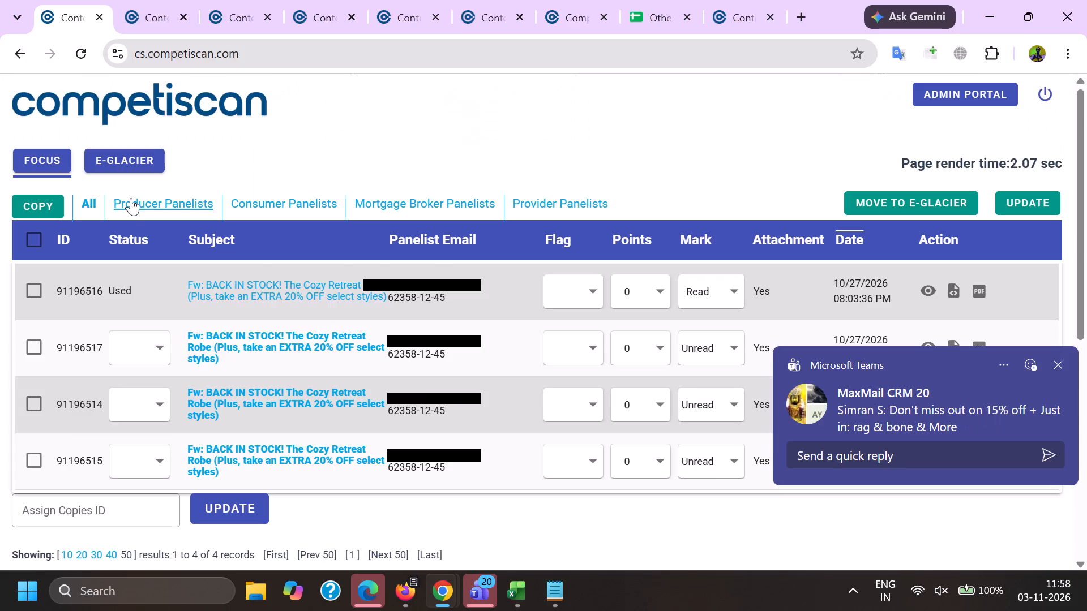
Preview emails 91196516, 91196517, 91196514 and 91196515 and compare their content to tell the versions apart.
{"action": "scroll", "coordinate": [216, 268], "scroll_direction": "down", "scroll_amount": 1}
{"action": "left_click", "coordinate": [922, 201]}
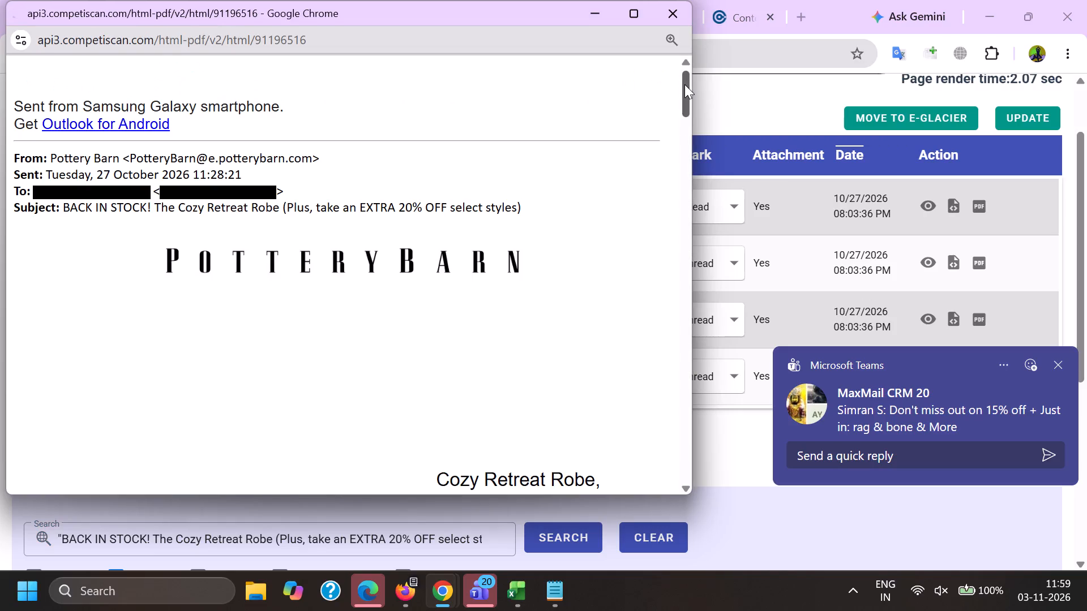
{"action": "left_click_drag", "start_coordinate": [684, 84], "coordinate": [662, 418]}
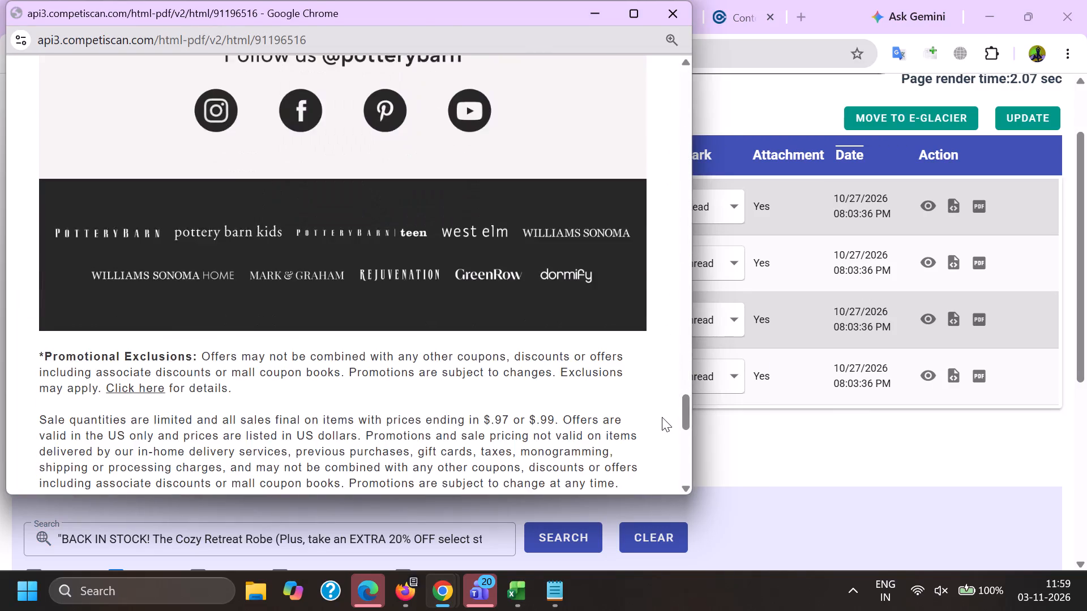
{"action": "key", "text": "alt+Tab"}
{"action": "left_click_drag", "start_coordinate": [927, 257], "coordinate": [927, 264]}
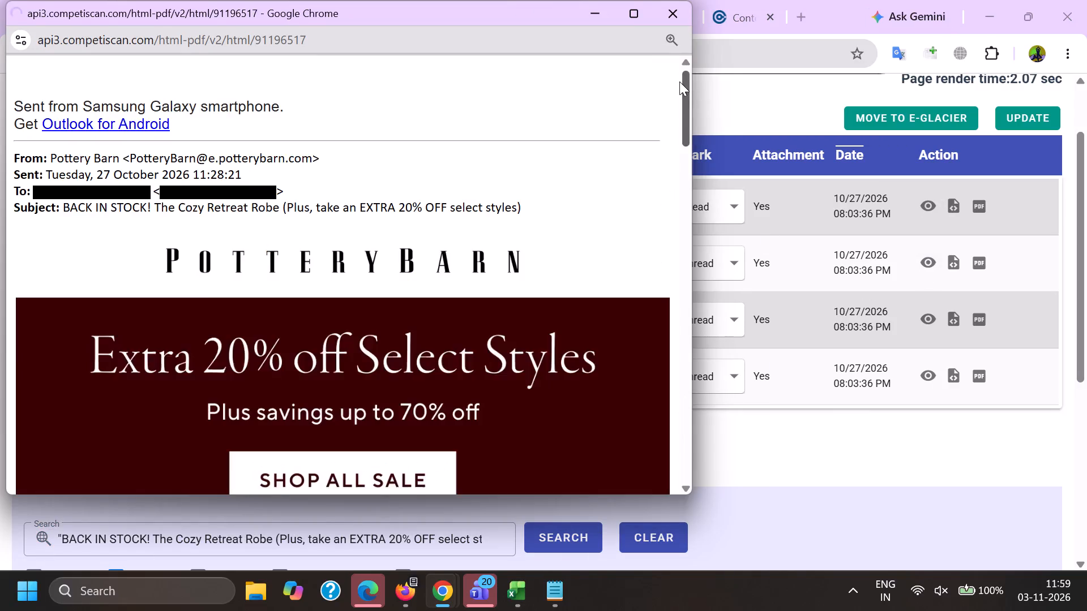
{"action": "left_click_drag", "start_coordinate": [679, 79], "coordinate": [674, 289]}
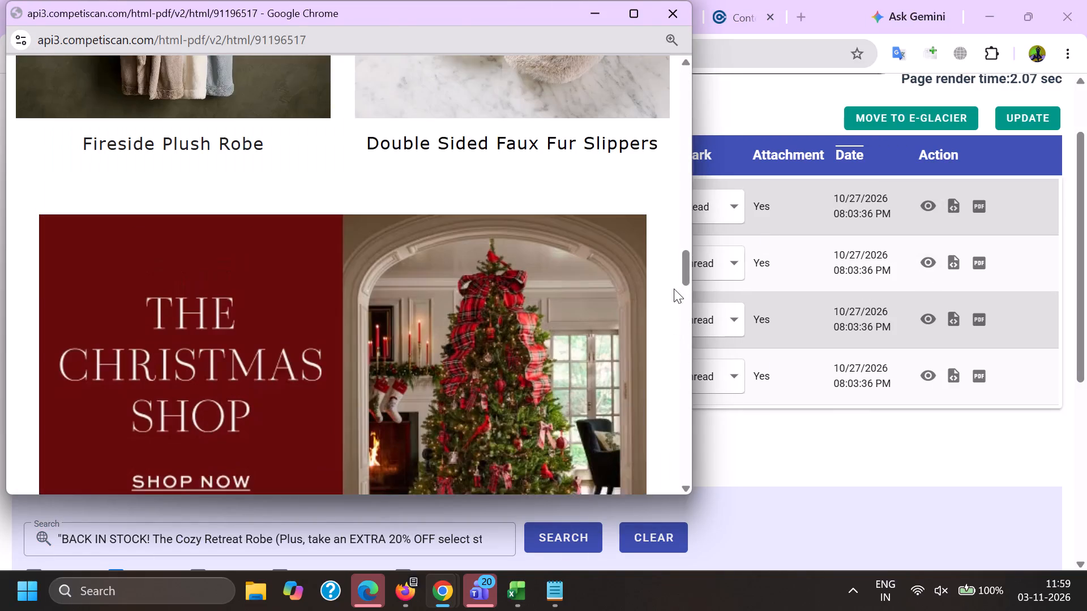
{"action": "left_click_drag", "start_coordinate": [674, 289], "coordinate": [674, 289]}
{"action": "key", "text": "alt+Tab"}
{"action": "left_click", "coordinate": [931, 316]}
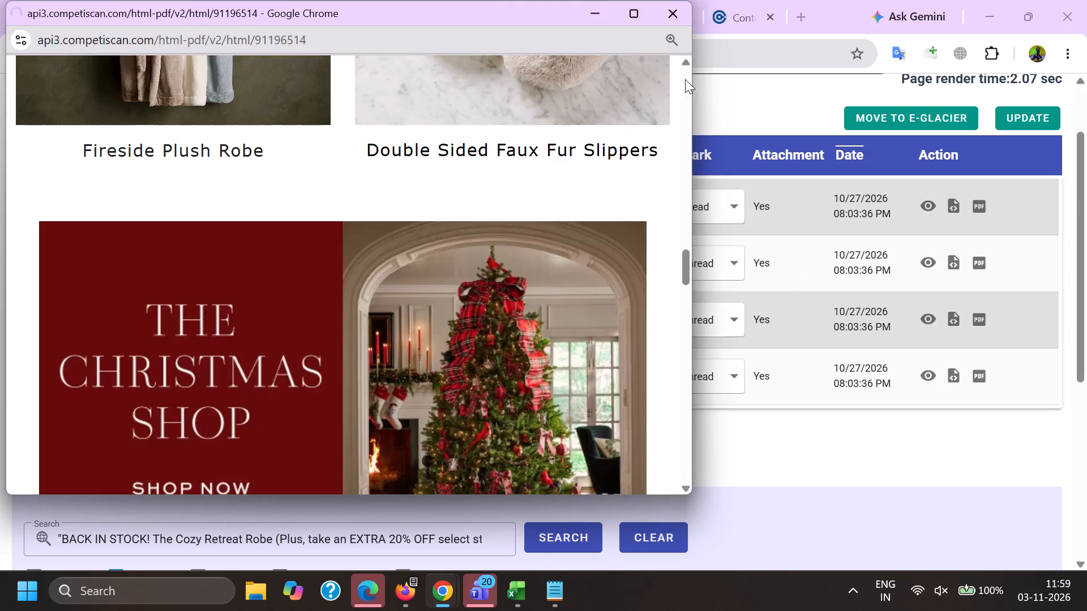
{"action": "left_click_drag", "start_coordinate": [686, 79], "coordinate": [677, 324]}
{"action": "key", "text": "alt+Tab"}
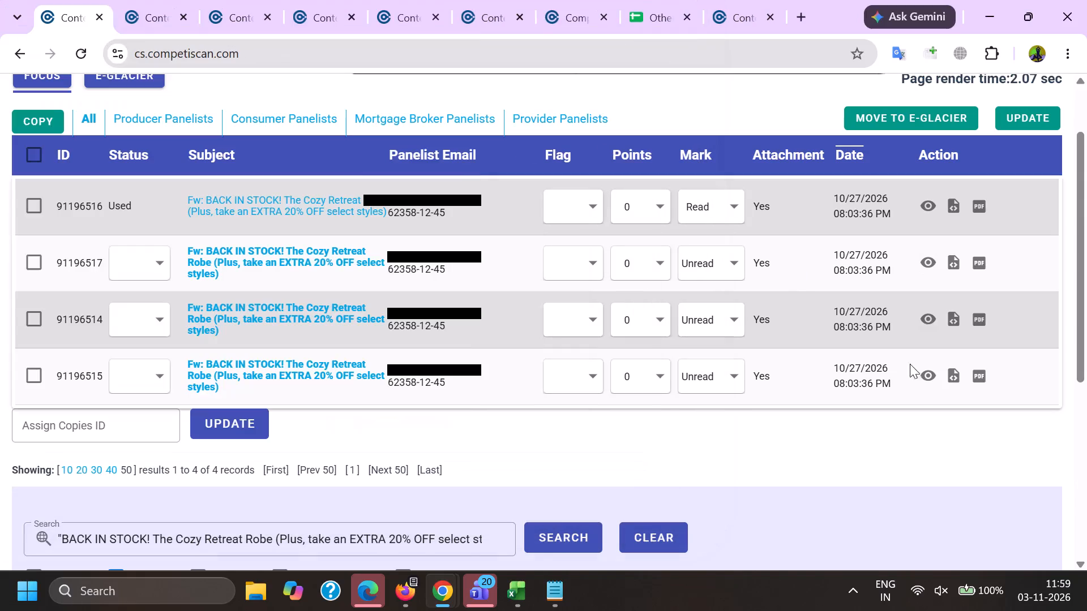
{"action": "left_click", "coordinate": [920, 377]}
{"action": "left_click_drag", "start_coordinate": [687, 75], "coordinate": [672, 314]}
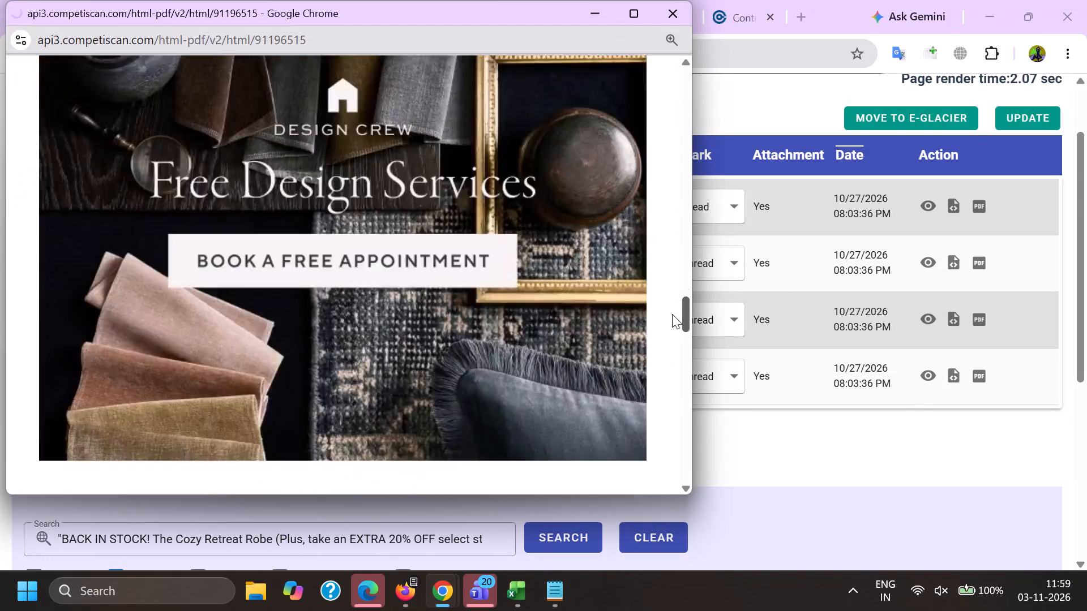
{"action": "left_click_drag", "start_coordinate": [672, 314], "coordinate": [677, 137]}
{"action": "key", "text": "alt+Tab"}
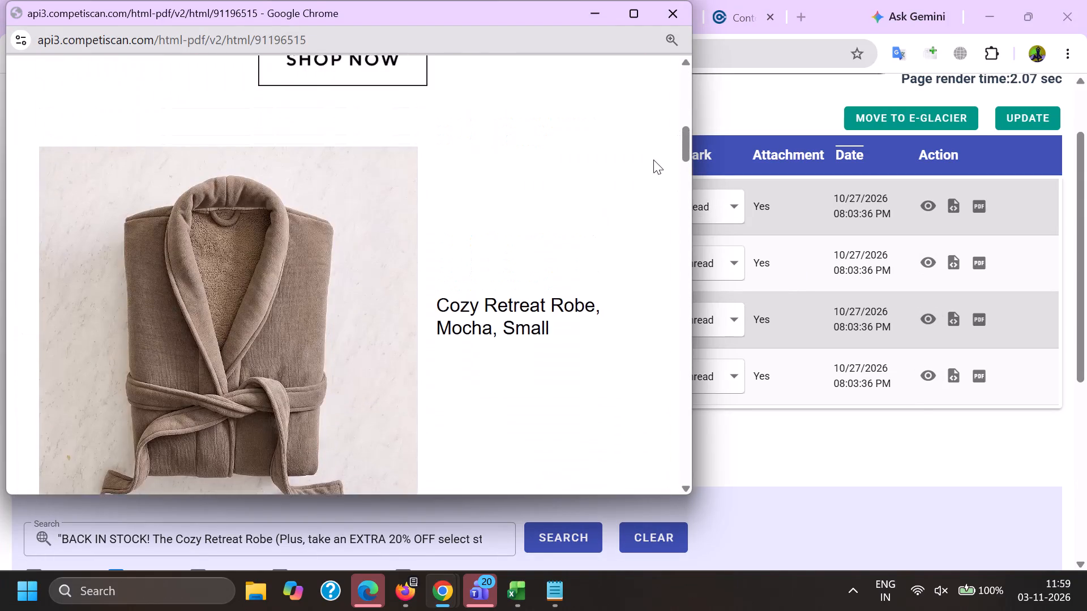
Switch to Firefox and copy the subject "A Norman Rockwell Christmas 🎄" from email 91106727.
{"action": "left_click", "coordinate": [414, 600]}
{"action": "left_click", "coordinate": [288, 516]}
{"action": "scroll", "coordinate": [239, 397], "scroll_direction": "down", "scroll_amount": 4}
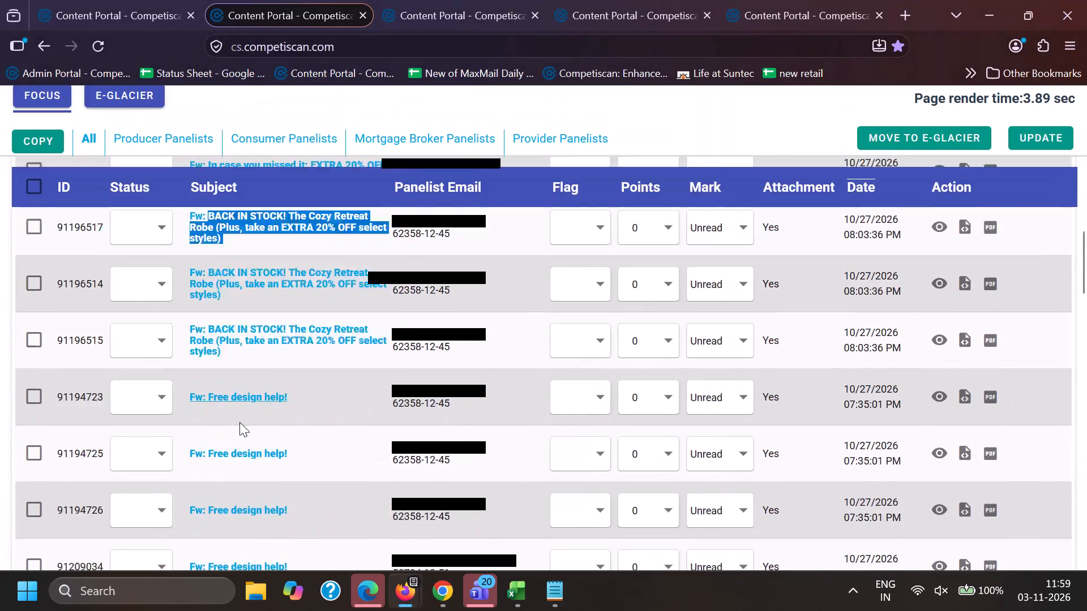
{"action": "scroll", "coordinate": [240, 421], "scroll_direction": "down", "scroll_amount": 10}
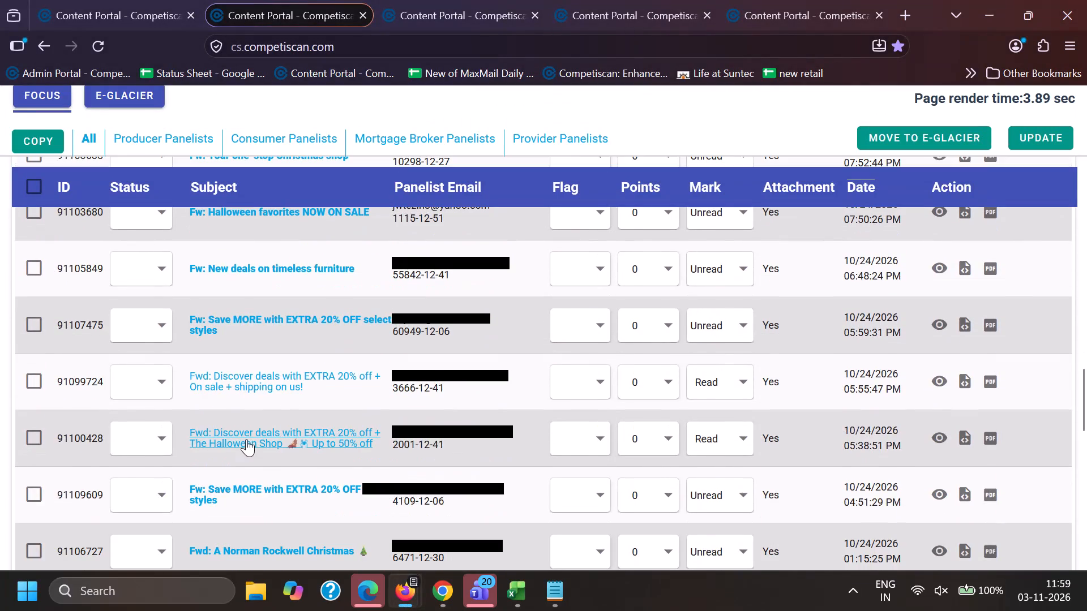
{"action": "scroll", "coordinate": [235, 466], "scroll_direction": "down", "scroll_amount": 2}
{"action": "left_click_drag", "start_coordinate": [214, 371], "coordinate": [357, 376]}
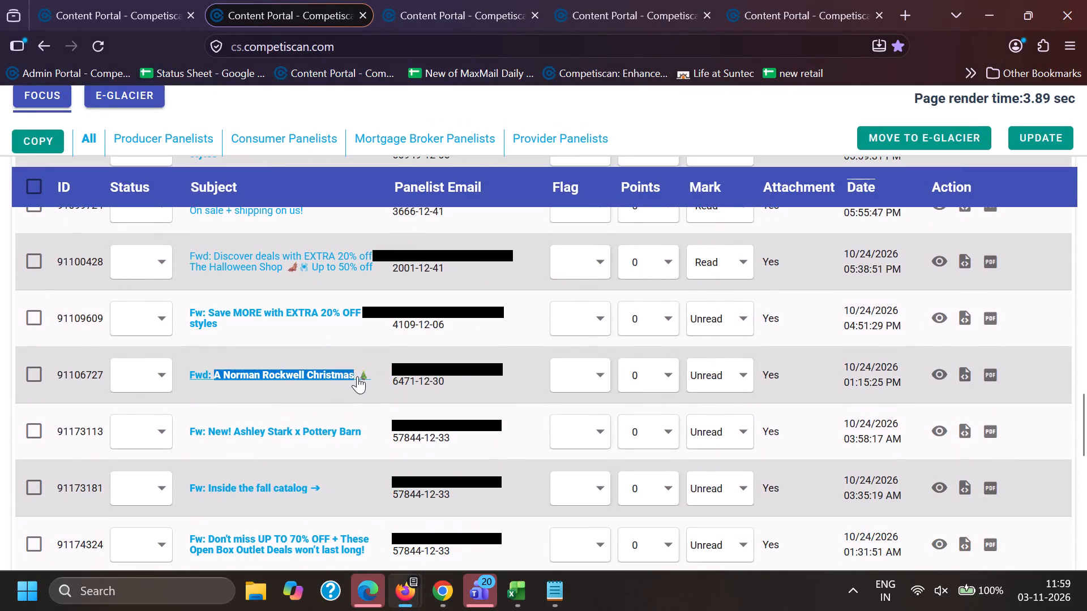
{"action": "left_click_drag", "start_coordinate": [357, 376], "coordinate": [366, 376]}
{"action": "key", "text": "ctrl+c"}
{"action": "left_click", "coordinate": [260, 0]}
{"action": "key", "text": "ctrl+c"}
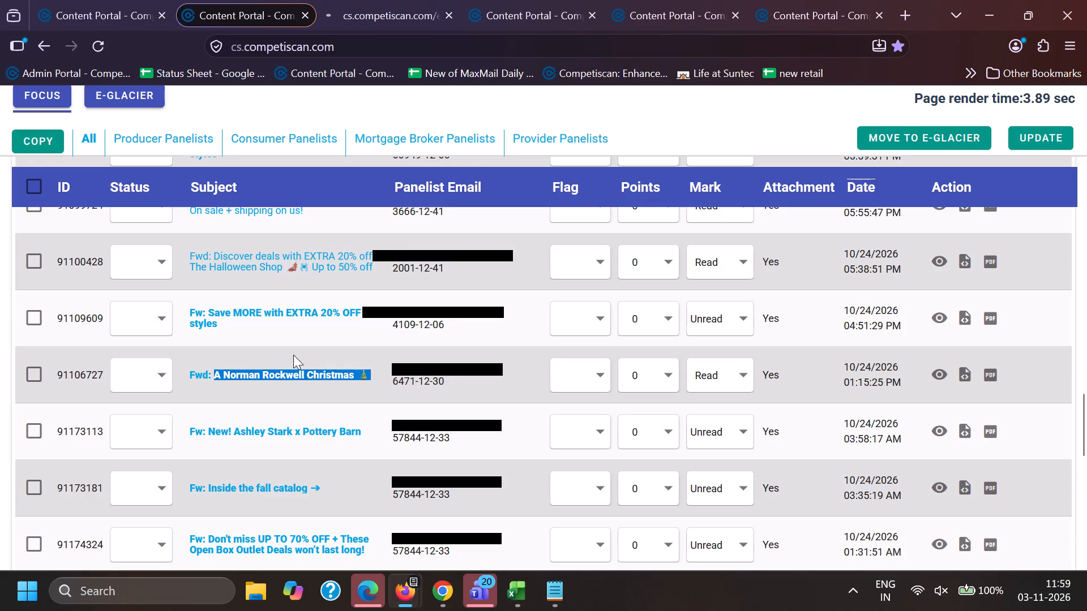
In Chrome, replace the old search text with an opening quotation mark and the copied "A Norman Rockwell Christmas 🎄" subject.
{"action": "key", "text": "alt+Tab"}
{"action": "scroll", "coordinate": [309, 541], "scroll_direction": "down", "scroll_amount": 1}
{"action": "triple_click", "coordinate": [287, 452]}
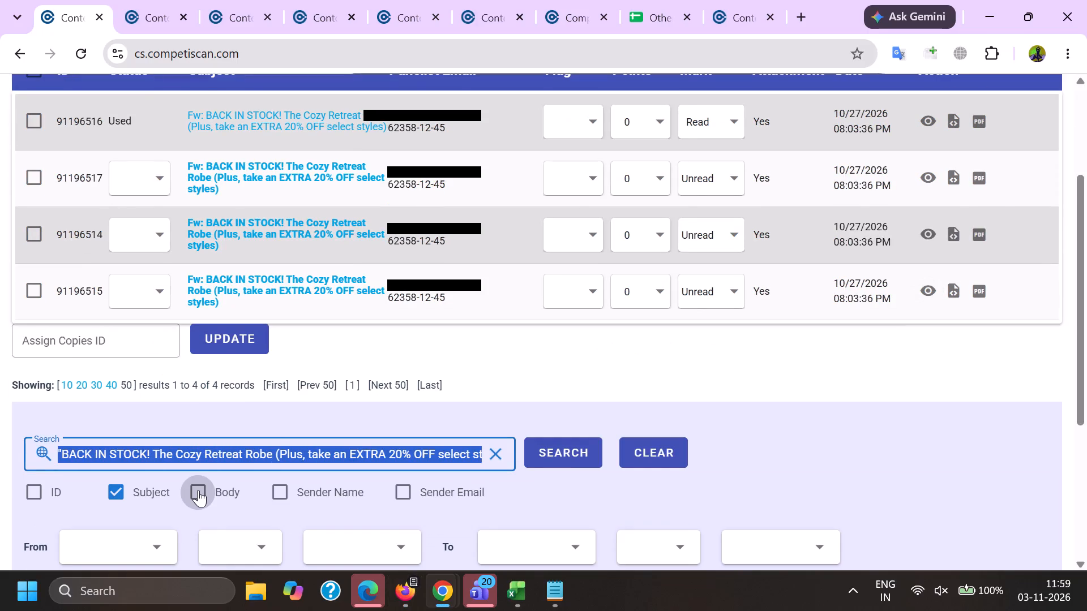
{"action": "key", "text": "BackSpace"}
{"action": "key", "text": "shift+quotedbl"}
{"action": "key", "text": "ctrl+v"}
{"action": "key", "text": "ctrl+shift+apostrophe"}
{"action": "key", "text": "Return"}
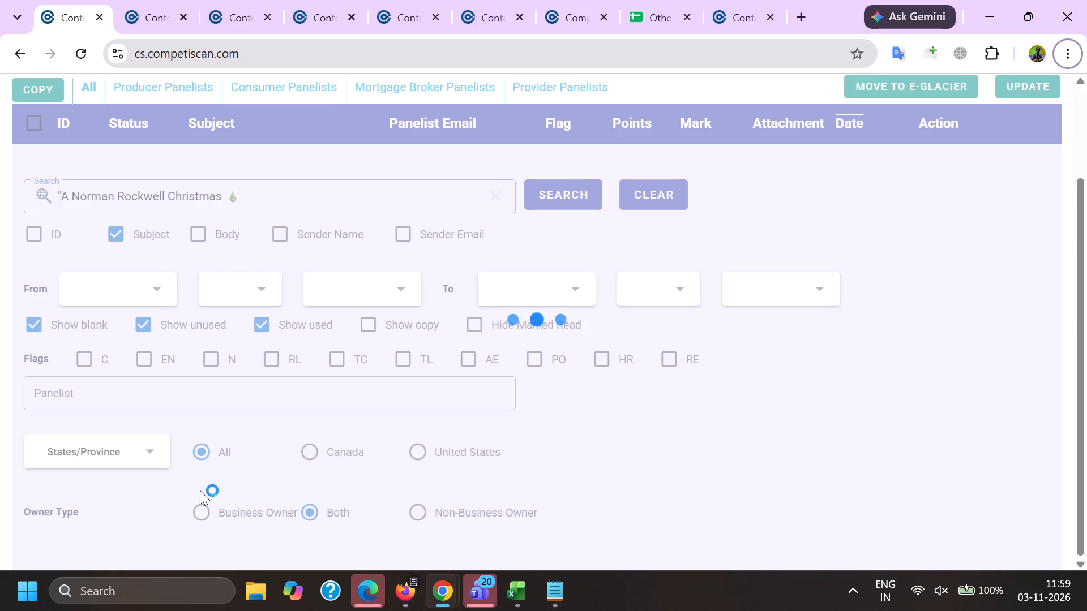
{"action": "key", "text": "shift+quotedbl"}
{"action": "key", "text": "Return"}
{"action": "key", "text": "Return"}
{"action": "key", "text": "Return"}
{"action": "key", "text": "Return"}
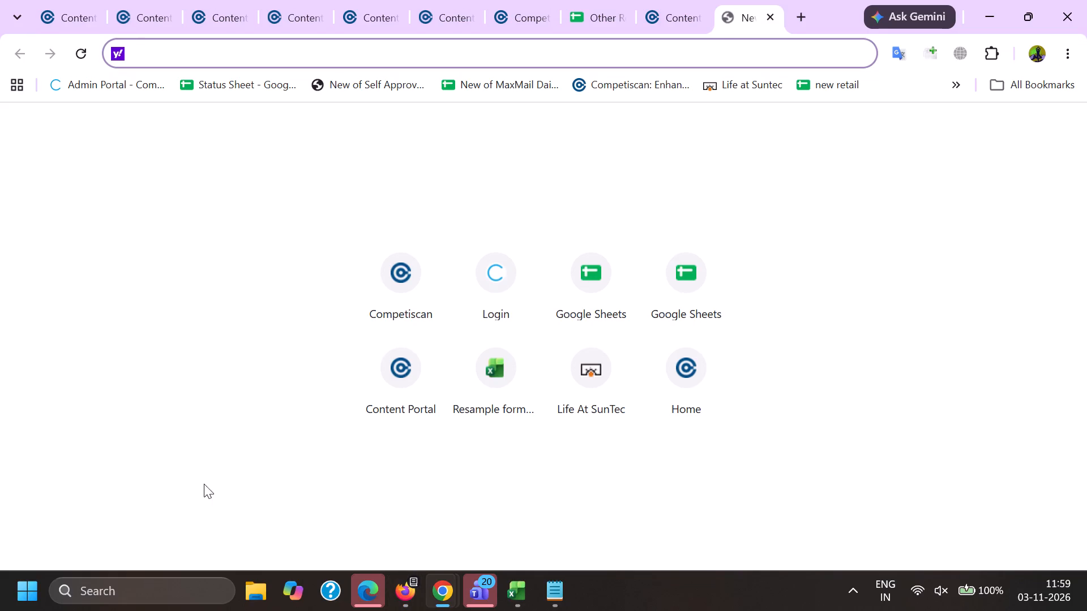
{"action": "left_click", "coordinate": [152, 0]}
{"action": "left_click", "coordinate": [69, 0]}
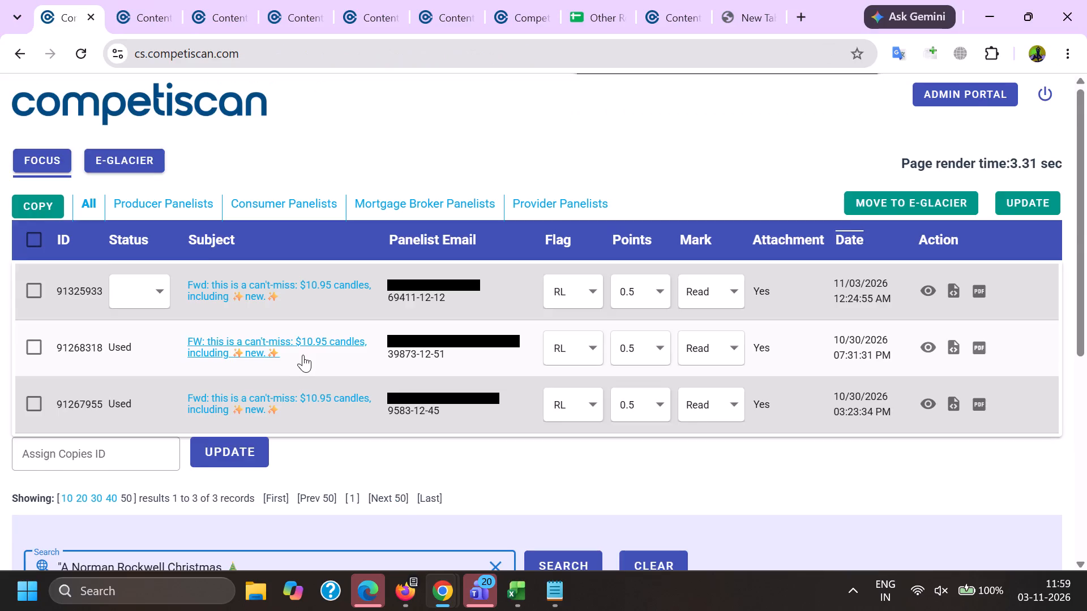
Add the closing quotation mark to the Norman Rockwell search text and search the email subjects.
{"action": "scroll", "coordinate": [305, 354], "scroll_direction": "down", "scroll_amount": 2}
{"action": "left_click", "coordinate": [279, 404]}
{"action": "key", "text": "shift+quotedbl"}
{"action": "key", "text": "Return"}
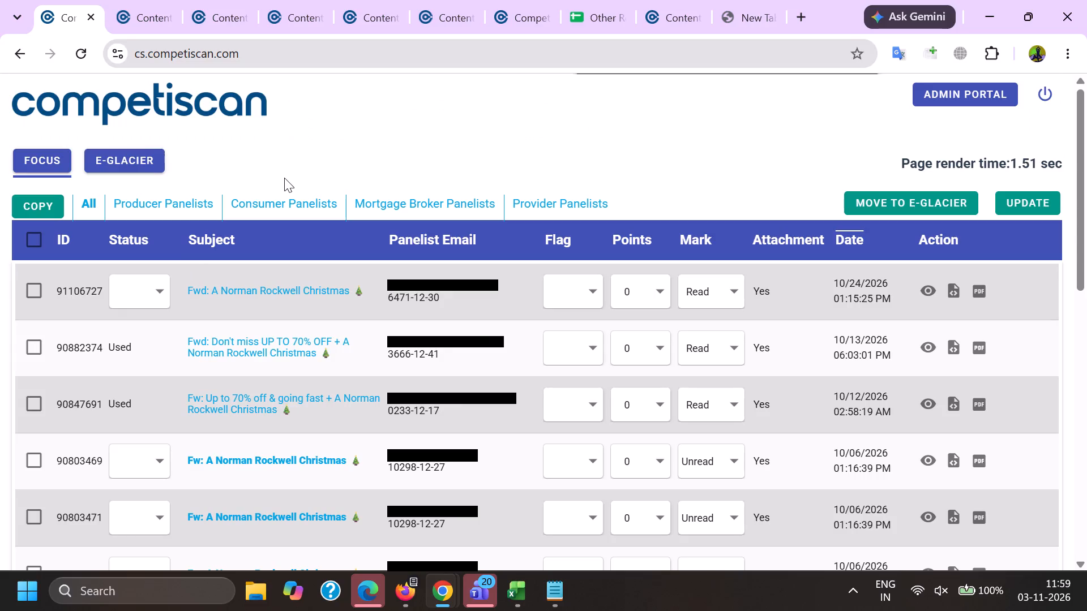
Preview the used email 90803470 and look through its content.
{"action": "scroll", "coordinate": [398, 320], "scroll_direction": "down", "scroll_amount": 1}
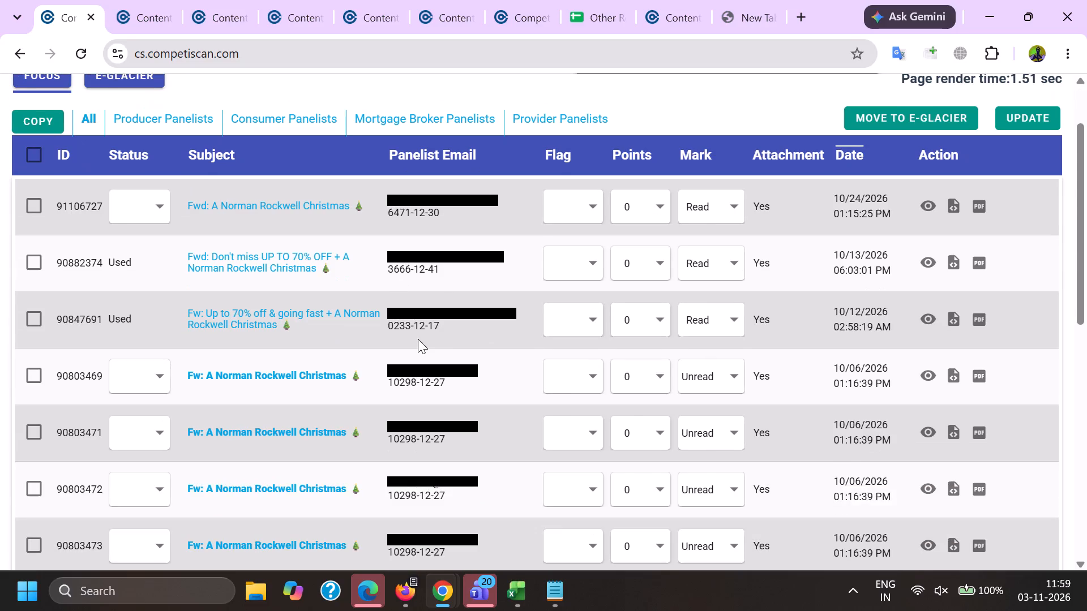
{"action": "scroll", "coordinate": [420, 332], "scroll_direction": "down", "scroll_amount": 2}
{"action": "left_click", "coordinate": [927, 247]}
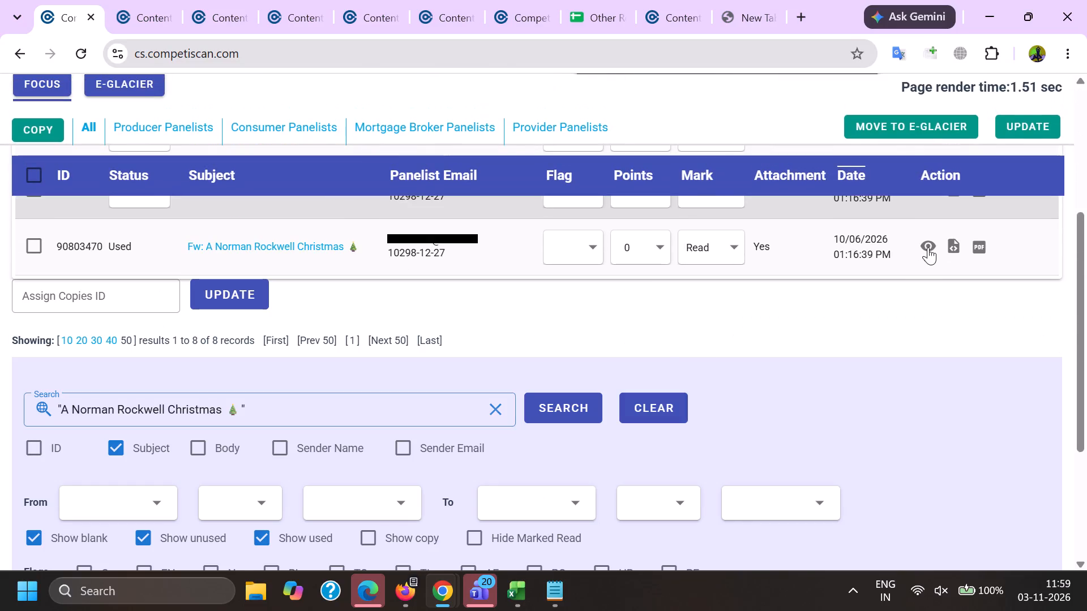
{"action": "left_click_drag", "start_coordinate": [686, 82], "coordinate": [668, 238]}
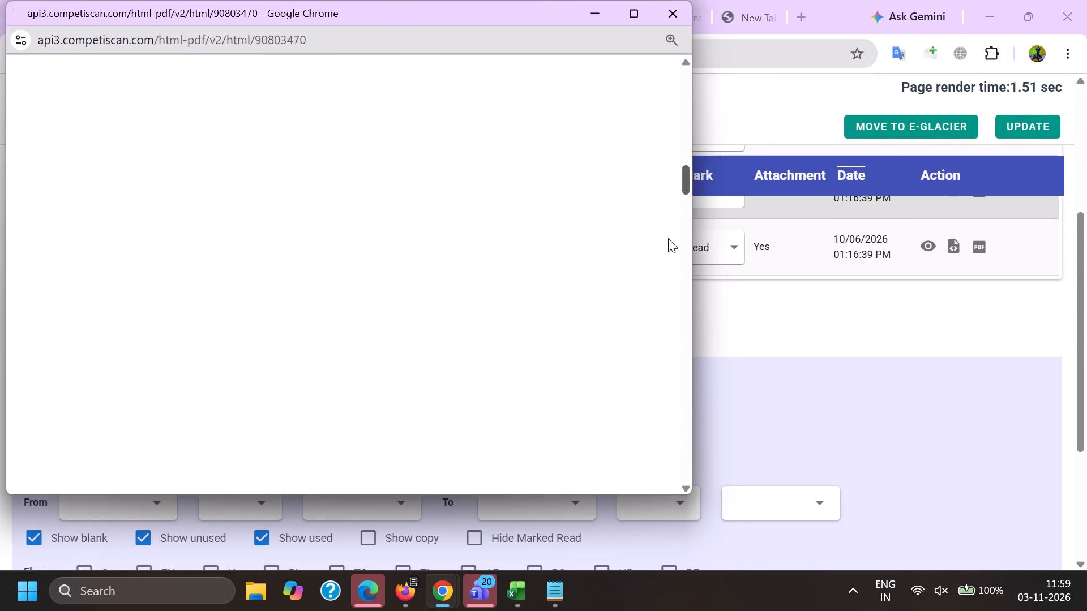
{"action": "left_click_drag", "start_coordinate": [668, 238], "coordinate": [674, 247]}
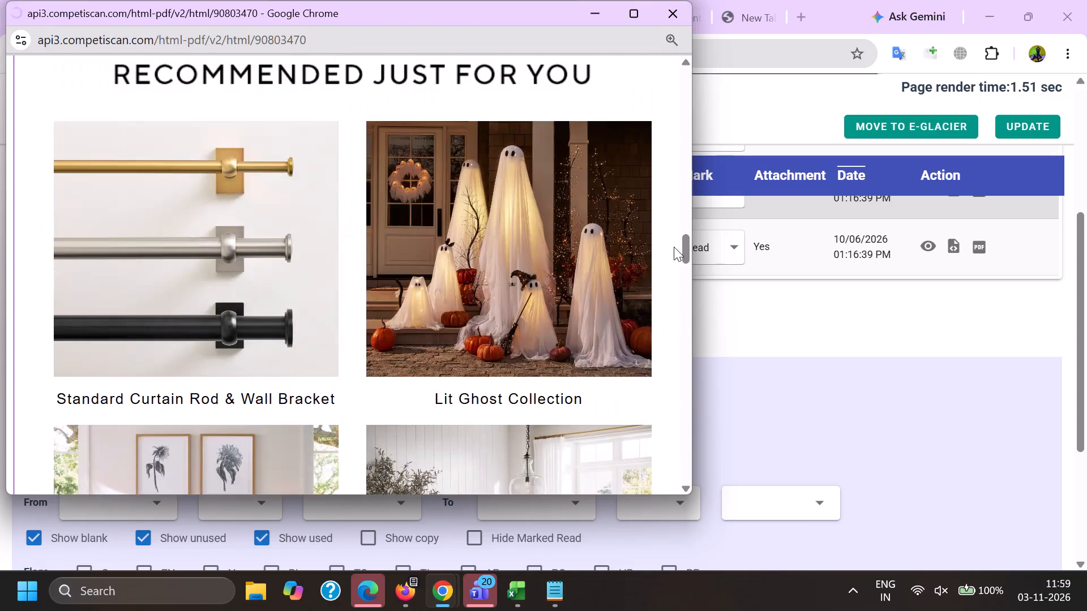
Preview the unused email 91106727 and compare its header and banners with the used email 90803470, reopening that preview.
{"action": "key", "text": "alt+Tab"}
{"action": "scroll", "coordinate": [963, 344], "scroll_direction": "up", "scroll_amount": 5}
{"action": "left_click", "coordinate": [934, 291]}
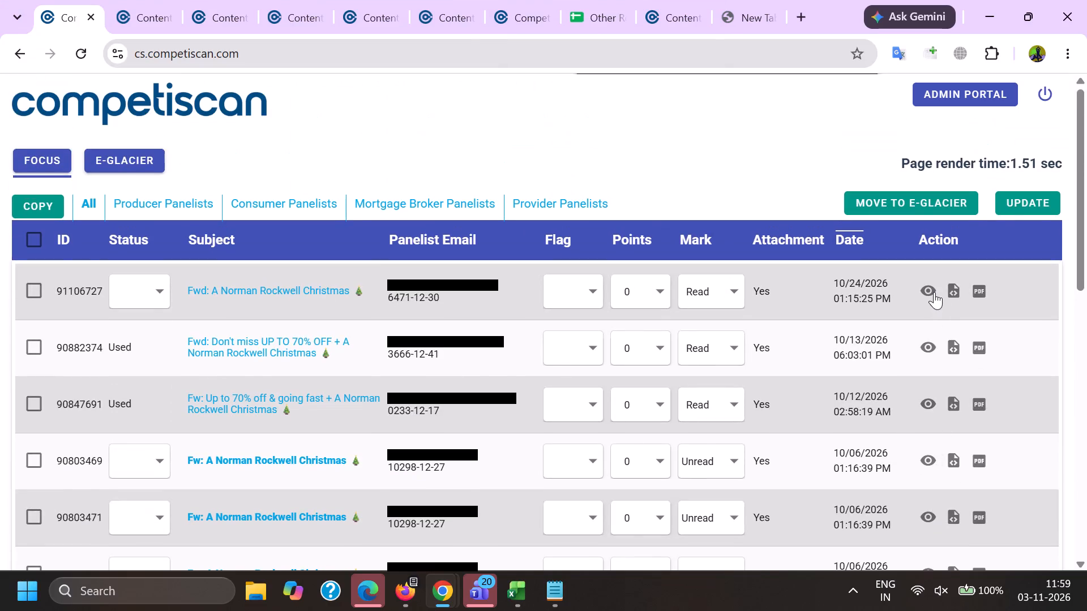
{"action": "left_click_drag", "start_coordinate": [687, 83], "coordinate": [685, 93]}
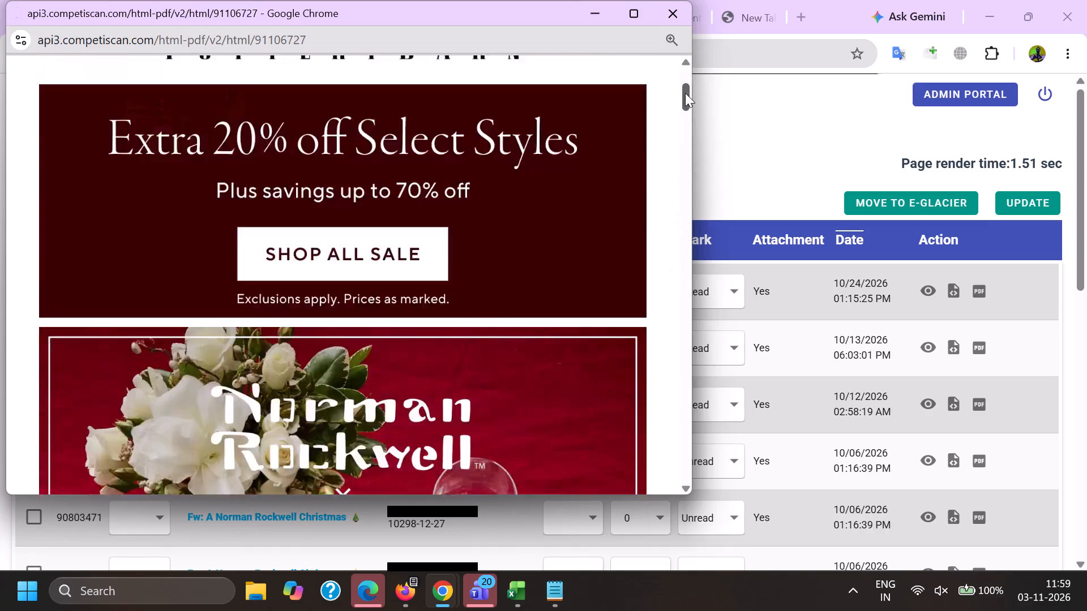
{"action": "left_click_drag", "start_coordinate": [685, 93], "coordinate": [686, 67]}
{"action": "key", "text": "alt+Tab"}
{"action": "key", "text": "alt+Tab"}
{"action": "scroll", "coordinate": [779, 405], "scroll_direction": "down", "scroll_amount": 1}
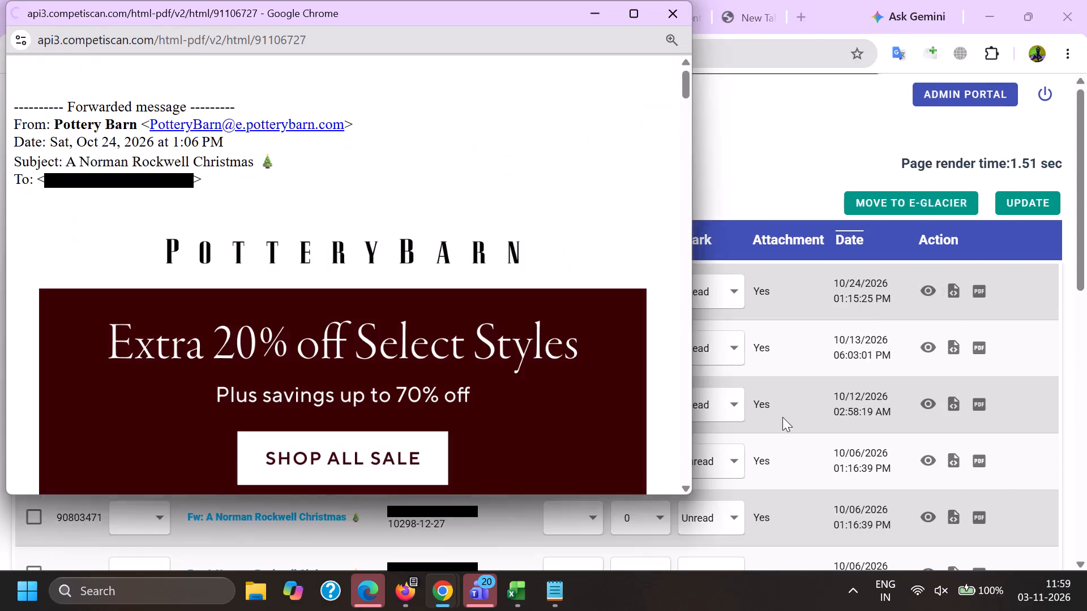
{"action": "scroll", "coordinate": [832, 440], "scroll_direction": "down", "scroll_amount": 3}
{"action": "scroll", "coordinate": [861, 461], "scroll_direction": "up", "scroll_amount": 1}
{"action": "left_click", "coordinate": [924, 244]}
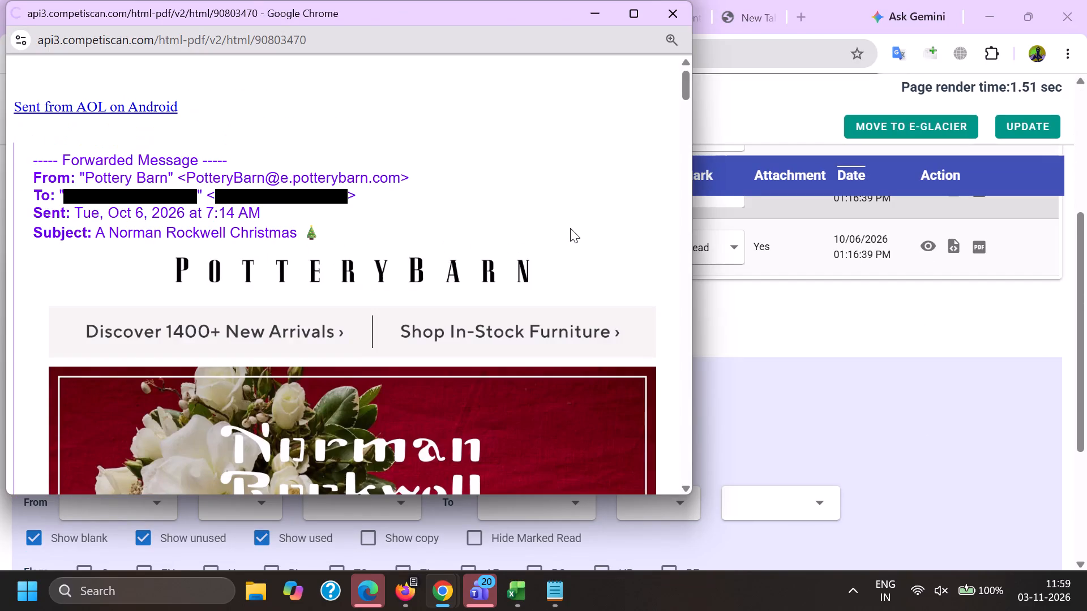
{"action": "key", "text": "alt+Tab"}
{"action": "scroll", "coordinate": [486, 358], "scroll_direction": "up", "scroll_amount": 11}
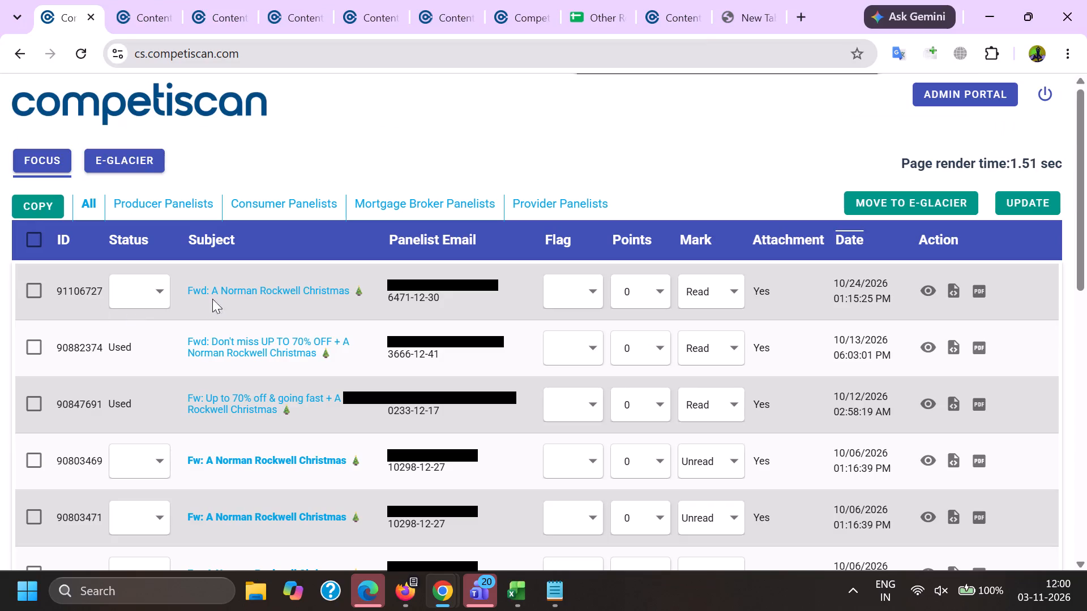
Dismiss the Microsoft Teams chat notification.
{"action": "left_click", "coordinate": [1052, 369]}
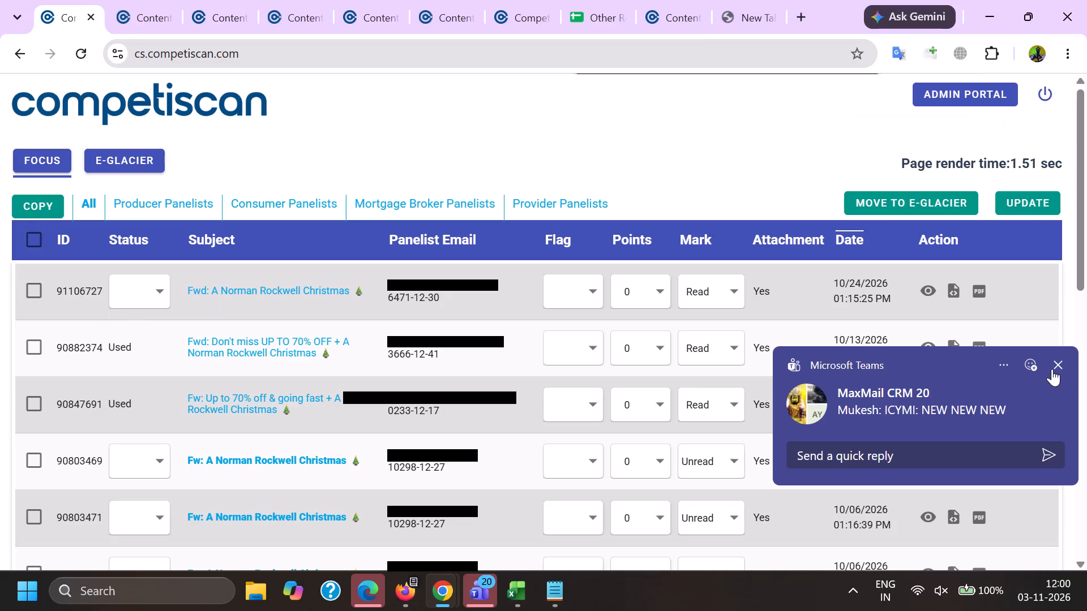
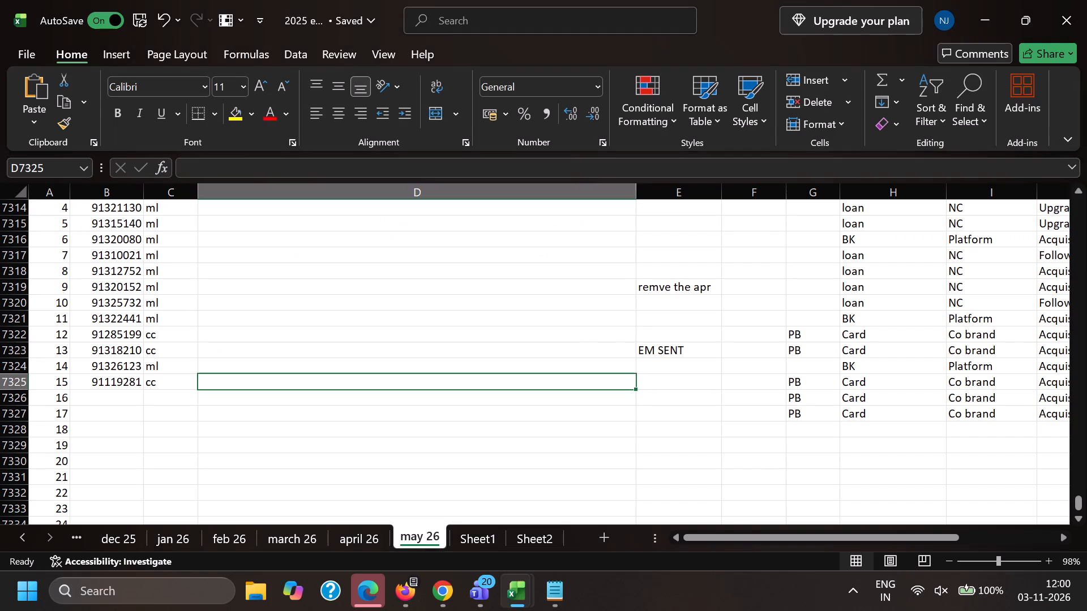
Log email ID 91106727 as entry 16 in the may 26 sheet and enter cc beside it.
{"action": "left_click", "coordinate": [109, 402]}
{"action": "key", "text": "ctrl+v"}
{"action": "left_click", "coordinate": [169, 398]}
{"action": "key", "text": "c"}
{"action": "key", "text": "c"}
{"action": "key", "text": "Right"}
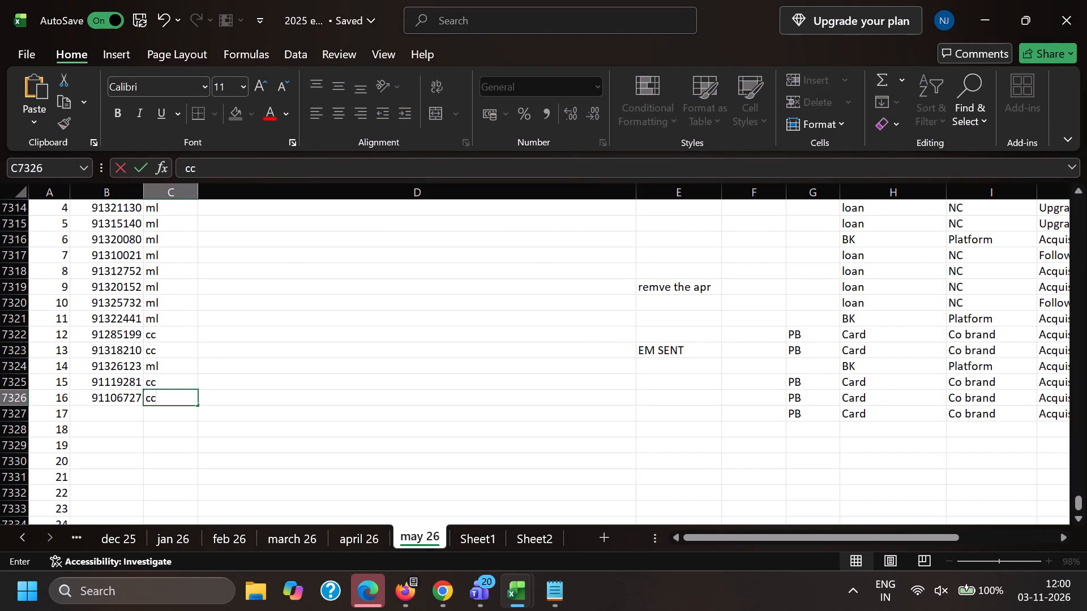
Switch to Chrome and strip the forwarded-message line, the sender's address and the recipient line from the email header.
{"action": "key", "text": "alt+Tab"}
{"action": "scroll", "coordinate": [147, 148], "scroll_direction": "down", "scroll_amount": 2}
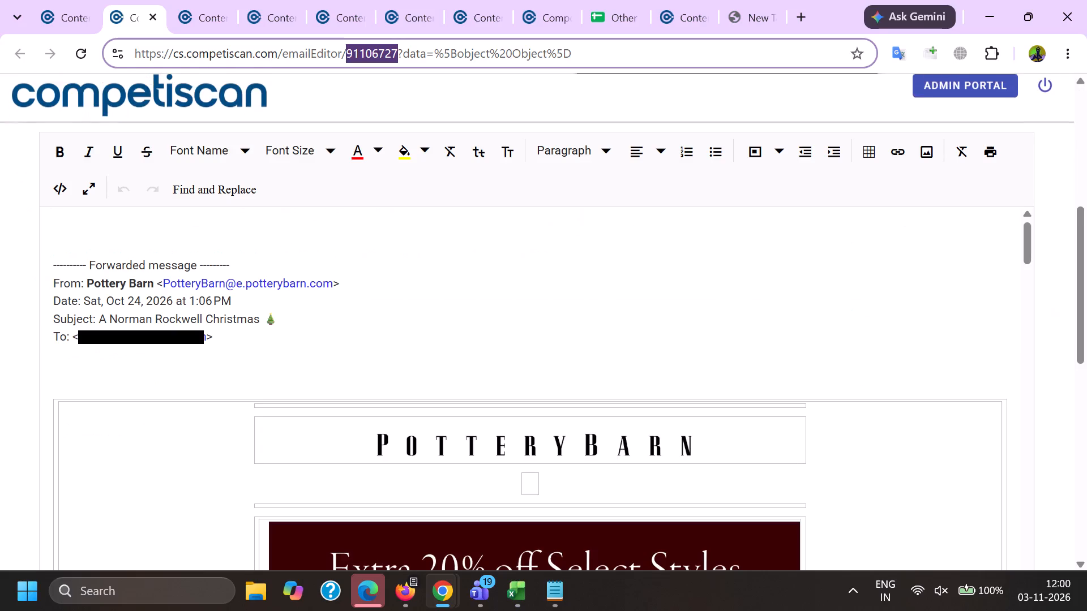
{"action": "left_click_drag", "start_coordinate": [255, 268], "coordinate": [0, 265]}
{"action": "key", "text": "BackSpace"}
{"action": "left_click_drag", "start_coordinate": [149, 280], "coordinate": [357, 287]}
{"action": "left_click", "coordinate": [316, 328]}
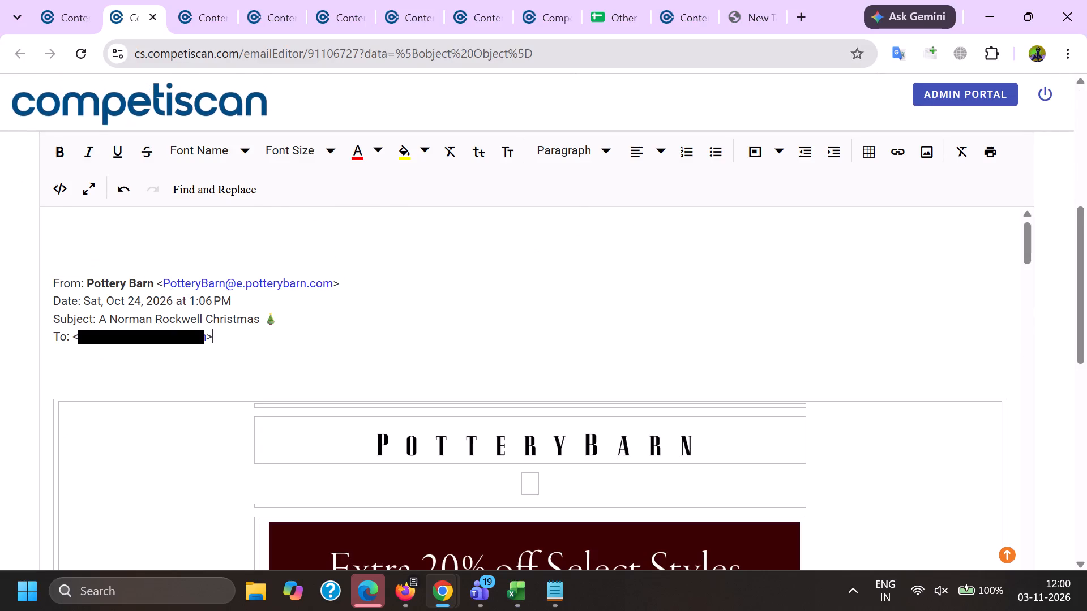
{"action": "left_click_drag", "start_coordinate": [157, 283], "coordinate": [405, 283]}
{"action": "key", "text": "BackSpace"}
{"action": "left_click_drag", "start_coordinate": [332, 340], "coordinate": [1, 333]}
{"action": "key", "text": "BackSpace"}
Remove the link from the image below the Christmas Shop banner in the email body.
{"action": "scroll", "coordinate": [495, 364], "scroll_direction": "down", "scroll_amount": 3}
{"action": "scroll", "coordinate": [490, 384], "scroll_direction": "up", "scroll_amount": 1}
{"action": "scroll", "coordinate": [489, 390], "scroll_direction": "down", "scroll_amount": 5}
{"action": "scroll", "coordinate": [478, 375], "scroll_direction": "up", "scroll_amount": 1}
{"action": "scroll", "coordinate": [478, 377], "scroll_direction": "down", "scroll_amount": 3}
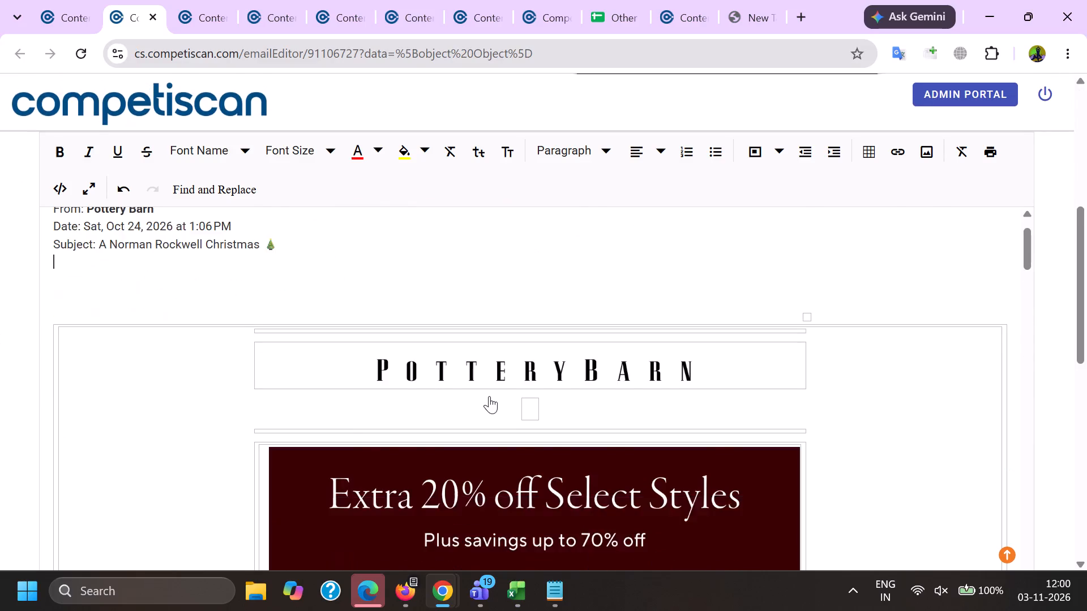
{"action": "scroll", "coordinate": [489, 396], "scroll_direction": "down", "scroll_amount": 4}
{"action": "scroll", "coordinate": [474, 358], "scroll_direction": "up", "scroll_amount": 1}
{"action": "scroll", "coordinate": [474, 360], "scroll_direction": "down", "scroll_amount": 15}
{"action": "scroll", "coordinate": [477, 362], "scroll_direction": "up", "scroll_amount": 1}
{"action": "scroll", "coordinate": [477, 363], "scroll_direction": "down", "scroll_amount": 20}
{"action": "scroll", "coordinate": [477, 363], "scroll_direction": "down", "scroll_amount": 10}
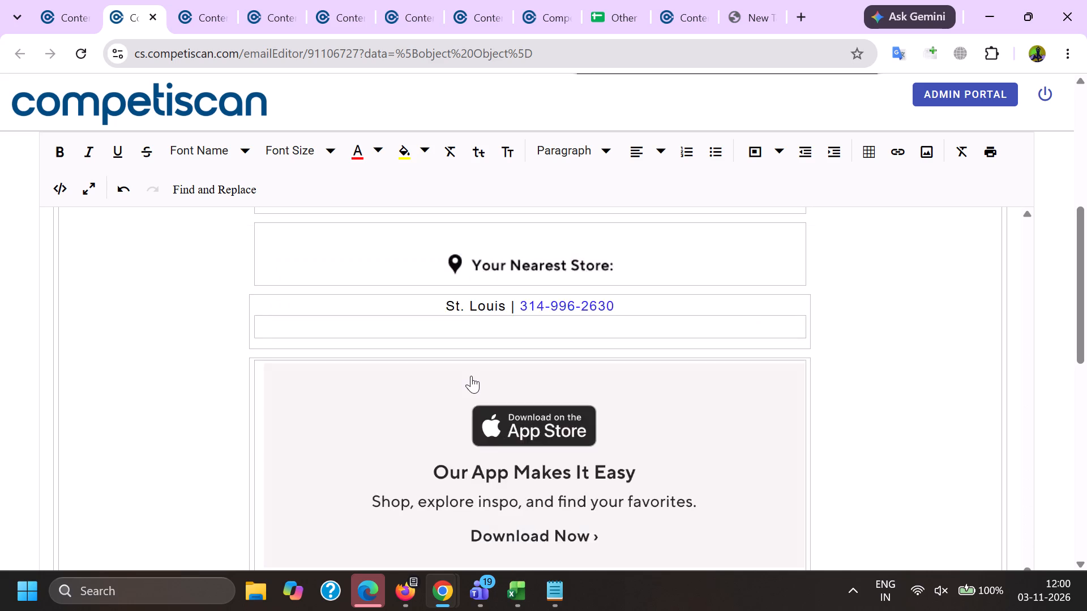
{"action": "scroll", "coordinate": [476, 424], "scroll_direction": "up", "scroll_amount": 12}
{"action": "left_click", "coordinate": [443, 525]}
{"action": "left_click", "coordinate": [497, 469]}
Remove the links from the St. Louis store phone number and the app download banner.
{"action": "scroll", "coordinate": [491, 397], "scroll_direction": "down", "scroll_amount": 7}
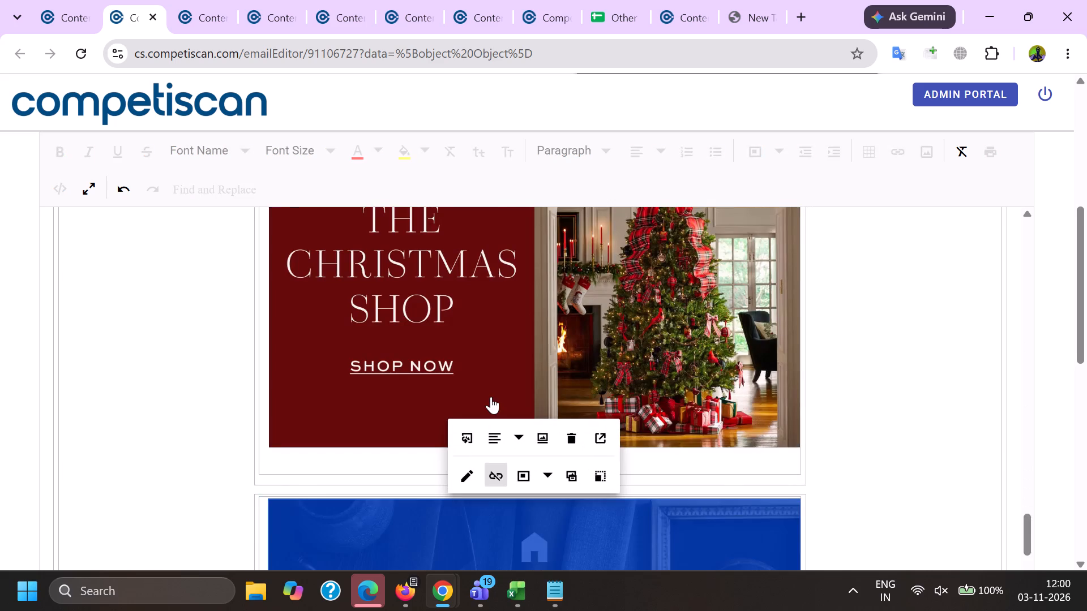
{"action": "scroll", "coordinate": [491, 397], "scroll_direction": "down", "scroll_amount": 5}
{"action": "scroll", "coordinate": [491, 438], "scroll_direction": "up", "scroll_amount": 4}
{"action": "left_click", "coordinate": [549, 320]}
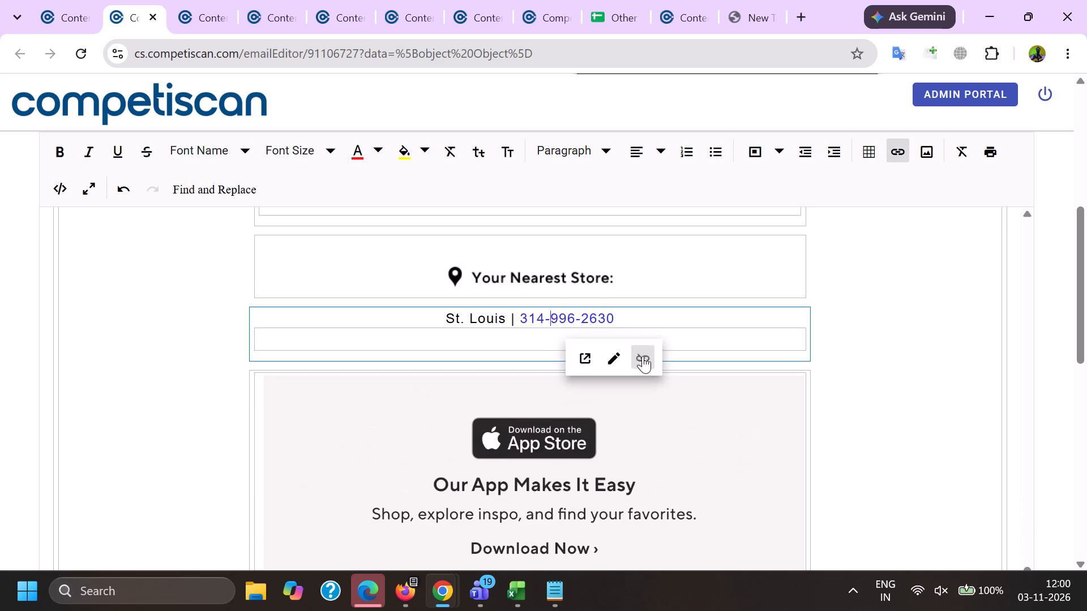
{"action": "left_click", "coordinate": [643, 356]}
{"action": "scroll", "coordinate": [517, 351], "scroll_direction": "down", "scroll_amount": 8}
{"action": "scroll", "coordinate": [428, 487], "scroll_direction": "up", "scroll_amount": 6}
{"action": "left_click", "coordinate": [457, 367]}
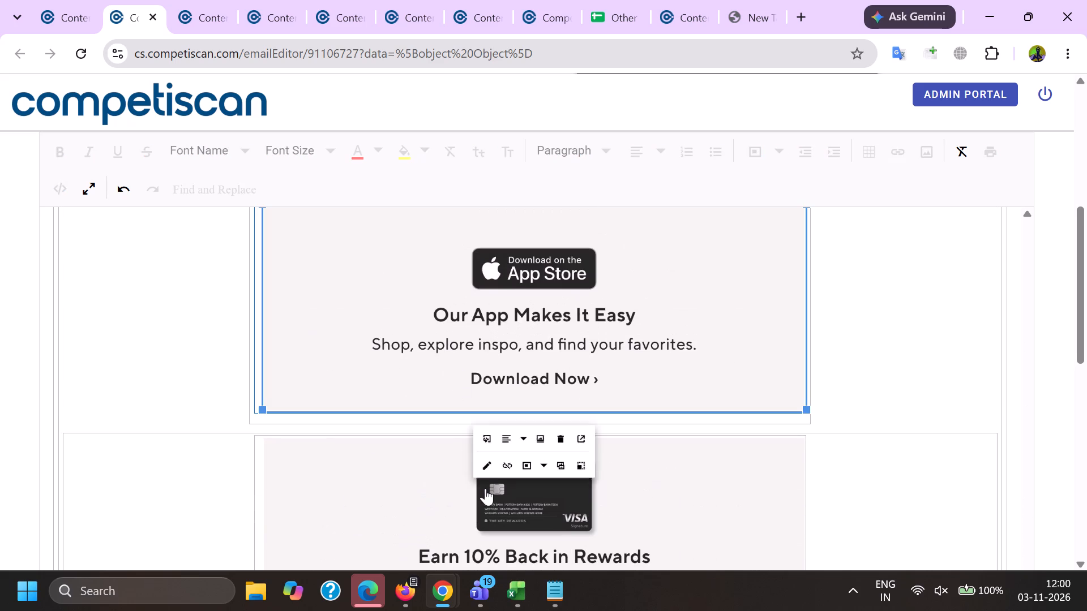
{"action": "left_click", "coordinate": [497, 463]}
Remove the links from the Instagram, Facebook, Pinterest and YouTube images and from the banner above them.
{"action": "scroll", "coordinate": [461, 402], "scroll_direction": "down", "scroll_amount": 9}
{"action": "left_click", "coordinate": [358, 269]}
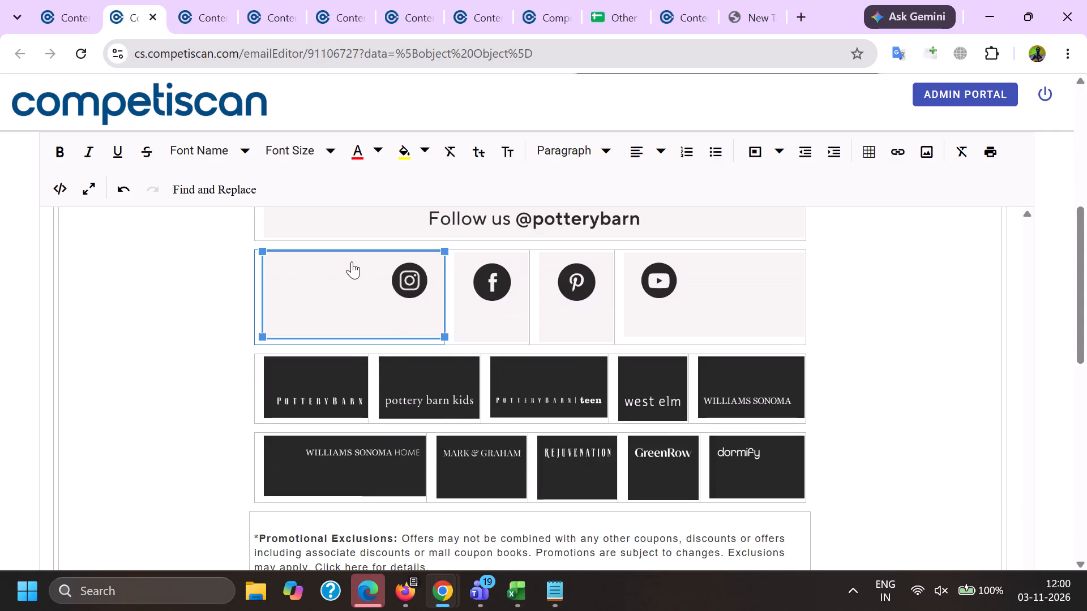
{"action": "left_click", "coordinate": [320, 397]}
{"action": "left_click", "coordinate": [482, 312]}
{"action": "left_click", "coordinate": [508, 398]}
{"action": "left_click", "coordinate": [565, 266]}
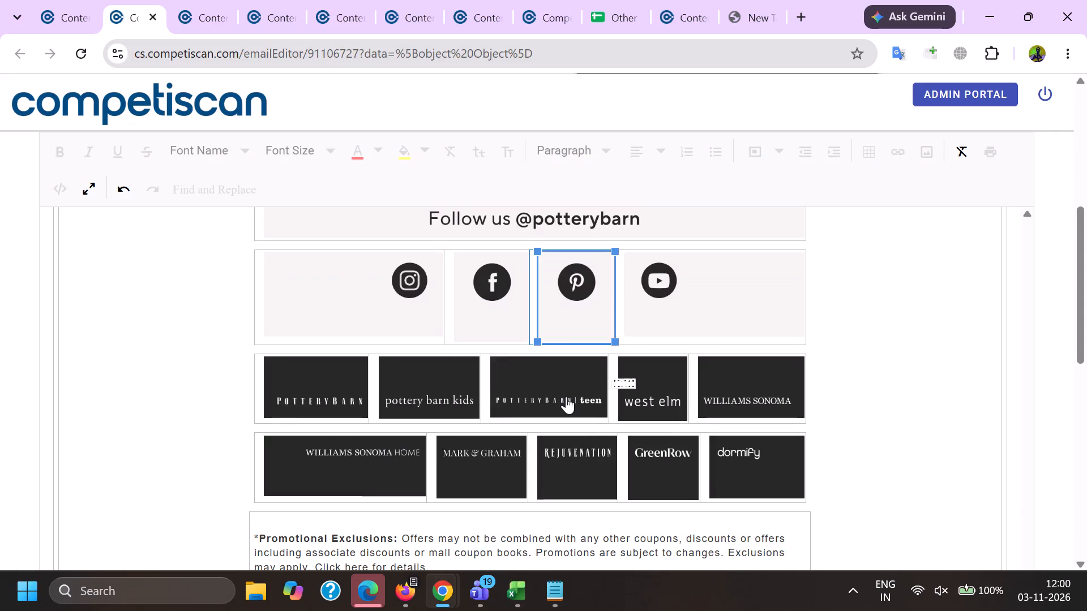
{"action": "left_click", "coordinate": [572, 395]}
{"action": "left_click", "coordinate": [683, 295]}
{"action": "left_click", "coordinate": [670, 396]}
{"action": "scroll", "coordinate": [580, 460], "scroll_direction": "up", "scroll_amount": 1}
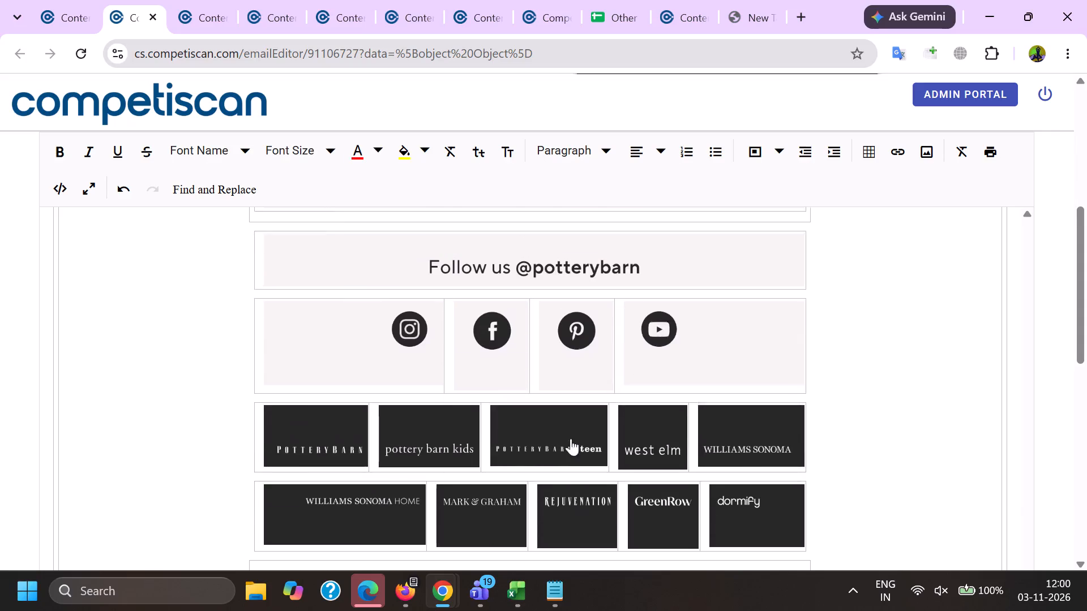
{"action": "left_click", "coordinate": [463, 290]}
{"action": "left_click", "coordinate": [497, 386]}
Delete the Pottery Barn email address and the recipient's address from the email's footer text.
{"action": "scroll", "coordinate": [496, 380], "scroll_direction": "down", "scroll_amount": 9}
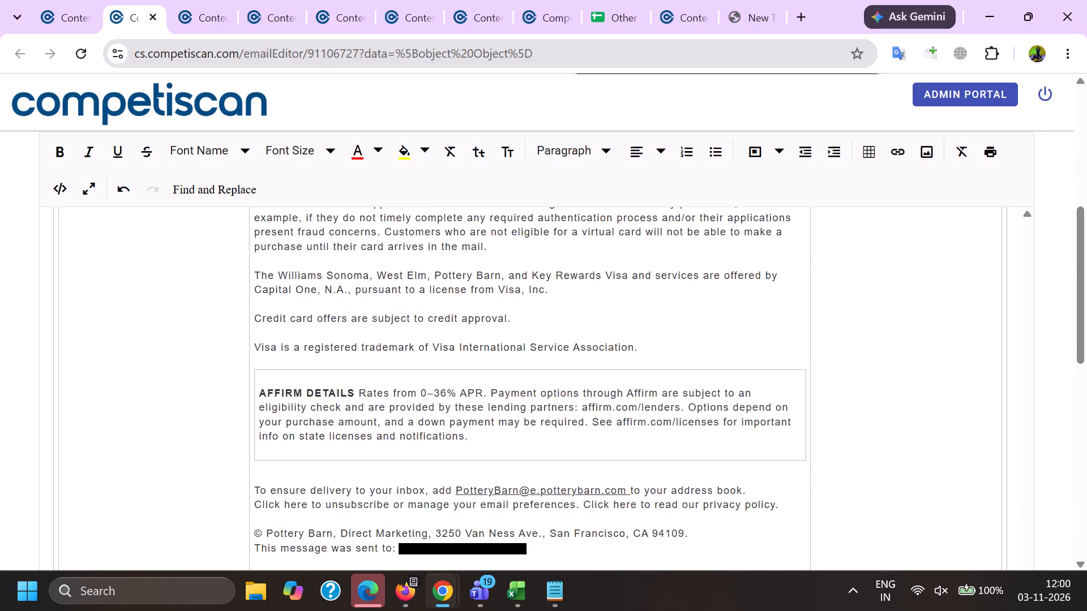
{"action": "scroll", "coordinate": [452, 444], "scroll_direction": "down", "scroll_amount": 2}
{"action": "left_click_drag", "start_coordinate": [453, 320], "coordinate": [627, 325]}
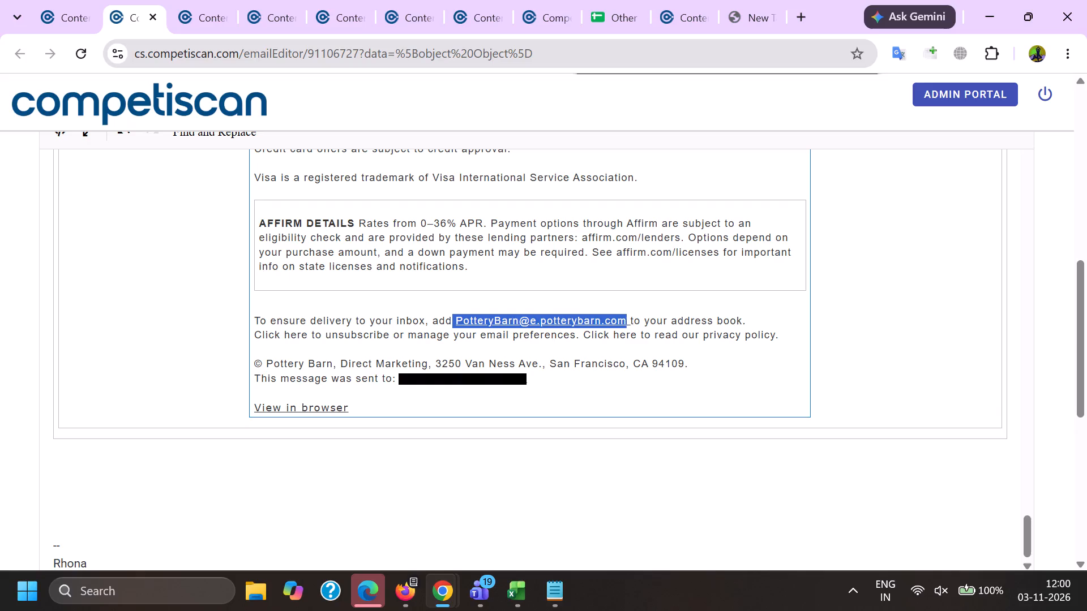
{"action": "left_click_drag", "start_coordinate": [627, 325], "coordinate": [629, 323]}
{"action": "key", "text": "BackSpace"}
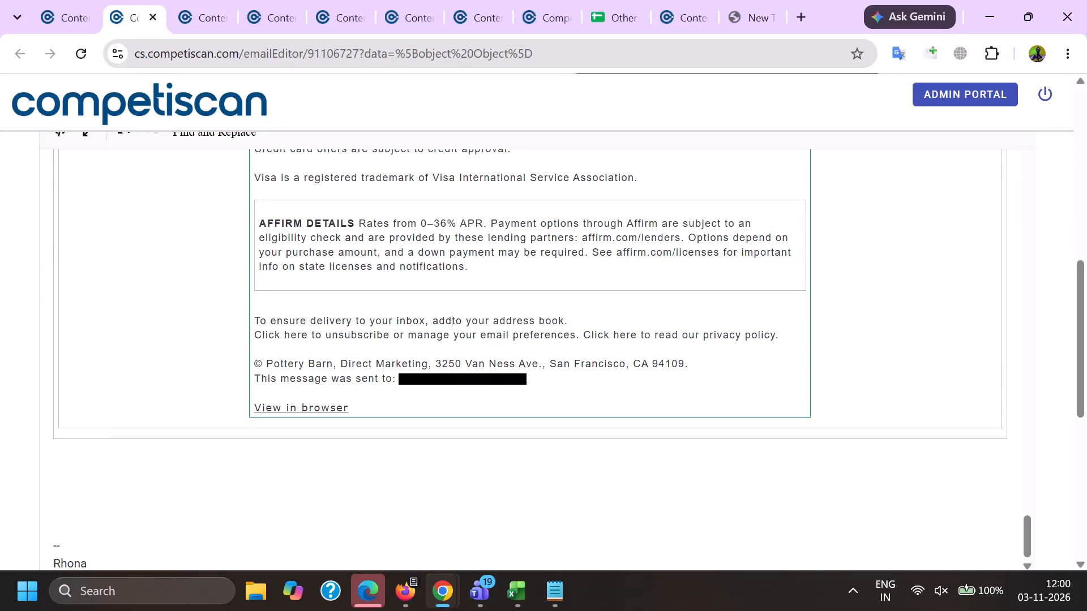
{"action": "left_click_drag", "start_coordinate": [395, 381], "coordinate": [581, 388]}
{"action": "key", "text": "BackSpace"}
Remove the links from the unsubscribe line and the View in browser text in the footer.
{"action": "left_click", "coordinate": [254, 334]}
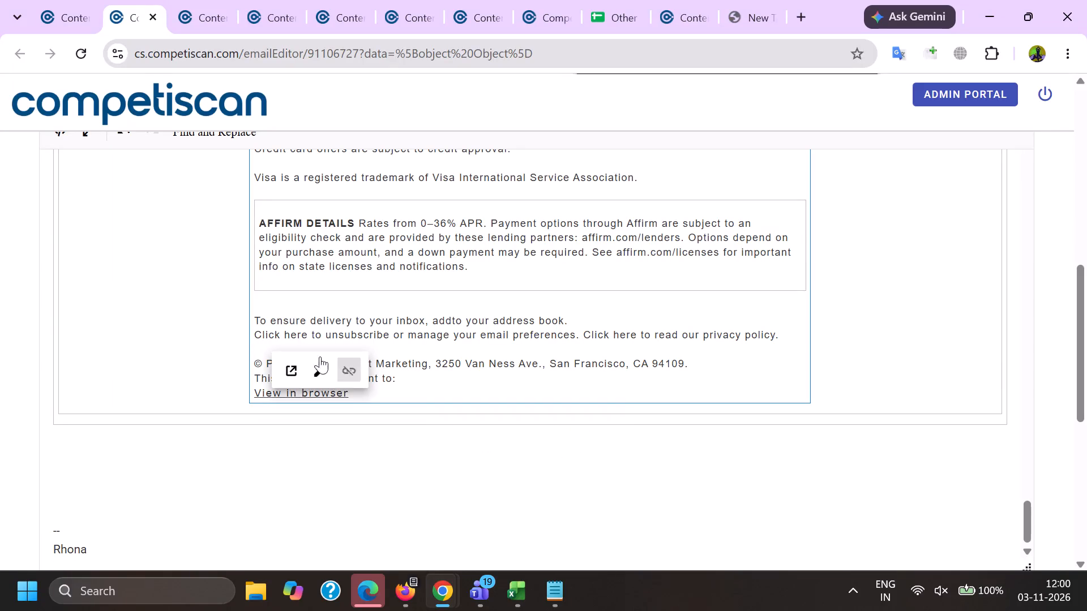
{"action": "left_click", "coordinate": [349, 369]}
{"action": "left_click", "coordinate": [337, 390]}
{"action": "left_click", "coordinate": [422, 421]}
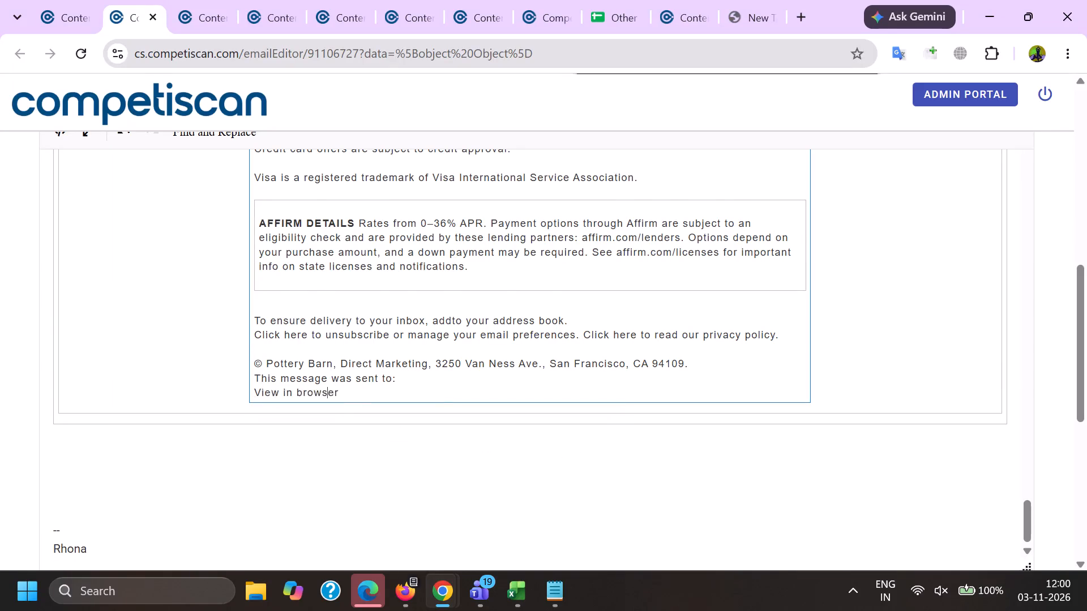
Delete the forwarder's signature below the email body.
{"action": "scroll", "coordinate": [309, 338], "scroll_direction": "down", "scroll_amount": 2}
{"action": "left_click_drag", "start_coordinate": [191, 386], "coordinate": [62, 347]}
{"action": "key", "text": "BackSpace"}
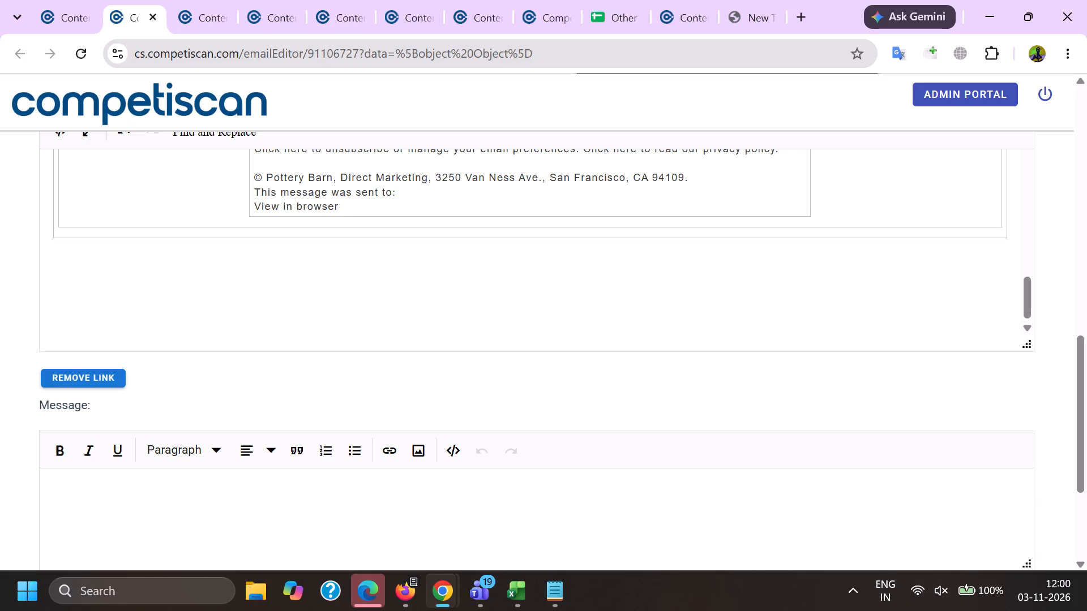
Save the edited email with its product info and confirm the save.
{"action": "scroll", "coordinate": [292, 435], "scroll_direction": "down", "scroll_amount": 11}
{"action": "left_click", "coordinate": [446, 427]}
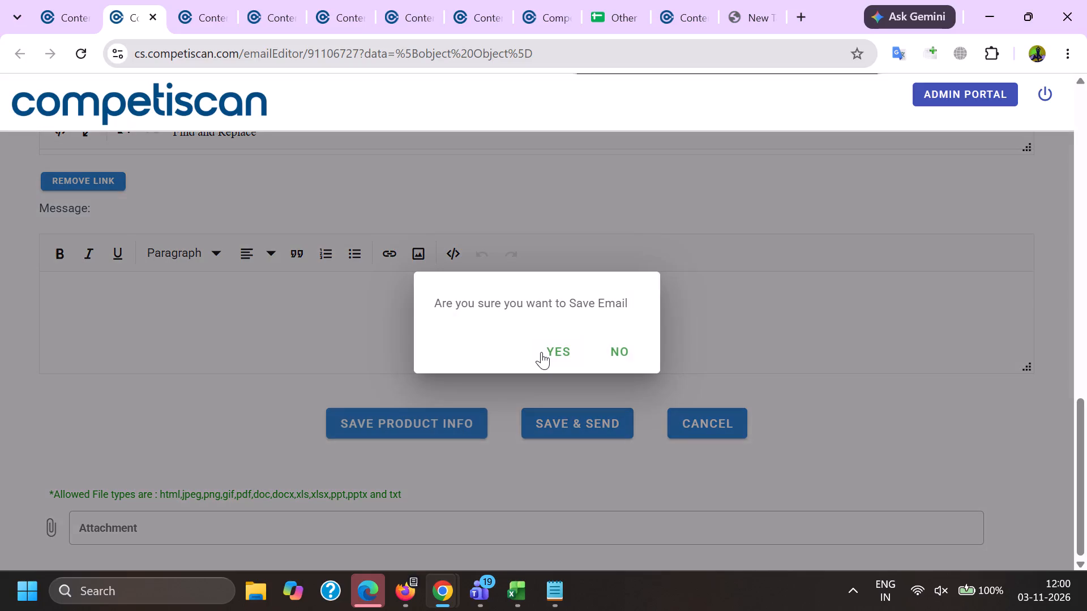
{"action": "left_click", "coordinate": [544, 354]}
Open the product management form for email 91106727.
{"action": "left_click", "coordinate": [0, 188]}
{"action": "scroll", "coordinate": [0, 274], "scroll_direction": "up", "scroll_amount": 12}
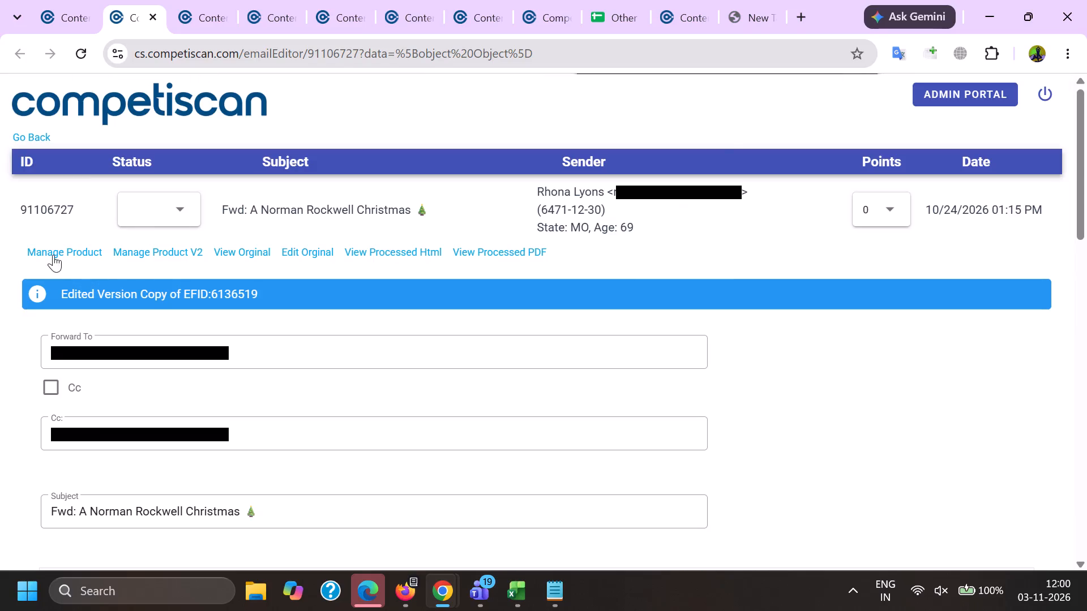
{"action": "left_click", "coordinate": [53, 254]}
Return to the email editor and copy the company name Pottery Barn from the From line.
{"action": "key", "text": "alt+Tab"}
{"action": "scroll", "coordinate": [94, 303], "scroll_direction": "down", "scroll_amount": 4}
{"action": "left_click", "coordinate": [11, 394]}
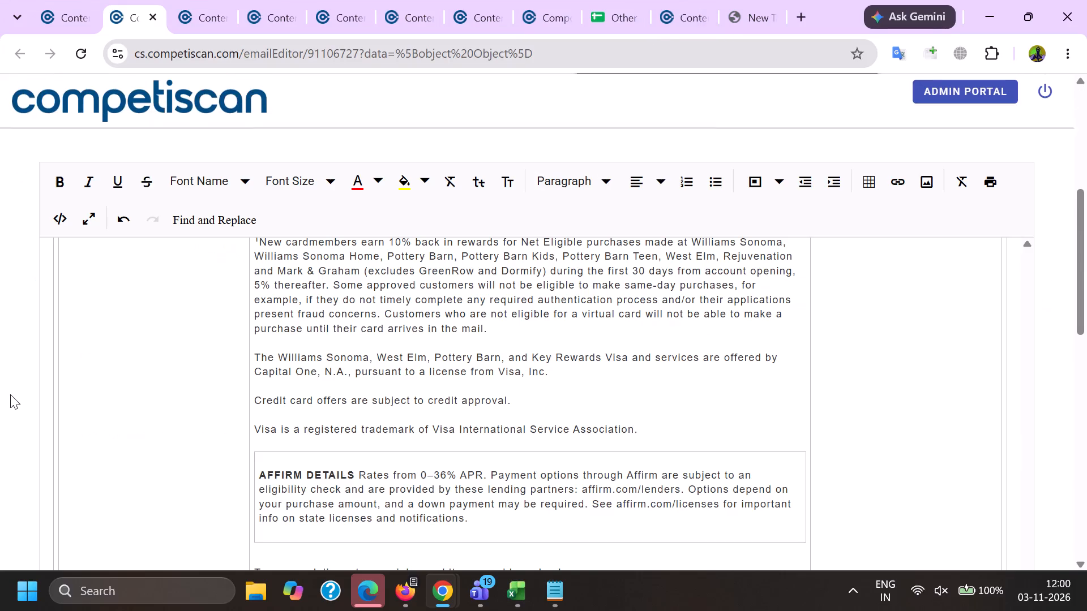
{"action": "key", "text": "Page_Up"}
{"action": "key", "text": "Page_Up"}
{"action": "key", "text": "Page_Up"}
{"action": "key", "text": "Page_Up"}
{"action": "key", "text": "Page_Up"}
{"action": "key", "text": "Page_Up"}
{"action": "key", "text": "Page_Up"}
{"action": "key", "text": "Page_Up"}
{"action": "key", "text": "Page_Up"}
{"action": "key", "text": "Page_Up"}
{"action": "key", "text": "Page_Up"}
{"action": "key", "text": "Page_Up"}
{"action": "key", "text": "Page_Up"}
{"action": "key", "text": "Page_Up"}
{"action": "key", "text": "Page_Up"}
{"action": "key", "text": "Page_Up"}
{"action": "key", "text": "Page_Up"}
{"action": "key", "text": "Page_Up"}
{"action": "key", "text": "Page_Up"}
{"action": "key", "text": "Page_Up"}
{"action": "scroll", "coordinate": [67, 309], "scroll_direction": "down", "scroll_amount": 4}
{"action": "scroll", "coordinate": [113, 383], "scroll_direction": "up", "scroll_amount": 2}
{"action": "left_click", "coordinate": [113, 387]}
{"action": "key", "text": "Page_Up"}
{"action": "key", "text": "Page_Up"}
{"action": "key", "text": "Page_Up"}
{"action": "key", "text": "Page_Up"}
{"action": "key", "text": "Page_Up"}
{"action": "key", "text": "Page_Up"}
{"action": "key", "text": "Page_Up"}
{"action": "key", "text": "Page_Up"}
{"action": "key", "text": "Page_Up"}
{"action": "key", "text": "Page_Up"}
{"action": "key", "text": "Page_Up"}
{"action": "key", "text": "Page_Up"}
{"action": "key", "text": "Page_Up"}
{"action": "key", "text": "Page_Up"}
{"action": "key", "text": "Page_Up"}
{"action": "key", "text": "Page_Up"}
{"action": "key", "text": "Page_Up"}
{"action": "key", "text": "Page_Up"}
{"action": "key", "text": "Page_Up"}
{"action": "key", "text": "Page_Up"}
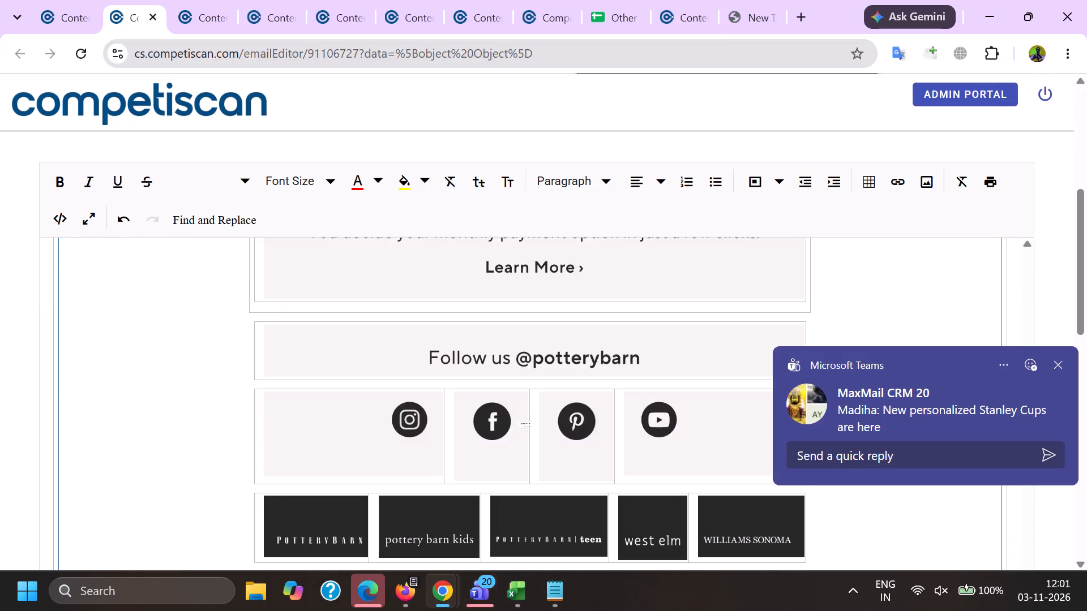
{"action": "scroll", "coordinate": [93, 282], "scroll_direction": "down", "scroll_amount": 4}
{"action": "double_click", "coordinate": [107, 316]}
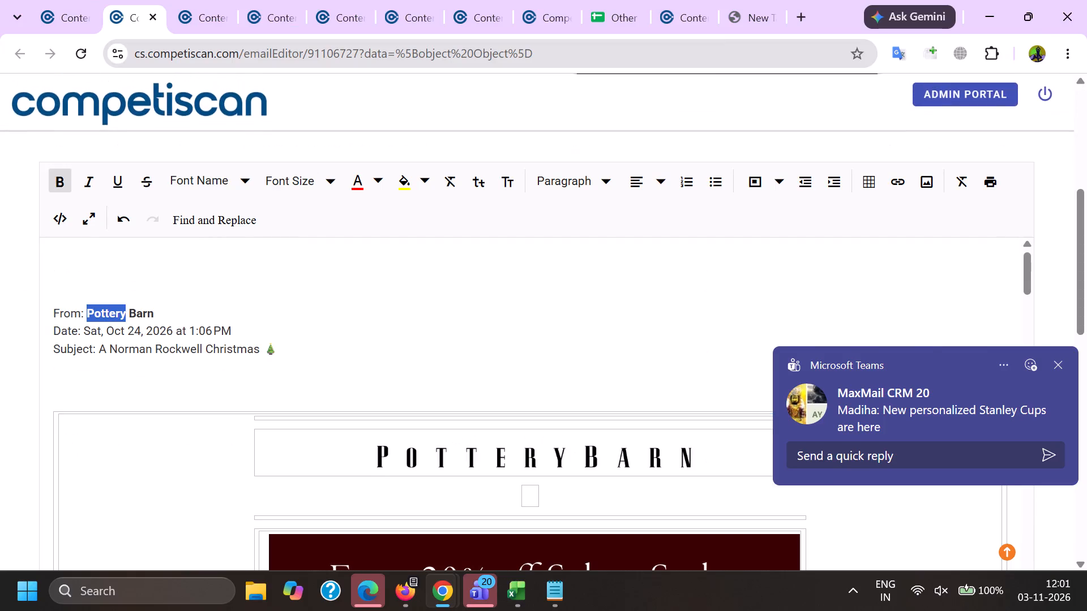
{"action": "left_click", "coordinate": [129, 315], "text": "shift"}
{"action": "key", "text": "ctrl+c"}
In the product form, add Pottery Barn as a company and search for it as an affinity/association too.
{"action": "key", "text": "alt+Tab"}
{"action": "scroll", "coordinate": [296, 213], "scroll_direction": "down", "scroll_amount": 4}
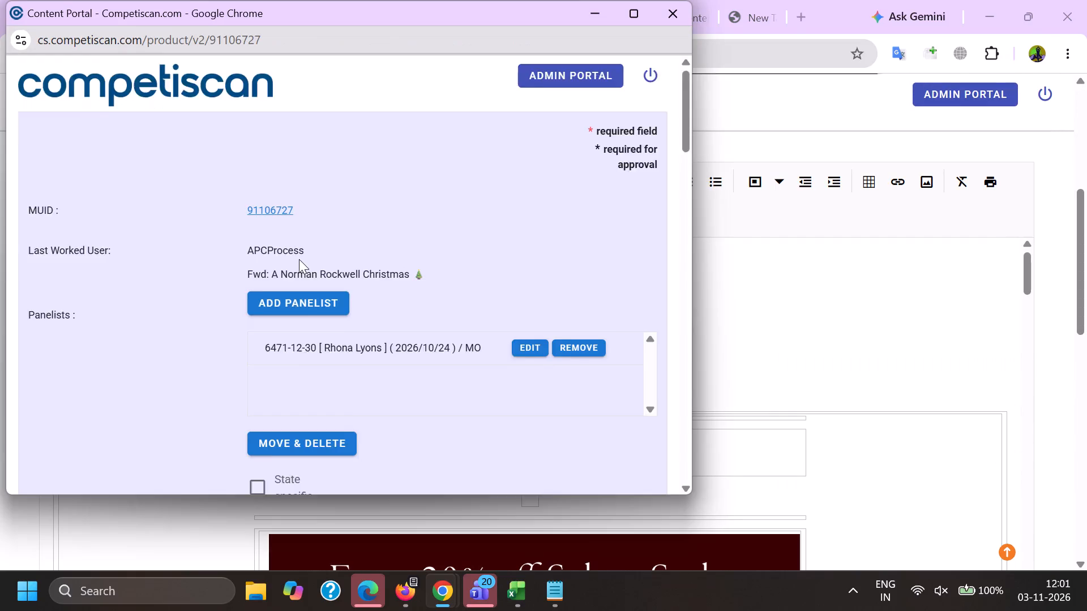
{"action": "scroll", "coordinate": [290, 239], "scroll_direction": "down", "scroll_amount": 6}
{"action": "left_click", "coordinate": [323, 225]}
{"action": "left_click", "coordinate": [313, 183]}
{"action": "key", "text": "ctrl+v"}
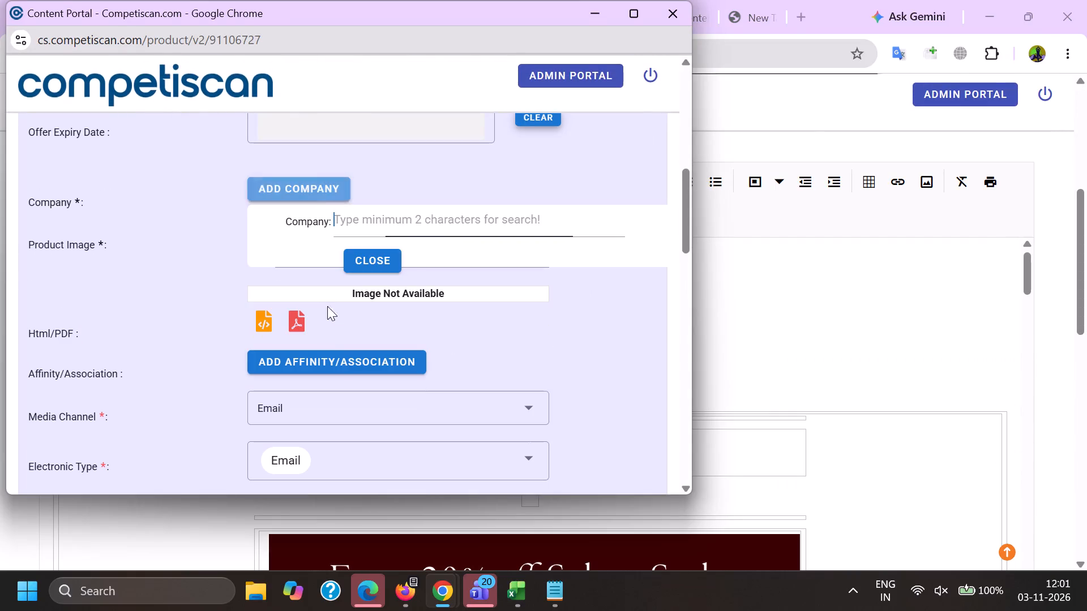
{"action": "left_click", "coordinate": [334, 369]}
{"action": "left_click", "coordinate": [403, 380]}
{"action": "key", "text": "ctrl+v"}
{"action": "scroll", "coordinate": [344, 425], "scroll_direction": "up", "scroll_amount": 2}
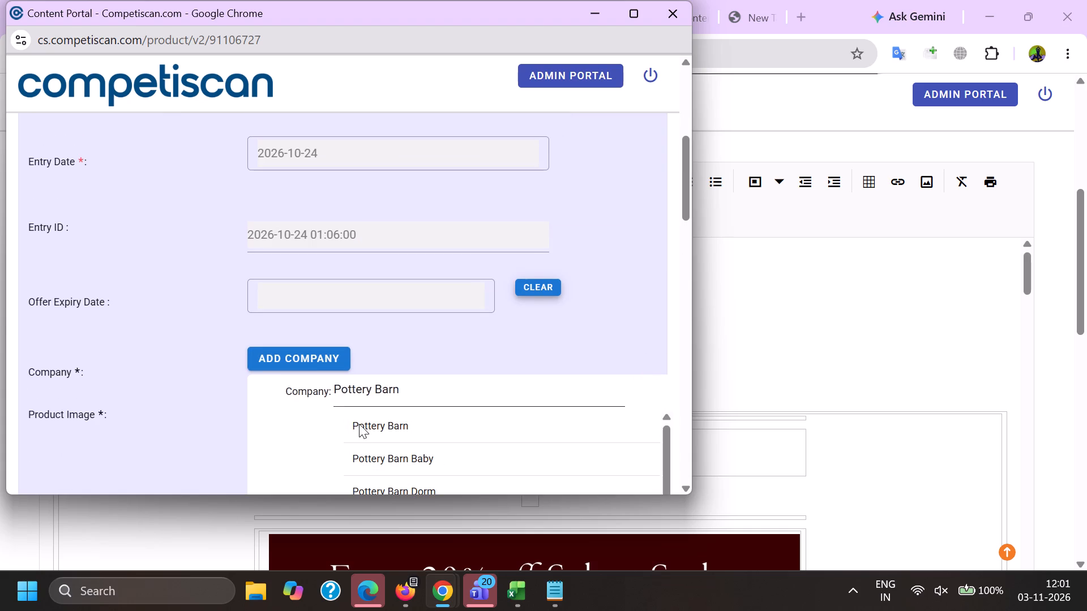
{"action": "left_click", "coordinate": [361, 437]}
Add Capital One as a second company on the product.
{"action": "left_click", "coordinate": [300, 394]}
{"action": "left_click", "coordinate": [299, 356]}
{"action": "key", "text": "c"}
{"action": "key", "text": "a"}
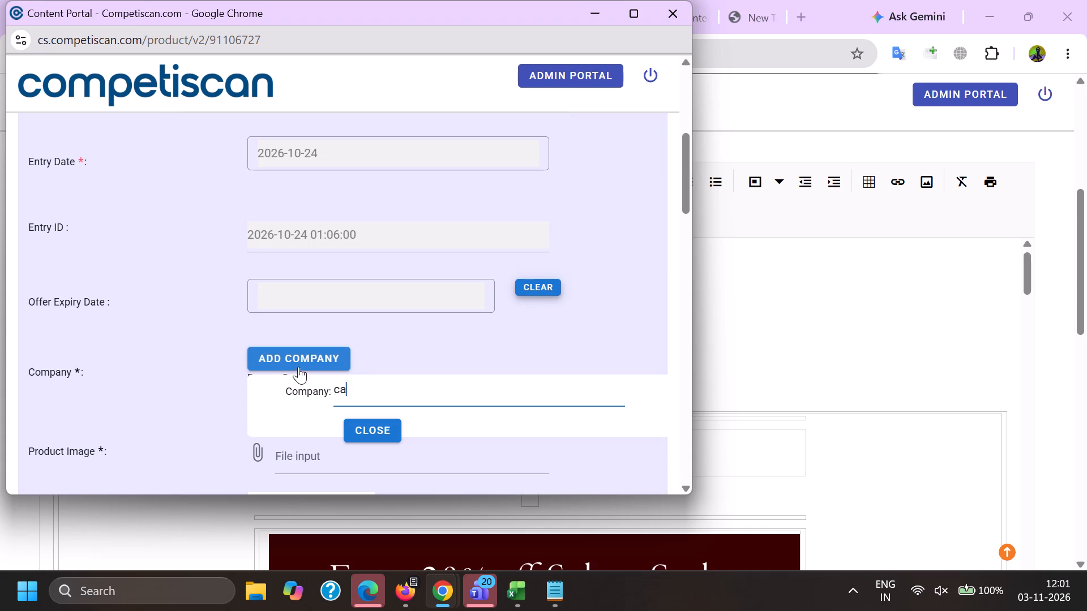
{"action": "key", "text": "p"}
{"action": "type", "text": "it"}
{"action": "key", "text": "a"}
{"action": "key", "text": "l"}
{"action": "key", "text": "space"}
{"action": "type", "text": "on"}
{"action": "key", "text": "e"}
{"action": "left_click", "coordinate": [367, 428]}
Select Pottery Barn as the product's affinity/association.
{"action": "scroll", "coordinate": [361, 296], "scroll_direction": "down", "scroll_amount": 5}
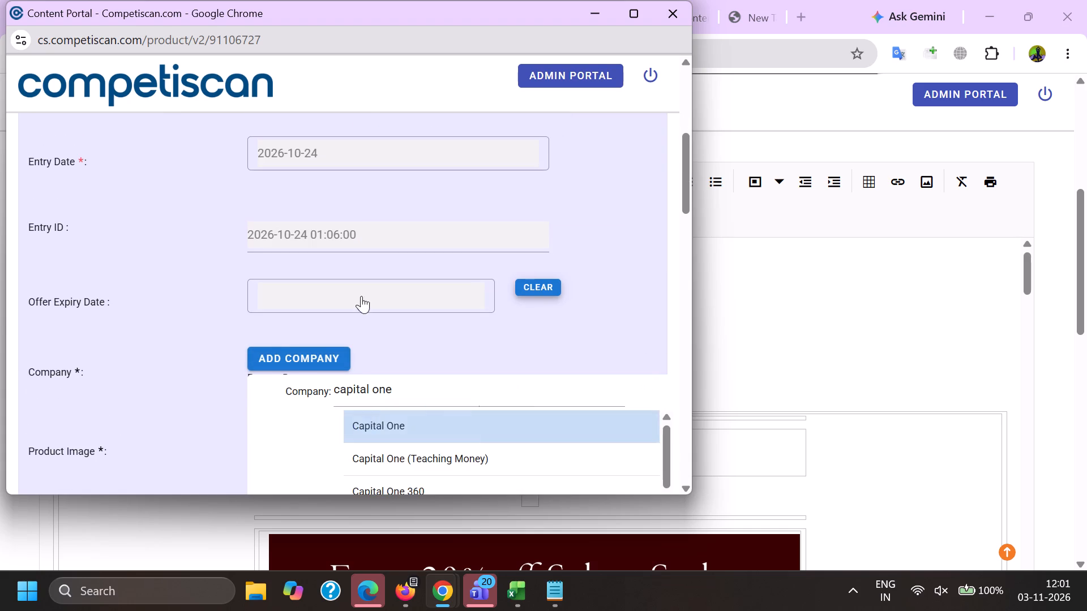
{"action": "left_click", "coordinate": [393, 326]}
In the product form, choose Retail as the sector for the first classification.
{"action": "scroll", "coordinate": [348, 217], "scroll_direction": "down", "scroll_amount": 2}
{"action": "left_click", "coordinate": [283, 340]}
{"action": "scroll", "coordinate": [283, 335], "scroll_direction": "down", "scroll_amount": 6}
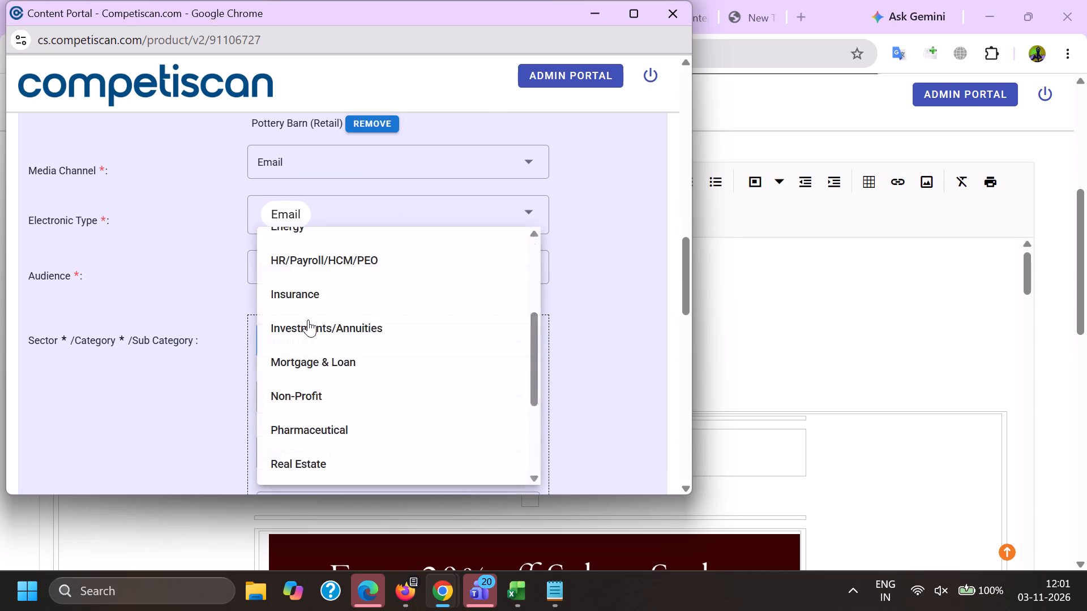
{"action": "left_click", "coordinate": [310, 316]}
{"action": "left_click_drag", "start_coordinate": [204, 335], "coordinate": [230, 345]}
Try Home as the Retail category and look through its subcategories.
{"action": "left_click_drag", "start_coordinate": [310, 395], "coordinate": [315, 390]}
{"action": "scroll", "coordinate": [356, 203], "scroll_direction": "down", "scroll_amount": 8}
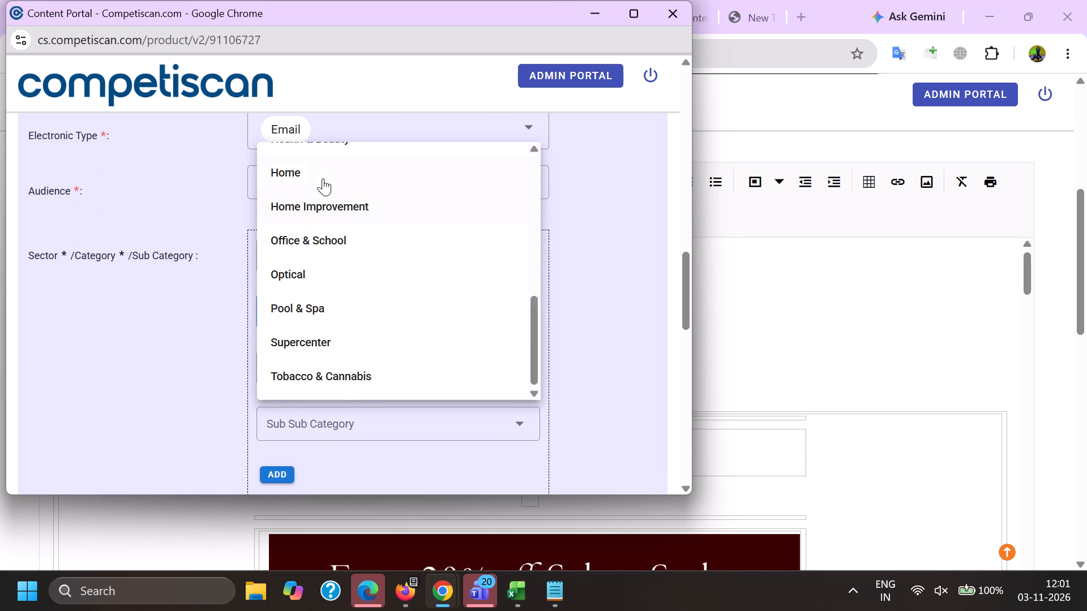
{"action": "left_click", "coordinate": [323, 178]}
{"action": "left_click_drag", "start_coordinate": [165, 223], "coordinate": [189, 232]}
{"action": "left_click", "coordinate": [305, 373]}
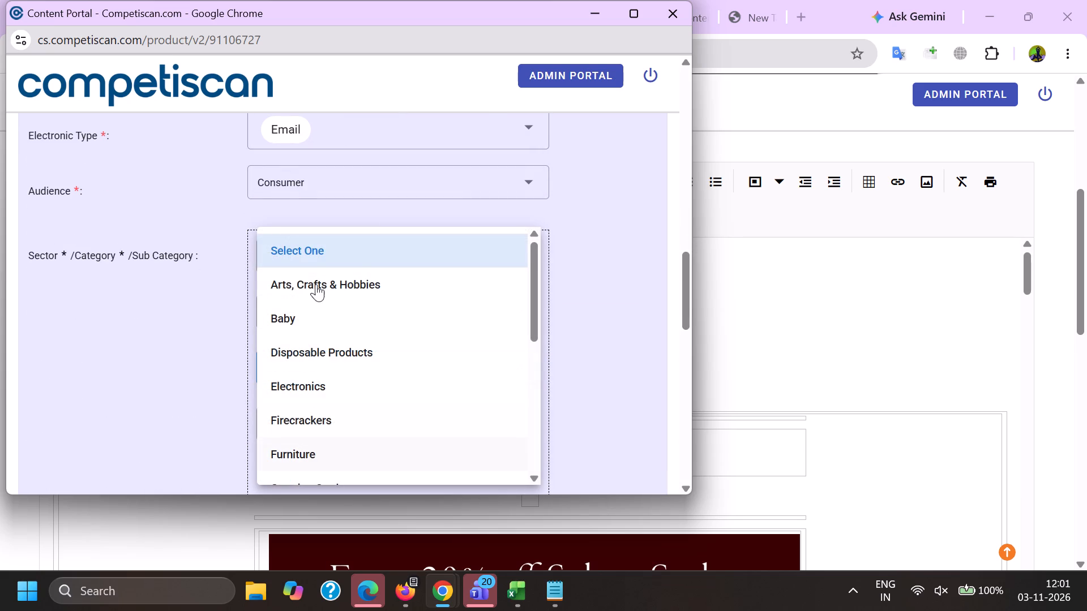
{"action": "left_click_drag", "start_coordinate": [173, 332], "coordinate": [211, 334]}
Set the category to Home Improvement and the subcategory to Holiday Decorations.
{"action": "left_click", "coordinate": [289, 317]}
{"action": "scroll", "coordinate": [315, 343], "scroll_direction": "down", "scroll_amount": 1}
{"action": "left_click", "coordinate": [338, 208]}
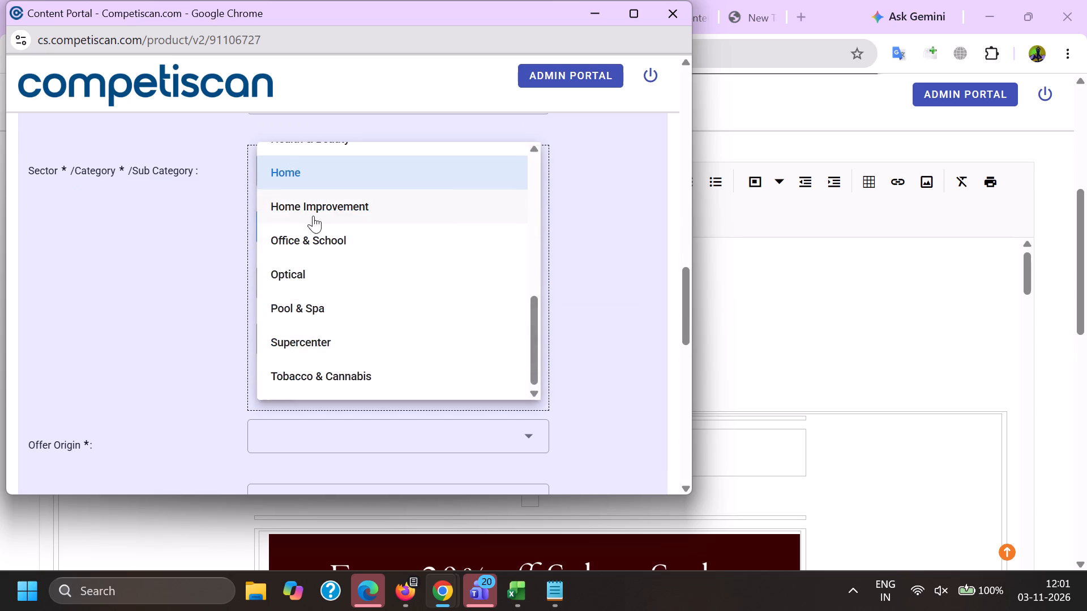
{"action": "left_click_drag", "start_coordinate": [202, 233], "coordinate": [235, 247]}
{"action": "left_click", "coordinate": [295, 285]}
{"action": "scroll", "coordinate": [341, 126], "scroll_direction": "down", "scroll_amount": 2}
{"action": "scroll", "coordinate": [329, 223], "scroll_direction": "down", "scroll_amount": 2}
{"action": "scroll", "coordinate": [306, 409], "scroll_direction": "up", "scroll_amount": 3}
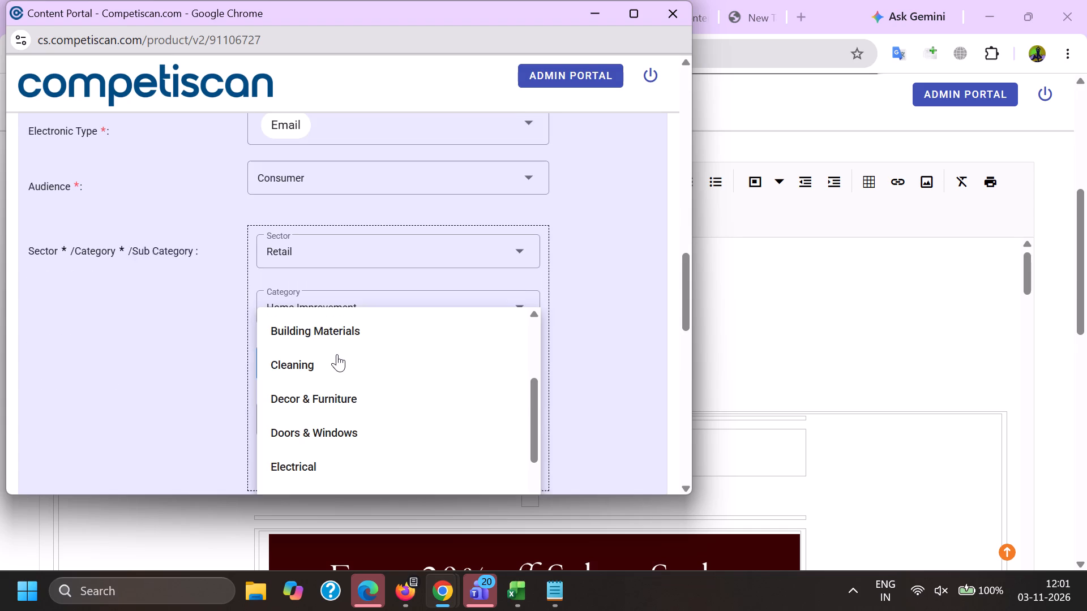
{"action": "scroll", "coordinate": [326, 378], "scroll_direction": "down", "scroll_amount": 2}
{"action": "scroll", "coordinate": [355, 226], "scroll_direction": "down", "scroll_amount": 1}
{"action": "scroll", "coordinate": [319, 338], "scroll_direction": "up", "scroll_amount": 7}
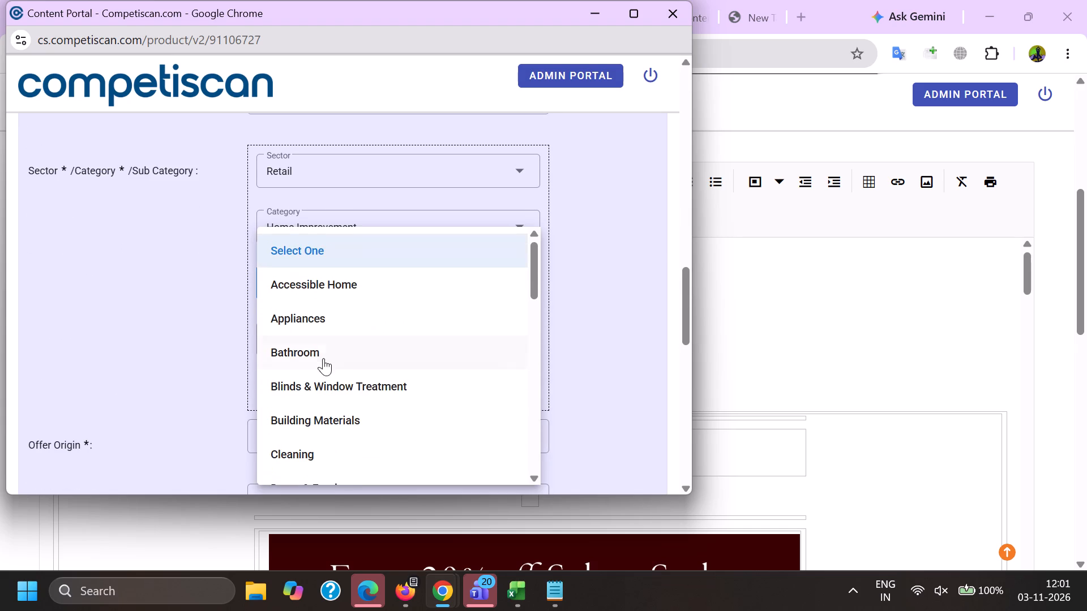
{"action": "scroll", "coordinate": [321, 352], "scroll_direction": "down", "scroll_amount": 4}
{"action": "scroll", "coordinate": [316, 401], "scroll_direction": "down", "scroll_amount": 2}
{"action": "left_click", "coordinate": [331, 321]}
{"action": "left_click_drag", "start_coordinate": [190, 329], "coordinate": [215, 338]}
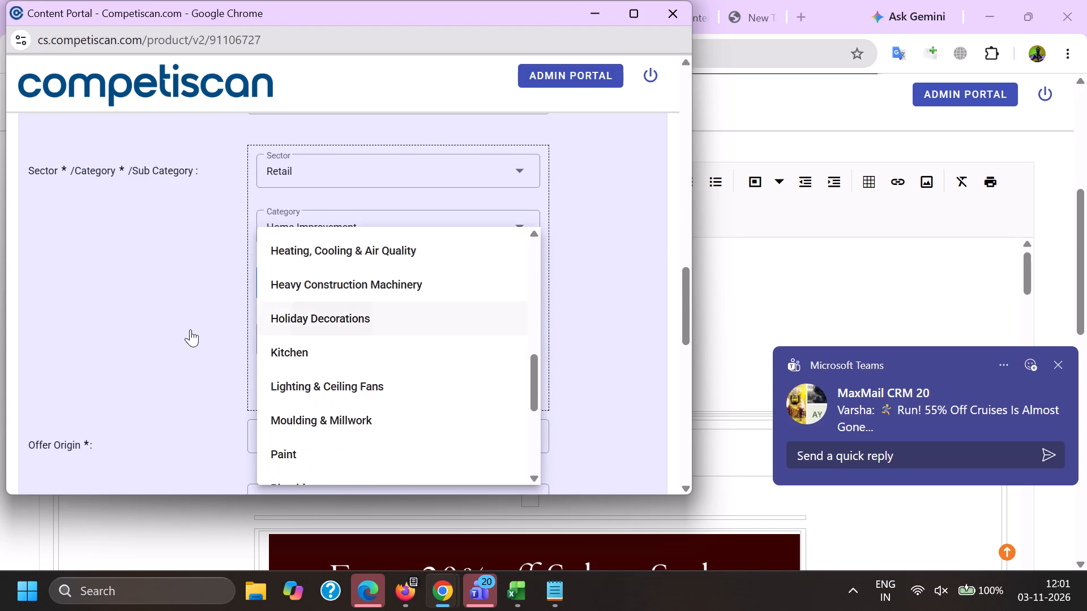
Choose Christmas Decorations as the sub-subcategory and add the Retail classification to the product.
{"action": "left_click", "coordinate": [310, 349]}
{"action": "scroll", "coordinate": [346, 201], "scroll_direction": "down", "scroll_amount": 1}
{"action": "left_click", "coordinate": [336, 291]}
{"action": "left_click_drag", "start_coordinate": [186, 311], "coordinate": [225, 326]}
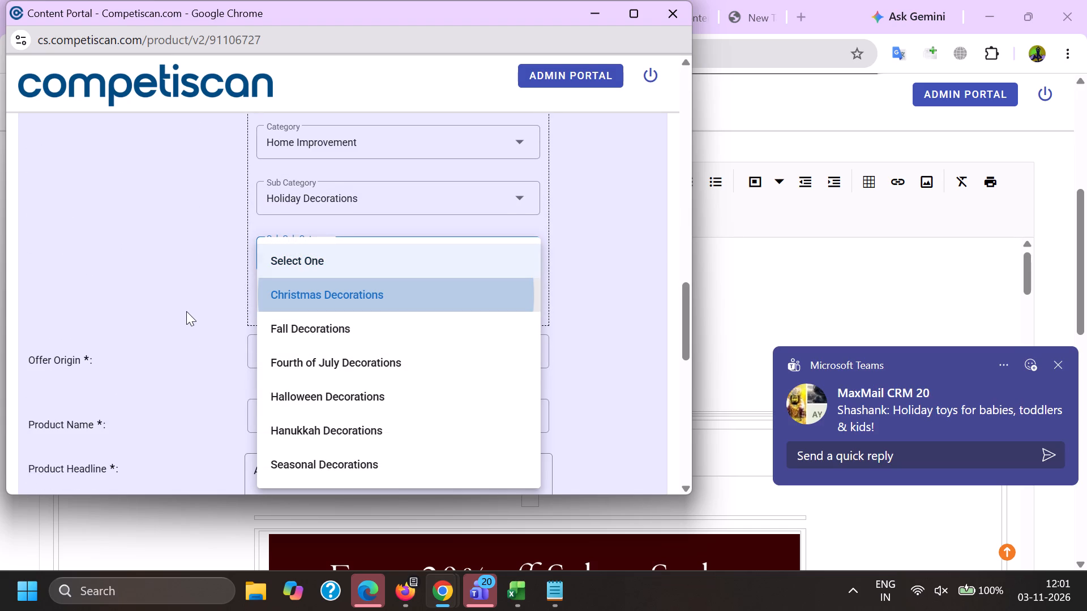
{"action": "left_click", "coordinate": [283, 306]}
{"action": "scroll", "coordinate": [286, 391], "scroll_direction": "up", "scroll_amount": 3}
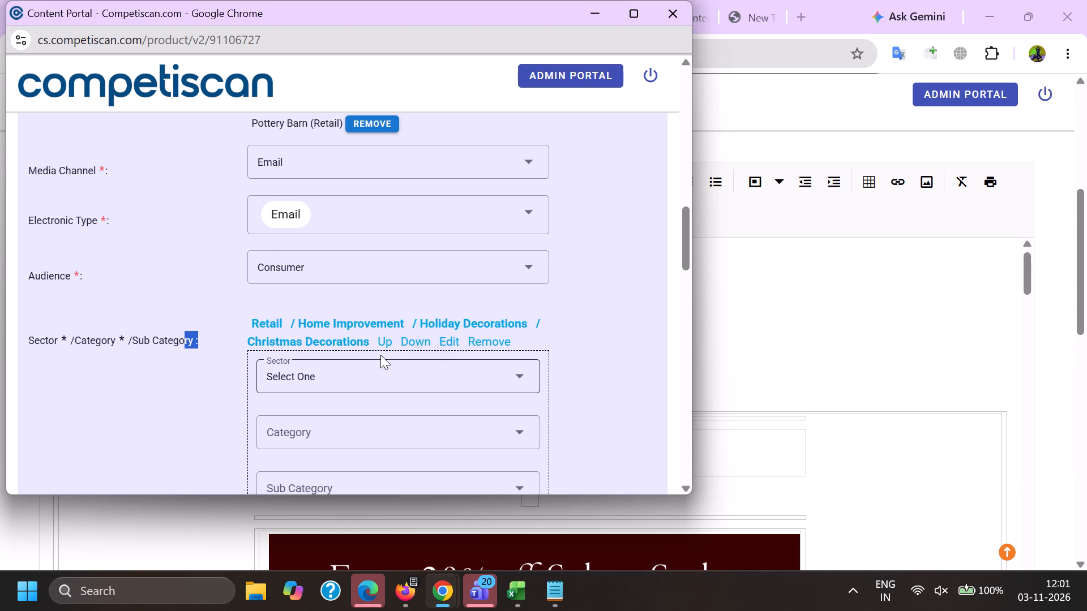
Add a second classification with sector Credit Cards, category Payment Cards and subcategory Credit Cards.
{"action": "scroll", "coordinate": [362, 294], "scroll_direction": "down", "scroll_amount": 1}
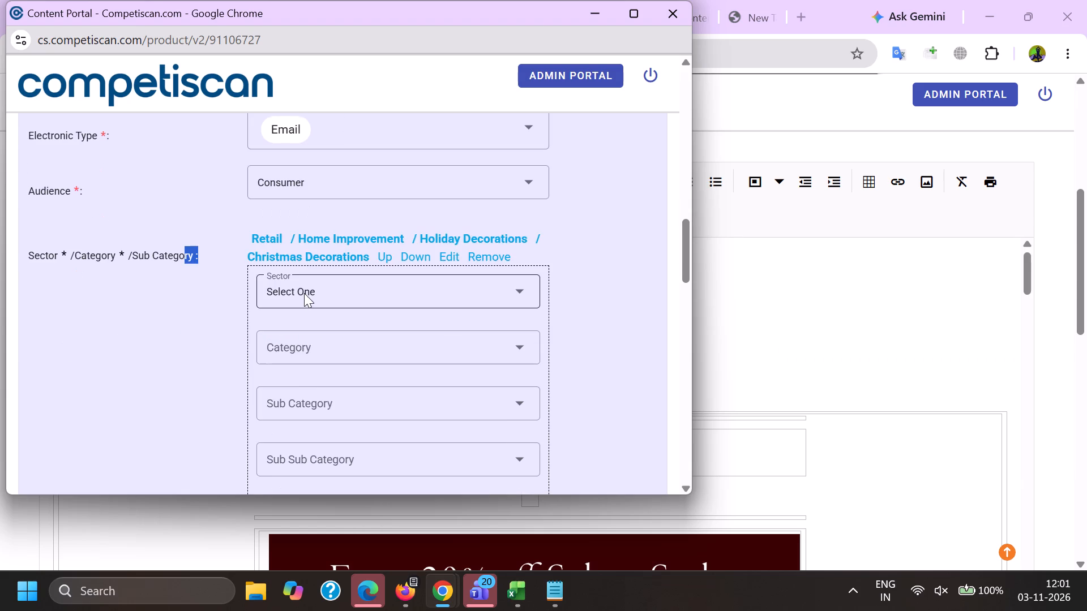
{"action": "left_click", "coordinate": [304, 293]}
{"action": "scroll", "coordinate": [299, 416], "scroll_direction": "up", "scroll_amount": 5}
{"action": "left_click", "coordinate": [312, 388]}
{"action": "left_click_drag", "start_coordinate": [207, 378], "coordinate": [227, 378]}
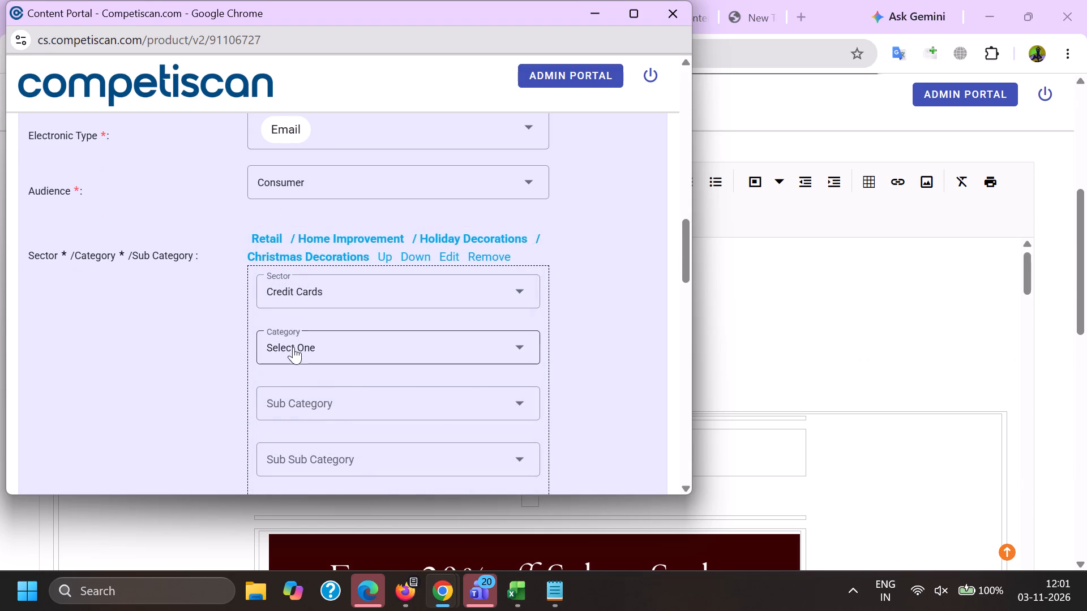
{"action": "left_click", "coordinate": [293, 347]}
{"action": "scroll", "coordinate": [316, 229], "scroll_direction": "down", "scroll_amount": 1}
{"action": "double_click", "coordinate": [307, 328]}
{"action": "scroll", "coordinate": [316, 257], "scroll_direction": "down", "scroll_amount": 1}
{"action": "scroll", "coordinate": [312, 424], "scroll_direction": "down", "scroll_amount": 4}
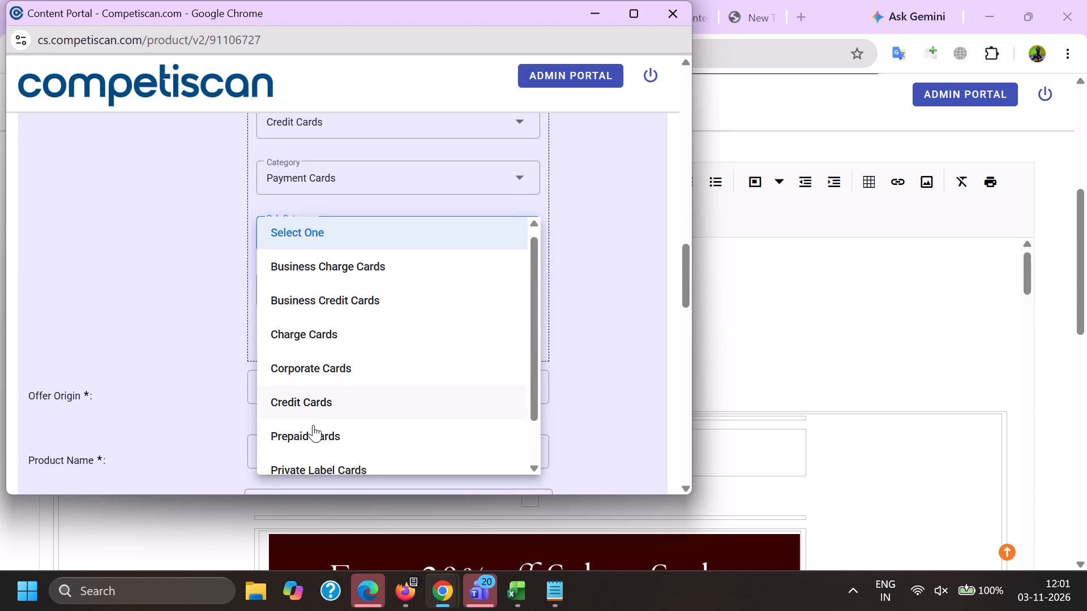
{"action": "left_click", "coordinate": [327, 347]}
{"action": "left_click_drag", "start_coordinate": [168, 364], "coordinate": [181, 367]}
{"action": "left_click", "coordinate": [269, 339]}
{"action": "scroll", "coordinate": [286, 419], "scroll_direction": "up", "scroll_amount": 2}
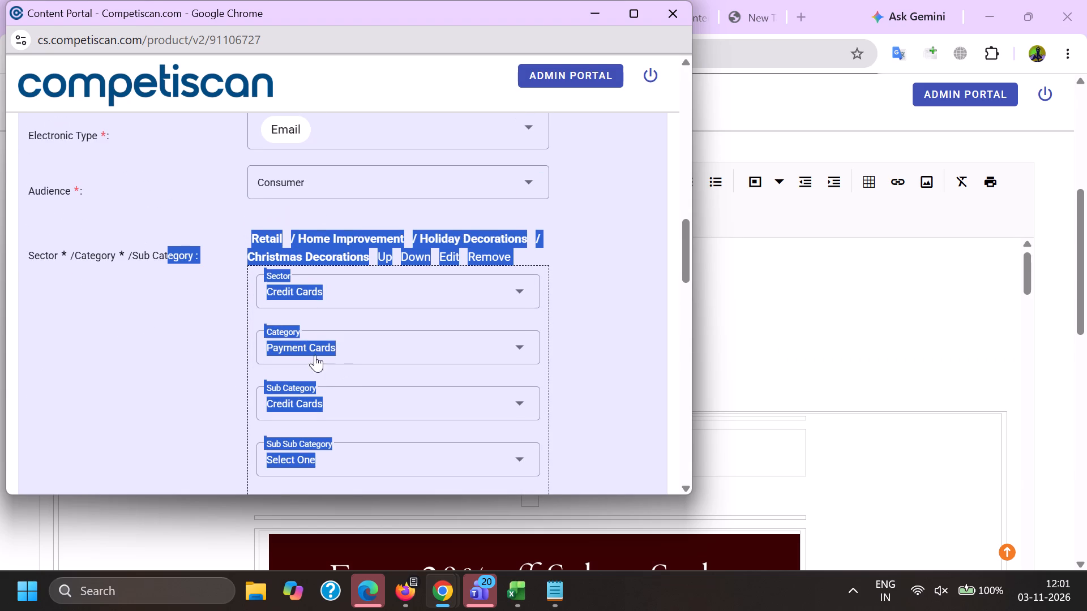
Add a third classification with sector Mortgage & Loan, category Unsecured and subcategory Point of Sale Financing/BNPL.
{"action": "left_click", "coordinate": [297, 320]}
{"action": "scroll", "coordinate": [303, 378], "scroll_direction": "up", "scroll_amount": 1}
{"action": "scroll", "coordinate": [303, 379], "scroll_direction": "down", "scroll_amount": 3}
{"action": "scroll", "coordinate": [288, 433], "scroll_direction": "up", "scroll_amount": 2}
{"action": "scroll", "coordinate": [319, 360], "scroll_direction": "down", "scroll_amount": 2}
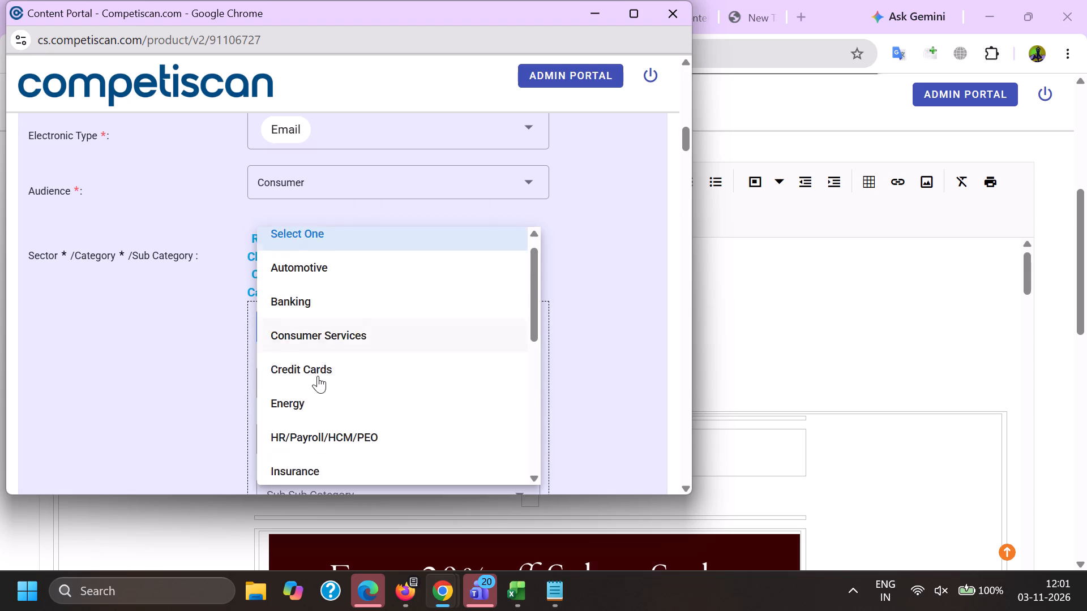
{"action": "left_click", "coordinate": [322, 388]}
{"action": "left_click_drag", "start_coordinate": [244, 363], "coordinate": [250, 364]}
{"action": "left_click", "coordinate": [297, 384]}
{"action": "scroll", "coordinate": [323, 244], "scroll_direction": "down", "scroll_amount": 1}
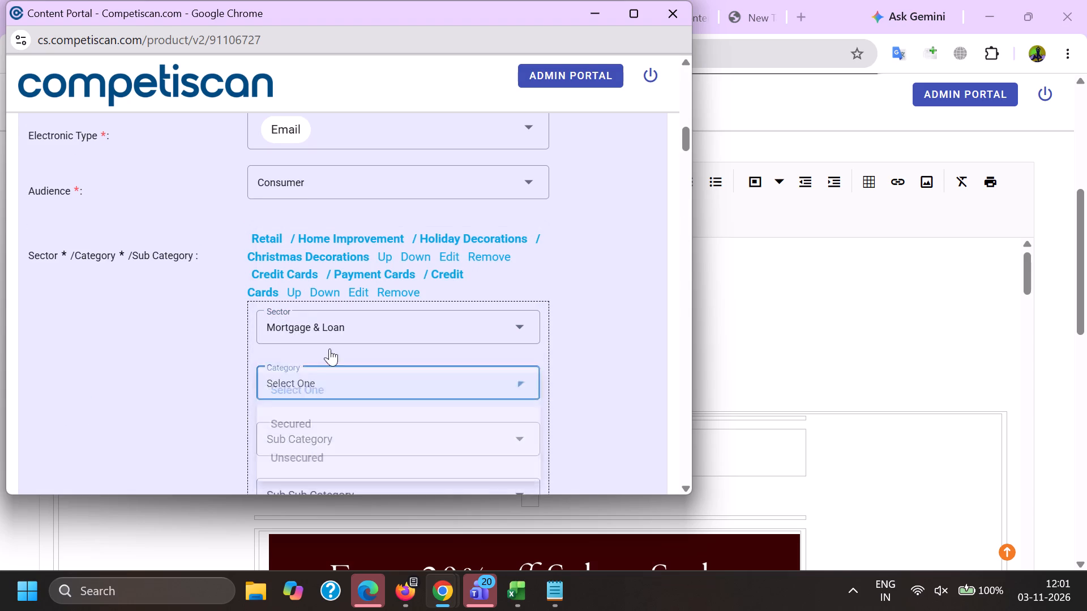
{"action": "double_click", "coordinate": [308, 359]}
{"action": "scroll", "coordinate": [316, 286], "scroll_direction": "down", "scroll_amount": 2}
{"action": "scroll", "coordinate": [293, 352], "scroll_direction": "down", "scroll_amount": 7}
{"action": "left_click", "coordinate": [326, 393]}
{"action": "left_click_drag", "start_coordinate": [203, 368], "coordinate": [210, 363]}
{"action": "left_click", "coordinate": [276, 294]}
Move the Retail classification down so it follows the Credit Cards one.
{"action": "scroll", "coordinate": [293, 363], "scroll_direction": "up", "scroll_amount": 4}
{"action": "left_click", "coordinate": [419, 343]}
Set the offer origin to Provider/Bank and the product name to Pottery Barn Key Rewards Visa Credit Card.
{"action": "scroll", "coordinate": [374, 317], "scroll_direction": "down", "scroll_amount": 4}
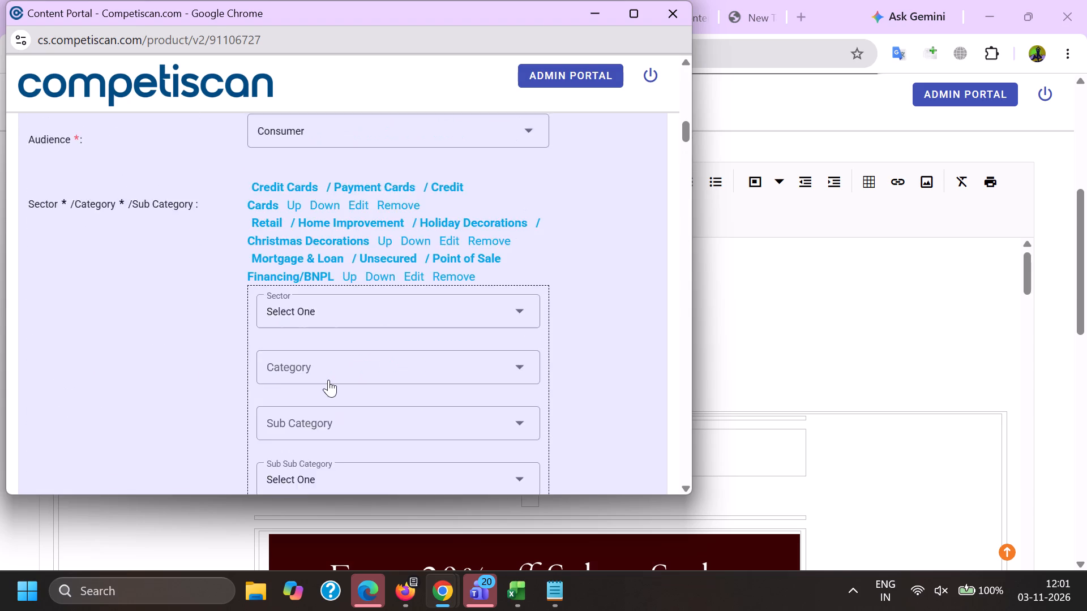
{"action": "left_click", "coordinate": [307, 371]}
{"action": "double_click", "coordinate": [306, 438]}
{"action": "key", "text": "ctrl+v"}
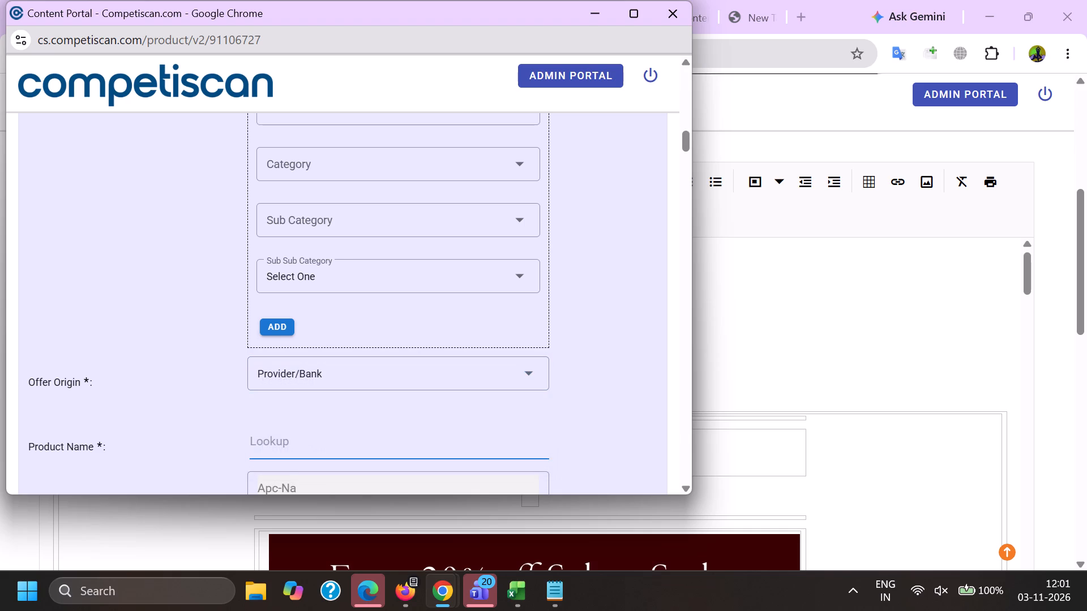
{"action": "scroll", "coordinate": [309, 268], "scroll_direction": "down", "scroll_amount": 2}
{"action": "left_click", "coordinate": [326, 350]}
Move the Credit Cards classification down one place in the classification list.
{"action": "scroll", "coordinate": [318, 363], "scroll_direction": "up", "scroll_amount": 5}
{"action": "left_click", "coordinate": [329, 255]}
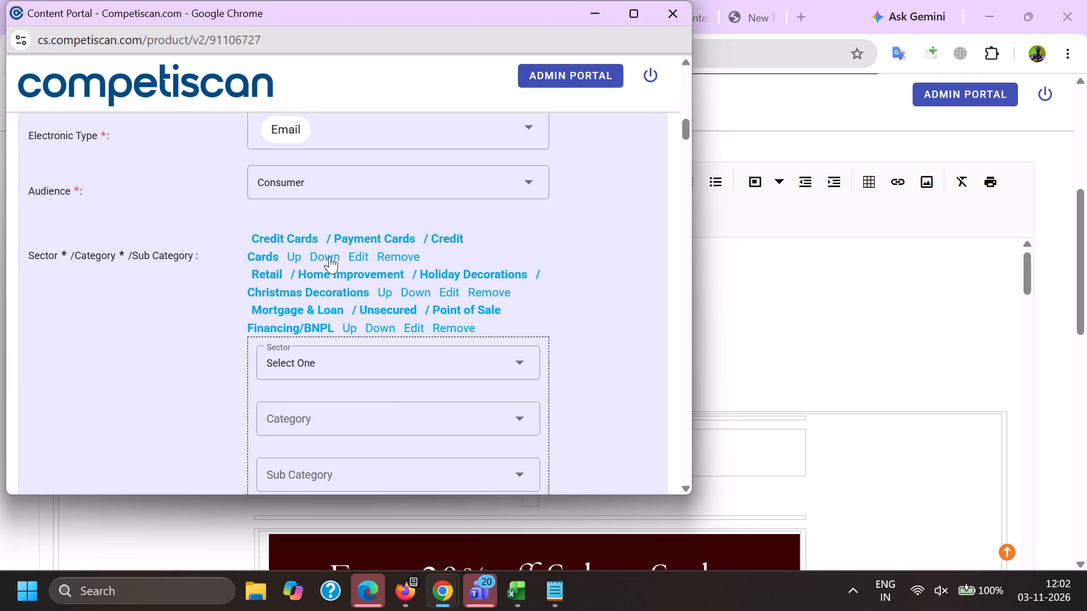
Replace the product headline with the email's subject, without its emoji and ending in a period: "A Norman Rockwell Christmas.".
{"action": "scroll", "coordinate": [327, 246], "scroll_direction": "down", "scroll_amount": 5}
{"action": "left_click_drag", "start_coordinate": [454, 351], "coordinate": [0, 344]}
{"action": "key", "text": "BackSpace"}
{"action": "key", "text": "alt+Tab"}
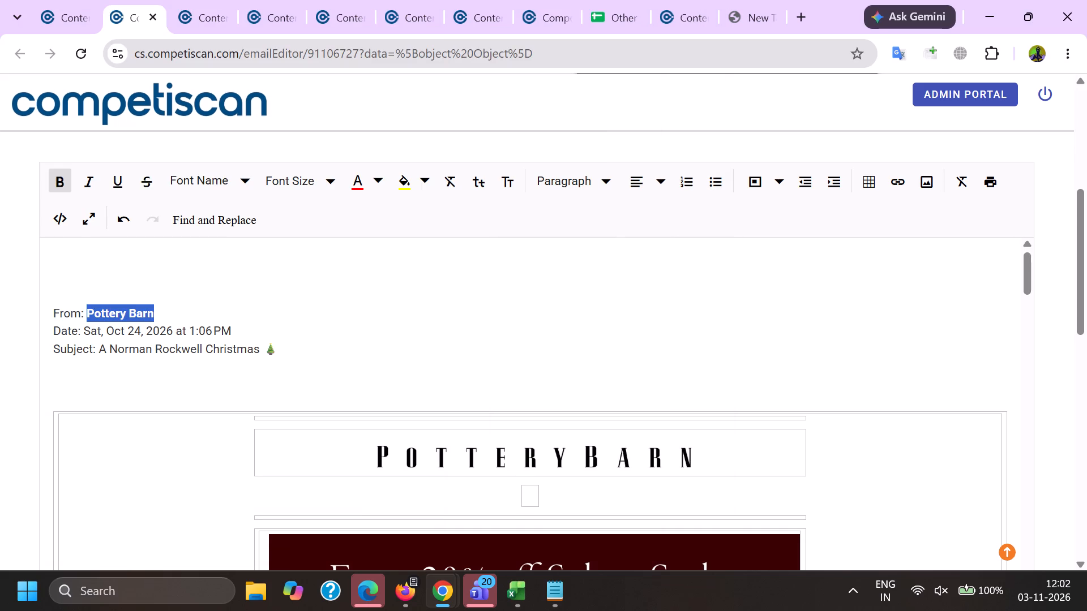
{"action": "left_click_drag", "start_coordinate": [102, 348], "coordinate": [426, 342]}
{"action": "key", "text": "ctrl+c"}
{"action": "key", "text": "alt+Tab"}
{"action": "key", "text": "ctrl+v"}
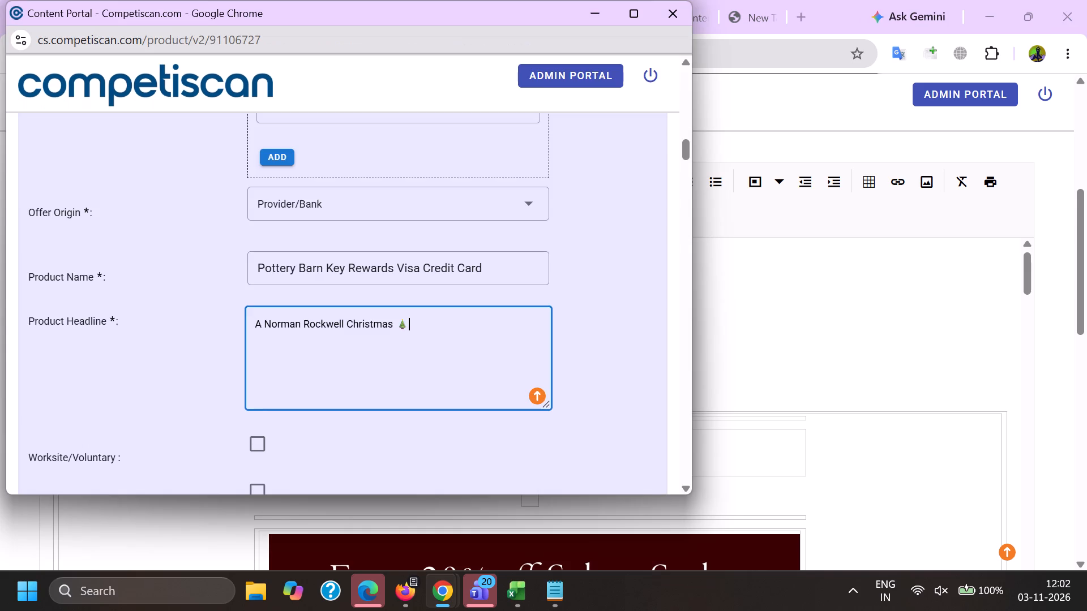
{"action": "key", "text": "BackSpace"}
{"action": "key", "text": "BackSpace"}
{"action": "key", "text": "period"}
{"action": "key", "text": "space"}
Copy "Earn 10% back in rewards" from the headline of the existing Pottery Barn product and append it to the new headline.
{"action": "key", "text": "alt+Tab"}
{"action": "left_click", "coordinate": [695, 0]}
{"action": "scroll", "coordinate": [623, 384], "scroll_direction": "up", "scroll_amount": 9}
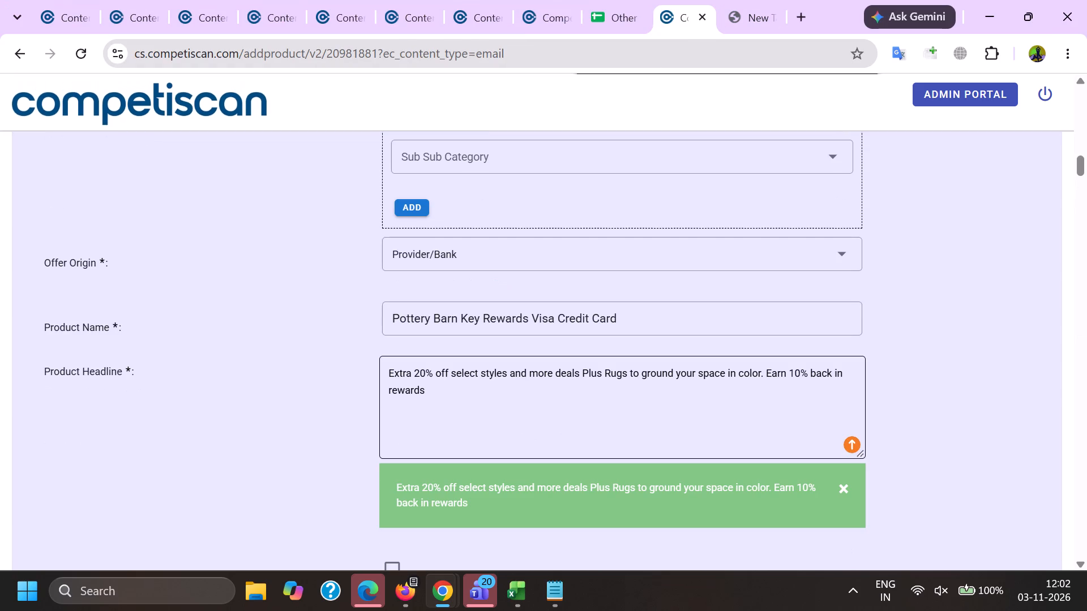
{"action": "double_click", "coordinate": [776, 373]}
{"action": "left_click", "coordinate": [768, 420], "text": "shift"}
{"action": "key", "text": "ctrl+c"}
{"action": "key", "text": "alt+Tab"}
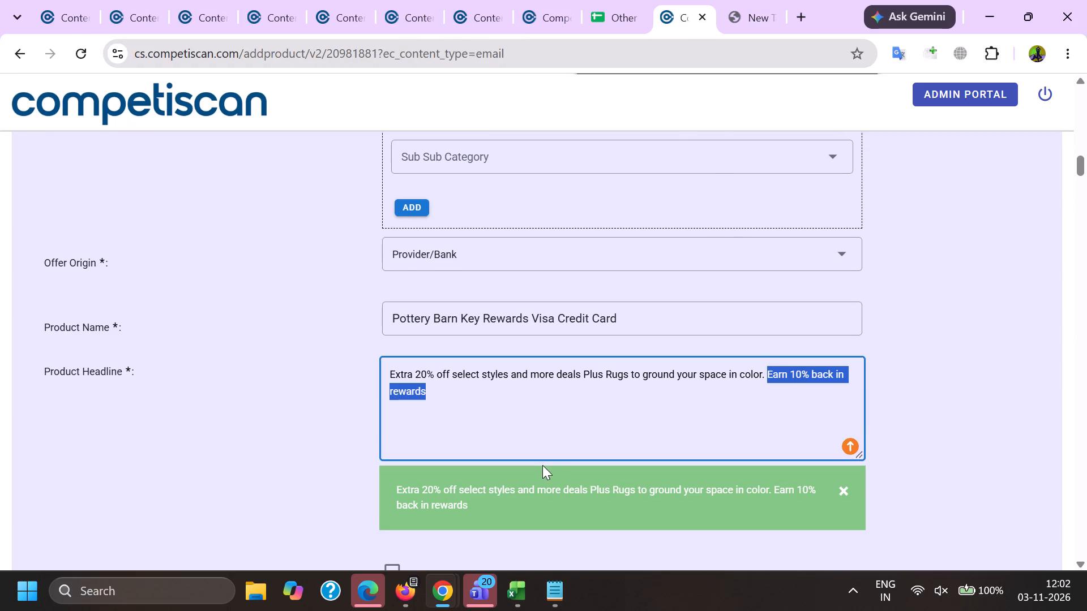
{"action": "key", "text": "ctrl+v"}
Set the response mechanism to URL/Website and the mailing type to Acquisition.
{"action": "scroll", "coordinate": [303, 329], "scroll_direction": "down", "scroll_amount": 5}
{"action": "left_click", "coordinate": [306, 282]}
{"action": "scroll", "coordinate": [328, 172], "scroll_direction": "down", "scroll_amount": 8}
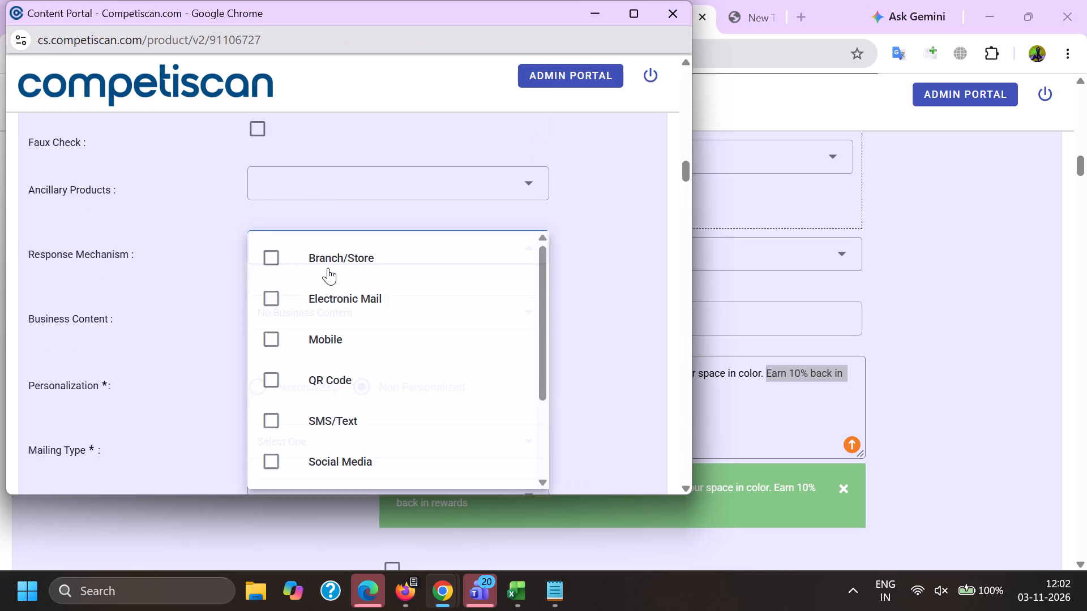
{"action": "left_click", "coordinate": [348, 414]}
{"action": "left_click_drag", "start_coordinate": [204, 408], "coordinate": [228, 408]}
{"action": "left_click", "coordinate": [320, 405]}
{"action": "left_click", "coordinate": [324, 287]}
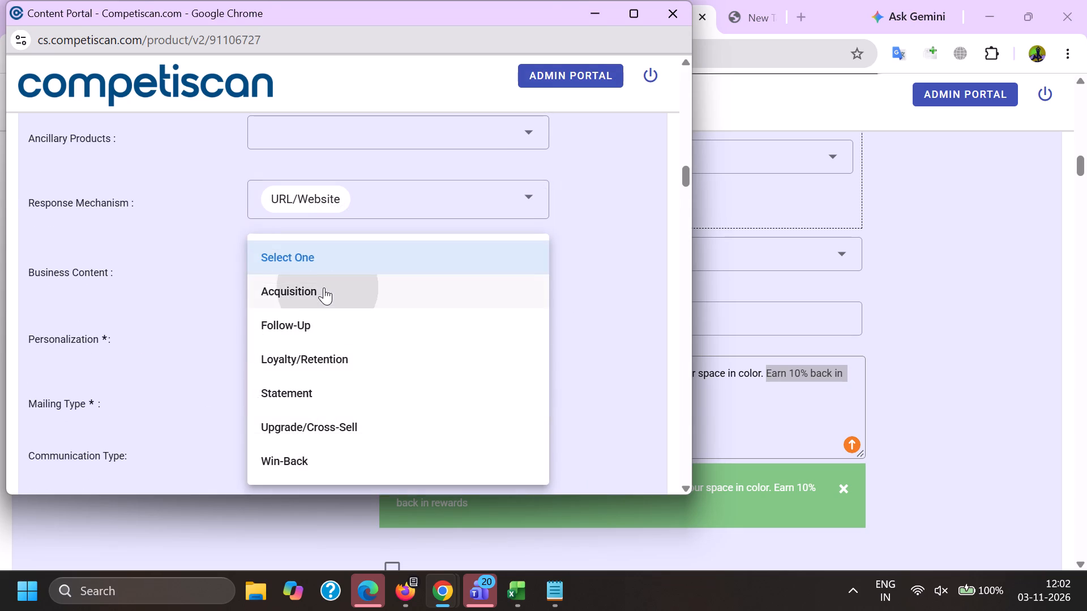
{"action": "left_click", "coordinate": [135, 337]}
Select Bonuses/Contests/Incentives, Co-Brand and Mobile Application as the communication types.
{"action": "scroll", "coordinate": [233, 233], "scroll_direction": "down", "scroll_amount": 2}
{"action": "left_click", "coordinate": [276, 277]}
{"action": "scroll", "coordinate": [294, 213], "scroll_direction": "down", "scroll_amount": 1}
{"action": "left_click", "coordinate": [303, 320]}
{"action": "scroll", "coordinate": [303, 322], "scroll_direction": "down", "scroll_amount": 4}
{"action": "left_click", "coordinate": [314, 382]}
{"action": "scroll", "coordinate": [314, 378], "scroll_direction": "down", "scroll_amount": 10}
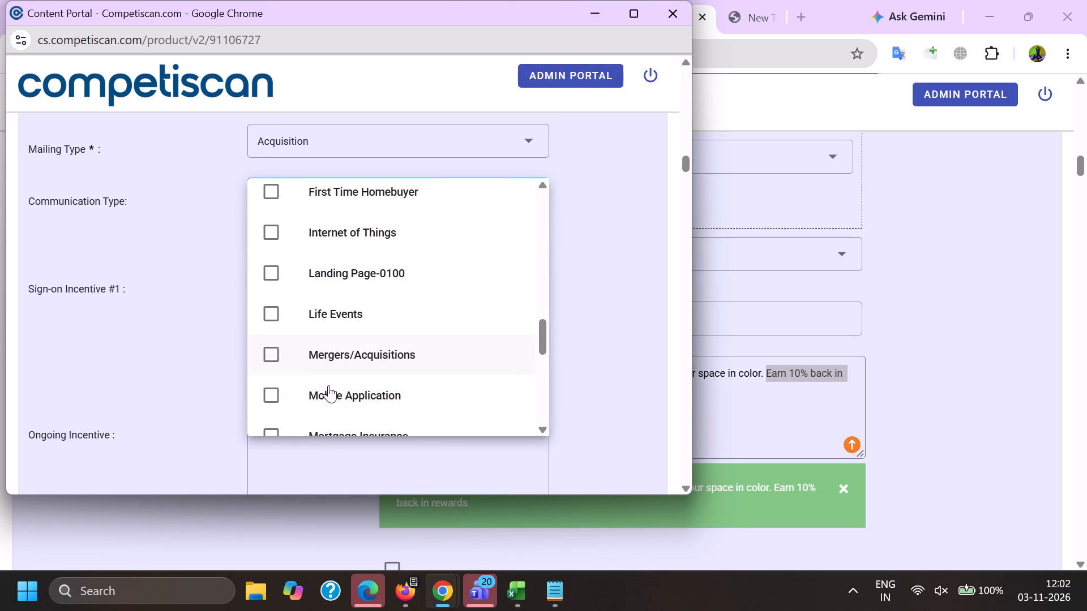
{"action": "left_click", "coordinate": [328, 385]}
Copy "10% back in rewards during the first 30 days from account opening" from the existing product into Sign-on Incentive #1.
{"action": "key", "text": "alt+Tab"}
{"action": "scroll", "coordinate": [648, 360], "scroll_direction": "down", "scroll_amount": 9}
{"action": "left_click_drag", "start_coordinate": [797, 390], "coordinate": [352, 352]}
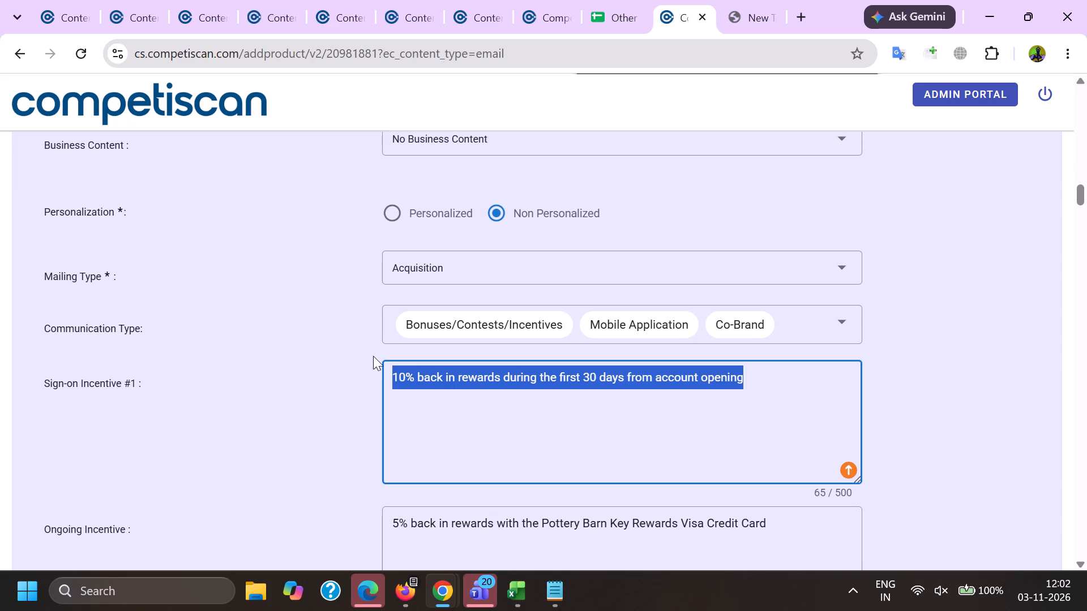
{"action": "key", "text": "ctrl+c"}
{"action": "key", "text": "alt+Tab"}
{"action": "left_click", "coordinate": [183, 369], "text": "ctrl"}
{"action": "left_click", "coordinate": [299, 355]}
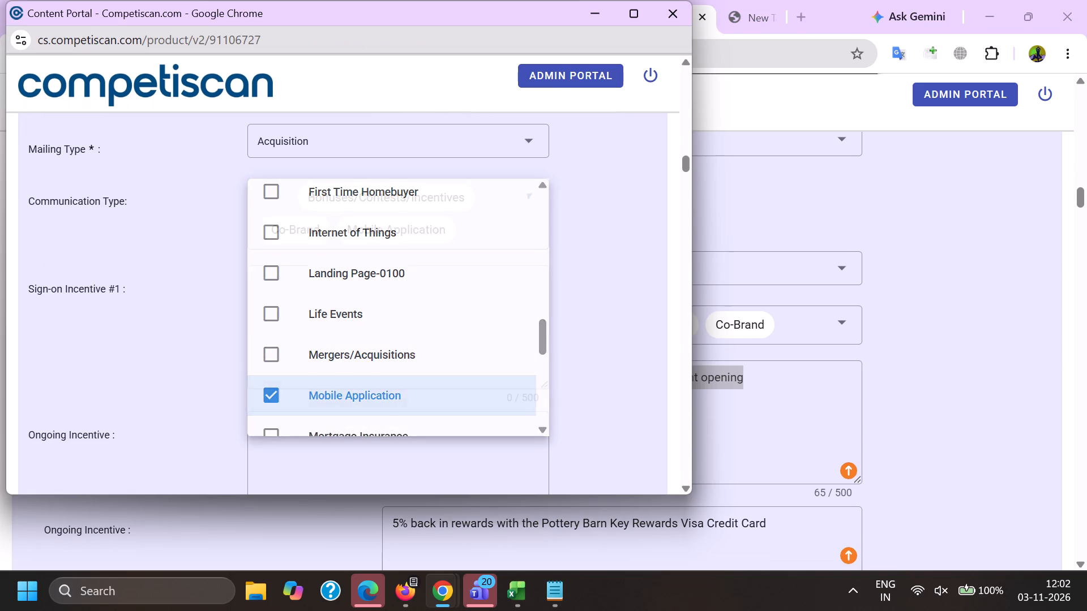
{"action": "key", "text": "ctrl+v"}
Copy "5% back in rewards with the Pottery Barn Key Rewards Visa Credit Card" from the existing product into Ongoing Incentive.
{"action": "left_click", "coordinate": [346, 466]}
{"action": "key", "text": "alt+Tab"}
{"action": "scroll", "coordinate": [748, 349], "scroll_direction": "down", "scroll_amount": 3}
{"action": "left_click_drag", "start_coordinate": [784, 308], "coordinate": [296, 306]}
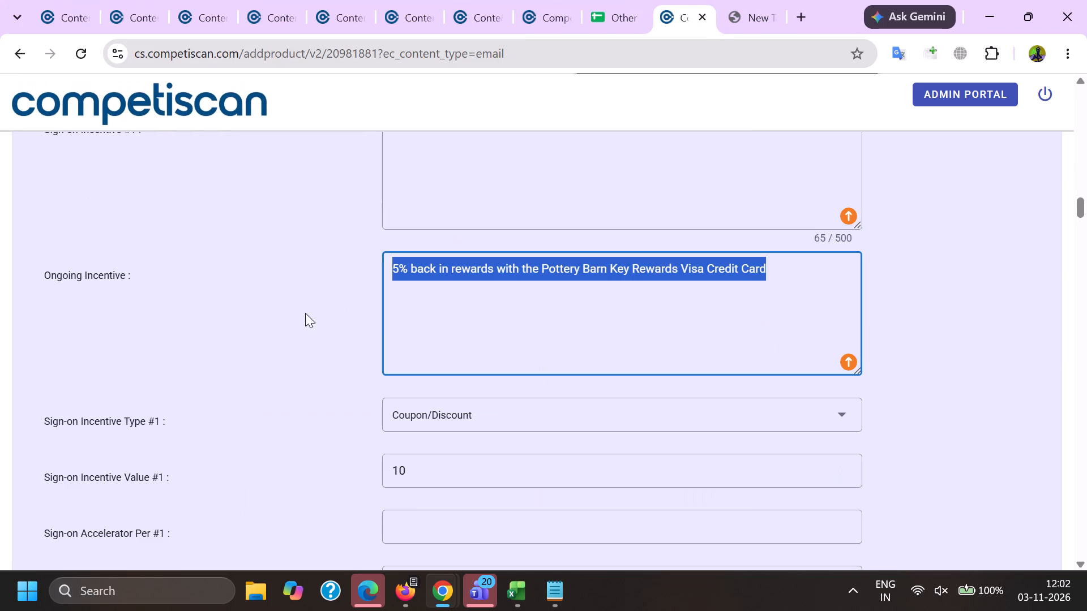
{"action": "key", "text": "ctrl+c"}
{"action": "key", "text": "alt+Tab"}
{"action": "key", "text": "ctrl+v"}
Set Sign-on Incentive Type #1 to Coupon/Discount and its value to 10.00.
{"action": "scroll", "coordinate": [260, 262], "scroll_direction": "down", "scroll_amount": 3}
{"action": "left_click", "coordinate": [302, 323]}
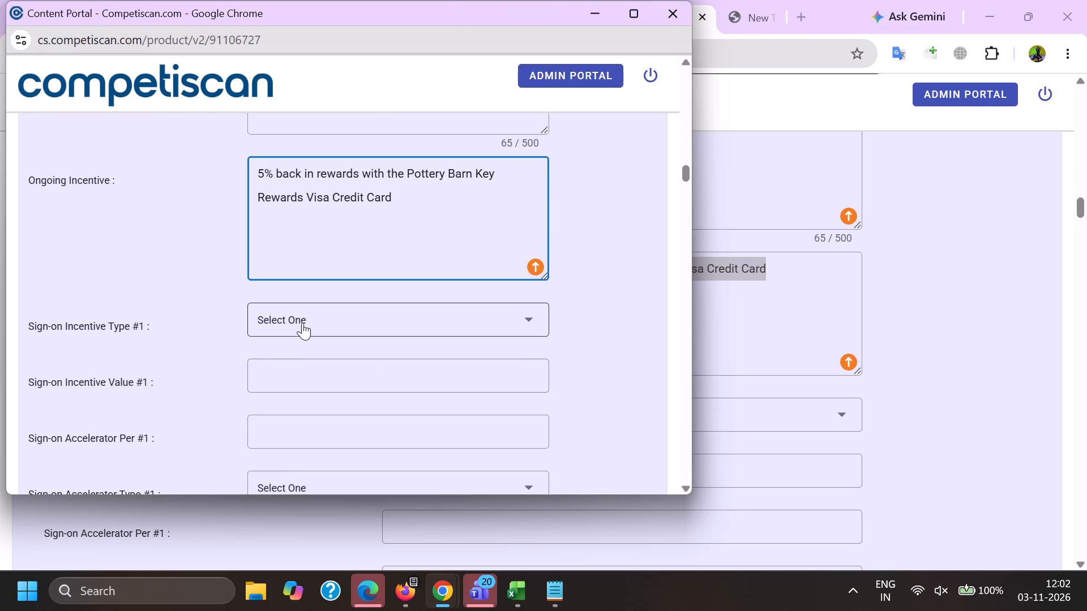
{"action": "scroll", "coordinate": [302, 319], "scroll_direction": "down", "scroll_amount": 3}
{"action": "scroll", "coordinate": [300, 323], "scroll_direction": "up", "scroll_amount": 1}
{"action": "scroll", "coordinate": [299, 325], "scroll_direction": "down", "scroll_amount": 3}
{"action": "left_click", "coordinate": [292, 351]}
{"action": "left_click_drag", "start_coordinate": [147, 363], "coordinate": [177, 369]}
{"action": "left_click", "coordinate": [280, 371]}
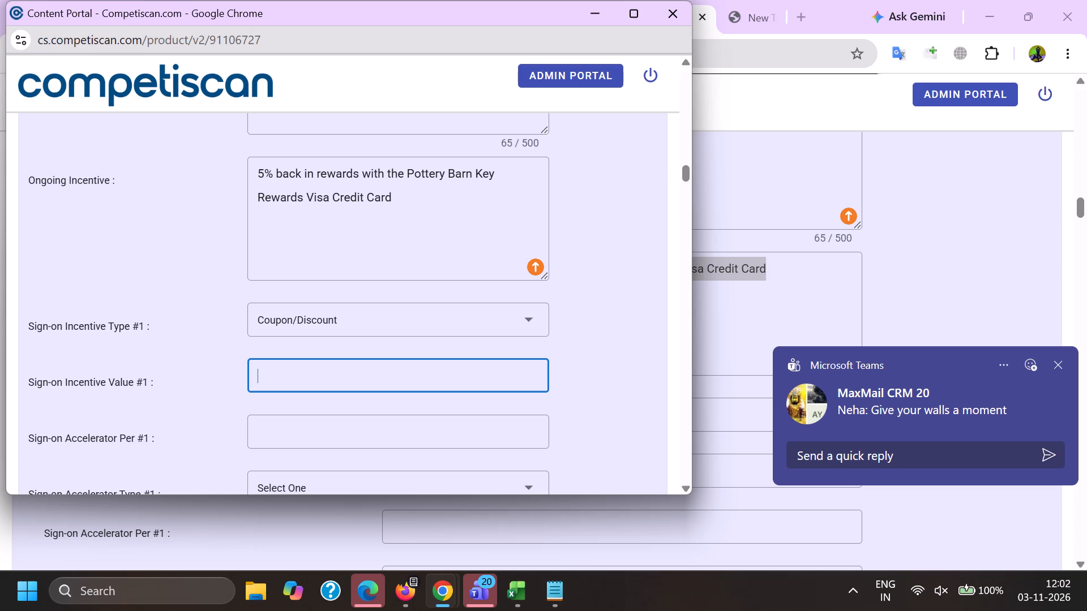
{"action": "key", "text": "1"}
{"action": "key", "text": "0"}
{"action": "key", "text": "period"}
{"action": "key", "text": "0"}
{"action": "key", "text": "0"}
Complete the sign-on #1 terms with max award 10.00, incentive window 1 month and fixed date Yes.
{"action": "key", "text": "Tab"}
{"action": "key", "text": "Tab"}
{"action": "key", "text": "Tab"}
{"action": "type", "text": "10"}
{"action": "key", "text": "period"}
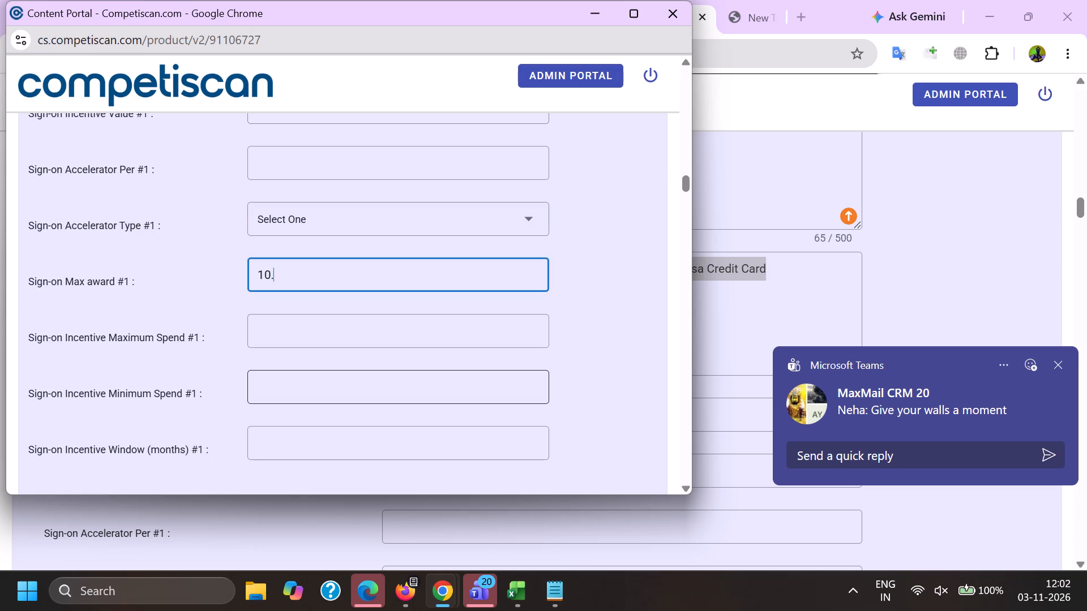
{"action": "key", "text": "0"}
{"action": "key", "text": "0"}
{"action": "key", "text": "Tab"}
{"action": "key", "text": "Tab"}
{"action": "key", "text": "Tab"}
{"action": "key", "text": "1"}
{"action": "scroll", "coordinate": [277, 369], "scroll_direction": "down", "scroll_amount": 3}
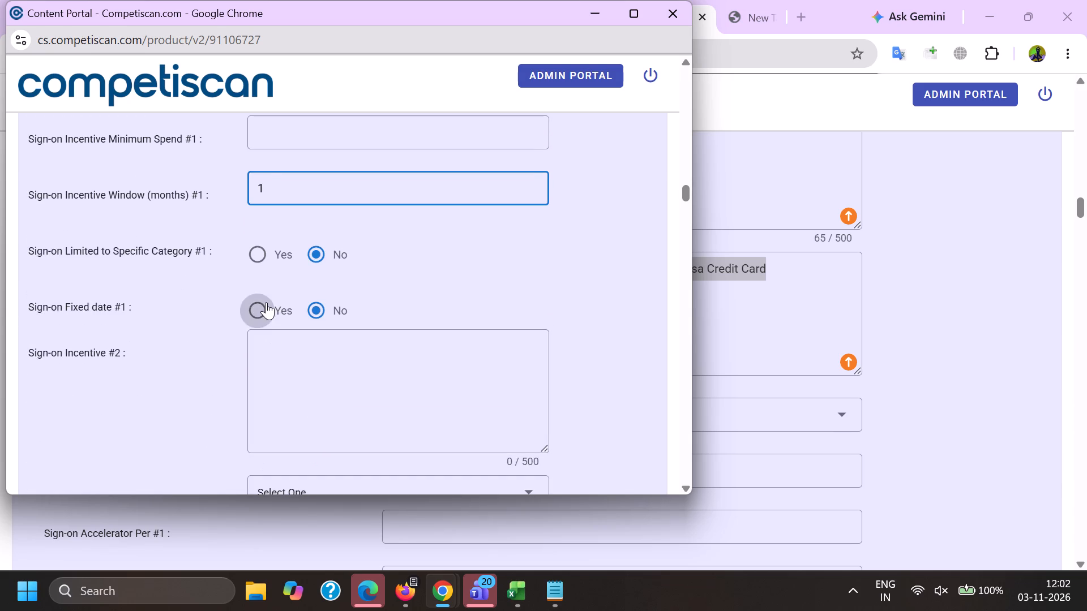
{"action": "left_click", "coordinate": [266, 302]}
Set the Mortgage & Loan application type to Invitation to Apply.
{"action": "scroll", "coordinate": [266, 296], "scroll_direction": "down", "scroll_amount": 20}
{"action": "scroll", "coordinate": [266, 296], "scroll_direction": "down", "scroll_amount": 5}
{"action": "left_click", "coordinate": [270, 296]}
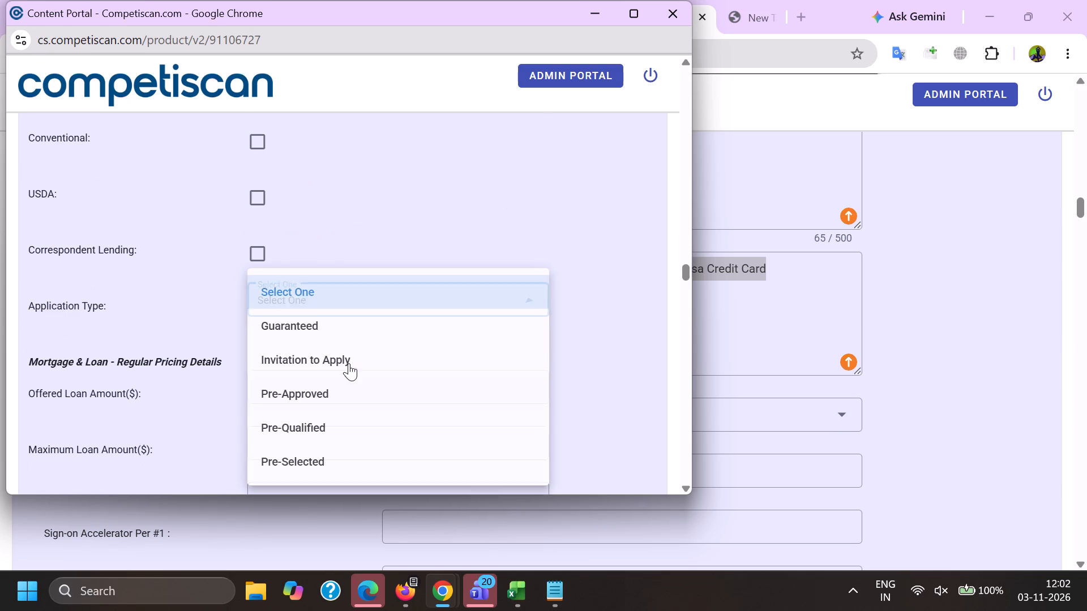
{"action": "left_click", "coordinate": [351, 348]}
{"action": "left_click", "coordinate": [188, 370]}
Set the Mortgage & Loan regular pricing Upper APR to 36 and Lower APR to 0.
{"action": "scroll", "coordinate": [236, 308], "scroll_direction": "down", "scroll_amount": 5}
{"action": "left_click", "coordinate": [285, 242]}
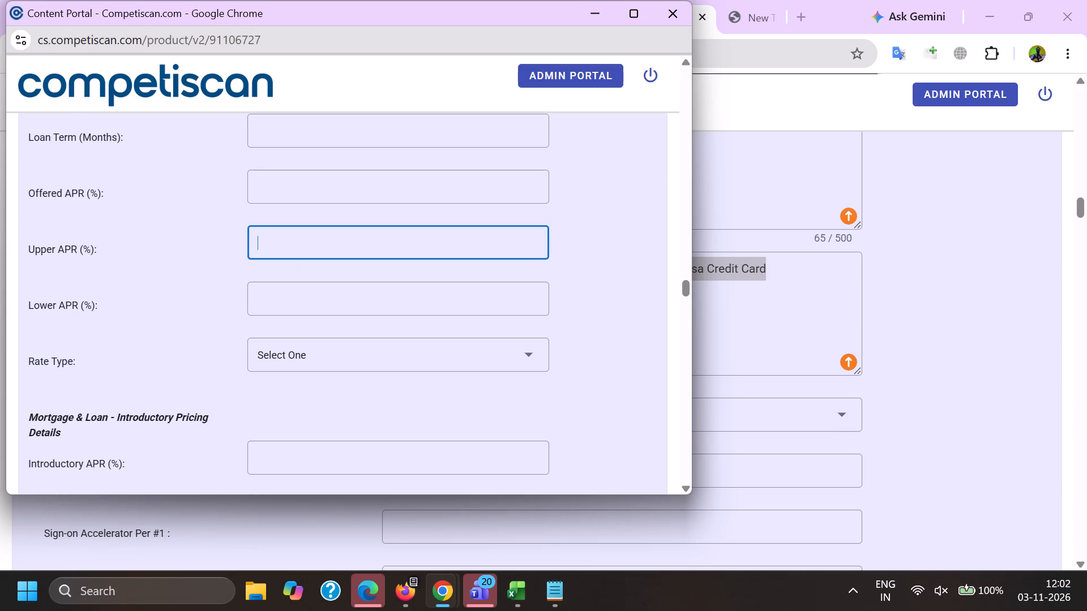
{"action": "key", "text": "3"}
{"action": "key", "text": "6"}
{"action": "key", "text": "Tab"}
{"action": "key", "text": "0"}
Set the Payment Cards application type to Invitation to Apply.
{"action": "scroll", "coordinate": [285, 248], "scroll_direction": "down", "scroll_amount": 4}
{"action": "left_click", "coordinate": [302, 296]}
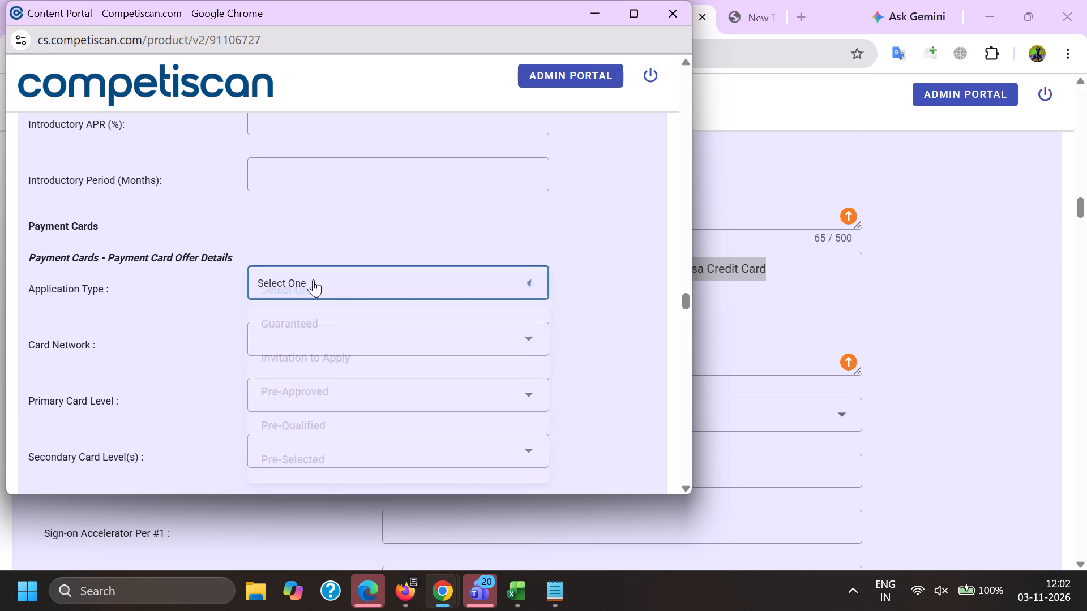
{"action": "scroll", "coordinate": [333, 177], "scroll_direction": "down", "scroll_amount": 1}
{"action": "left_click", "coordinate": [350, 282]}
{"action": "left_click", "coordinate": [210, 285]}
Set the payment card offer's Card Network to Visa only.
{"action": "left_click", "coordinate": [298, 251]}
{"action": "scroll", "coordinate": [314, 173], "scroll_direction": "down", "scroll_amount": 1}
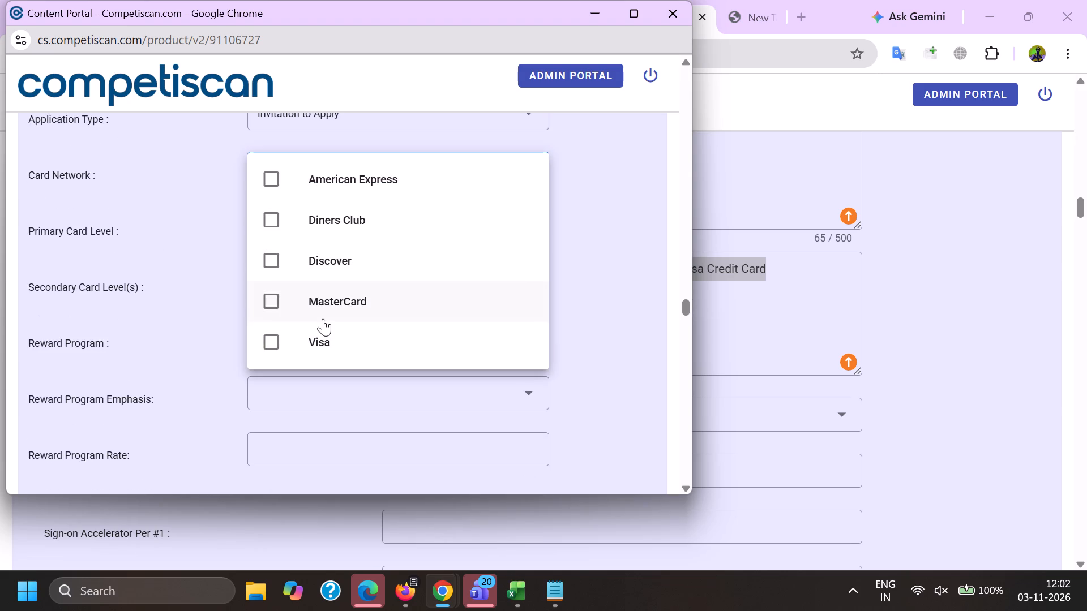
{"action": "left_click", "coordinate": [323, 319]}
{"action": "left_click", "coordinate": [282, 338]}
{"action": "left_click", "coordinate": [309, 300]}
{"action": "left_click_drag", "start_coordinate": [139, 315], "coordinate": [149, 315]}
Choose the payment card's Primary Card Level and mark Reward Program as Yes.
{"action": "left_click", "coordinate": [277, 220]}
{"action": "scroll", "coordinate": [285, 341], "scroll_direction": "down", "scroll_amount": 4}
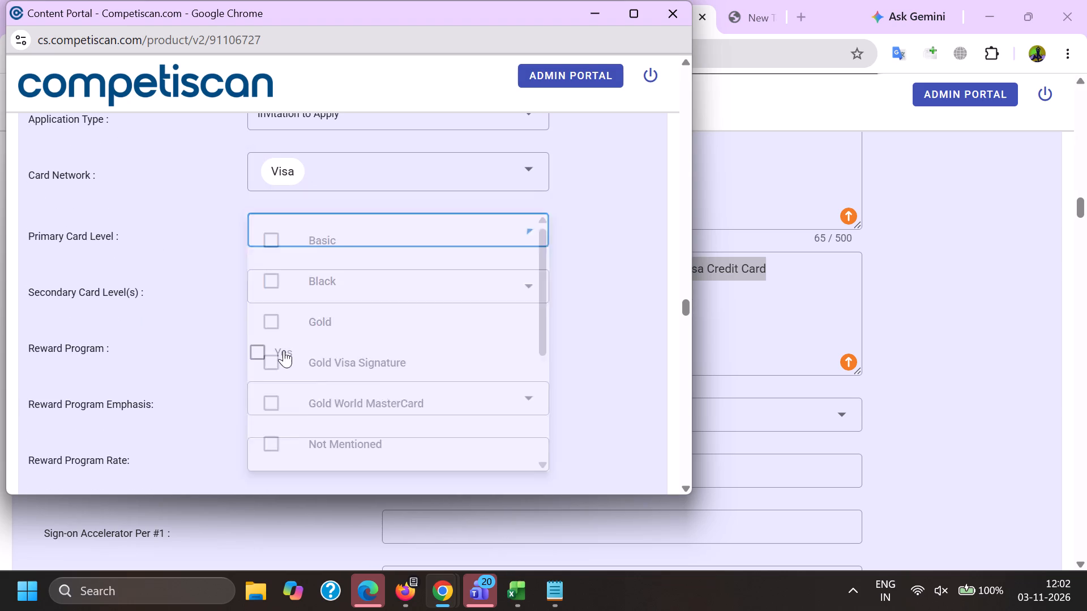
{"action": "left_click", "coordinate": [335, 398]}
{"action": "left_click_drag", "start_coordinate": [189, 393], "coordinate": [198, 391]}
{"action": "left_click", "coordinate": [264, 350]}
Complete the closing section at the end of the Pottery Barn product form.
{"action": "double_click", "coordinate": [177, 386]}
{"action": "key", "text": "End"}
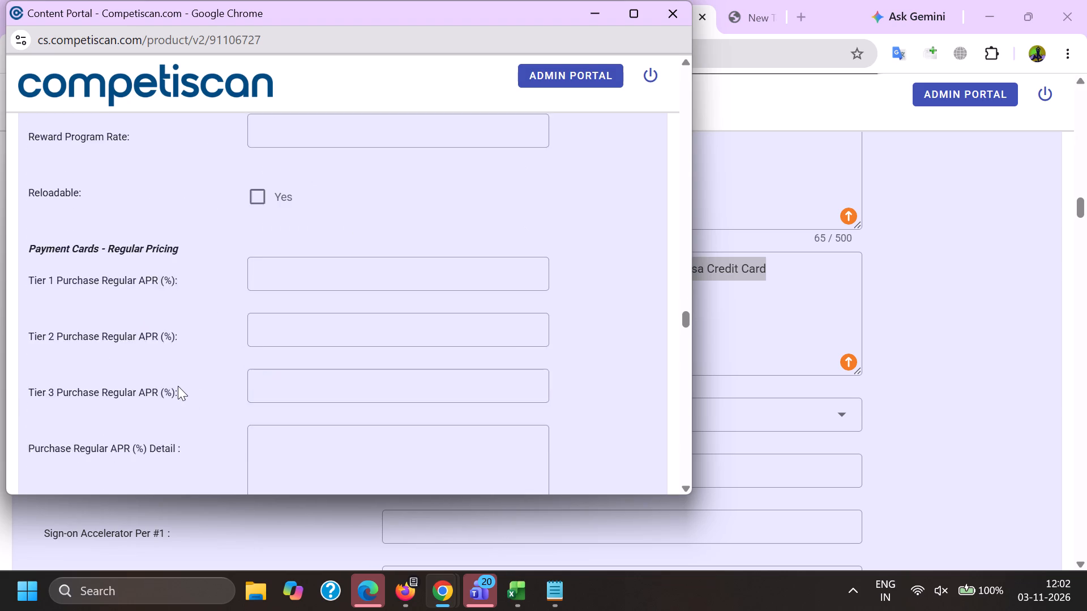
{"action": "left_click", "coordinate": [264, 229]}
{"action": "left_click", "coordinate": [290, 475]}
Switch back to the main browser window that holds the add-product form and the other content tabs.
{"action": "key", "text": "alt+Tab"}
{"action": "left_click", "coordinate": [187, 0]}
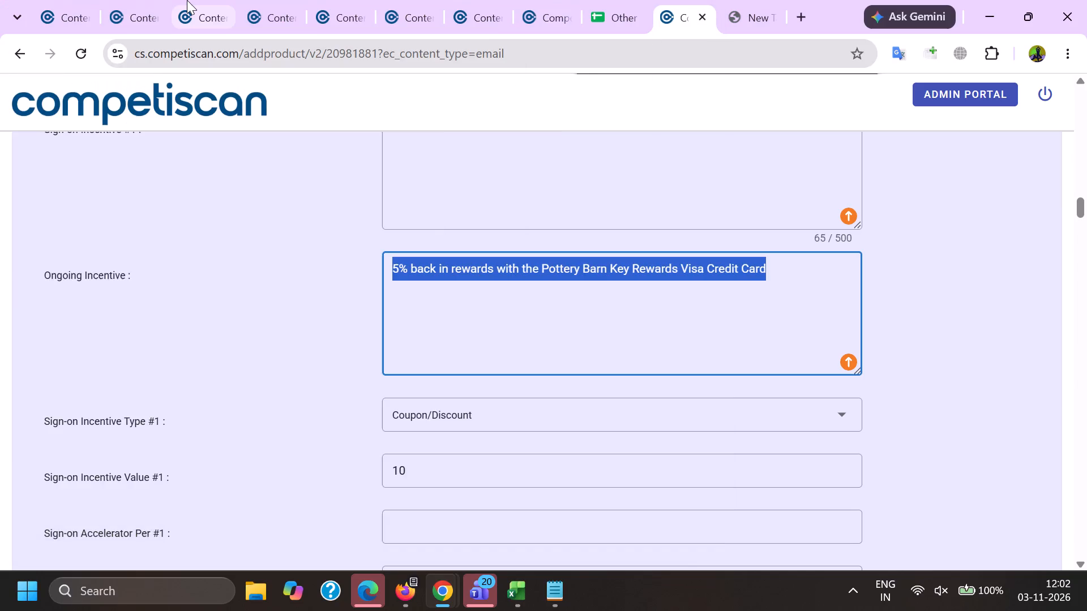
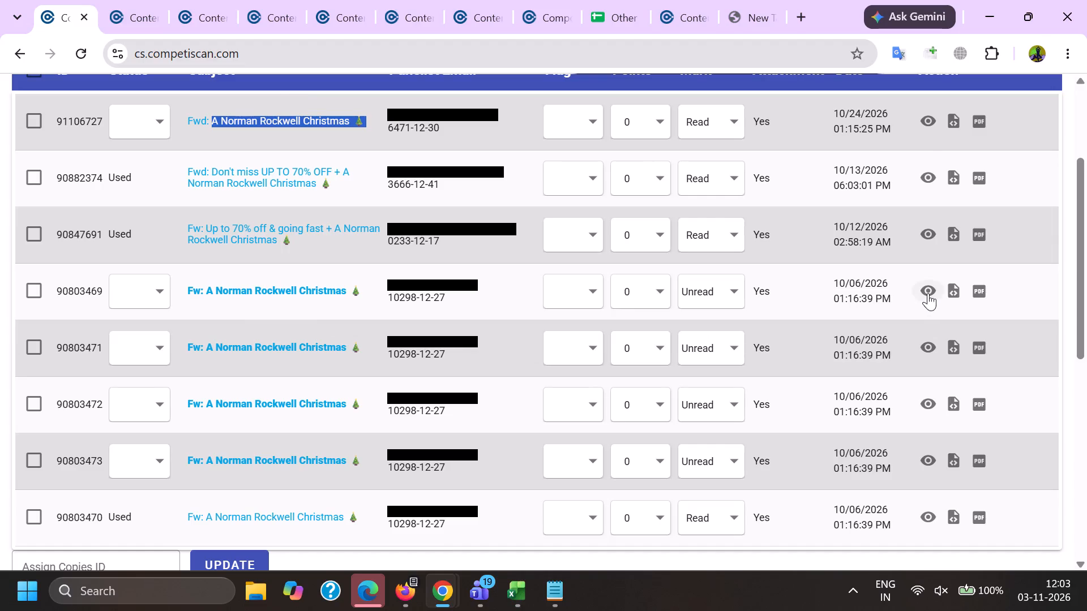
Examine the previews of the Norman Rockwell Christmas emails 90803469, 90803471, 90803472 and 90803473, looking through each body.
{"action": "left_click_drag", "start_coordinate": [686, 74], "coordinate": [672, 240]}
{"action": "key", "text": "alt+Tab"}
{"action": "left_click", "coordinate": [1032, 323]}
{"action": "left_click", "coordinate": [926, 348]}
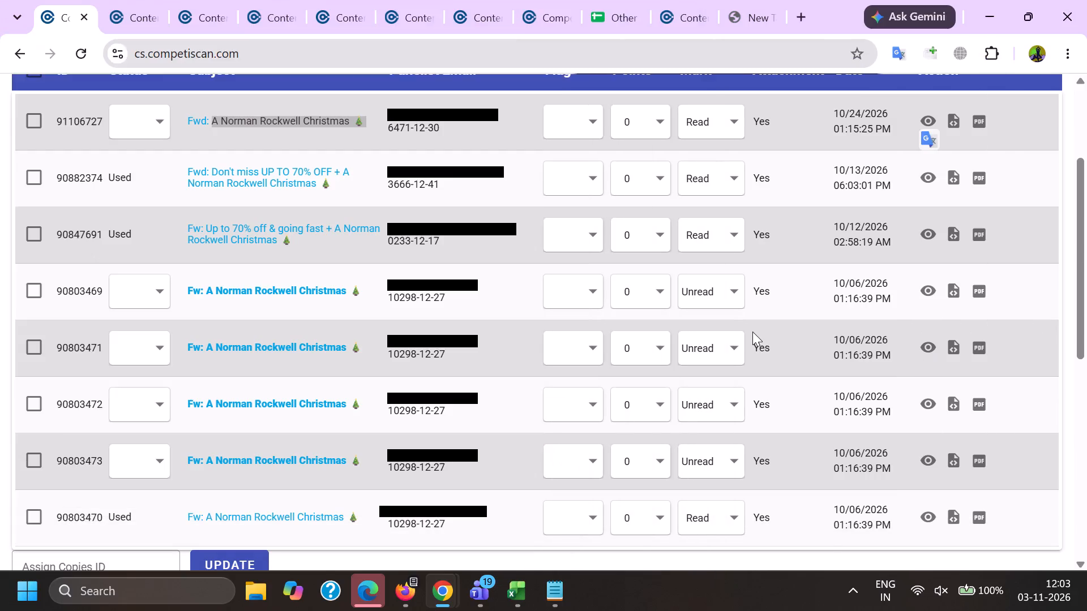
{"action": "left_click_drag", "start_coordinate": [683, 89], "coordinate": [648, 383]}
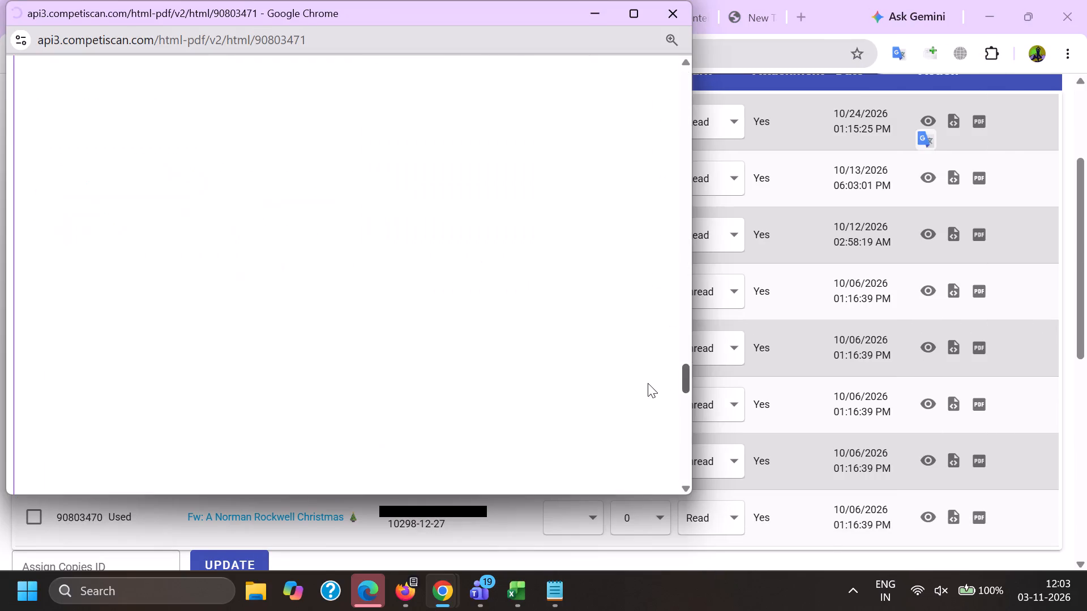
{"action": "left_click_drag", "start_coordinate": [648, 383], "coordinate": [669, 253]}
{"action": "key", "text": "alt+Tab"}
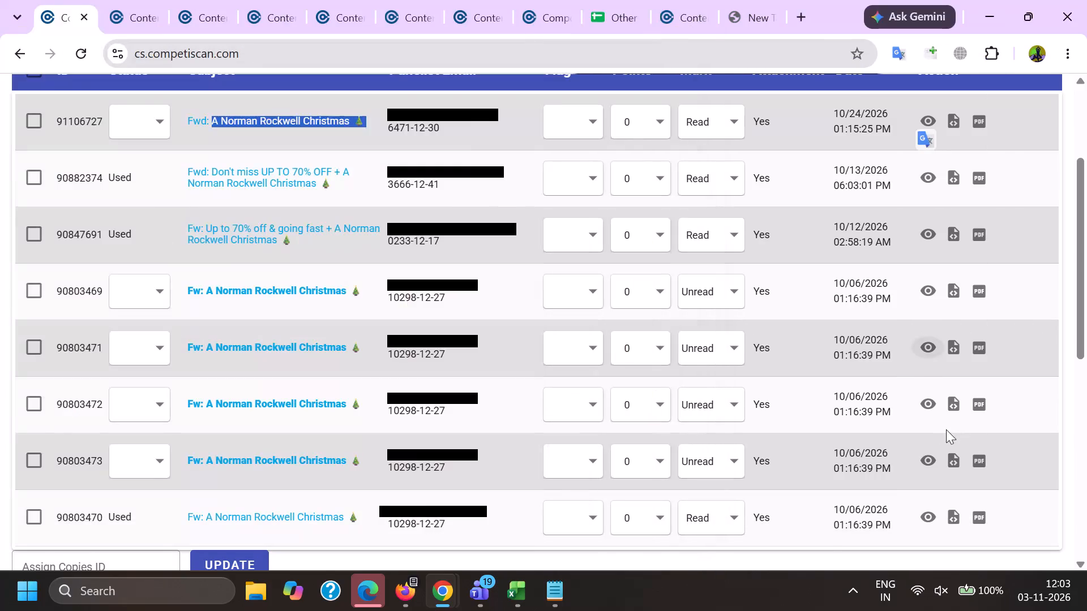
{"action": "left_click", "coordinate": [922, 397]}
{"action": "left_click_drag", "start_coordinate": [685, 87], "coordinate": [685, 92]}
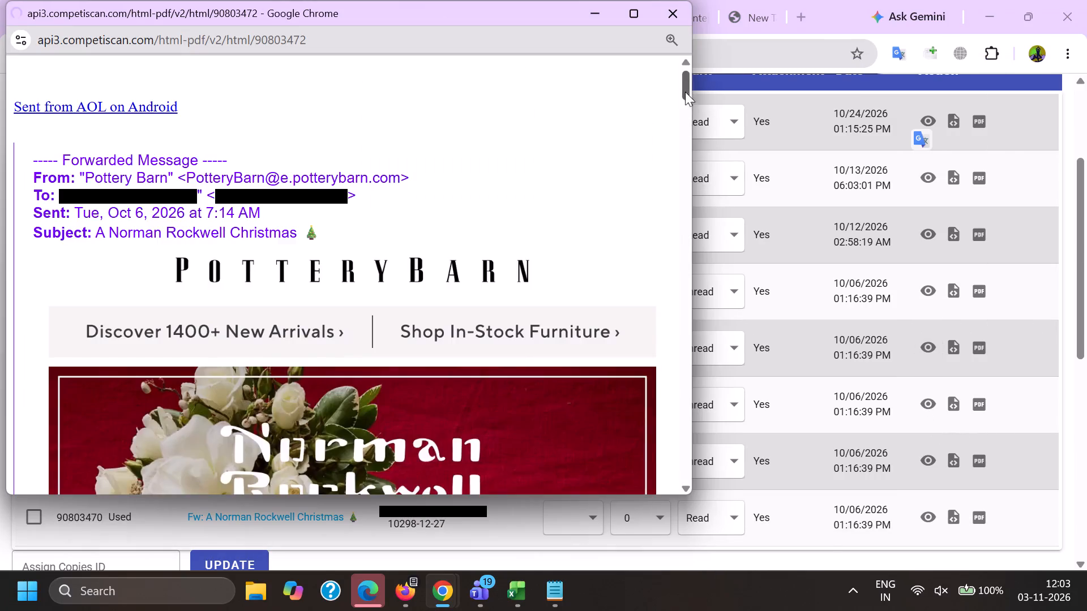
{"action": "left_click_drag", "start_coordinate": [685, 92], "coordinate": [656, 294]}
{"action": "key", "text": "alt+Tab"}
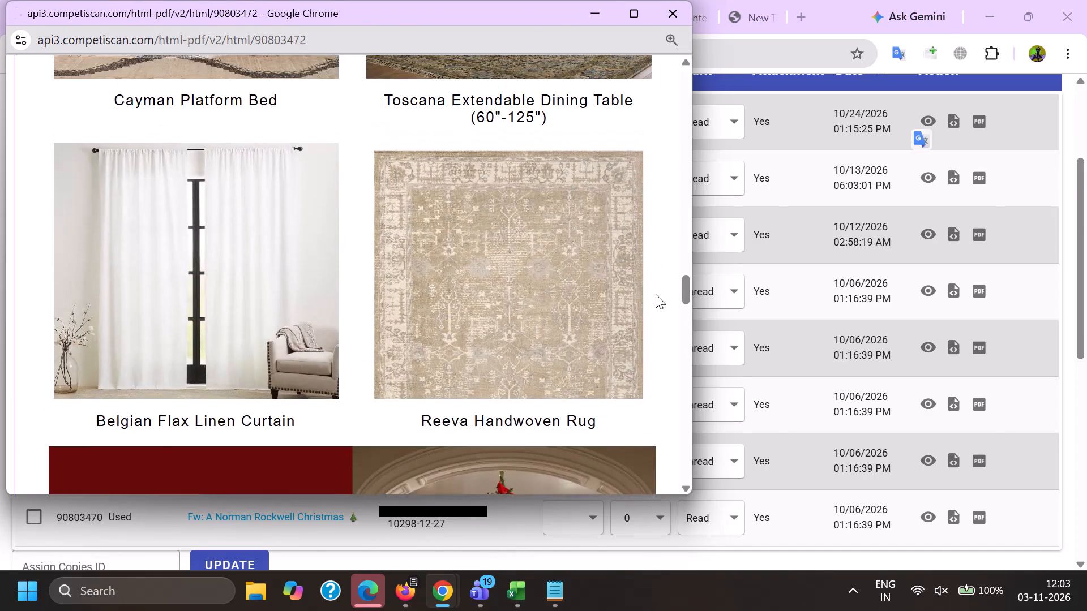
{"action": "left_click", "coordinate": [923, 464]}
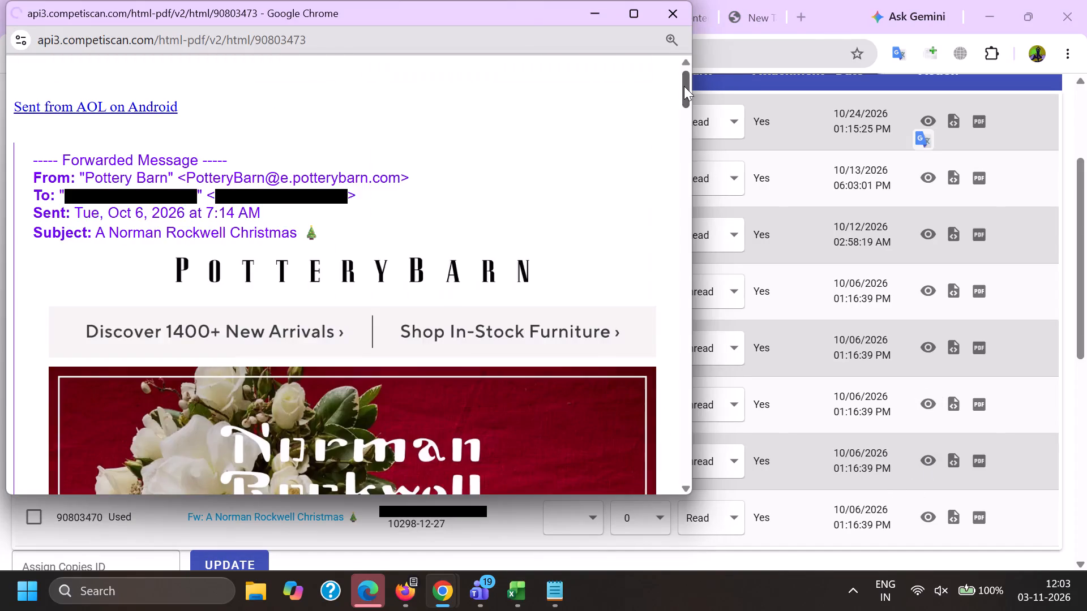
{"action": "left_click_drag", "start_coordinate": [684, 85], "coordinate": [648, 243]}
{"action": "key", "text": "alt+Tab"}
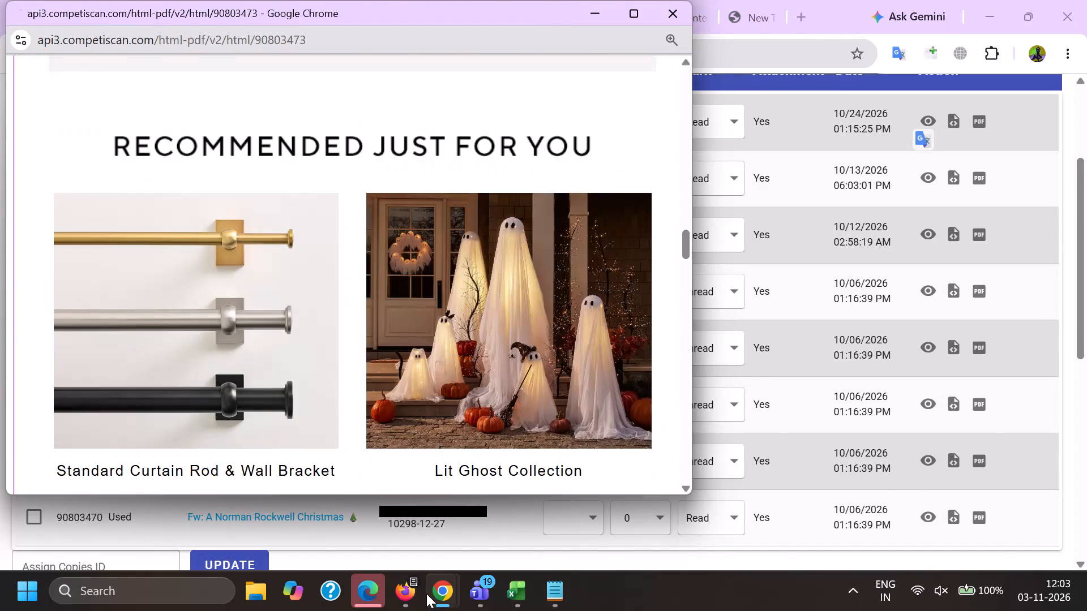
Switch to the Firefox email list and copy the subject "Take an EXTRA 20% OFF select styles" with its heart emoji from email 91117356.
{"action": "left_click", "coordinate": [406, 586]}
{"action": "left_click", "coordinate": [285, 507]}
{"action": "scroll", "coordinate": [269, 356], "scroll_direction": "down", "scroll_amount": 1}
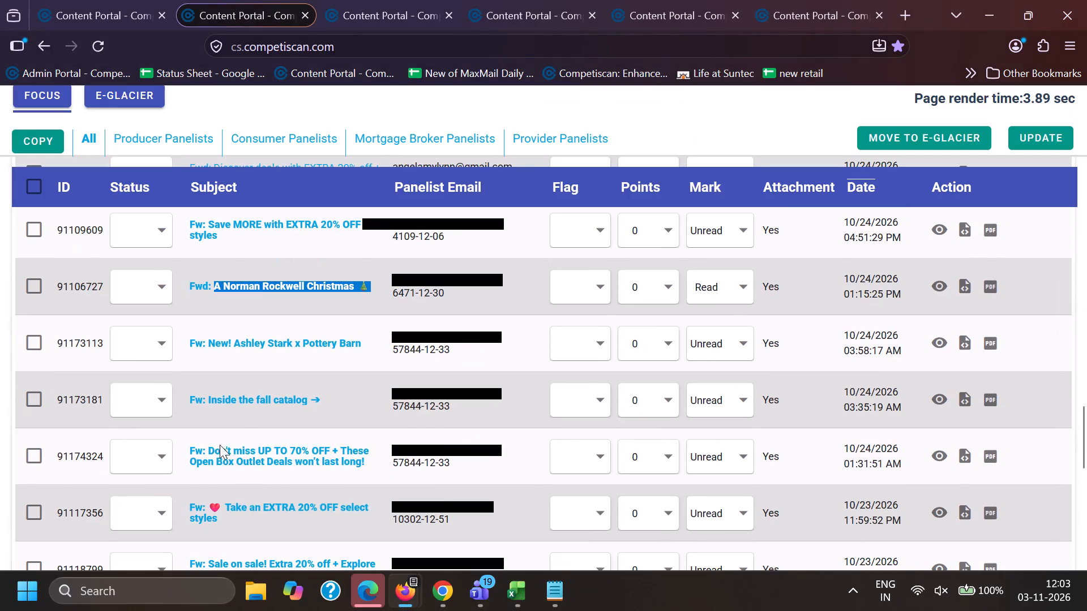
{"action": "left_click_drag", "start_coordinate": [212, 442], "coordinate": [377, 451]}
{"action": "left_click_drag", "start_coordinate": [208, 494], "coordinate": [252, 516]}
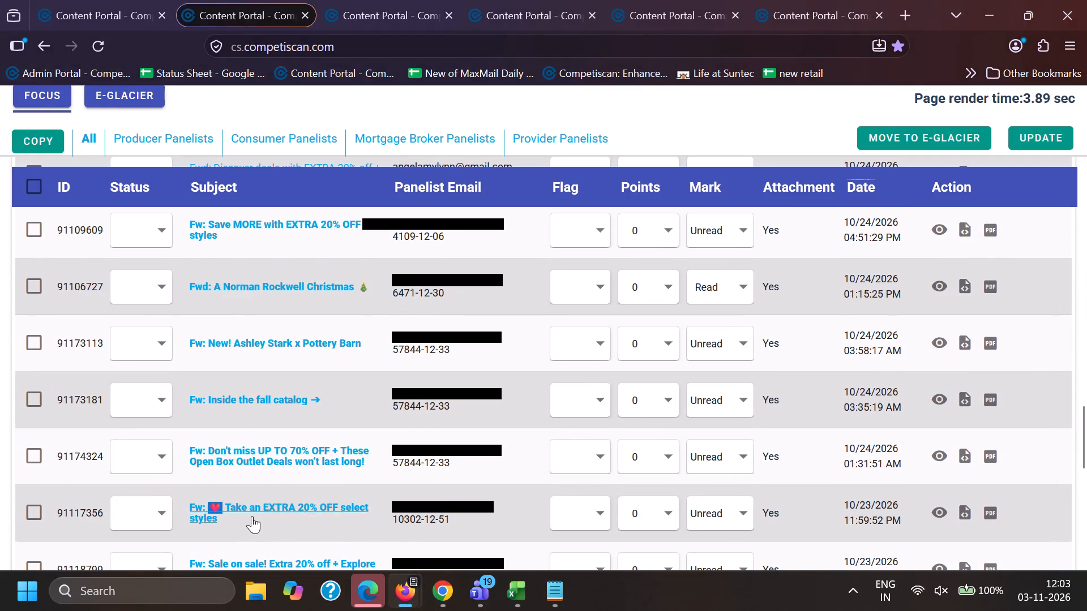
{"action": "left_click_drag", "start_coordinate": [252, 516], "coordinate": [253, 517]}
{"action": "key", "text": "ctrl+c"}
In the Chrome content portal, search email subjects for the copied "Take an EXTRA 20% OFF select styles" text enclosed in quotation marks.
{"action": "left_click", "coordinate": [436, 586]}
{"action": "left_click", "coordinate": [232, 513]}
{"action": "scroll", "coordinate": [285, 302], "scroll_direction": "down", "scroll_amount": 7}
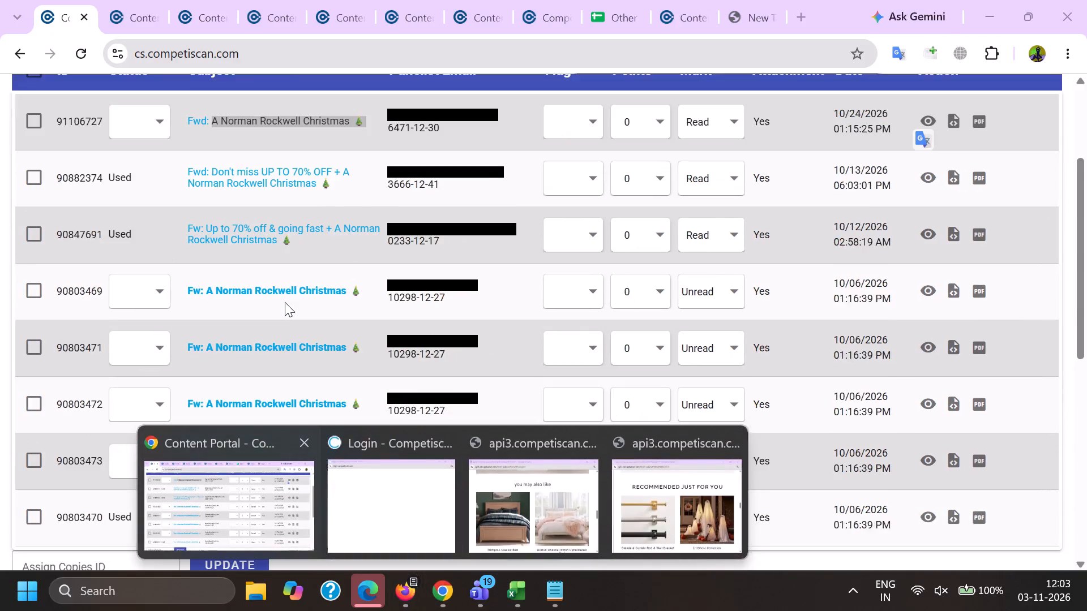
{"action": "scroll", "coordinate": [285, 302], "scroll_direction": "down", "scroll_amount": 4}
{"action": "scroll", "coordinate": [316, 424], "scroll_direction": "up", "scroll_amount": 2}
{"action": "left_click_drag", "start_coordinate": [342, 362], "coordinate": [2, 362]}
{"action": "key", "text": "BackSpace"}
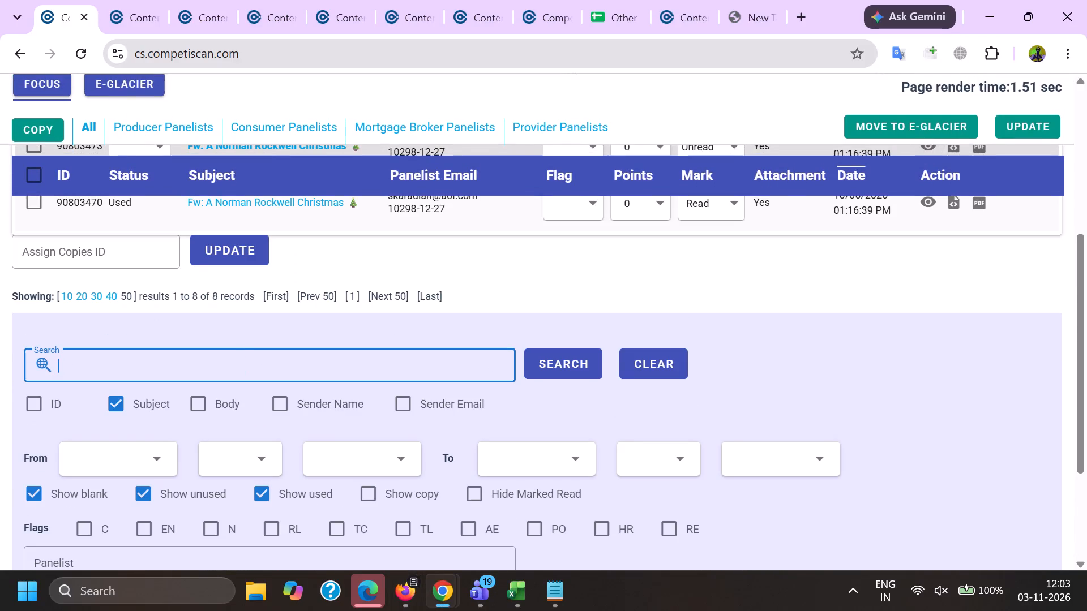
{"action": "key", "text": "shift+quotedbl"}
{"action": "key", "text": "ctrl+v"}
{"action": "key", "text": "ctrl+shift+apostrophe"}
{"action": "key", "text": "Return"}
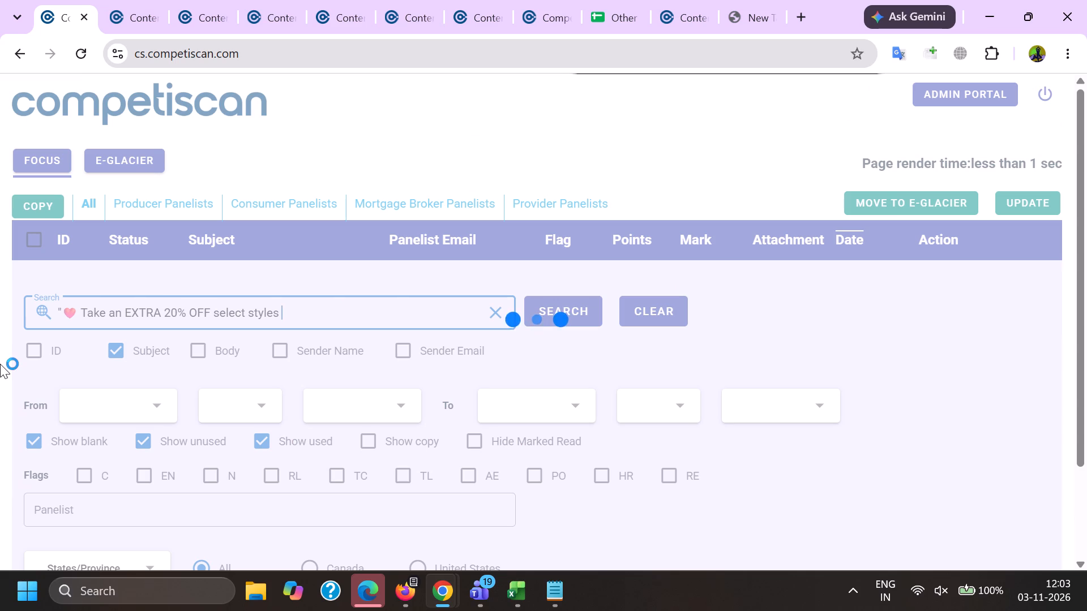
{"action": "key", "text": "shift+quotedbl"}
{"action": "key", "text": "backslash"}
{"action": "key", "text": "Return"}
{"action": "key", "text": "Return"}
{"action": "key", "text": "BackSpace"}
{"action": "key", "text": "BackSpace"}
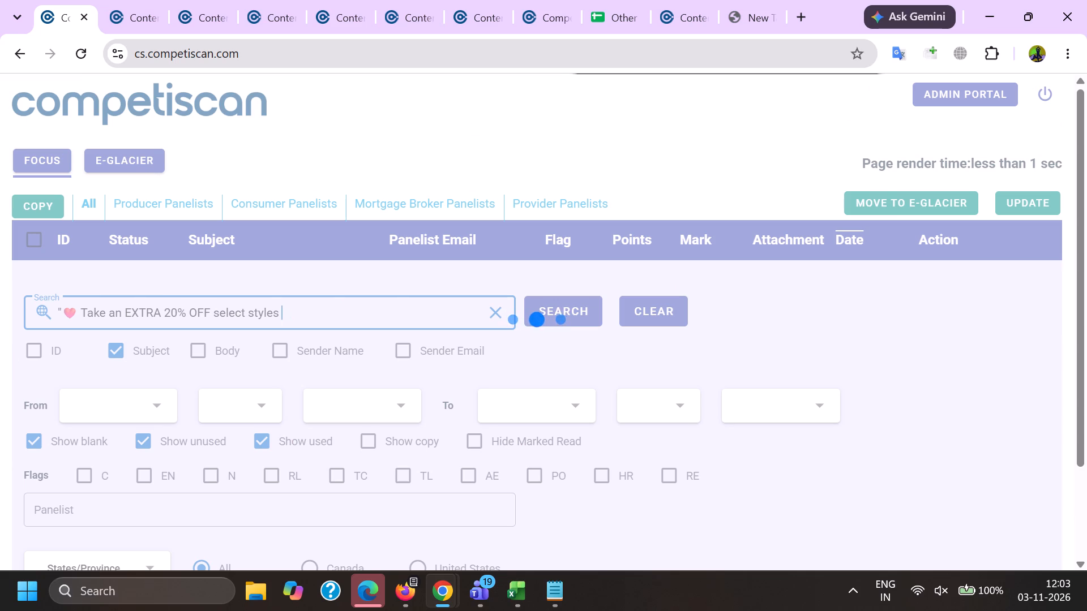
{"action": "key", "text": "shift+quotedbl"}
{"action": "key", "text": "Return"}
{"action": "key", "text": "Return"}
{"action": "key", "text": "Return"}
{"action": "key", "text": "Return"}
{"action": "key", "text": "Return"}
{"action": "key", "text": "Return"}
{"action": "key", "text": "Return"}
{"action": "key", "text": "Return"}
{"action": "key", "text": "Return"}
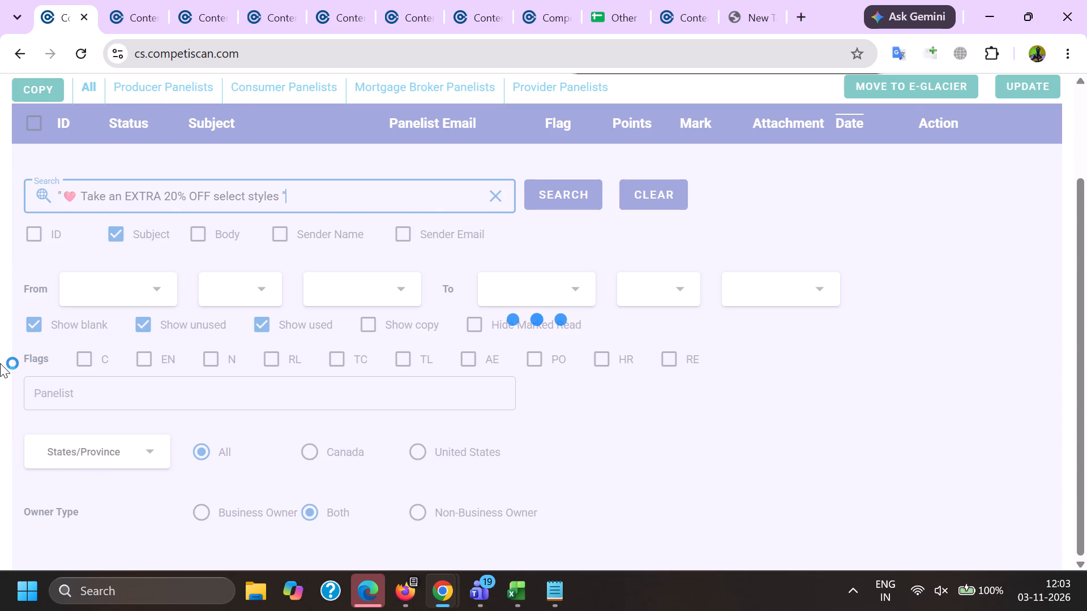
{"action": "key", "text": "alt+Tab"}
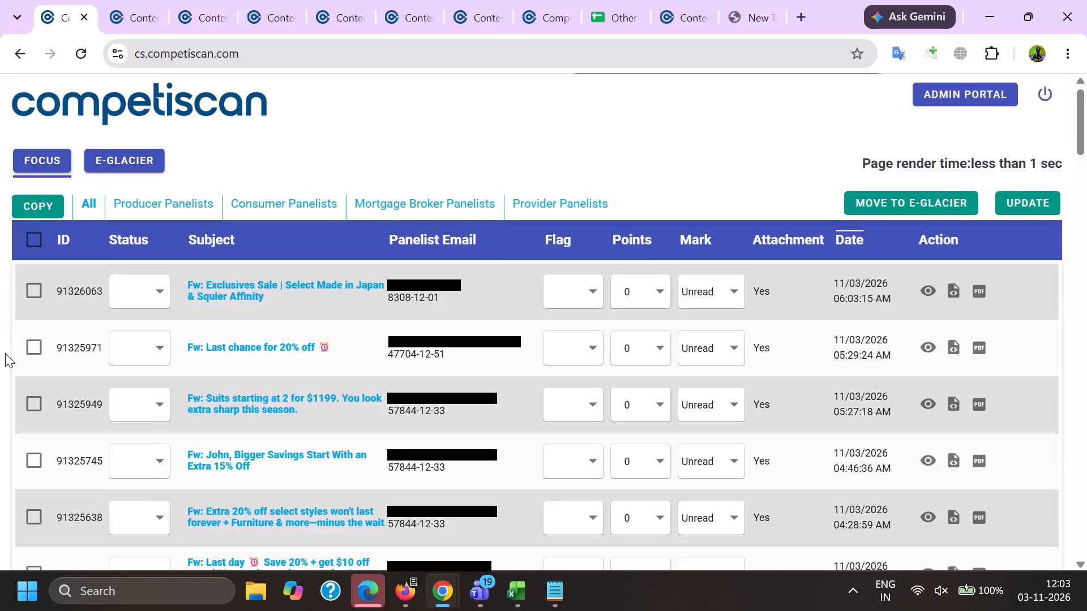
{"action": "key", "text": "alt+Tab"}
Look through the whole list of matching EXTRA 20% OFF emails, checking which copies are marked as used.
{"action": "scroll", "coordinate": [327, 359], "scroll_direction": "down", "scroll_amount": 2}
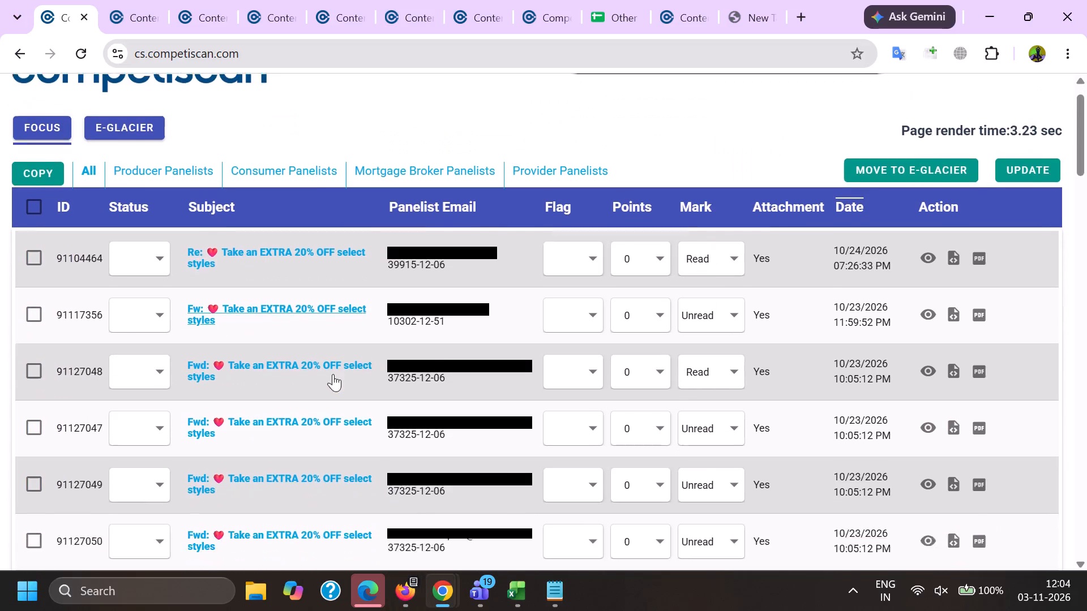
{"action": "scroll", "coordinate": [339, 377], "scroll_direction": "down", "scroll_amount": 8}
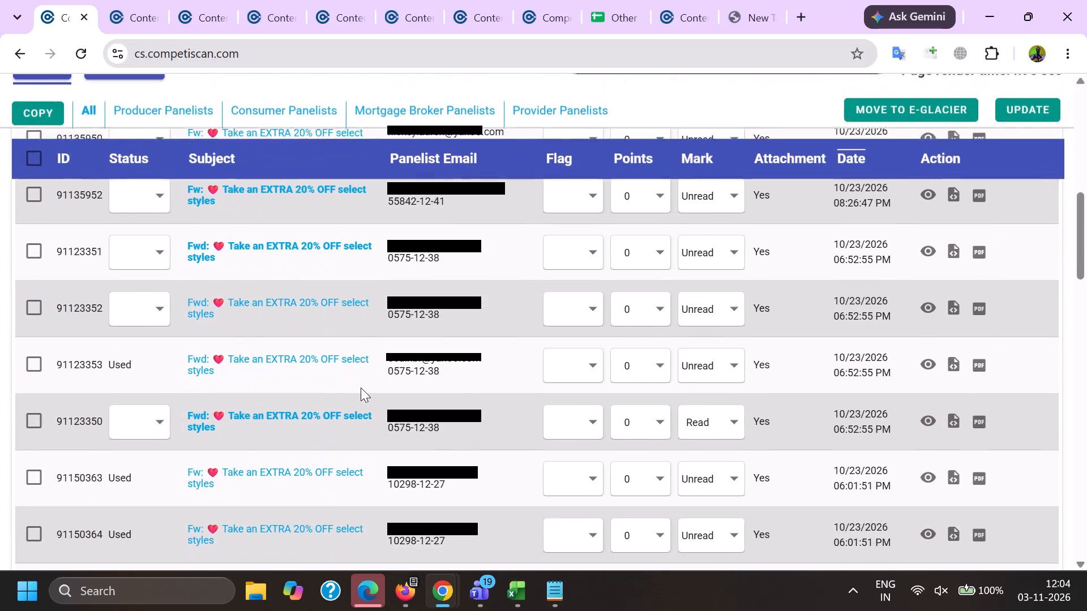
{"action": "scroll", "coordinate": [363, 390], "scroll_direction": "down", "scroll_amount": 3}
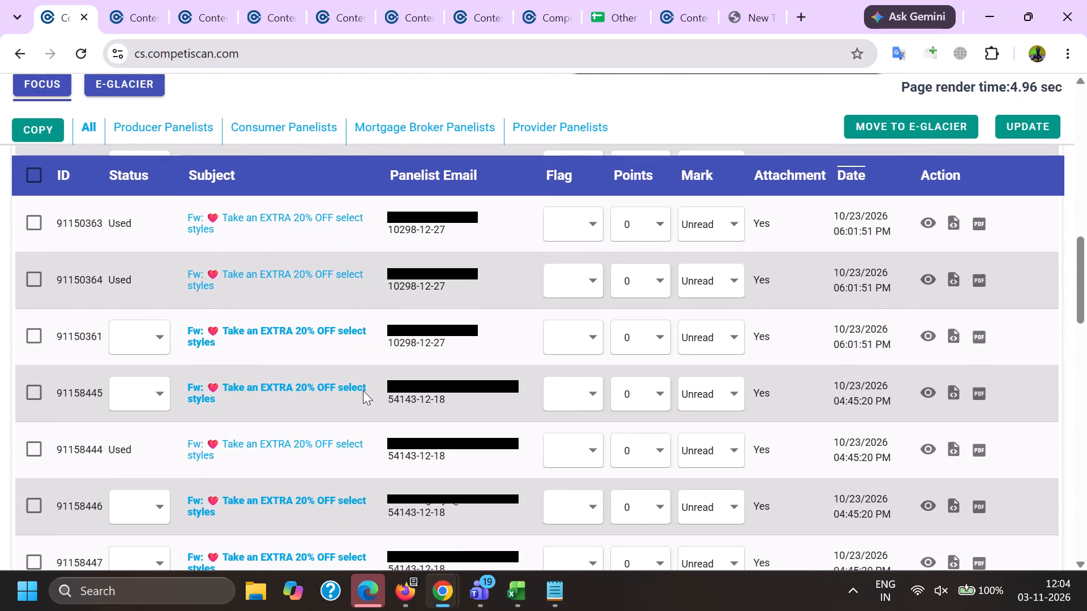
{"action": "scroll", "coordinate": [363, 390], "scroll_direction": "down", "scroll_amount": 11}
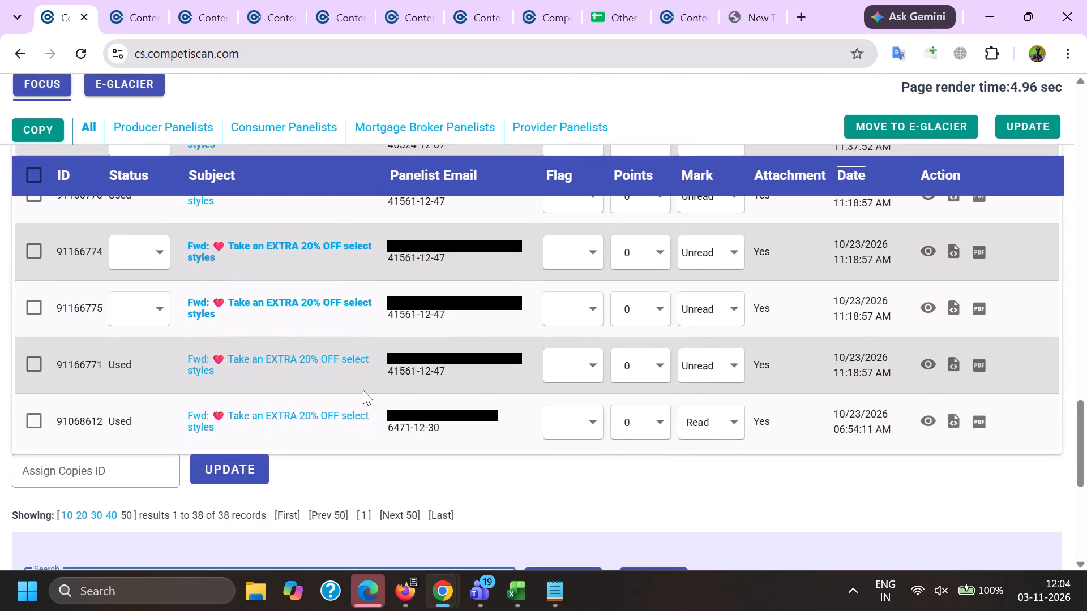
{"action": "scroll", "coordinate": [367, 386], "scroll_direction": "up", "scroll_amount": 20}
{"action": "scroll", "coordinate": [367, 386], "scroll_direction": "up", "scroll_amount": 8}
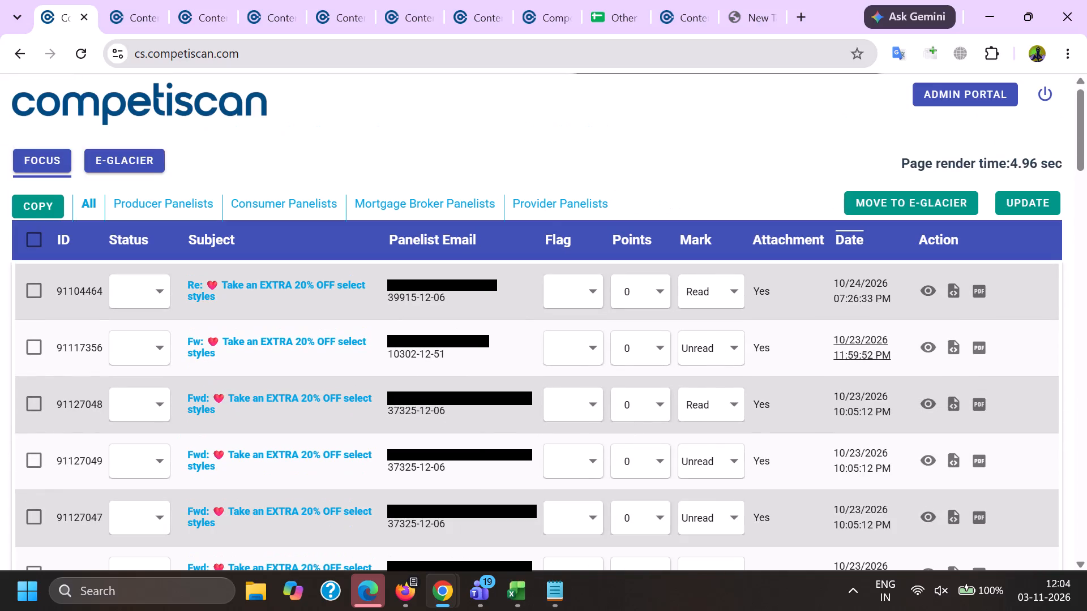
Examine the previews of the EXTRA 20% OFF emails 91104464, 91117356 and 91127048, looking through each body.
{"action": "left_click", "coordinate": [928, 291]}
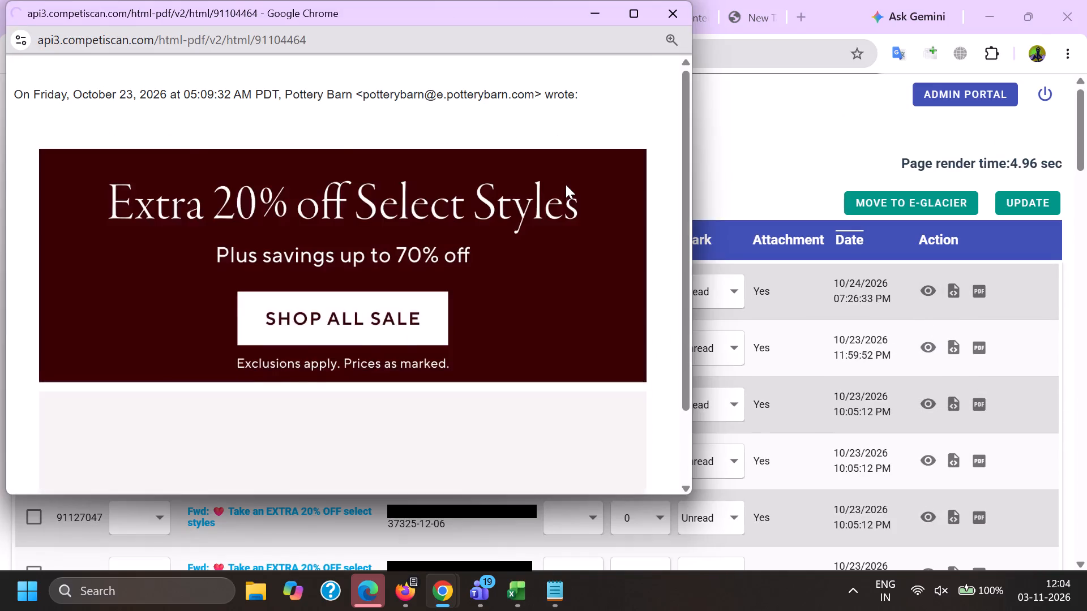
{"action": "left_click_drag", "start_coordinate": [688, 88], "coordinate": [666, 273]}
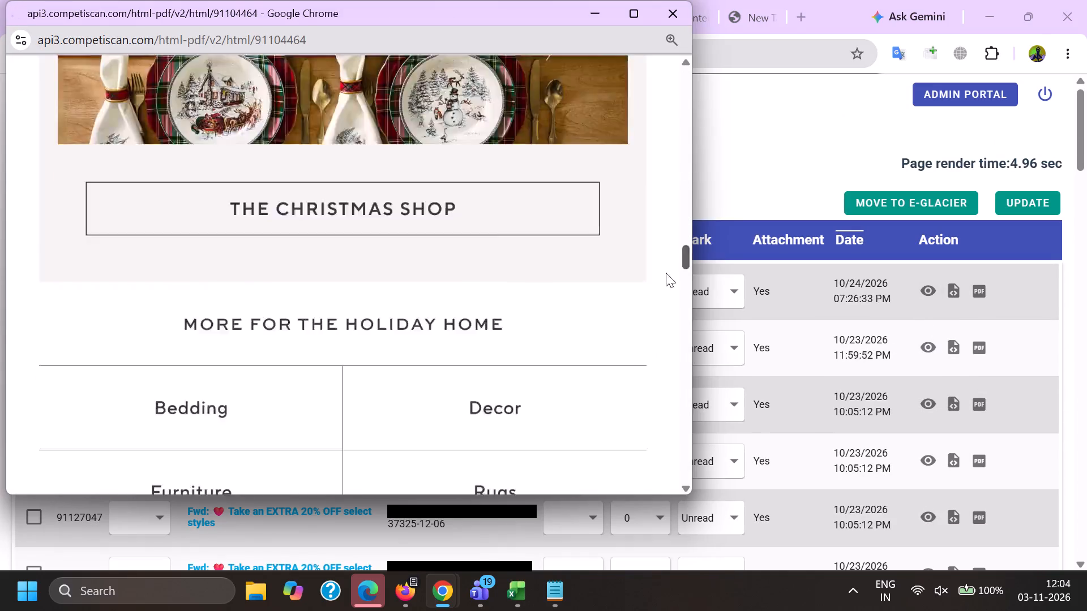
{"action": "left_click_drag", "start_coordinate": [666, 273], "coordinate": [665, 354]}
{"action": "key", "text": "alt+Tab"}
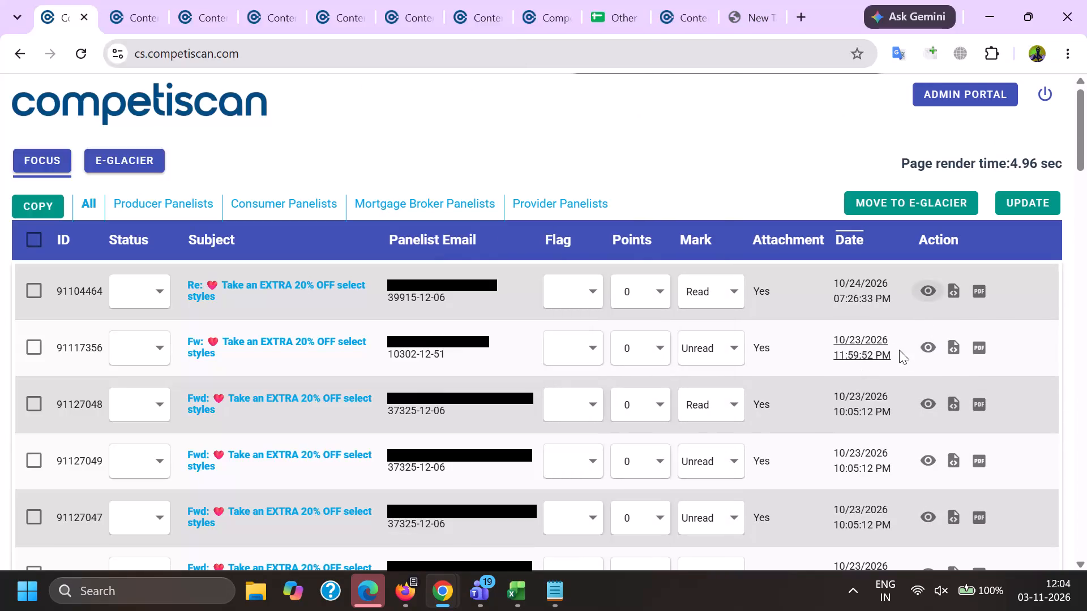
{"action": "left_click", "coordinate": [922, 349]}
{"action": "left_click_drag", "start_coordinate": [686, 89], "coordinate": [674, 356]}
{"action": "key", "text": "alt+Tab"}
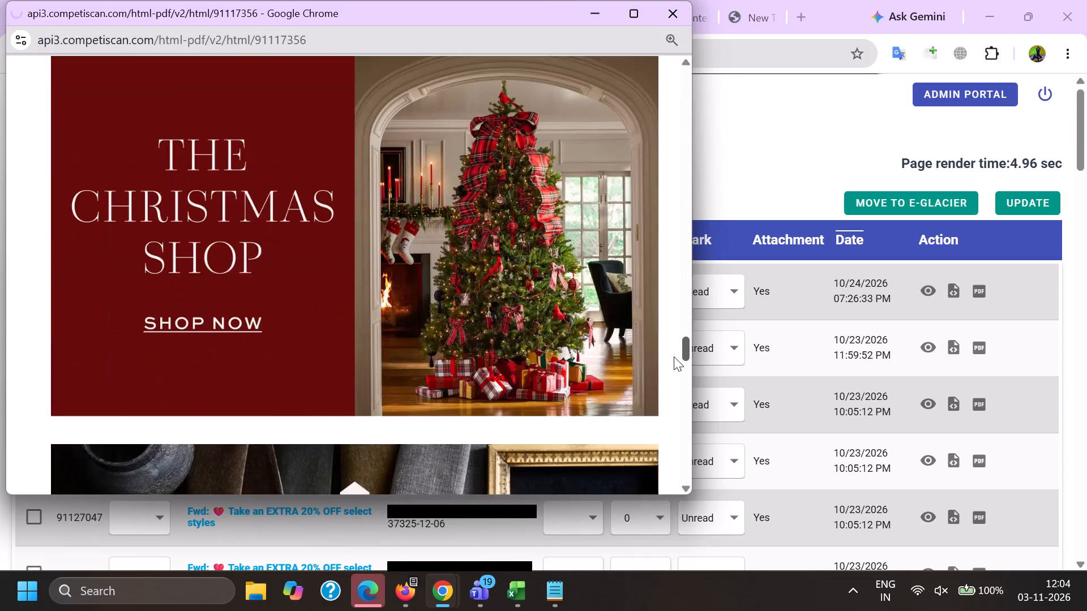
{"action": "left_click", "coordinate": [930, 410]}
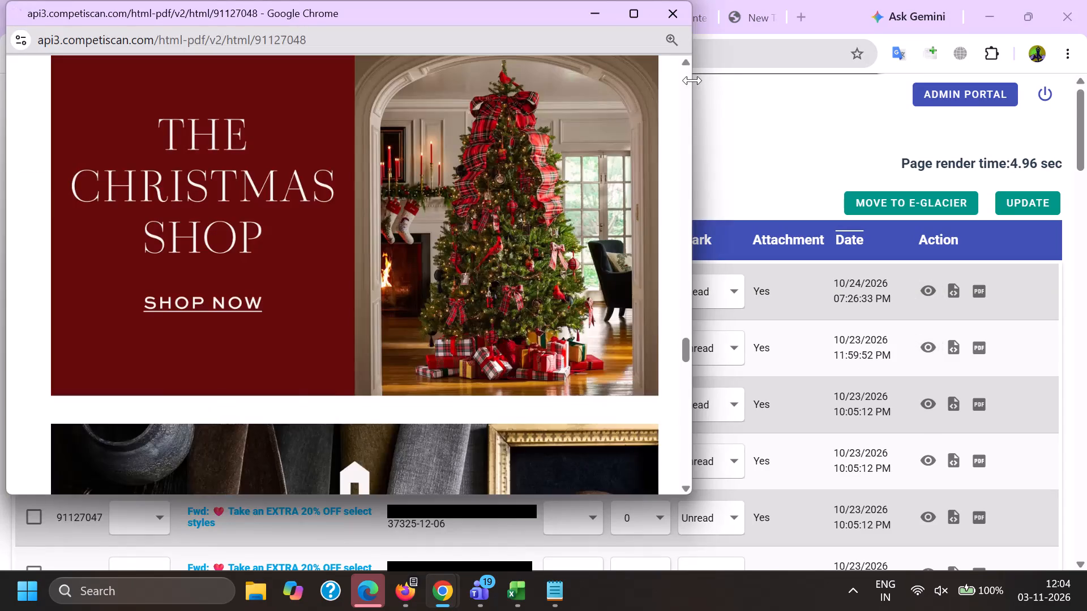
{"action": "left_click_drag", "start_coordinate": [690, 80], "coordinate": [673, 325]}
{"action": "key", "text": "alt+Tab"}
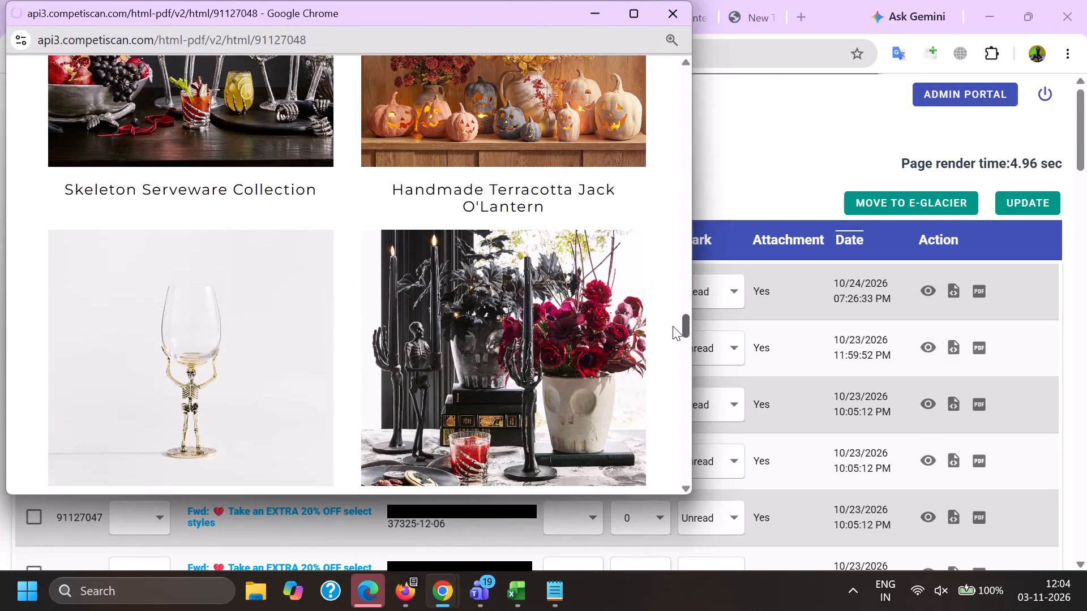
Examine the preview of the used EXTRA 20% OFF email 91123353, looking through its product and promotional sections.
{"action": "scroll", "coordinate": [793, 453], "scroll_direction": "down", "scroll_amount": 2}
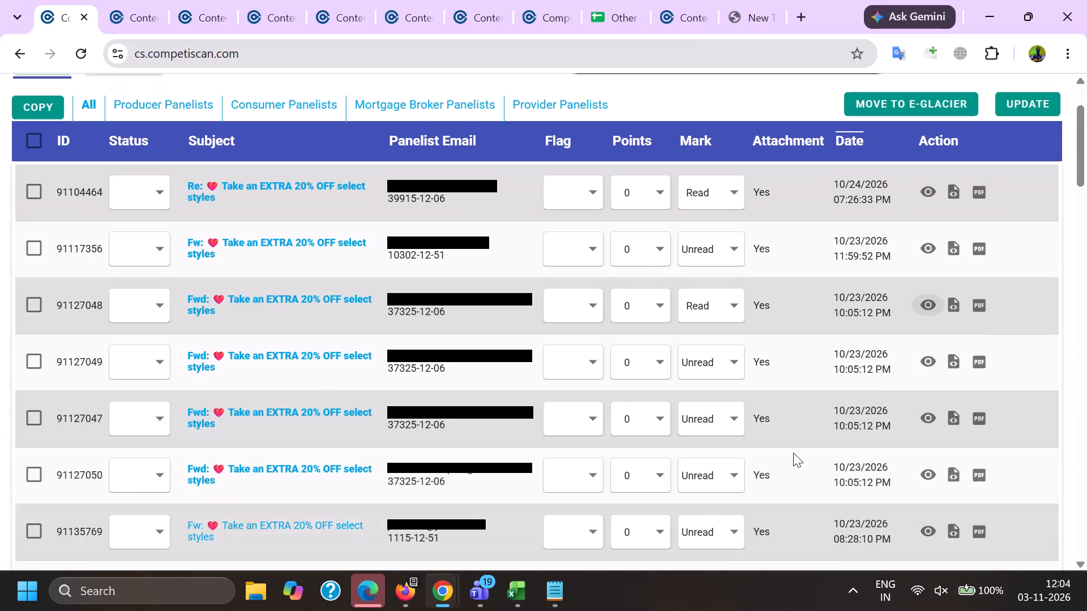
{"action": "scroll", "coordinate": [760, 463], "scroll_direction": "down", "scroll_amount": 6}
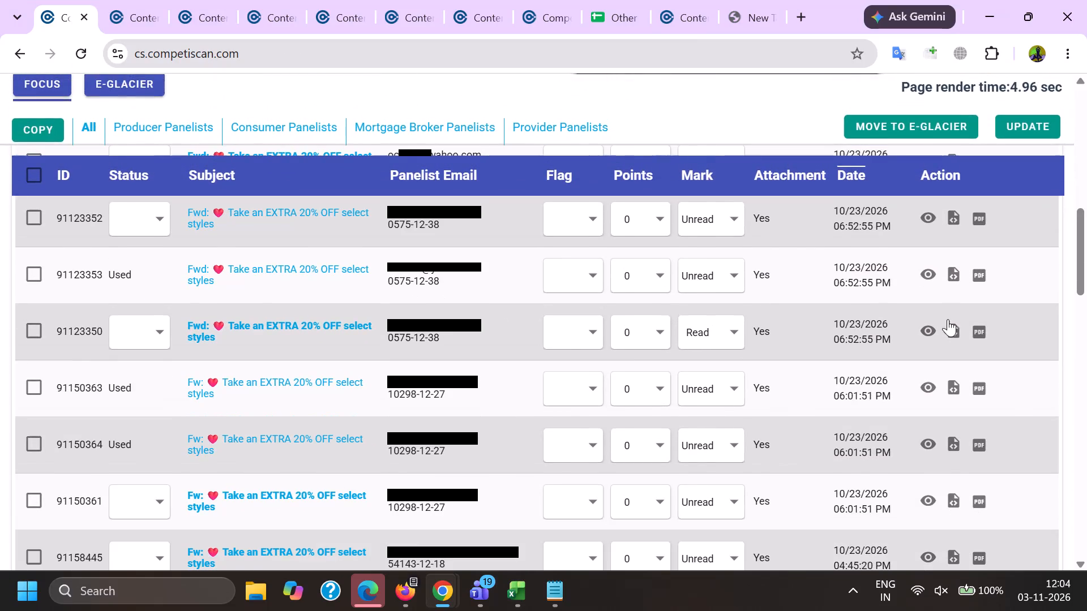
{"action": "left_click", "coordinate": [939, 276]}
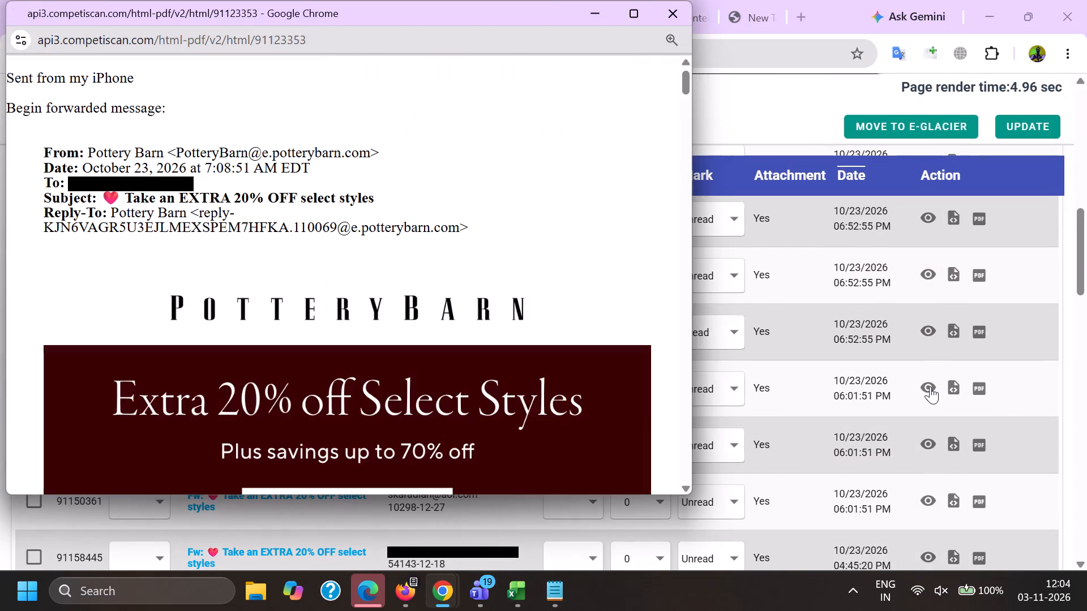
{"action": "left_click_drag", "start_coordinate": [690, 84], "coordinate": [664, 326]}
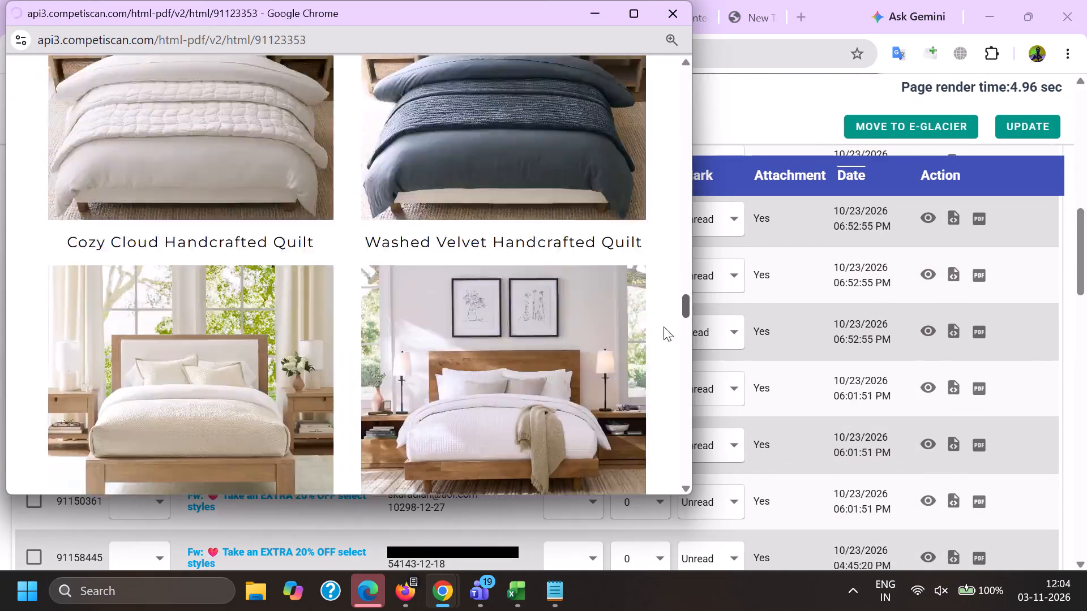
{"action": "left_click_drag", "start_coordinate": [664, 326], "coordinate": [664, 352]}
{"action": "key", "text": "alt+Tab"}
Examine the previews of the used EXTRA 20% OFF emails 91150363, 91150364 and 91158444, comparing their body content.
{"action": "left_click", "coordinate": [924, 384]}
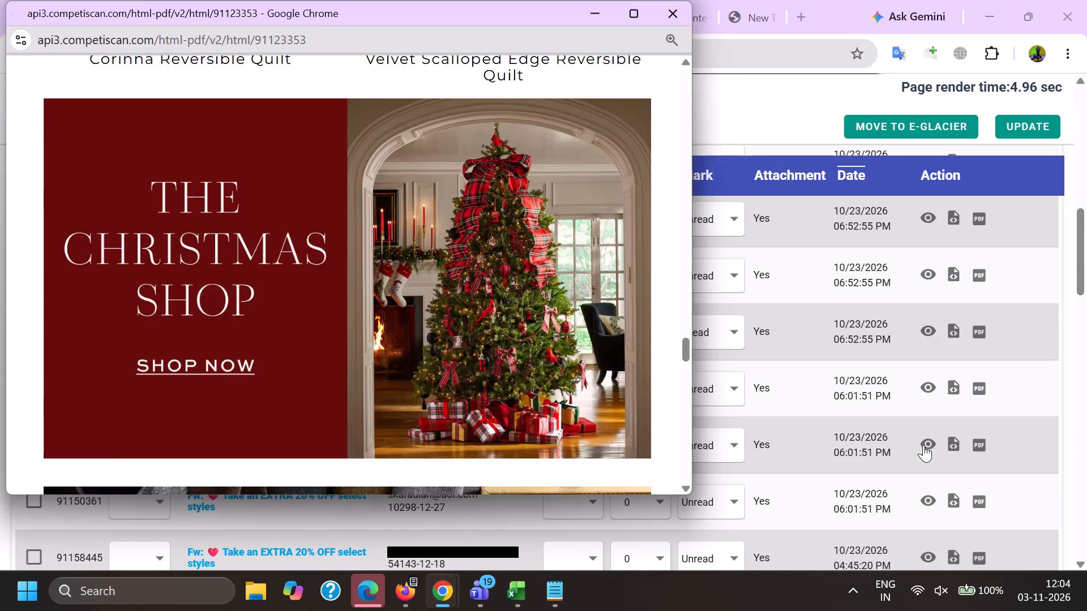
{"action": "left_click_drag", "start_coordinate": [687, 77], "coordinate": [668, 349]}
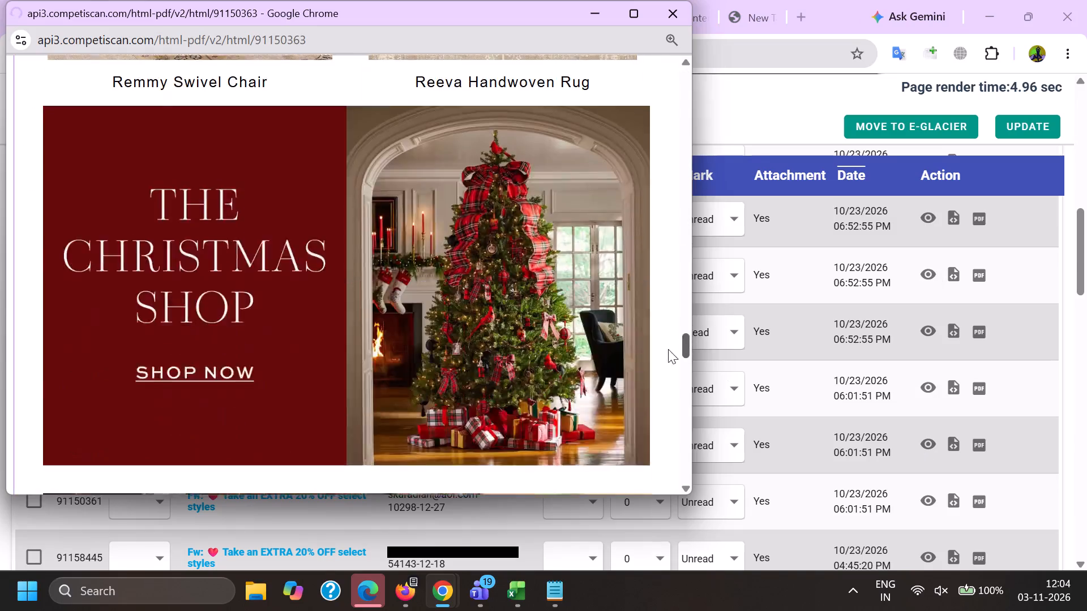
{"action": "left_click_drag", "start_coordinate": [668, 349], "coordinate": [673, 246]}
{"action": "key", "text": "alt+Tab"}
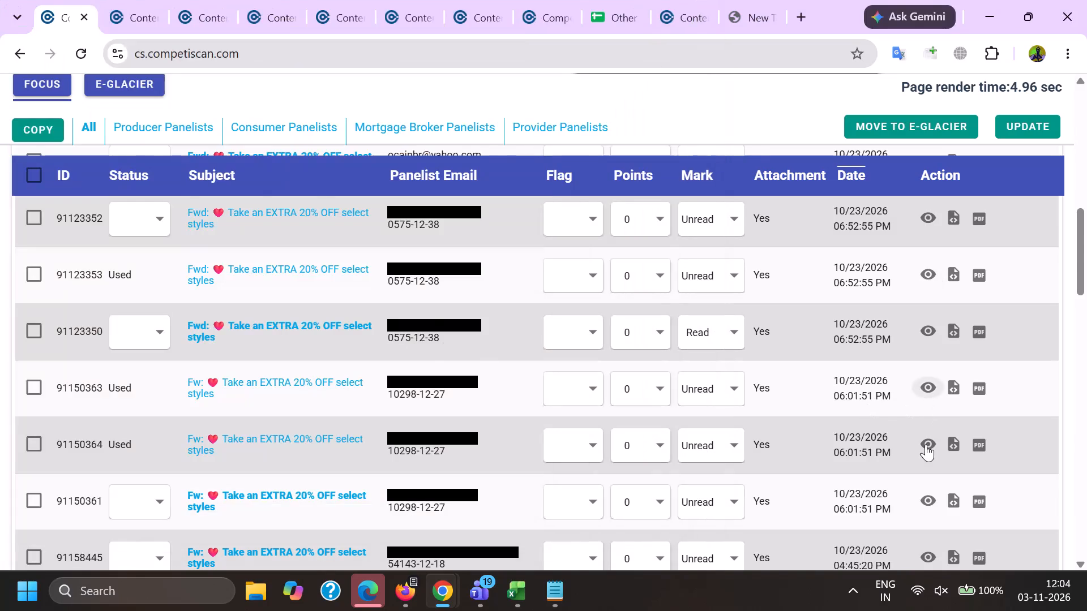
{"action": "left_click", "coordinate": [926, 444]}
{"action": "left_click_drag", "start_coordinate": [688, 78], "coordinate": [686, 358]}
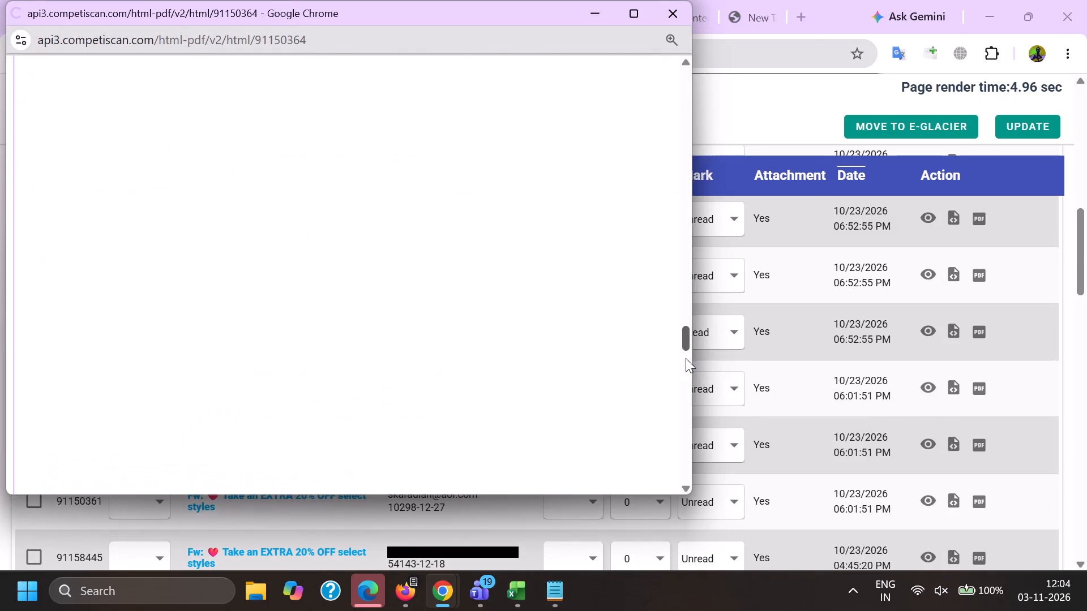
{"action": "left_click_drag", "start_coordinate": [686, 358], "coordinate": [692, 290]}
{"action": "key", "text": "alt+Tab"}
{"action": "scroll", "coordinate": [701, 337], "scroll_direction": "down", "scroll_amount": 1}
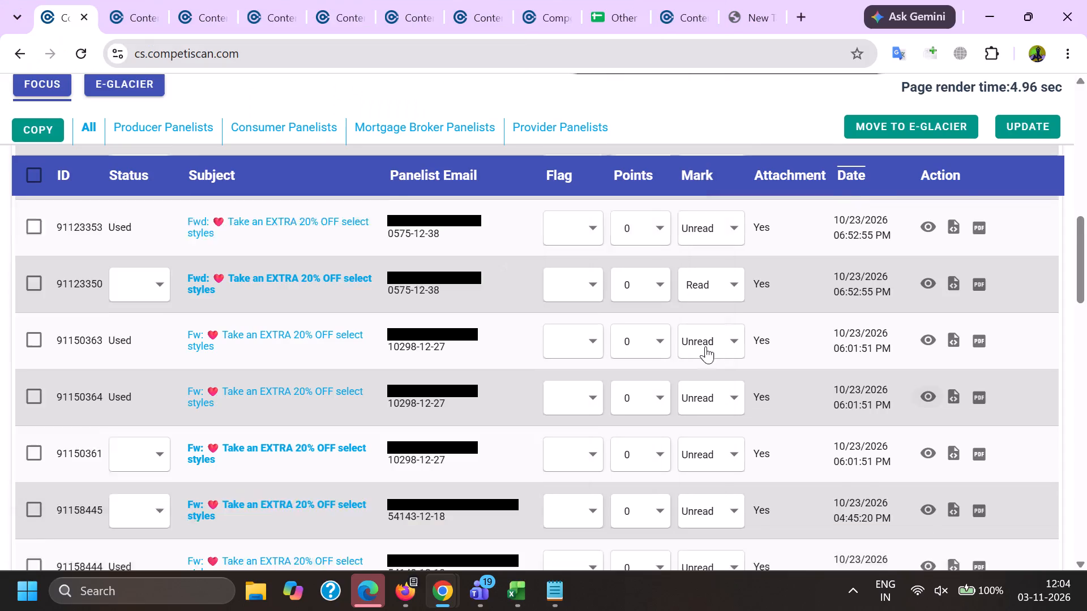
{"action": "scroll", "coordinate": [730, 402], "scroll_direction": "down", "scroll_amount": 1}
{"action": "left_click", "coordinate": [926, 446]}
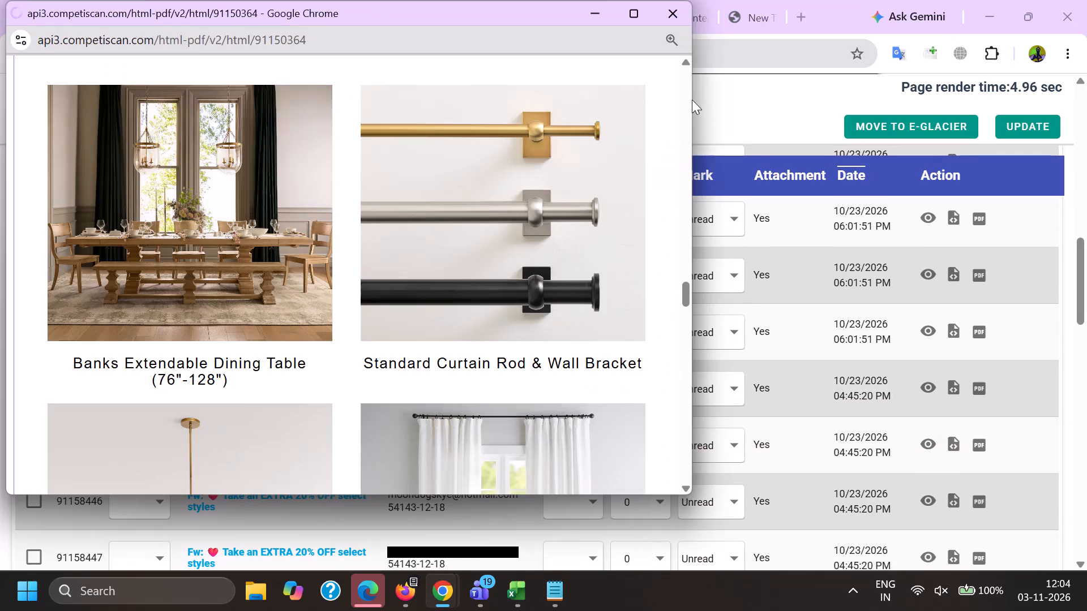
{"action": "left_click_drag", "start_coordinate": [684, 81], "coordinate": [660, 352]}
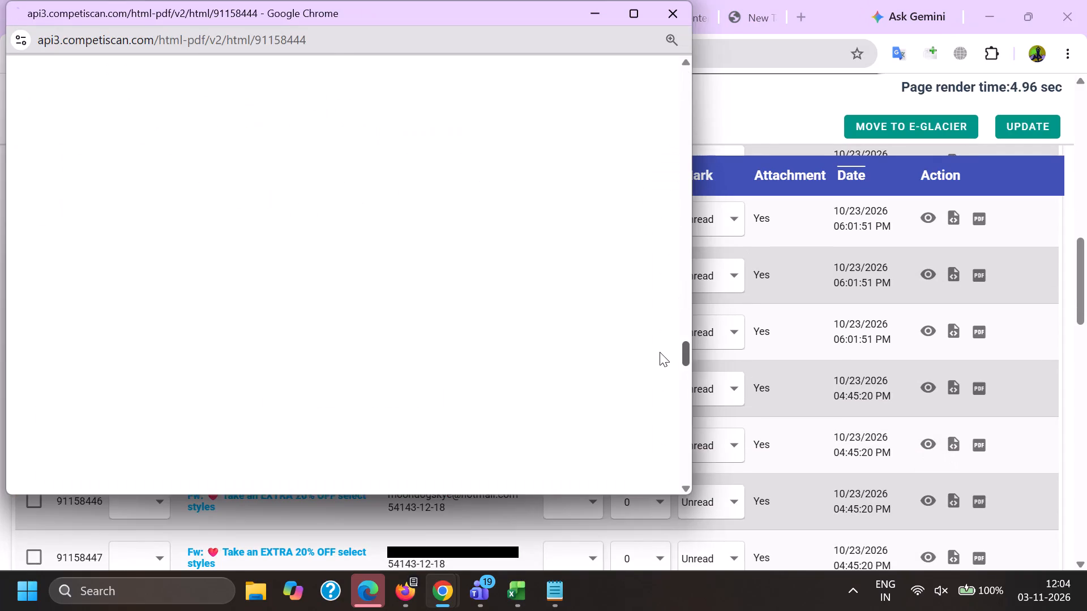
{"action": "left_click_drag", "start_coordinate": [660, 352], "coordinate": [663, 292]}
{"action": "key", "text": "alt+Tab"}
Examine the previews of the used EXTRA 20% OFF emails 91169694 and 91169695, looking through their recommended products and banners.
{"action": "scroll", "coordinate": [567, 303], "scroll_direction": "down", "scroll_amount": 2}
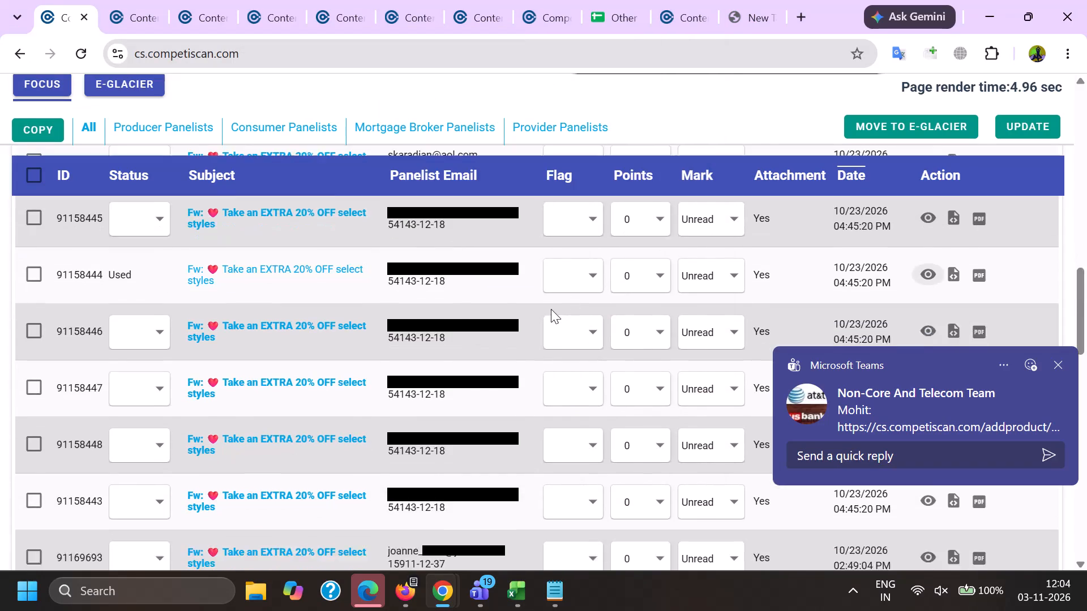
{"action": "scroll", "coordinate": [547, 311], "scroll_direction": "down", "scroll_amount": 5}
{"action": "left_click", "coordinate": [923, 250]}
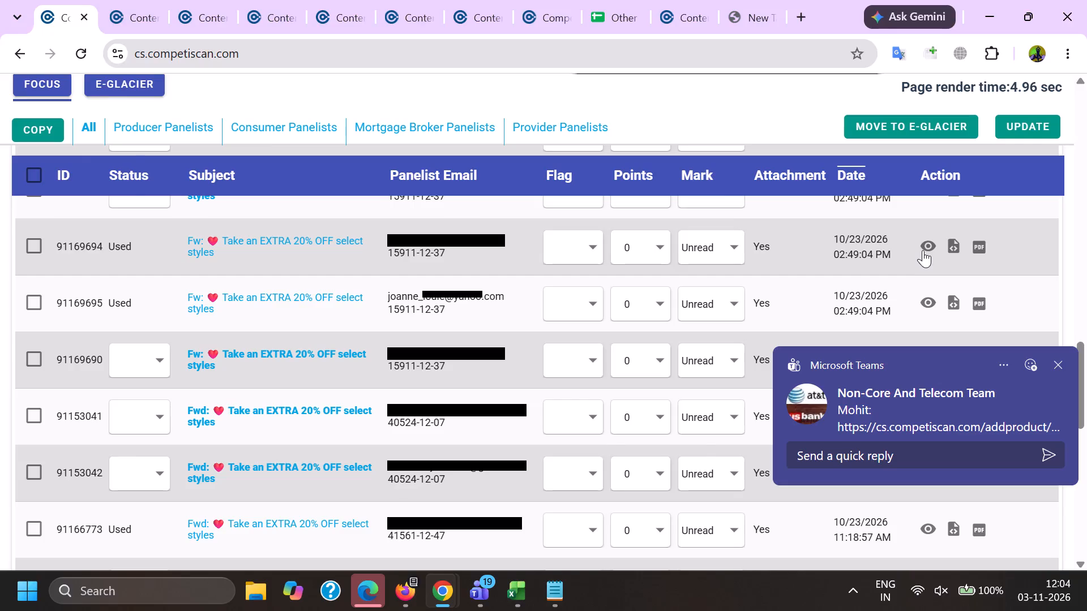
{"action": "left_click_drag", "start_coordinate": [684, 83], "coordinate": [644, 367]}
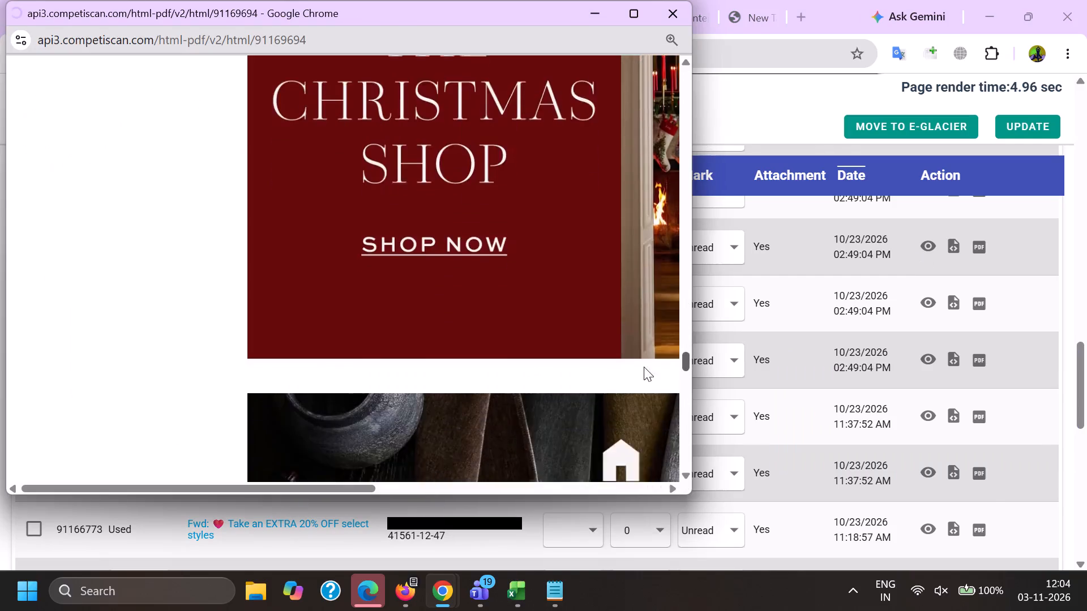
{"action": "left_click_drag", "start_coordinate": [644, 367], "coordinate": [654, 316]}
{"action": "key", "text": "alt+Tab"}
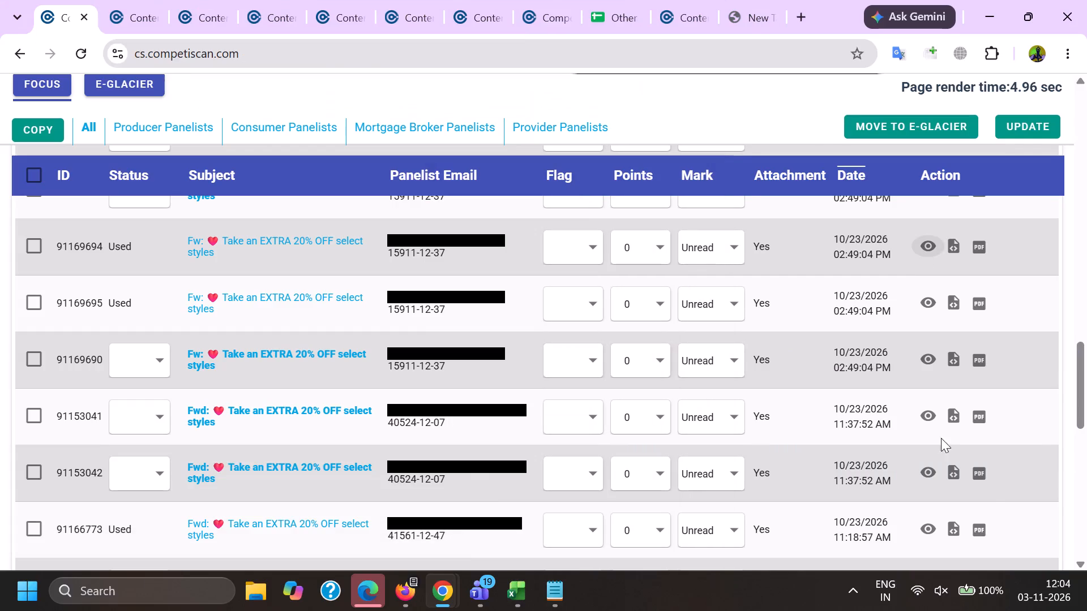
{"action": "left_click", "coordinate": [923, 299]}
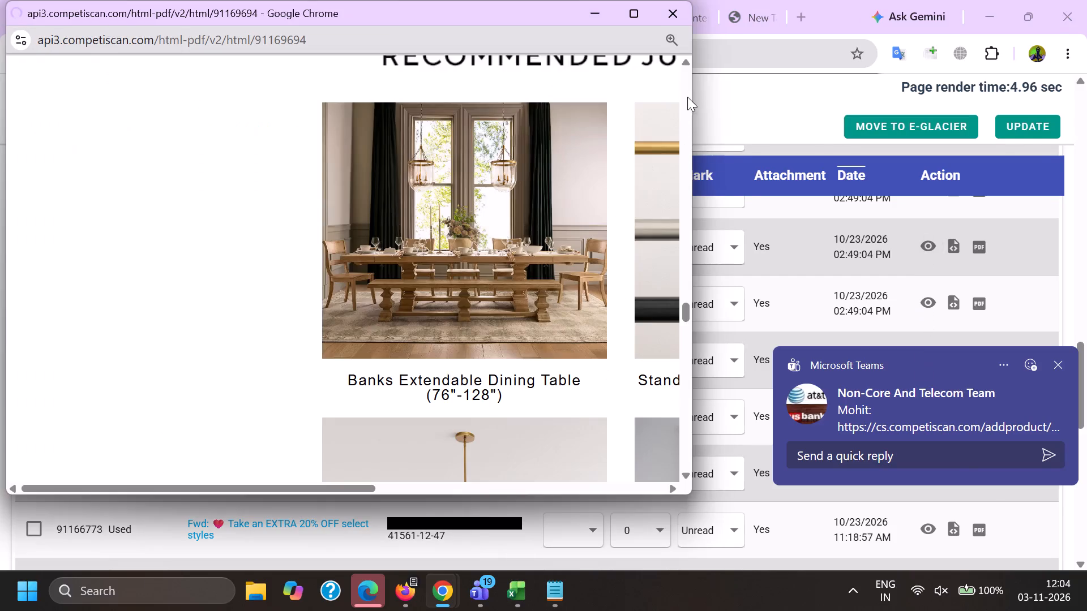
{"action": "left_click_drag", "start_coordinate": [688, 85], "coordinate": [662, 317]}
{"action": "key", "text": "alt+Tab"}
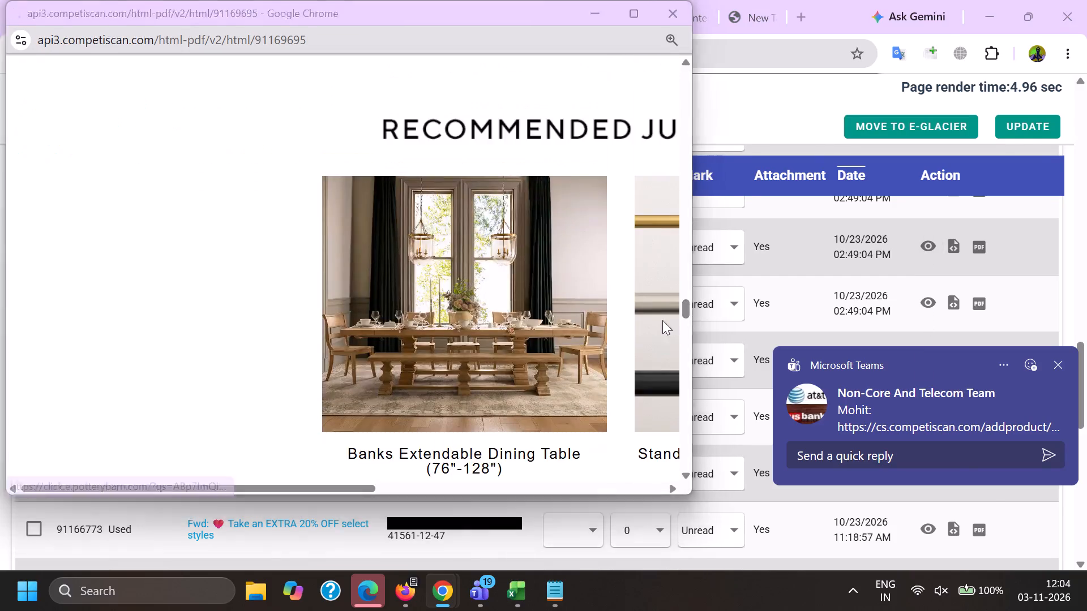
Examine the previews of the used EXTRA 20% OFF emails 91166773 and 91166771, looking through each body.
{"action": "scroll", "coordinate": [662, 316], "scroll_direction": "down", "scroll_amount": 3}
{"action": "left_click", "coordinate": [934, 275]}
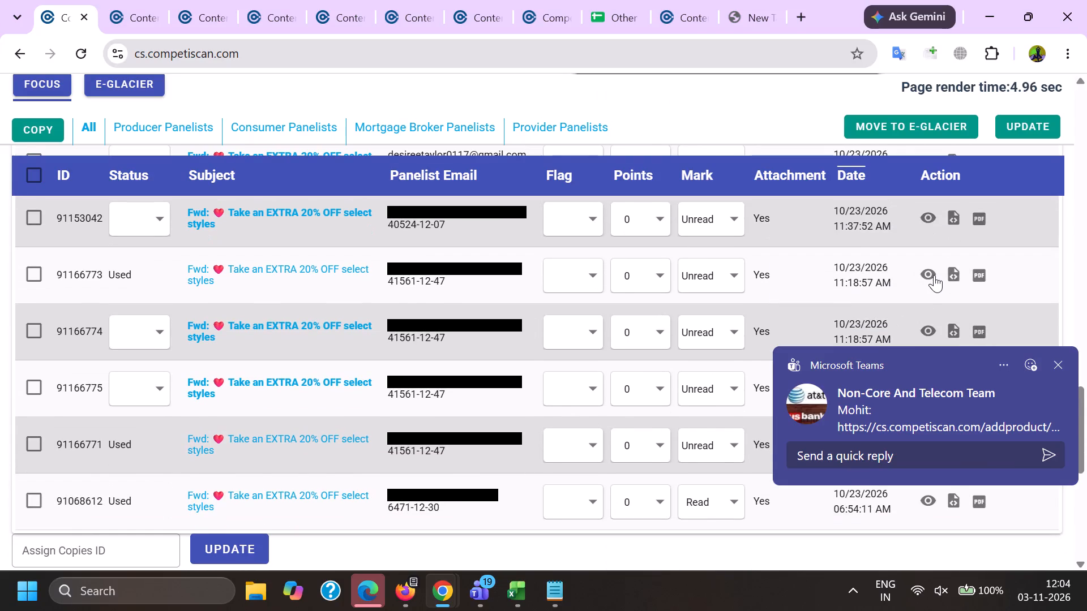
{"action": "left_click_drag", "start_coordinate": [687, 79], "coordinate": [652, 352]}
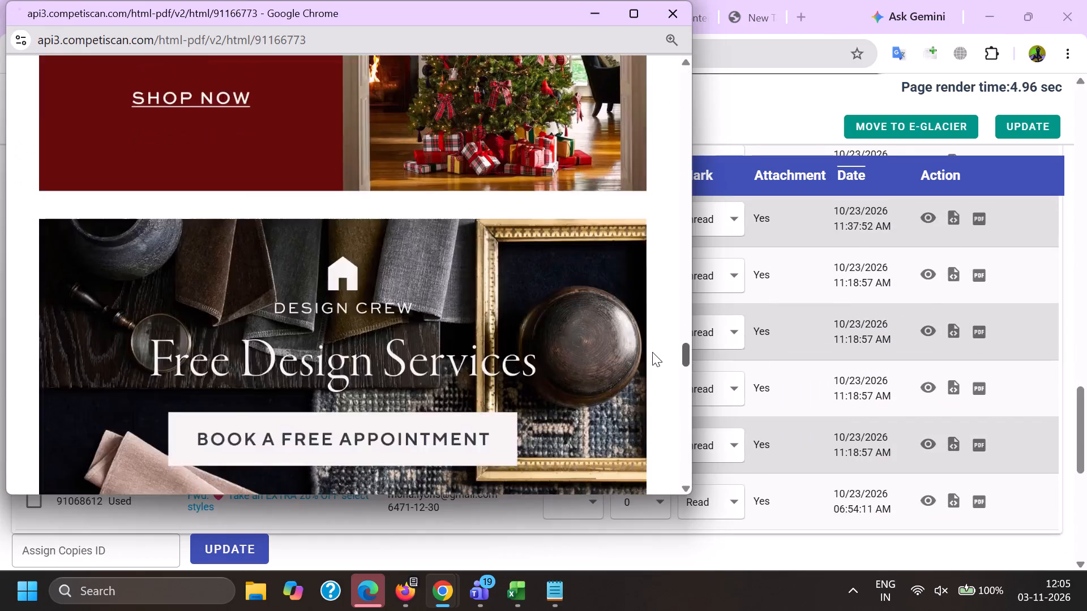
{"action": "left_click_drag", "start_coordinate": [652, 352], "coordinate": [656, 284]}
{"action": "key", "text": "alt+Tab"}
{"action": "left_click", "coordinate": [928, 441]}
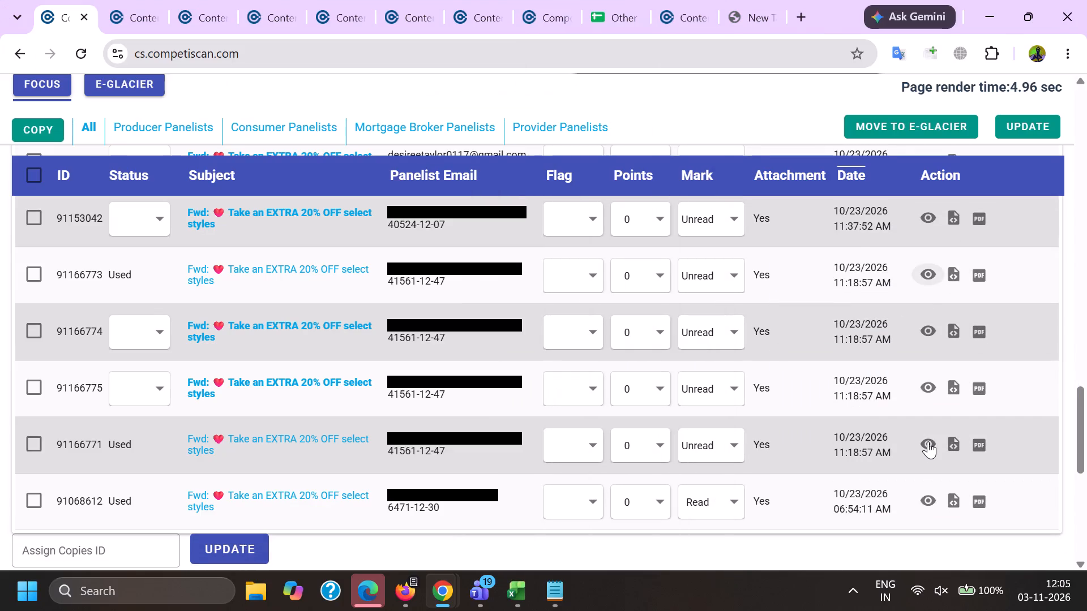
{"action": "left_click_drag", "start_coordinate": [685, 83], "coordinate": [660, 260]}
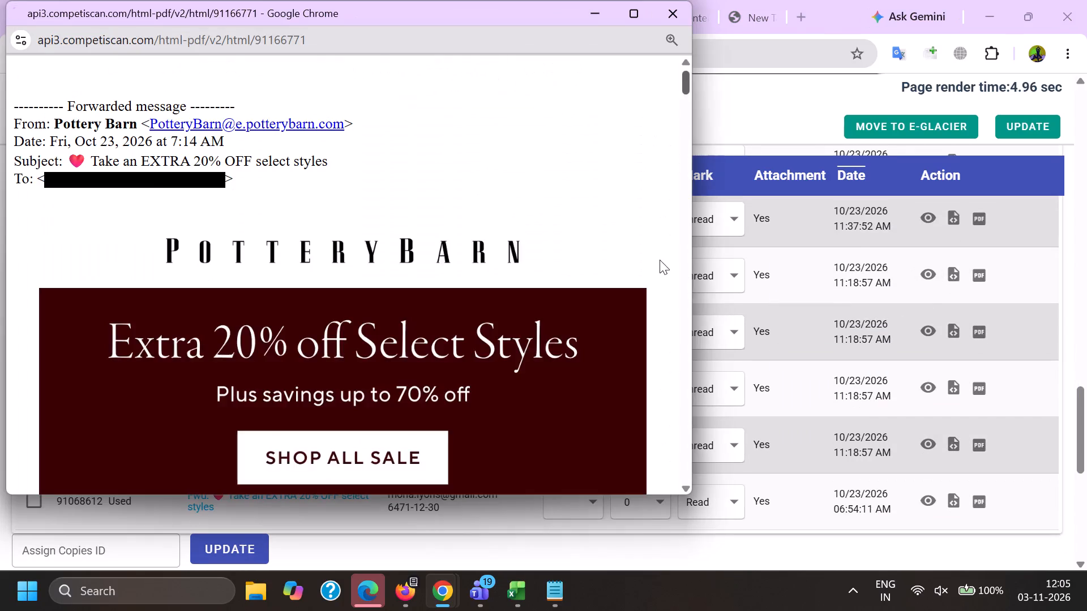
{"action": "left_click_drag", "start_coordinate": [660, 260], "coordinate": [663, 281]}
{"action": "key", "text": "alt+Tab"}
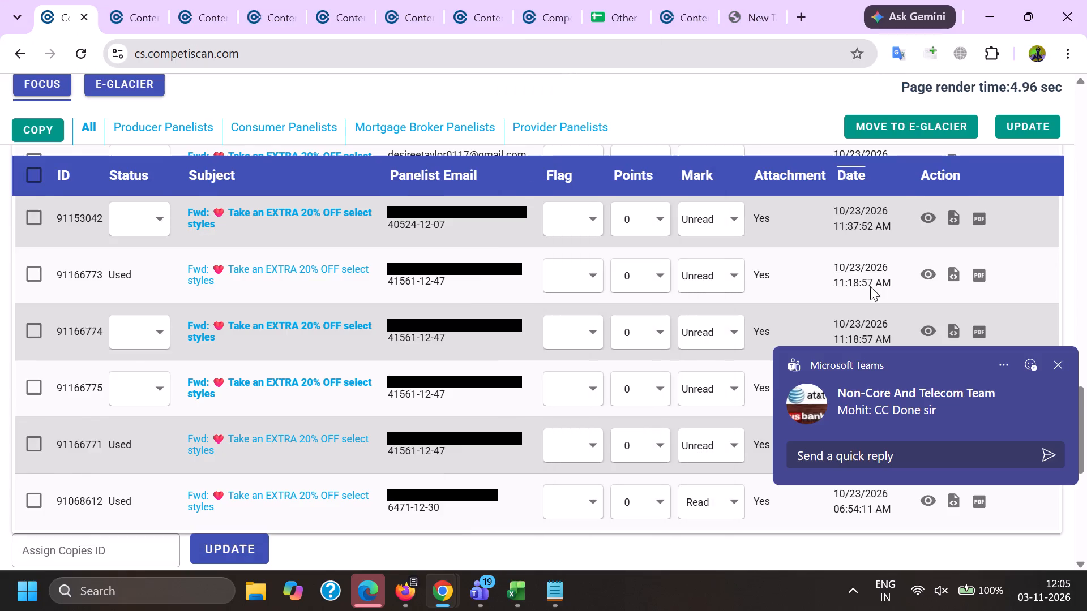
Examine the preview of the last used copy, email 91068612, from its upper banners through its recommended products and lower sections.
{"action": "scroll", "coordinate": [870, 283], "scroll_direction": "down", "scroll_amount": 3}
{"action": "left_click", "coordinate": [927, 251]}
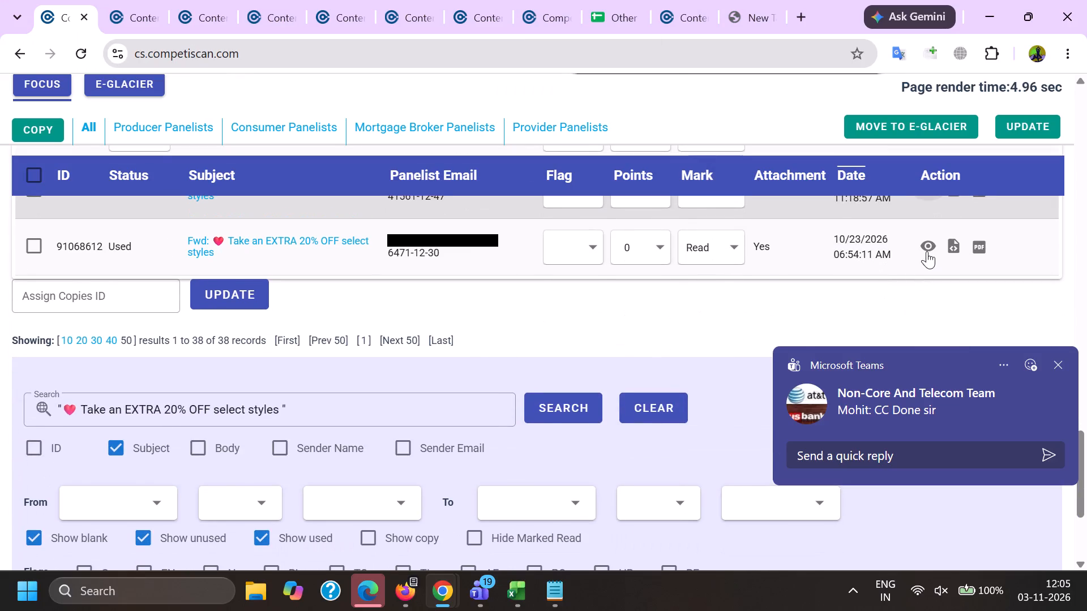
{"action": "left_click_drag", "start_coordinate": [688, 85], "coordinate": [681, 153]}
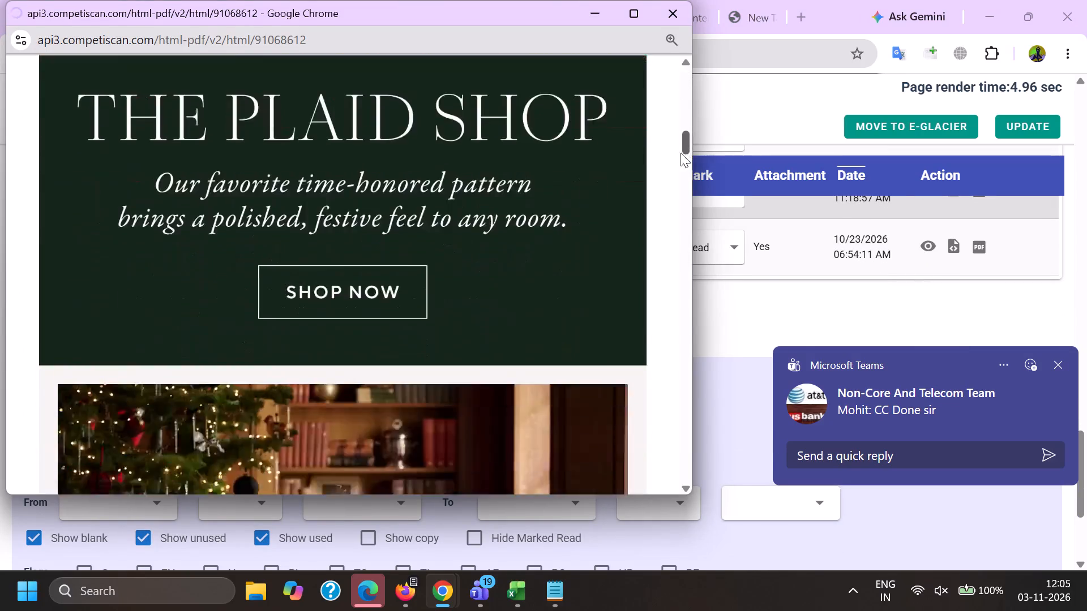
{"action": "left_click_drag", "start_coordinate": [681, 153], "coordinate": [674, 344]}
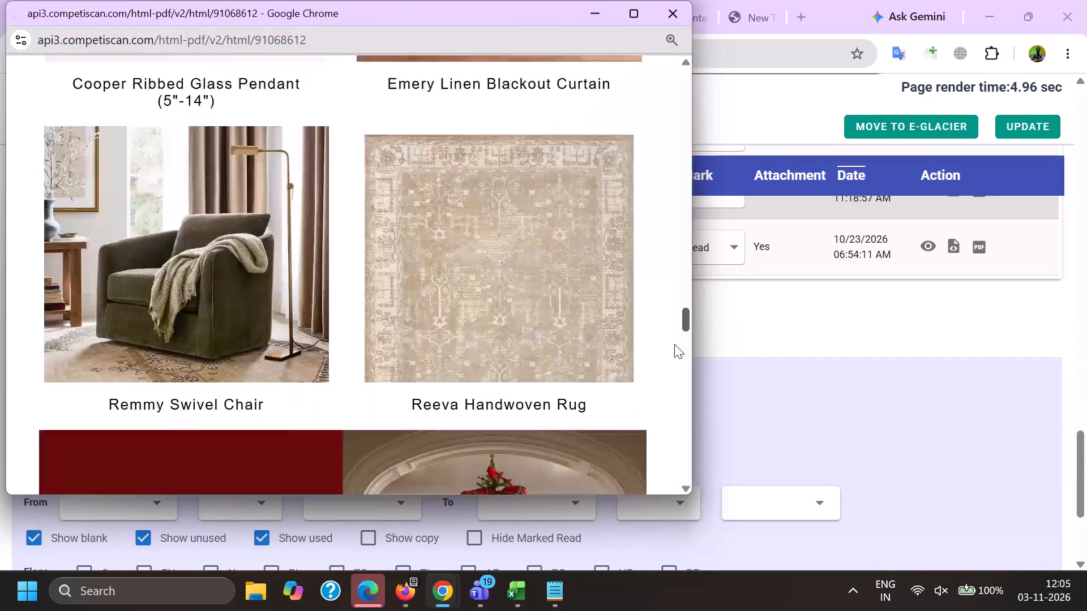
{"action": "left_click_drag", "start_coordinate": [674, 344], "coordinate": [674, 355]}
{"action": "key", "text": "alt+Tab"}
Reopen the preview of the unused email 91127048 and look through its body for comparison with the used copies.
{"action": "scroll", "coordinate": [409, 308], "scroll_direction": "up", "scroll_amount": 20}
{"action": "scroll", "coordinate": [409, 308], "scroll_direction": "up", "scroll_amount": 3}
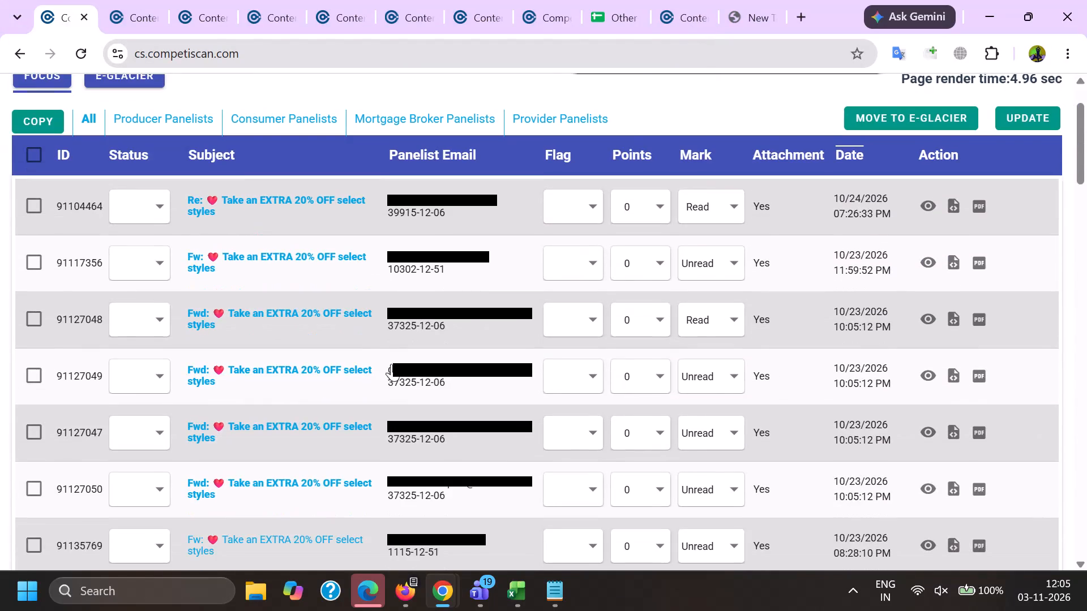
{"action": "scroll", "coordinate": [390, 363], "scroll_direction": "up", "scroll_amount": 3}
{"action": "left_click", "coordinate": [924, 407]}
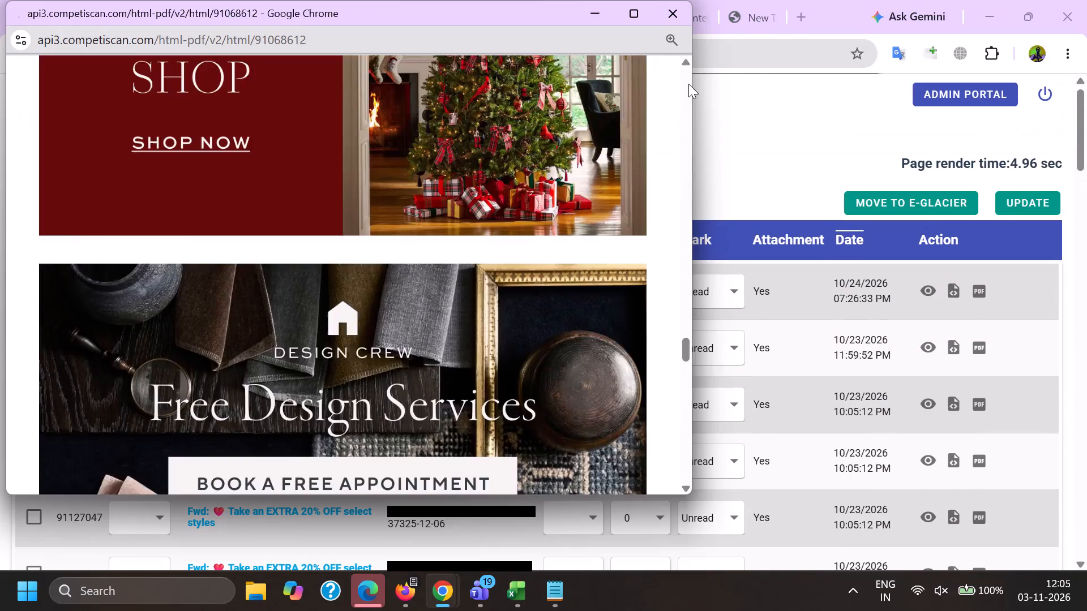
{"action": "left_click_drag", "start_coordinate": [688, 80], "coordinate": [670, 344]}
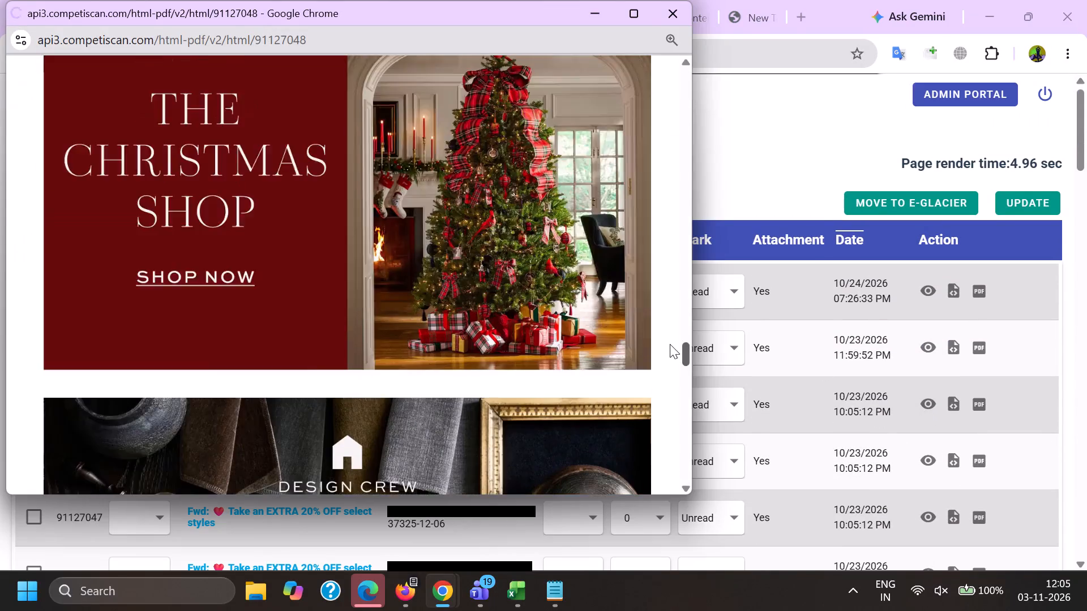
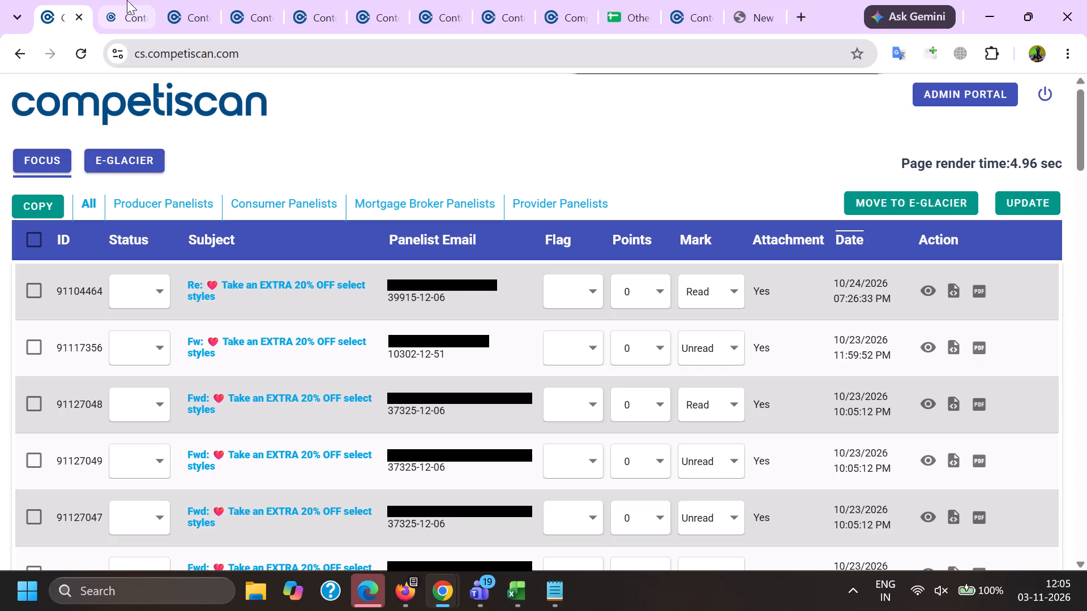
Reopen the editor page of the EXTRA 20% OFF email 91127048 and copy its email ID.
{"action": "left_click_drag", "start_coordinate": [845, 24], "coordinate": [630, 19]}
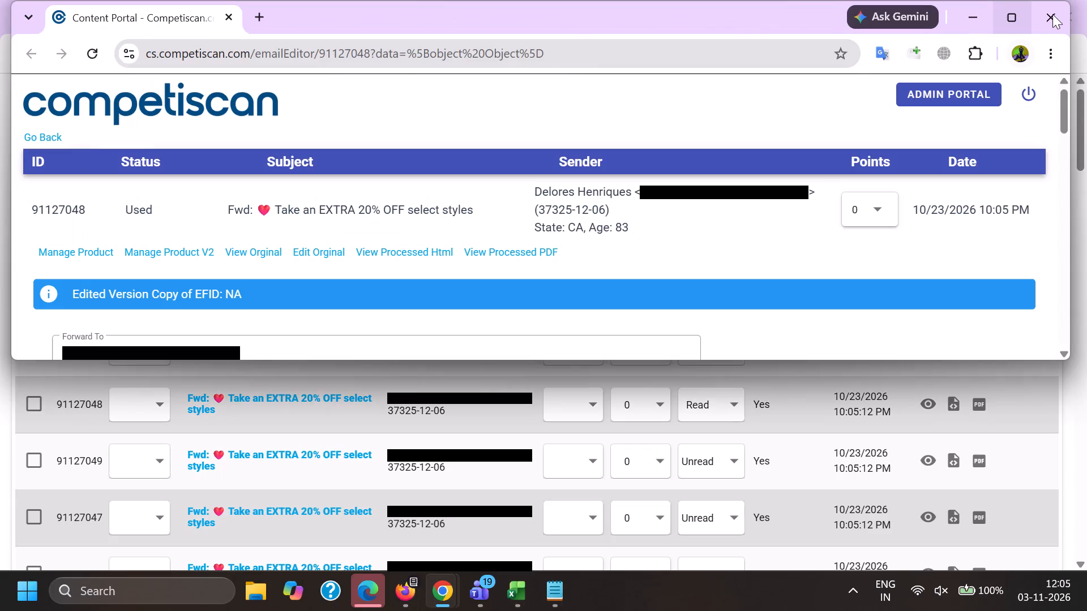
{"action": "left_click", "coordinate": [1052, 12]}
{"action": "left_click", "coordinate": [217, 393], "text": "ctrl"}
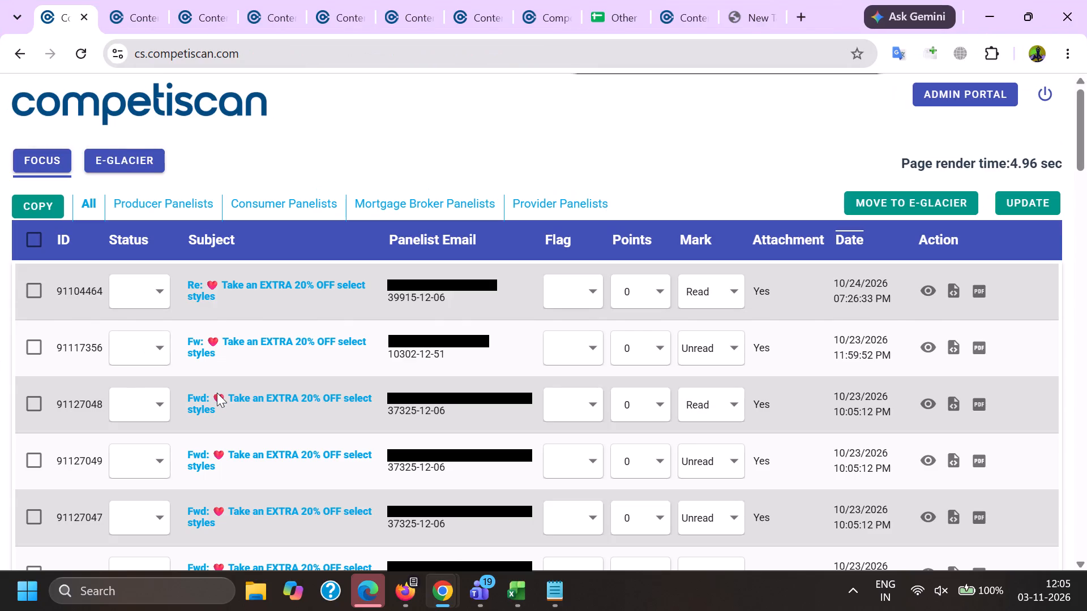
{"action": "left_click", "coordinate": [144, 0]}
{"action": "double_click", "coordinate": [343, 56]}
{"action": "key", "text": "ctrl+c"}
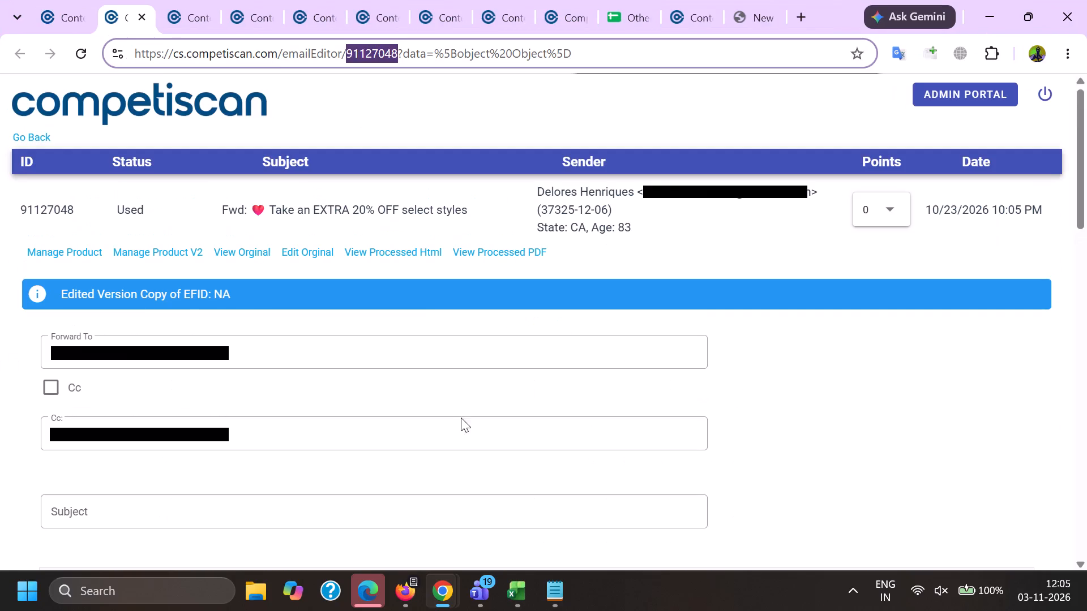
{"action": "left_click", "coordinate": [505, 597]}
{"action": "left_click", "coordinate": [675, 540]}
{"action": "left_click", "coordinate": [116, 407]}
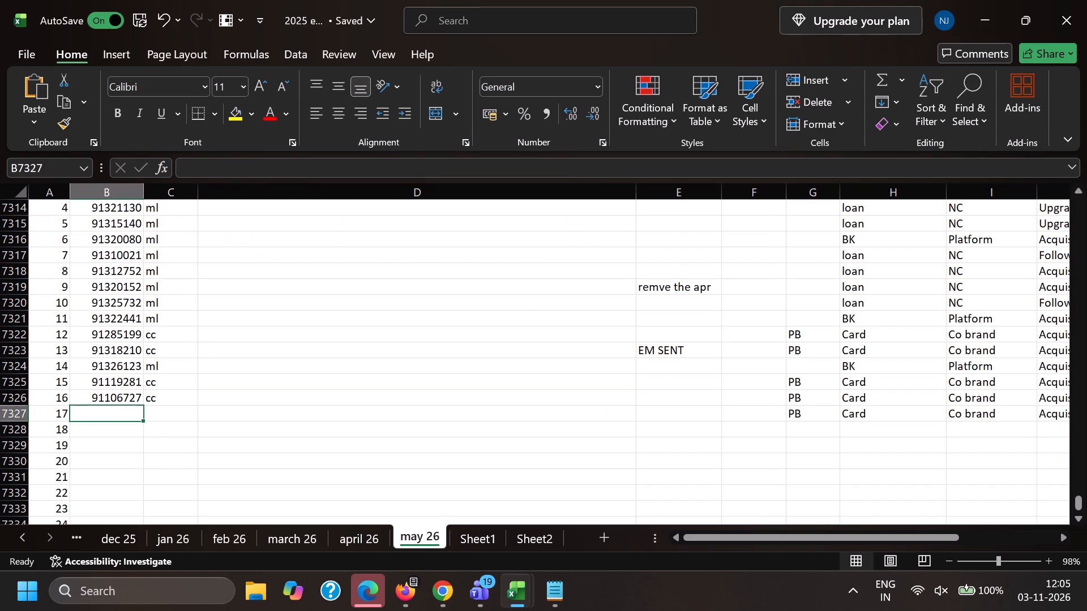
{"action": "key", "text": "ctrl+v"}
{"action": "left_click", "coordinate": [162, 412]}
{"action": "key", "text": "c"}
{"action": "key", "text": "c"}
{"action": "key", "text": "Right"}
{"action": "key", "text": "Right"}
{"action": "key", "text": "Right"}
{"action": "key", "text": "Right"}
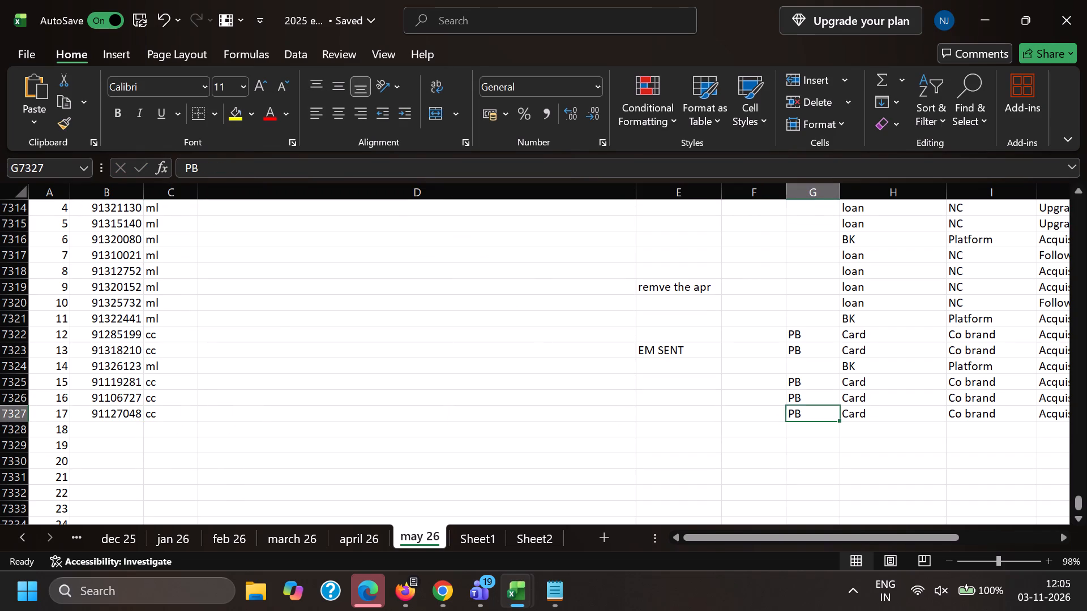
Return to Chrome and close the processed email editor tabs, from 91127048 through 91318210, keeping the search results tab.
{"action": "key", "text": "alt+Tab"}
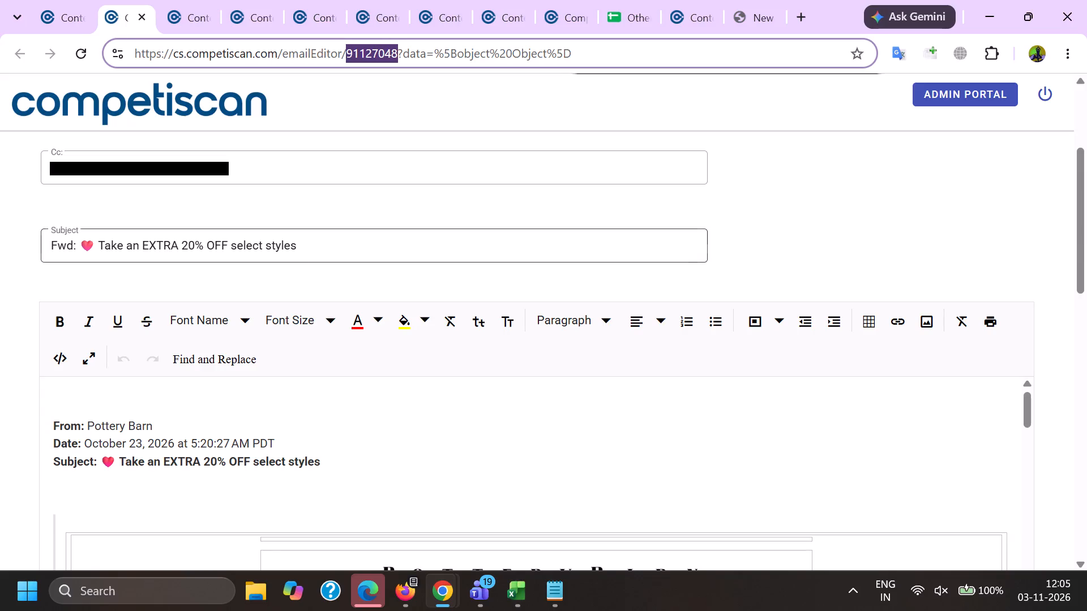
{"action": "scroll", "coordinate": [303, 263], "scroll_direction": "down", "scroll_amount": 5}
{"action": "left_click", "coordinate": [77, 0]}
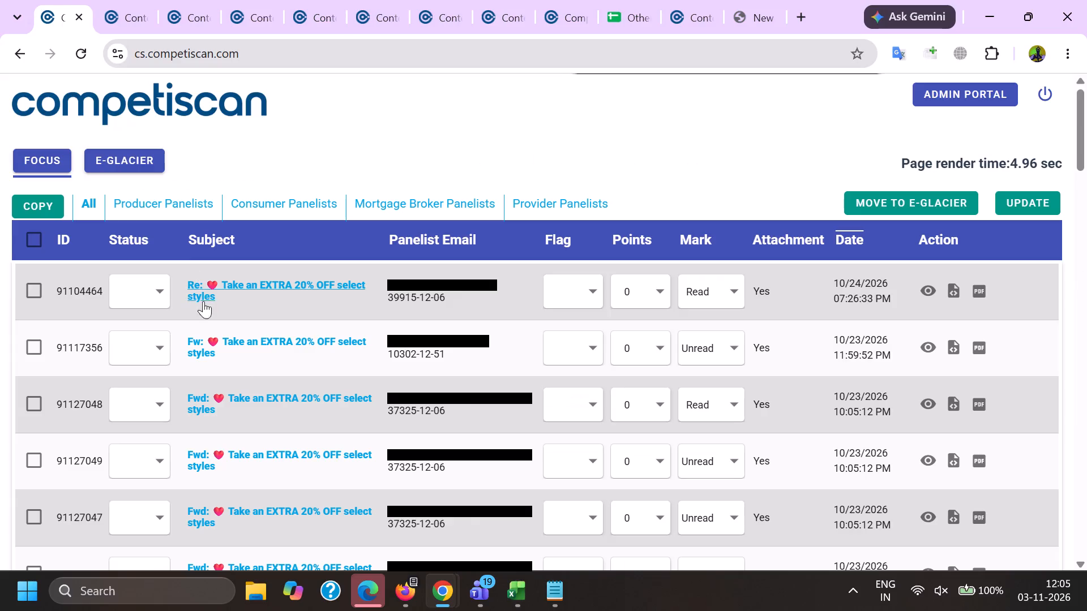
{"action": "left_click", "coordinate": [142, 0]}
{"action": "double_click", "coordinate": [143, 19]}
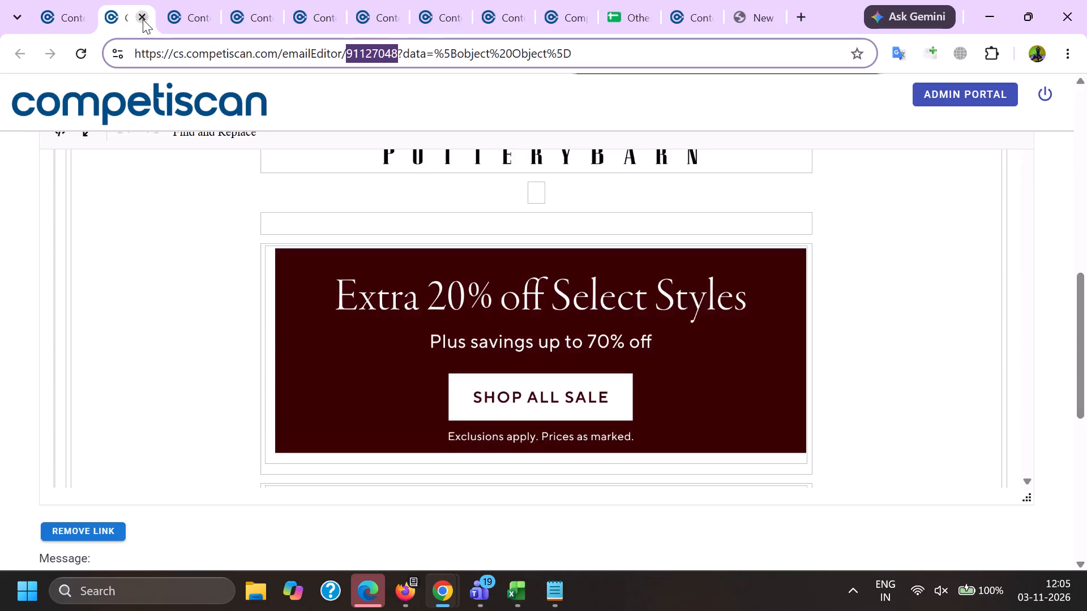
{"action": "double_click", "coordinate": [143, 19]}
{"action": "left_click", "coordinate": [143, 19]}
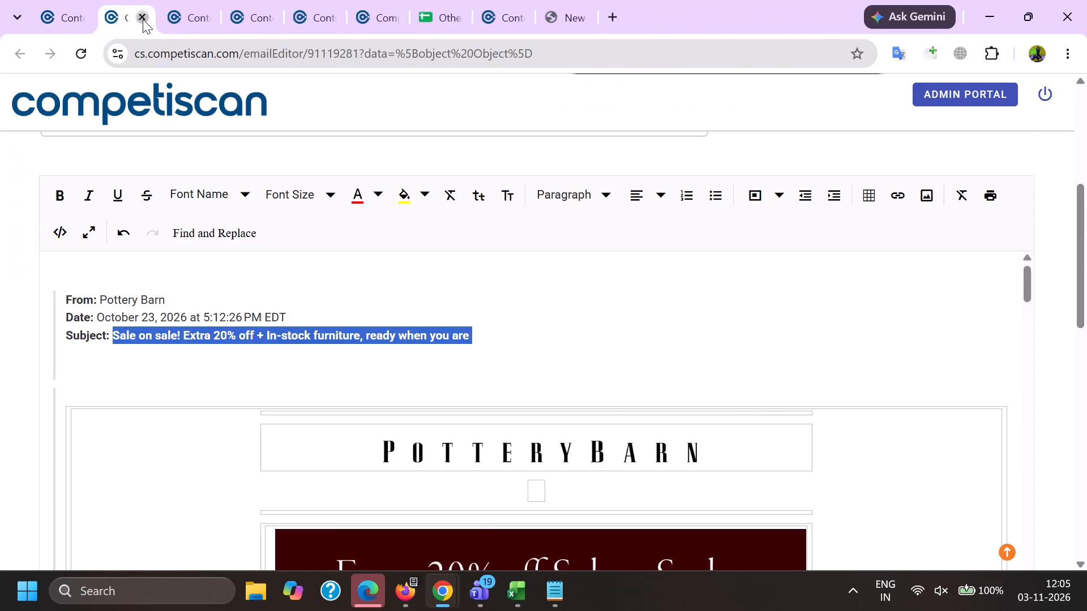
{"action": "left_click", "coordinate": [143, 19]}
{"action": "left_click", "coordinate": [143, 19]}
{"action": "left_click", "coordinate": [143, 19]}
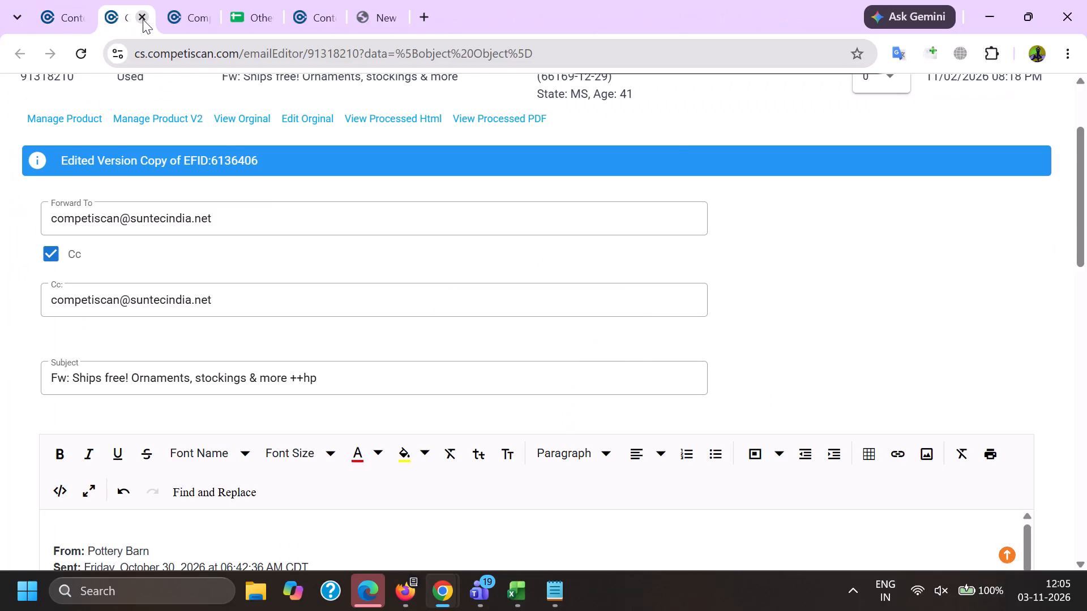
Switch to Firefox and copy the Christmas Shop subject of email 91119116 from the e.potterybarn.com results, without its Fw prefix.
{"action": "left_click", "coordinate": [408, 595]}
{"action": "left_click", "coordinate": [324, 521]}
{"action": "scroll", "coordinate": [293, 421], "scroll_direction": "down", "scroll_amount": 2}
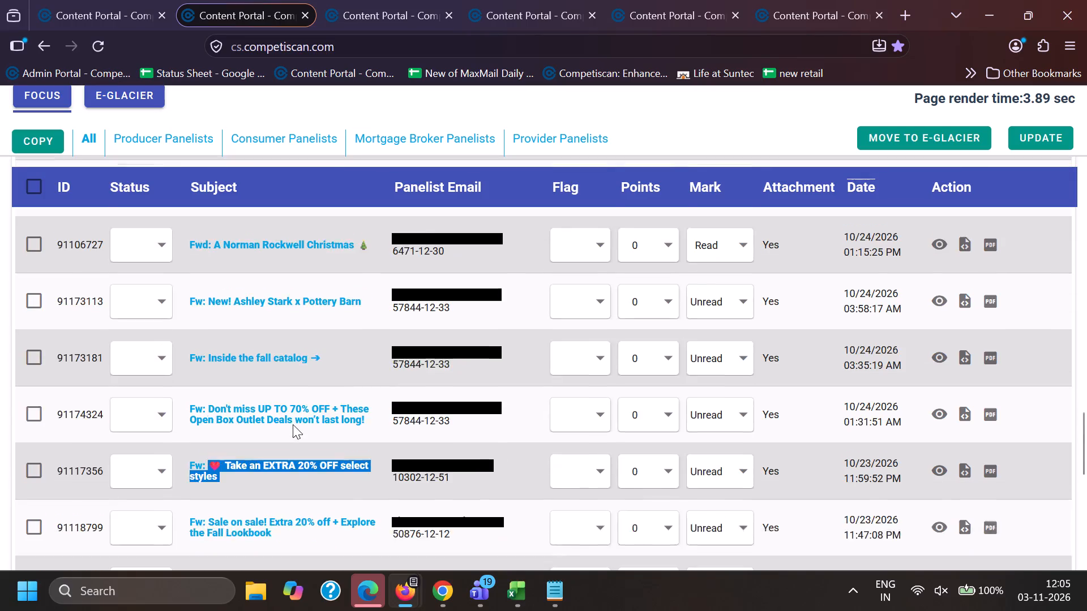
{"action": "scroll", "coordinate": [292, 424], "scroll_direction": "down", "scroll_amount": 2}
{"action": "left_click_drag", "start_coordinate": [210, 316], "coordinate": [307, 335]}
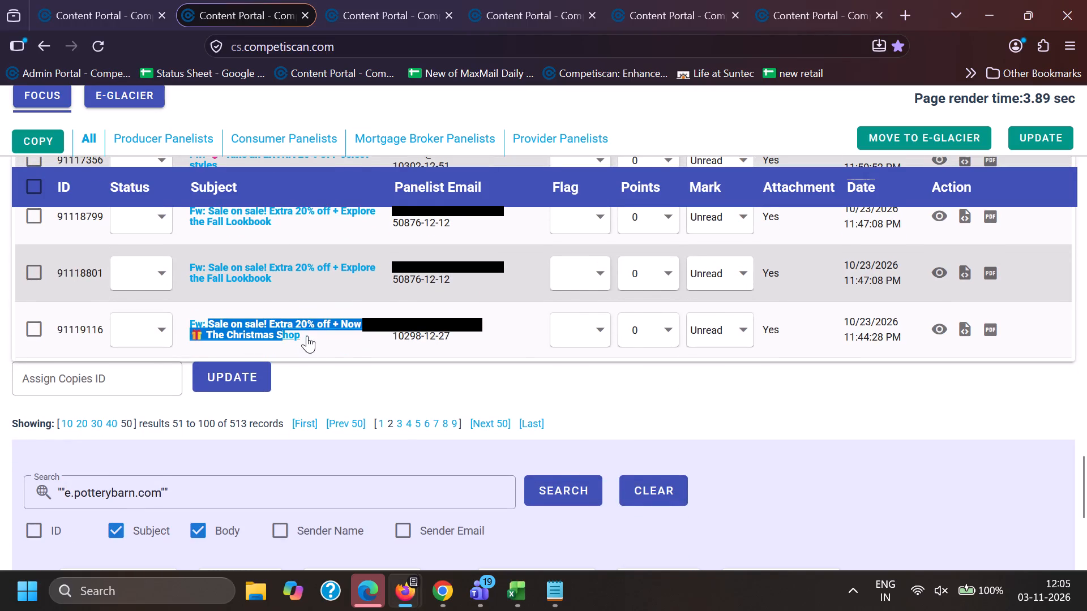
{"action": "left_click_drag", "start_coordinate": [307, 335], "coordinate": [307, 338]}
{"action": "key", "text": "ctrl+c"}
{"action": "key", "text": "ctrl+c"}
In Chrome's content portal, search email subjects for the quoted phrase "Sale on sale! Extra 20% off + Now open 🎁 The Christmas Shop".
{"action": "left_click", "coordinate": [443, 601]}
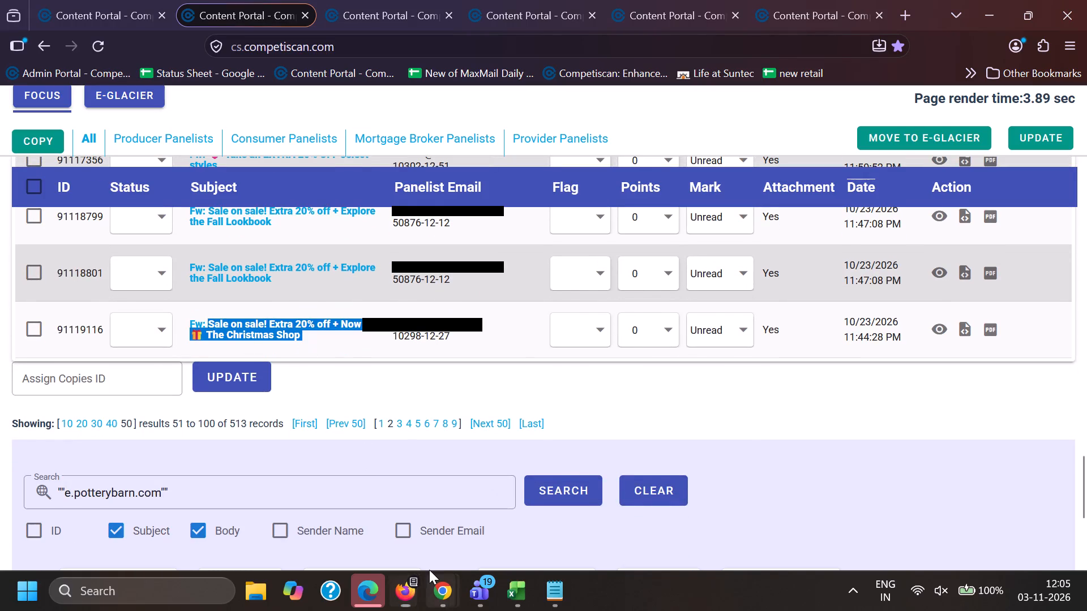
{"action": "left_click", "coordinate": [263, 504]}
{"action": "left_click", "coordinate": [139, 0]}
{"action": "scroll", "coordinate": [315, 374], "scroll_direction": "down", "scroll_amount": 9}
{"action": "scroll", "coordinate": [331, 441], "scroll_direction": "up", "scroll_amount": 2}
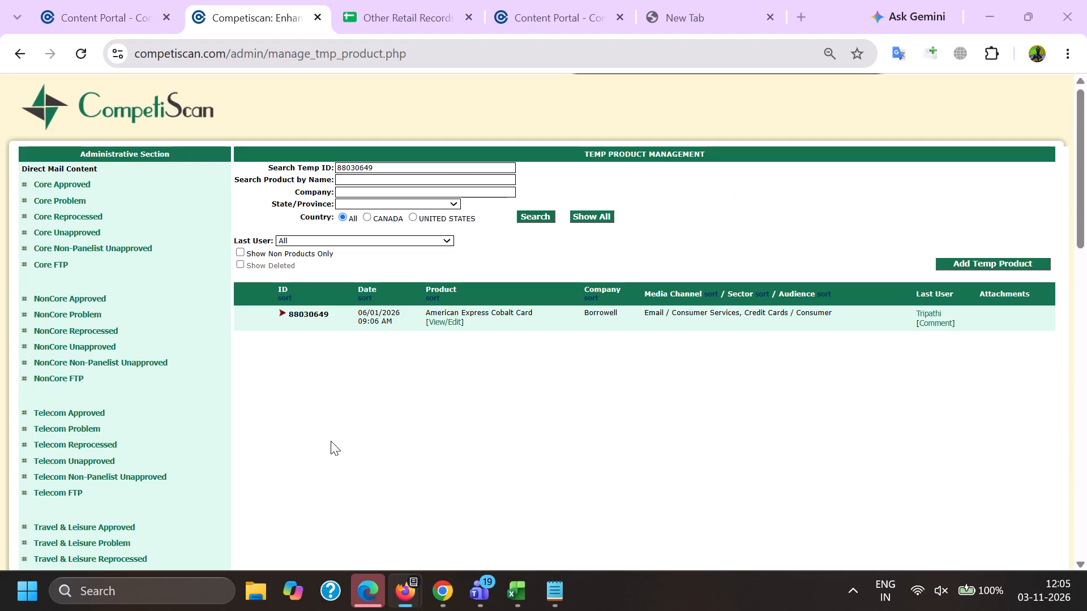
{"action": "left_click", "coordinate": [134, 0]}
{"action": "scroll", "coordinate": [345, 441], "scroll_direction": "down", "scroll_amount": 12}
{"action": "scroll", "coordinate": [332, 466], "scroll_direction": "down", "scroll_amount": 13}
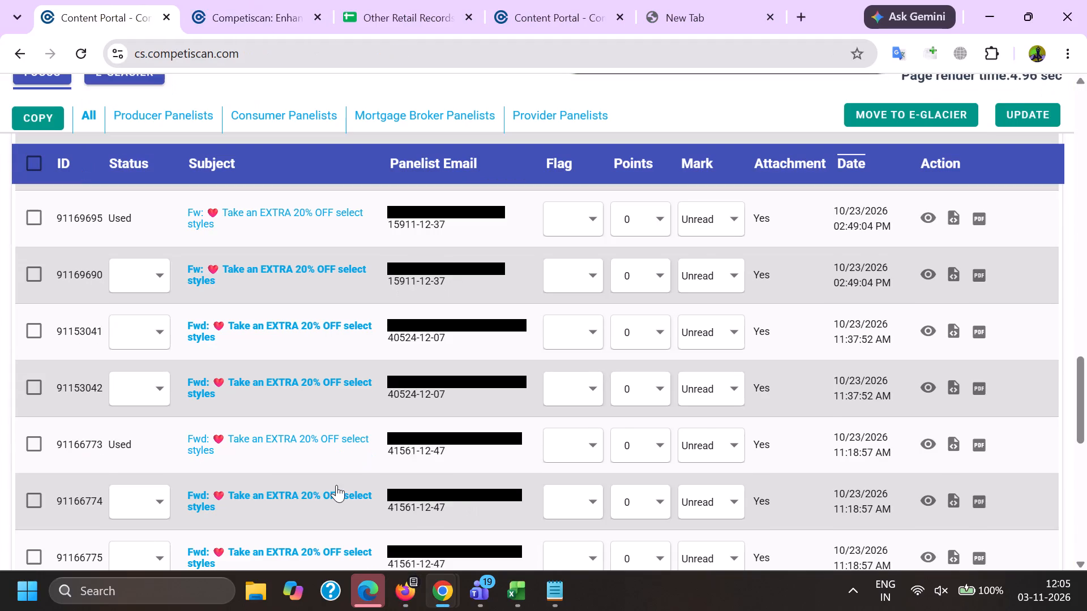
{"action": "left_click_drag", "start_coordinate": [352, 231], "coordinate": [1, 246]}
{"action": "key", "text": "BackSpace"}
{"action": "key", "text": "shift+quotedbl"}
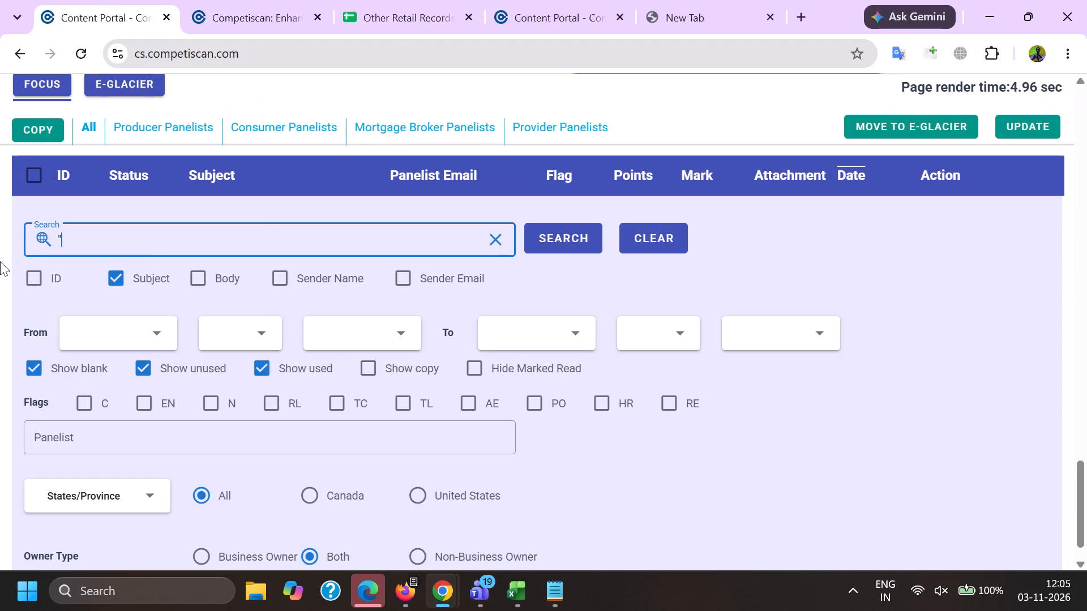
{"action": "key", "text": "ctrl+v"}
{"action": "key", "text": "ctrl+shift+apostrophe"}
{"action": "key", "text": "Return"}
{"action": "key", "text": "shift+quotedbl"}
{"action": "key", "text": "Return"}
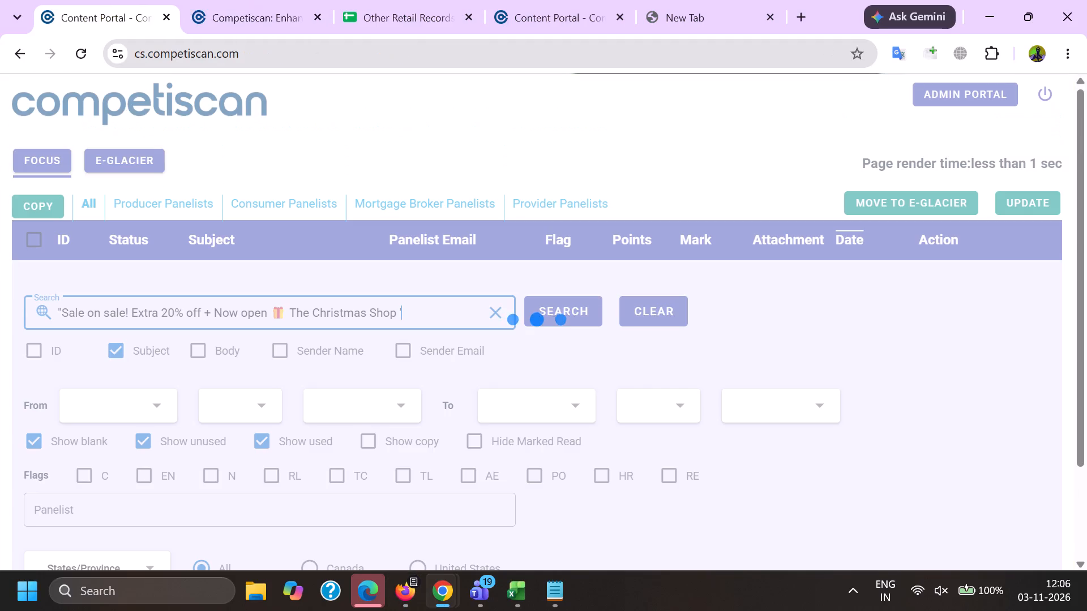
{"action": "key", "text": "shift+quotedbl"}
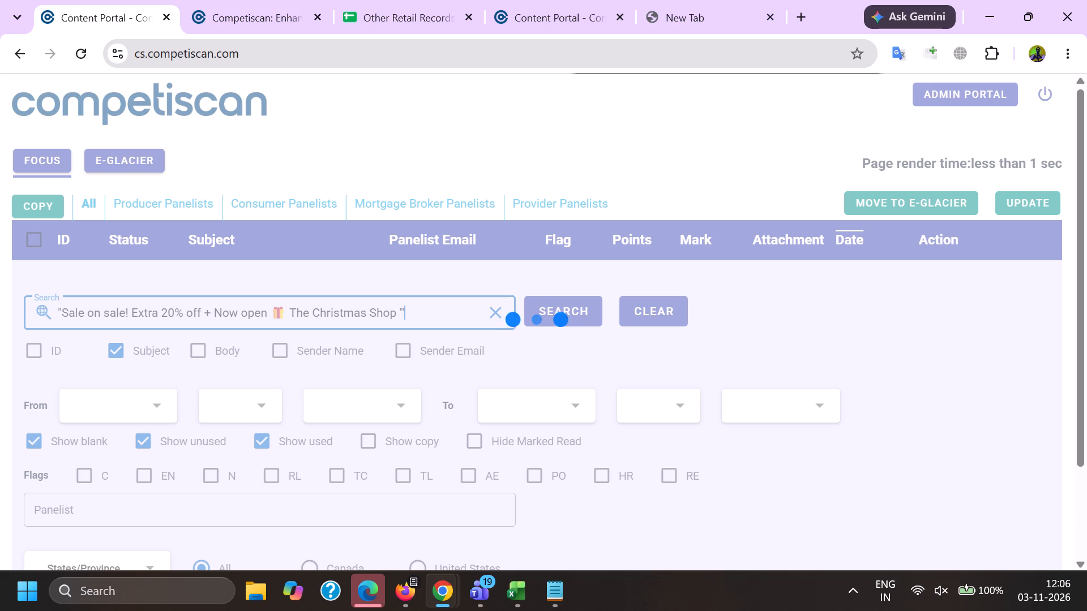
{"action": "key", "text": "Return"}
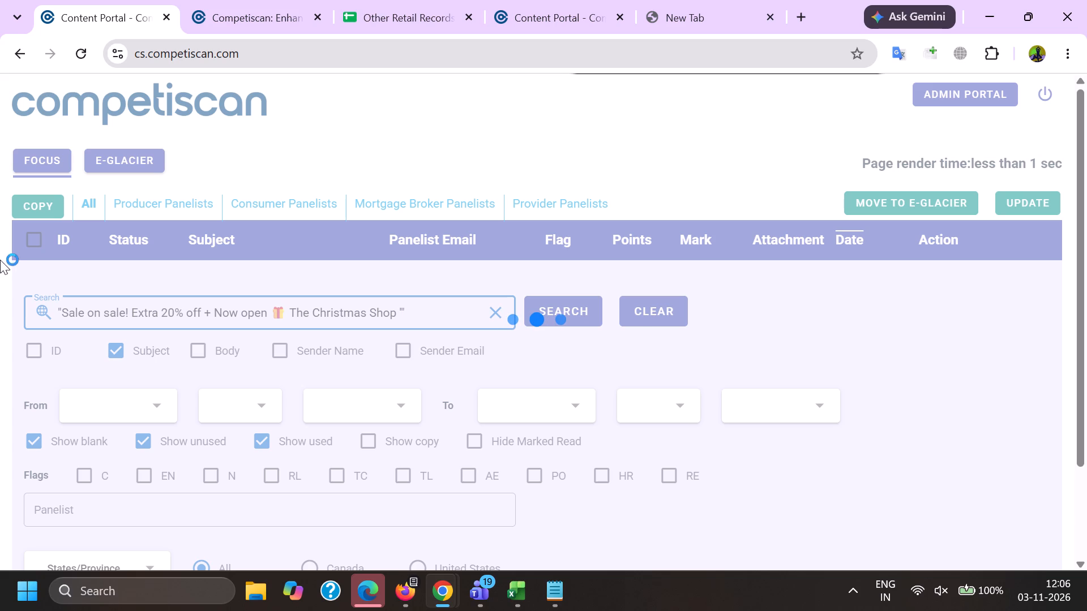
Copy the Michaels search string "emdeals.michaels.com" or "michaels.com" from Sheet4 of the strings (2) workbook.
{"action": "left_click", "coordinate": [523, 600]}
{"action": "left_click", "coordinate": [477, 515]}
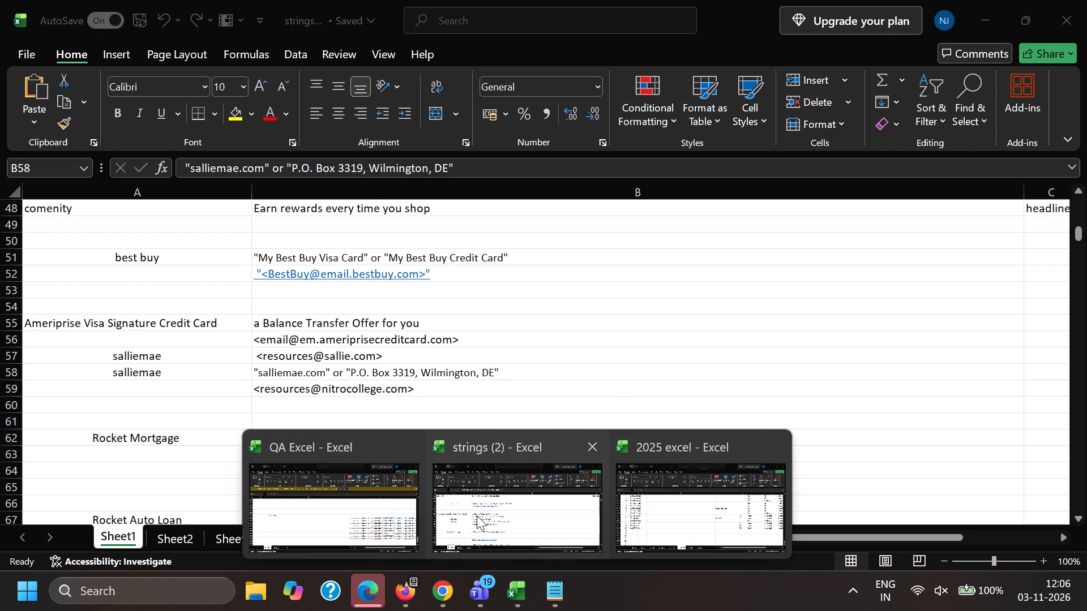
{"action": "left_click", "coordinate": [243, 540]}
{"action": "scroll", "coordinate": [183, 358], "scroll_direction": "up", "scroll_amount": 13}
{"action": "key", "text": "ctrl+c"}
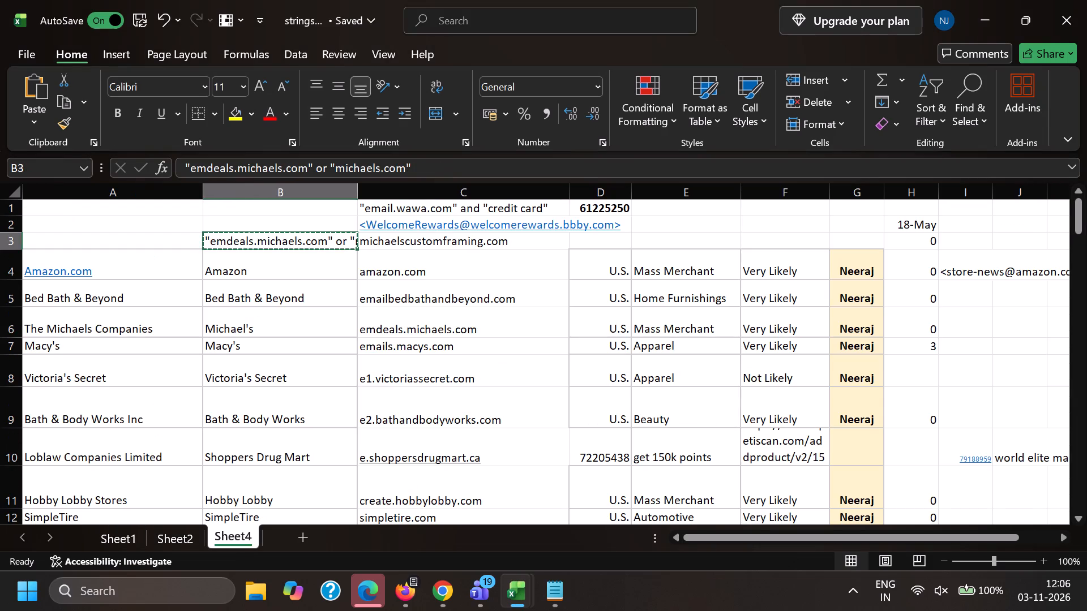
In Firefox, replace the "Credit cards" search with the copied "emdeals.michaels.com" or "michaels.com" string and run it.
{"action": "left_click", "coordinate": [397, 600]}
{"action": "left_click", "coordinate": [309, 536]}
{"action": "left_click", "coordinate": [255, 0]}
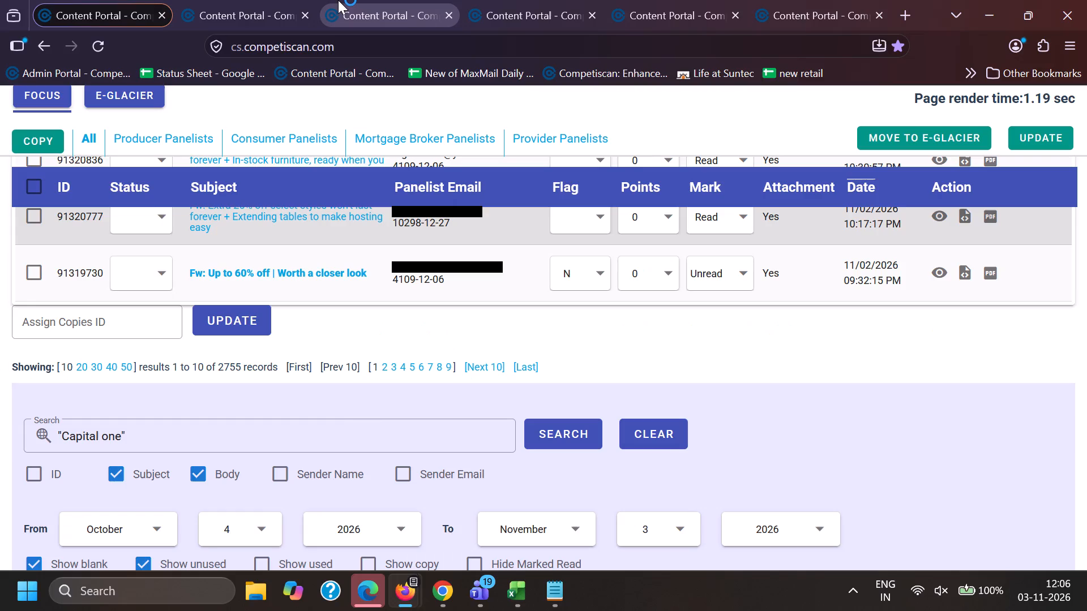
{"action": "left_click", "coordinate": [397, 0]}
{"action": "scroll", "coordinate": [319, 387], "scroll_direction": "down", "scroll_amount": 4}
{"action": "left_click", "coordinate": [530, 0]}
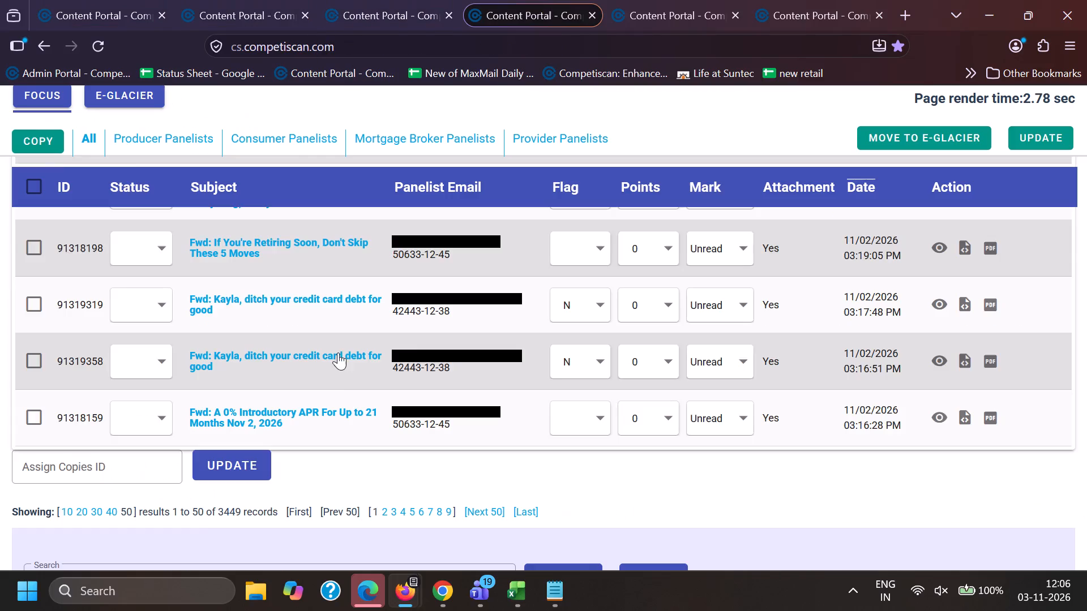
{"action": "scroll", "coordinate": [334, 354], "scroll_direction": "down", "scroll_amount": 4}
{"action": "left_click_drag", "start_coordinate": [327, 233], "coordinate": [1, 194]}
{"action": "key", "text": "BackSpace"}
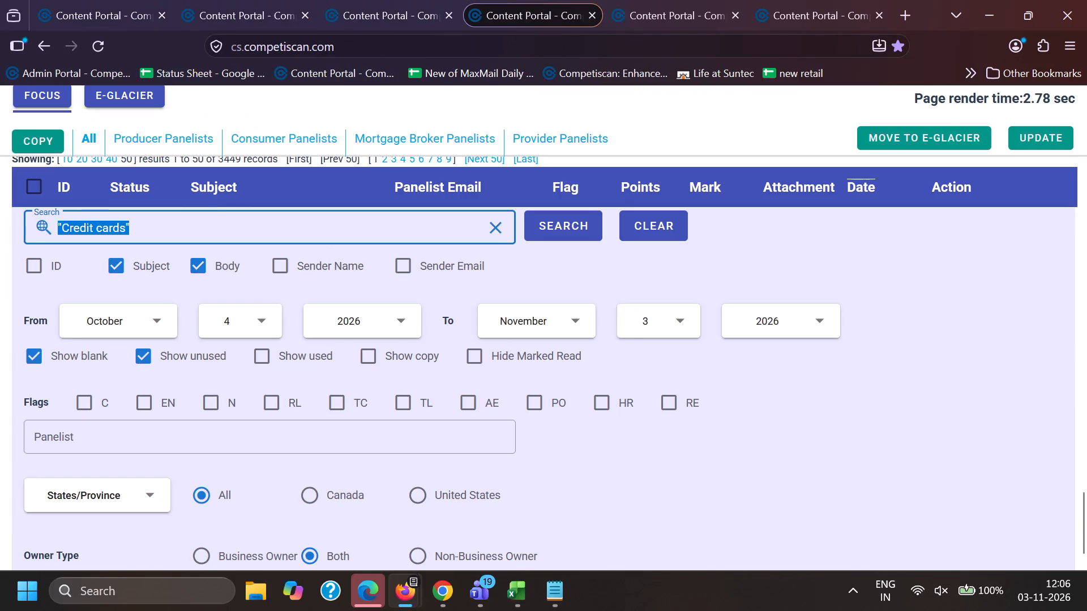
{"action": "key", "text": "shift+quotedbl"}
{"action": "key", "text": "ctrl+v"}
{"action": "type", "text": "|\""}
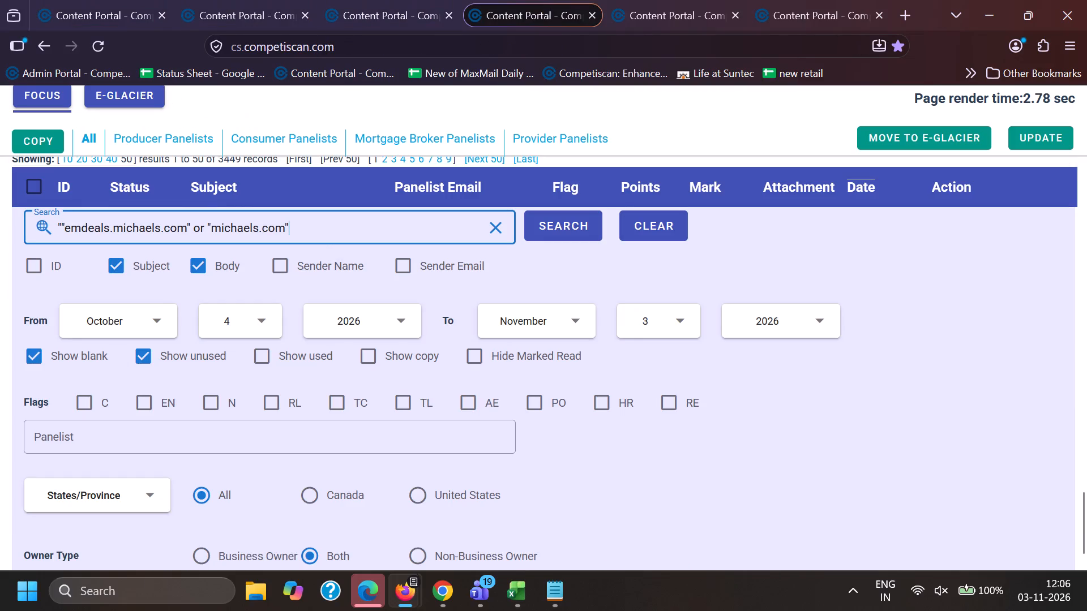
{"action": "key", "text": "BackSpace"}
{"action": "key", "text": "BackSpace"}
{"action": "key", "text": "Return"}
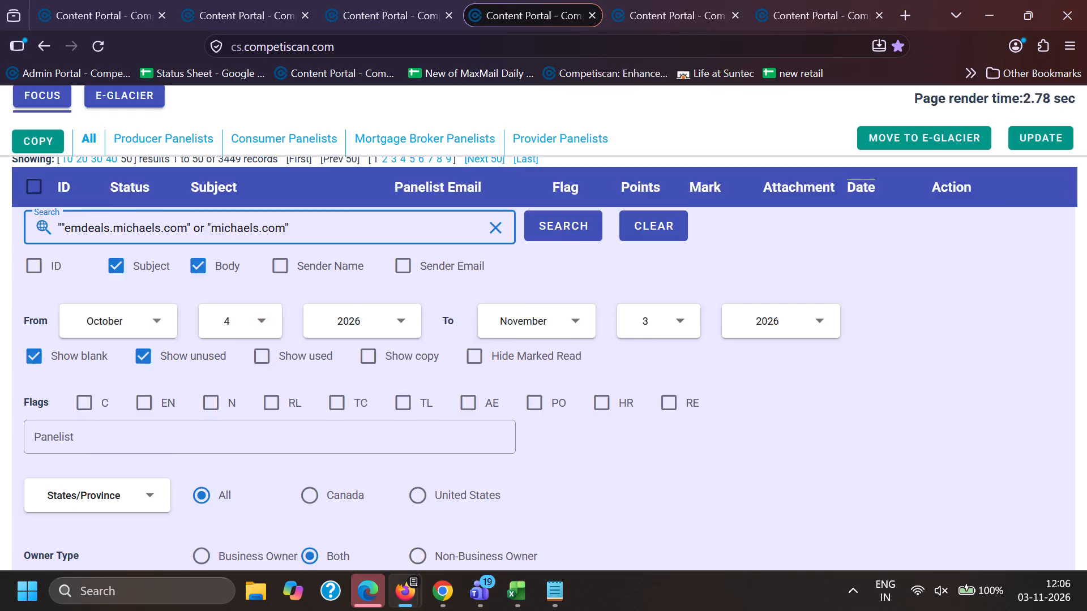
Load page 3 of the e.potterybarn.com email results.
{"action": "left_click", "coordinate": [245, 0]}
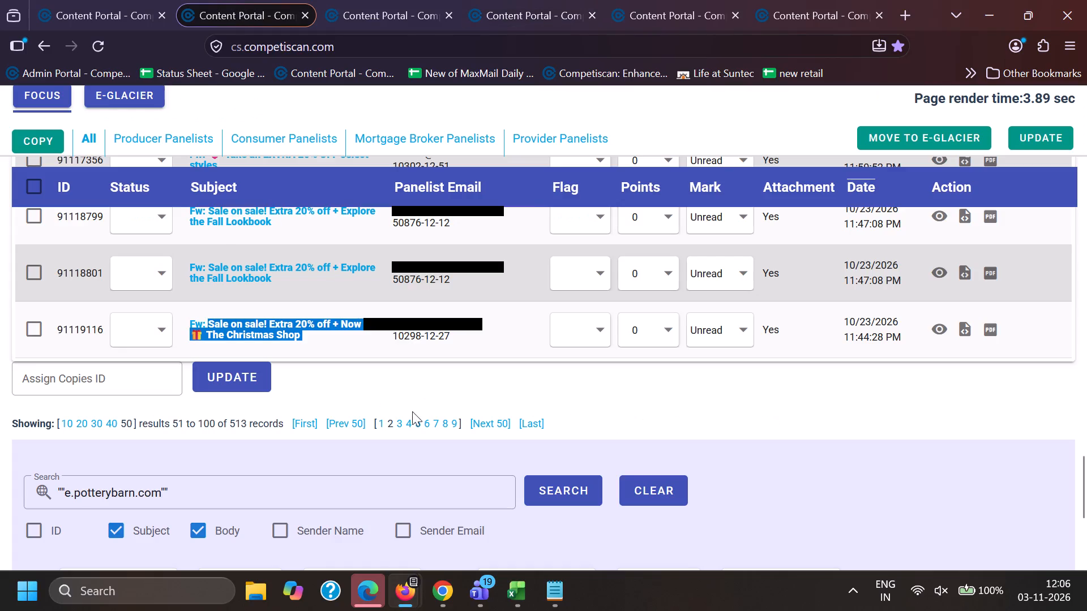
{"action": "left_click", "coordinate": [401, 420]}
Return to Chrome and rerun the Christmas Shop subject search with a single closing quotation mark.
{"action": "key", "text": "alt+Tab"}
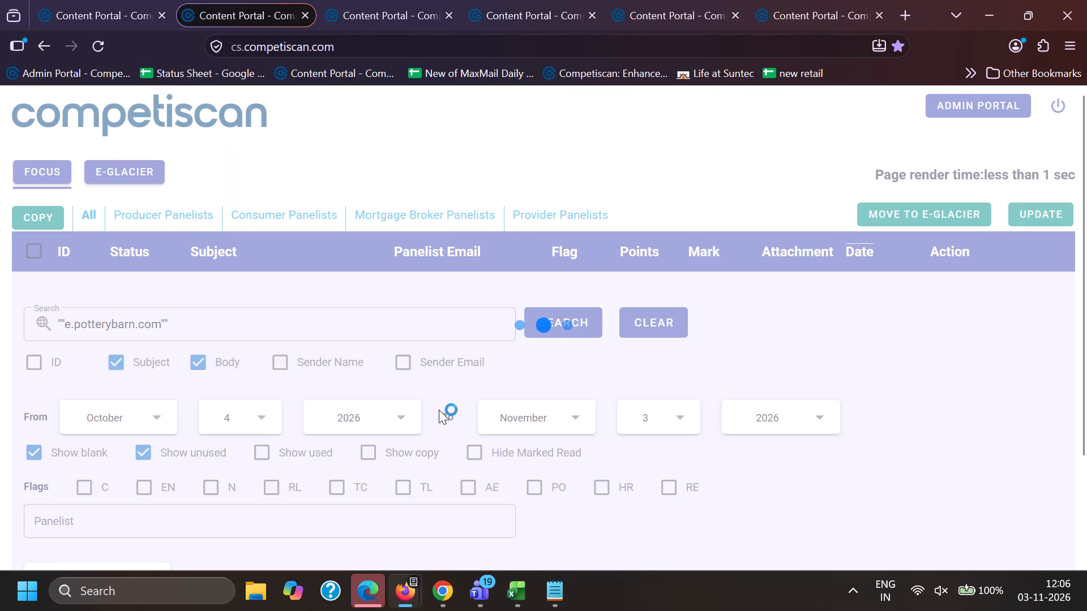
{"action": "key", "text": "alt+Tab"}
{"action": "key", "text": "alt+Tab"}
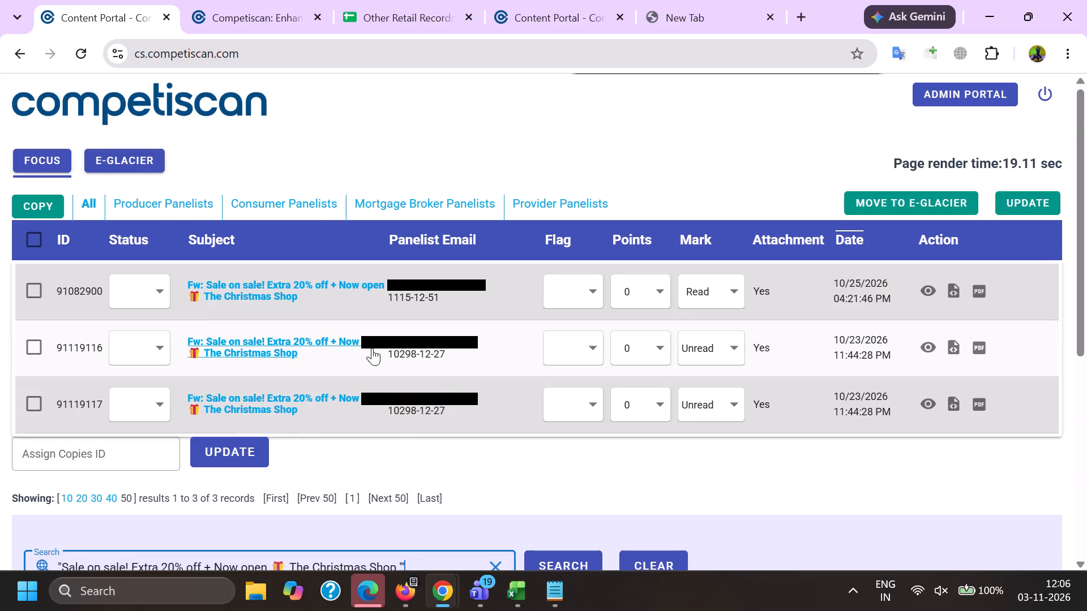
{"action": "scroll", "coordinate": [403, 423], "scroll_direction": "down", "scroll_amount": 3}
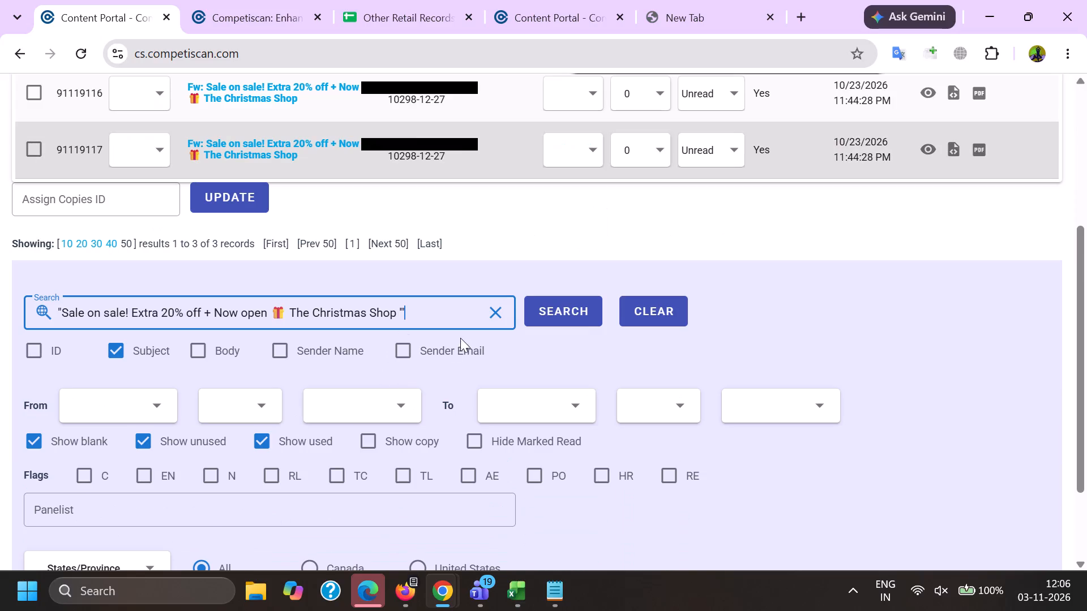
{"action": "key", "text": "BackSpace"}
{"action": "key", "text": "BackSpace"}
{"action": "key", "text": "shift+quotedbl"}
{"action": "key", "text": "Return"}
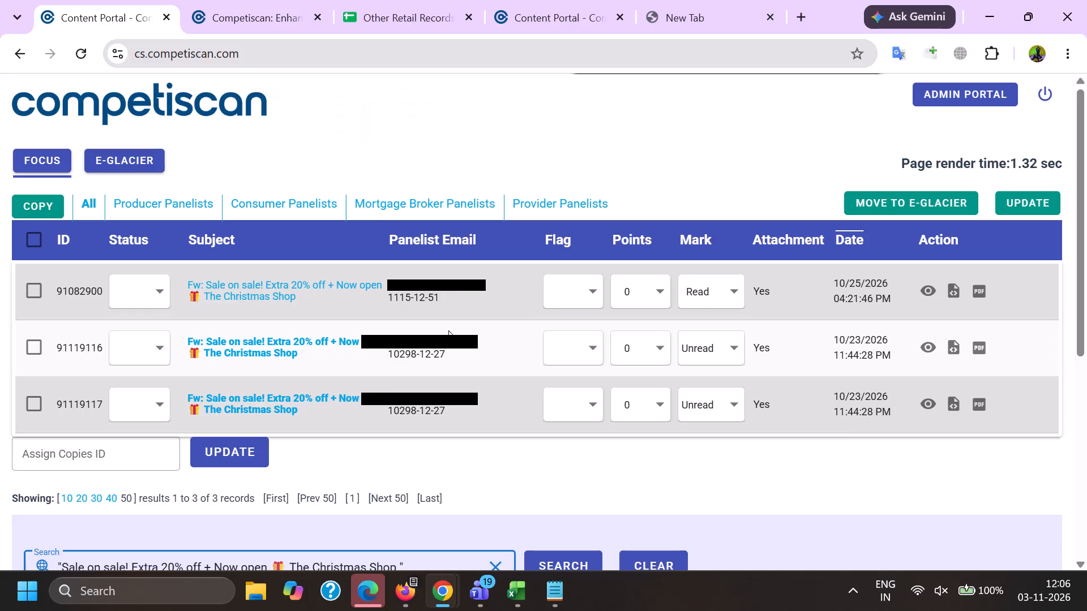
Preview copies 91082900 and 91119117 of the Christmas Shop email and compare their content down to the footer.
{"action": "left_click", "coordinate": [926, 292]}
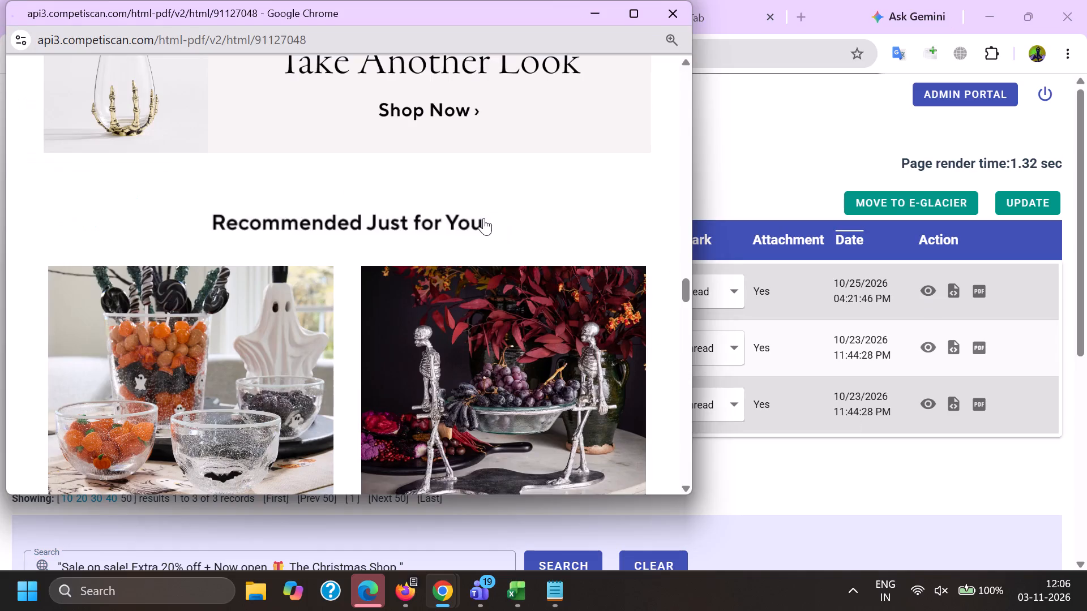
{"action": "left_click_drag", "start_coordinate": [688, 78], "coordinate": [674, 292]}
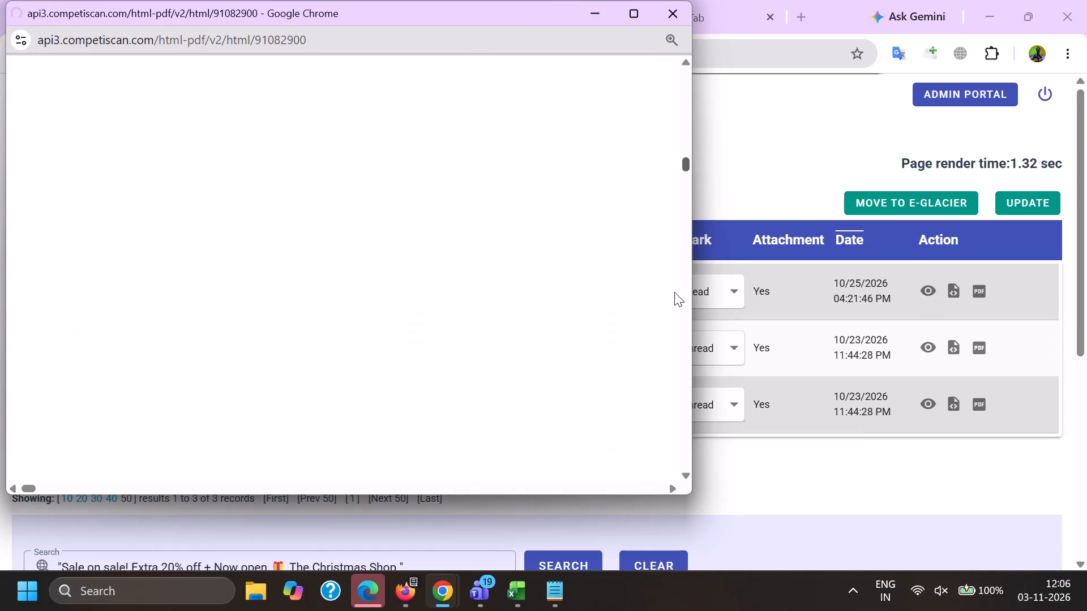
{"action": "left_click_drag", "start_coordinate": [674, 292], "coordinate": [665, 472]}
{"action": "key", "text": "alt+Tab"}
{"action": "left_click", "coordinate": [924, 401]}
{"action": "left_click_drag", "start_coordinate": [686, 85], "coordinate": [685, 399]}
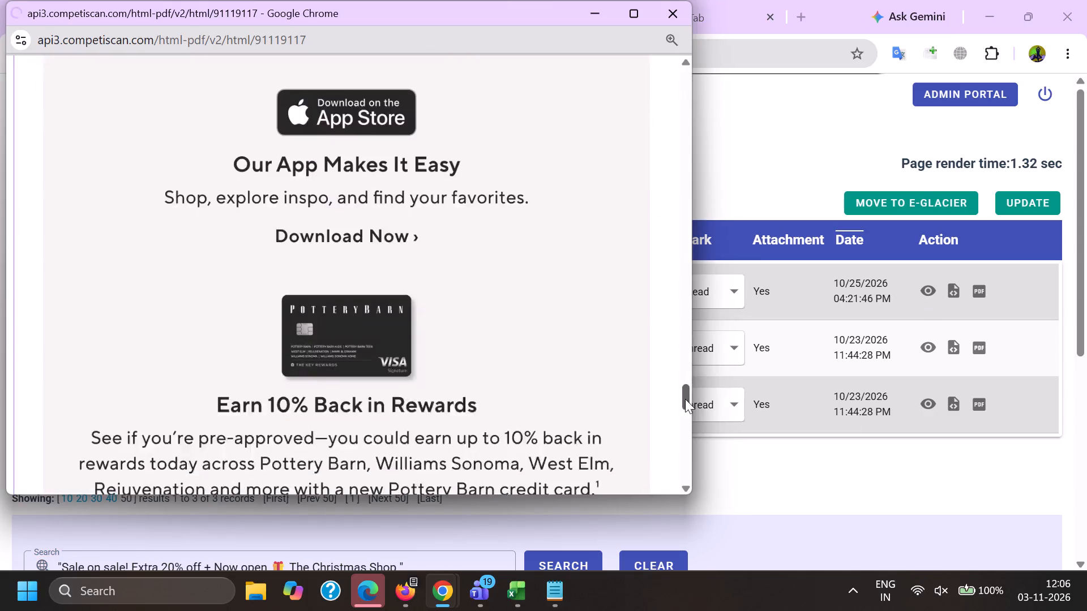
{"action": "left_click_drag", "start_coordinate": [685, 399], "coordinate": [694, 298]}
{"action": "key", "text": "alt+Tab"}
Open Christmas Shop email 91119117 in a new browser tab.
{"action": "left_click", "coordinate": [266, 400], "text": "ctrl"}
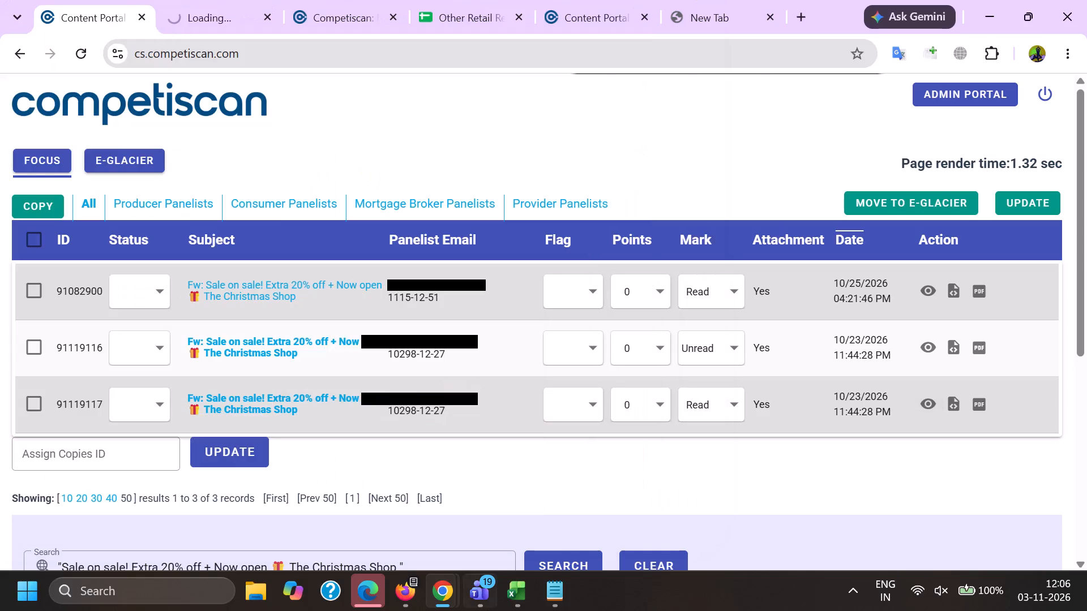
Preview copy 91119116 of the Christmas Shop email and reopen the preview of 91119117 to compare the two.
{"action": "left_click", "coordinate": [500, 601]}
{"action": "left_click", "coordinate": [922, 345]}
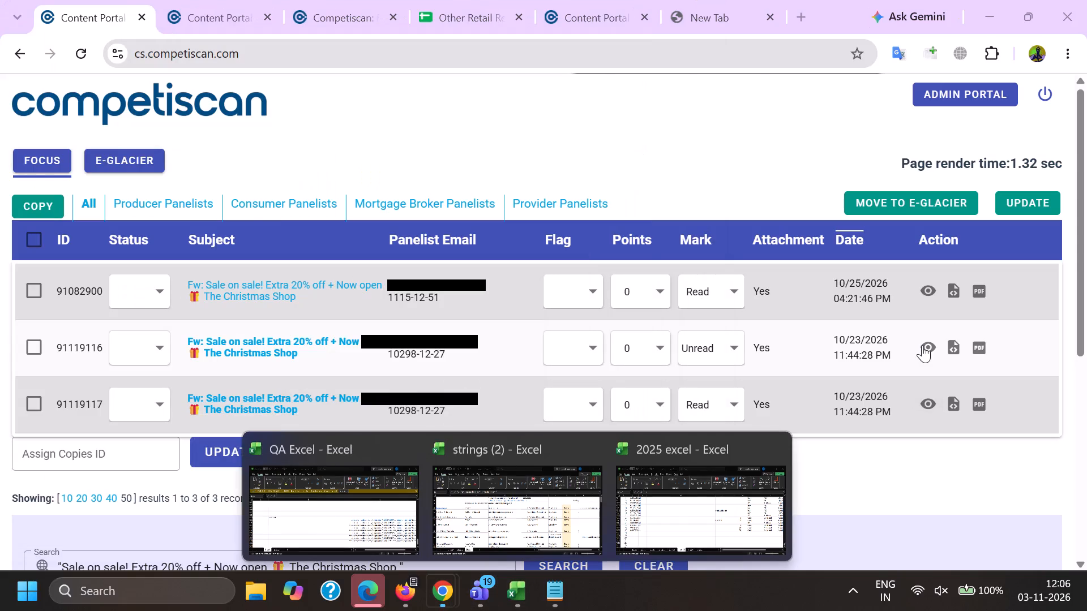
{"action": "left_click_drag", "start_coordinate": [687, 78], "coordinate": [687, 78]}
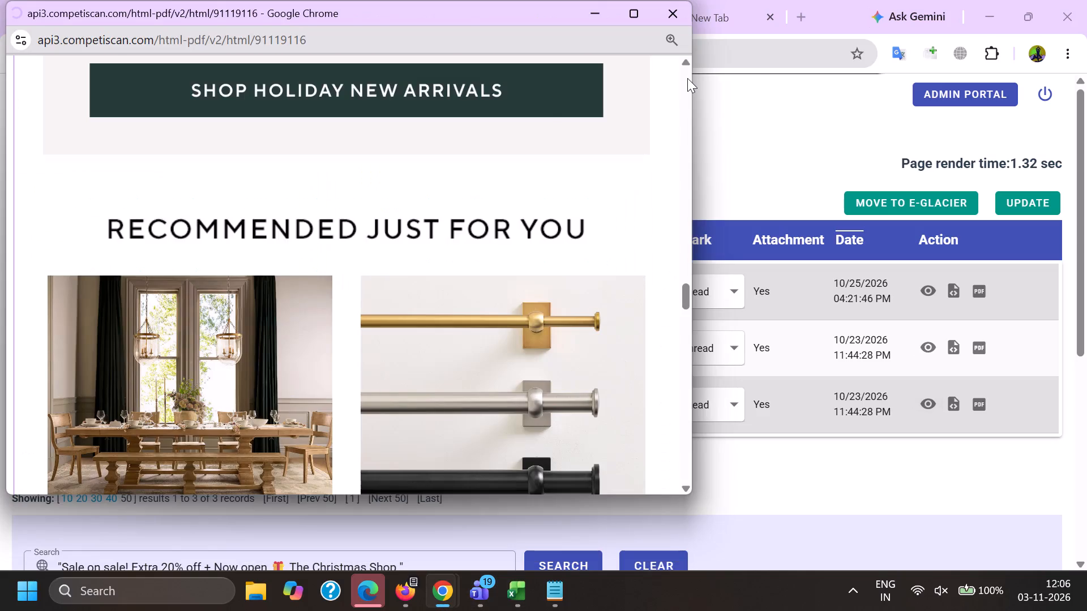
{"action": "left_click_drag", "start_coordinate": [687, 78], "coordinate": [685, 212]}
{"action": "key", "text": "alt+Tab"}
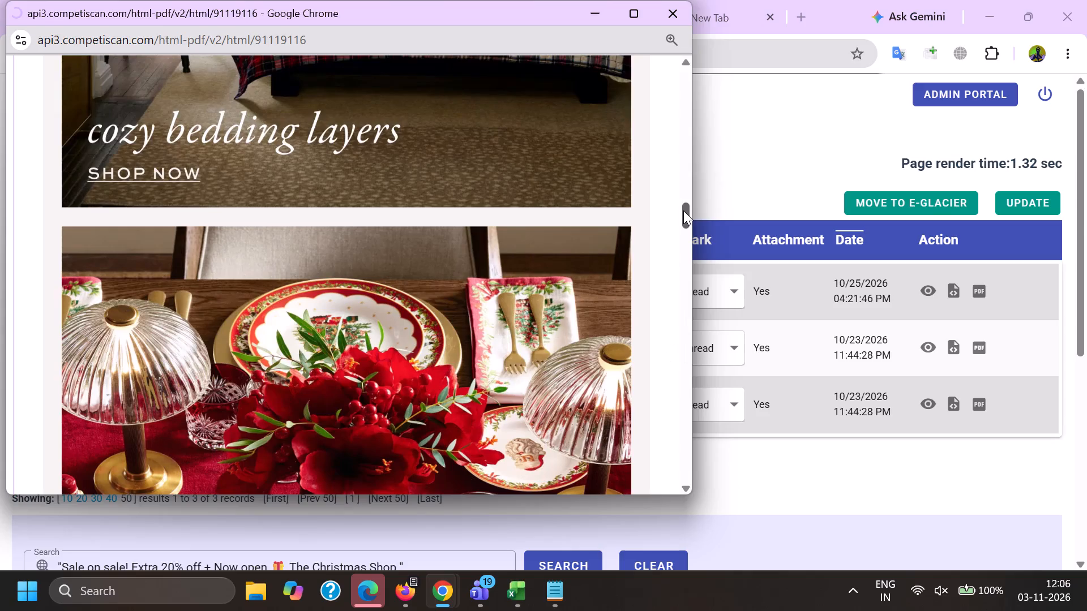
{"action": "left_click", "coordinate": [938, 406]}
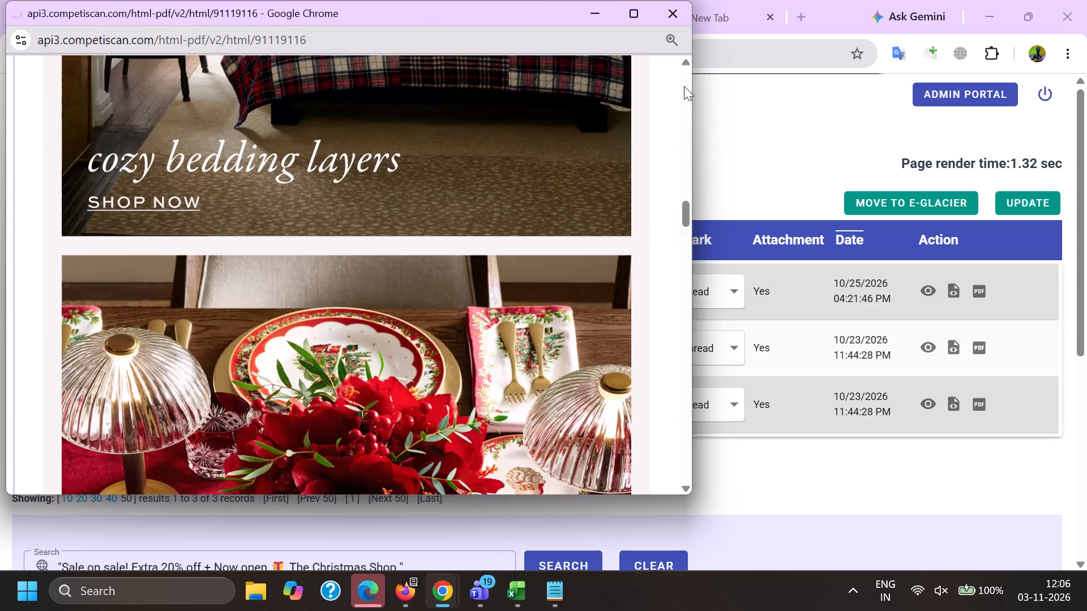
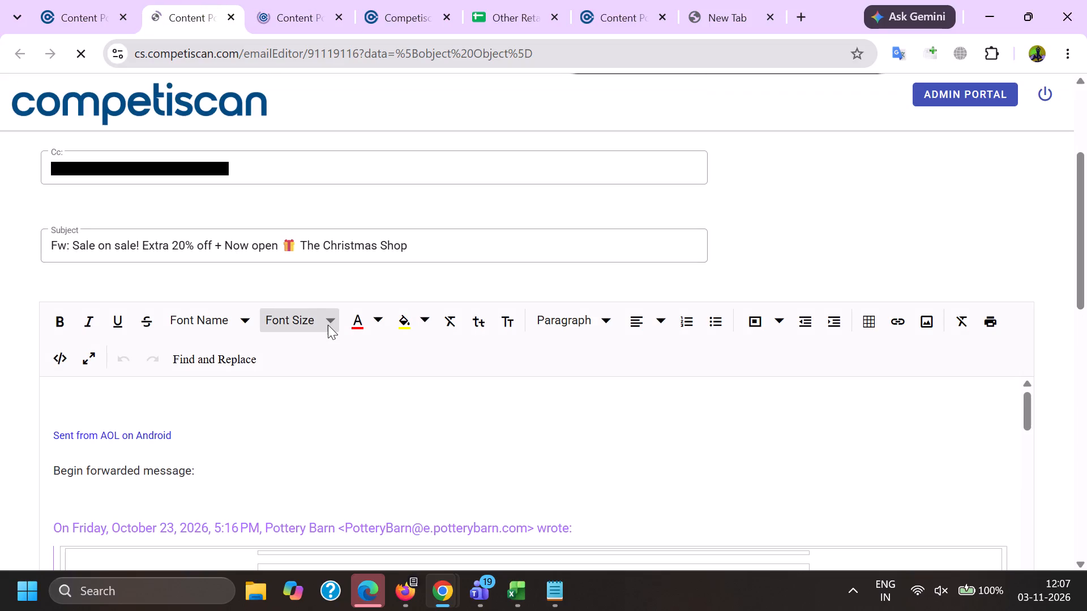
Compare the body content of Christmas Shop email copies 91119116 and 91119117 in their open email editors.
{"action": "scroll", "coordinate": [328, 324], "scroll_direction": "down", "scroll_amount": 2}
{"action": "scroll", "coordinate": [358, 358], "scroll_direction": "down", "scroll_amount": 20}
{"action": "scroll", "coordinate": [358, 358], "scroll_direction": "down", "scroll_amount": 7}
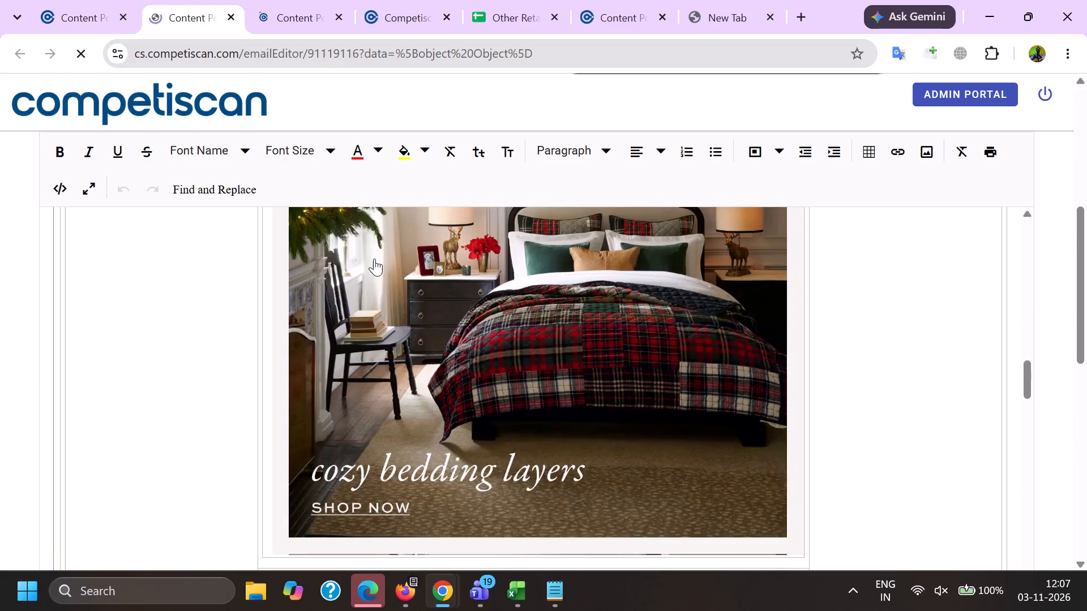
{"action": "left_click", "coordinate": [329, 0]}
{"action": "scroll", "coordinate": [408, 298], "scroll_direction": "down", "scroll_amount": 11}
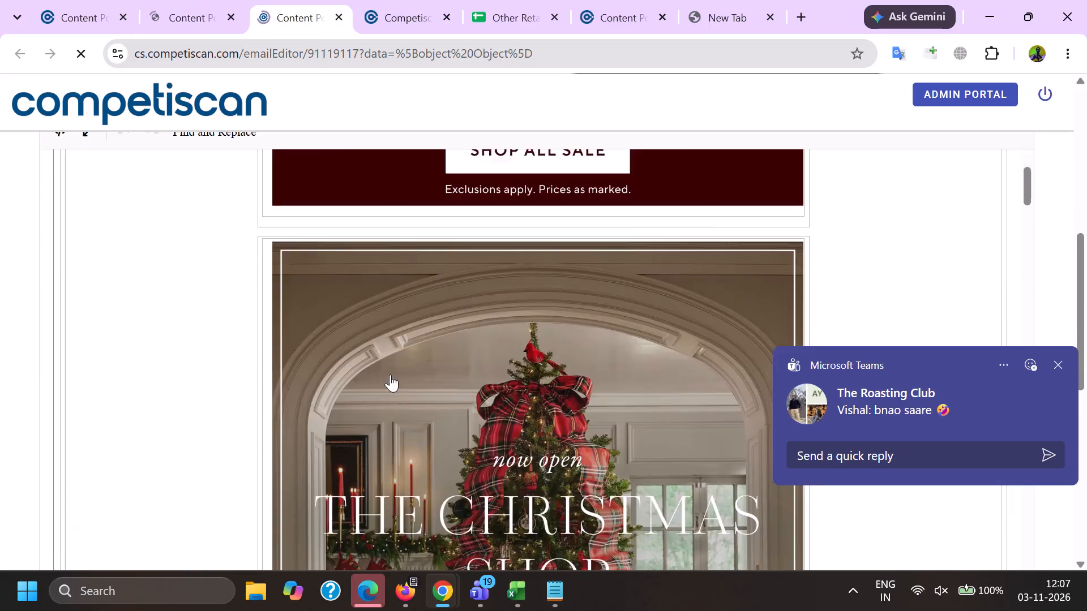